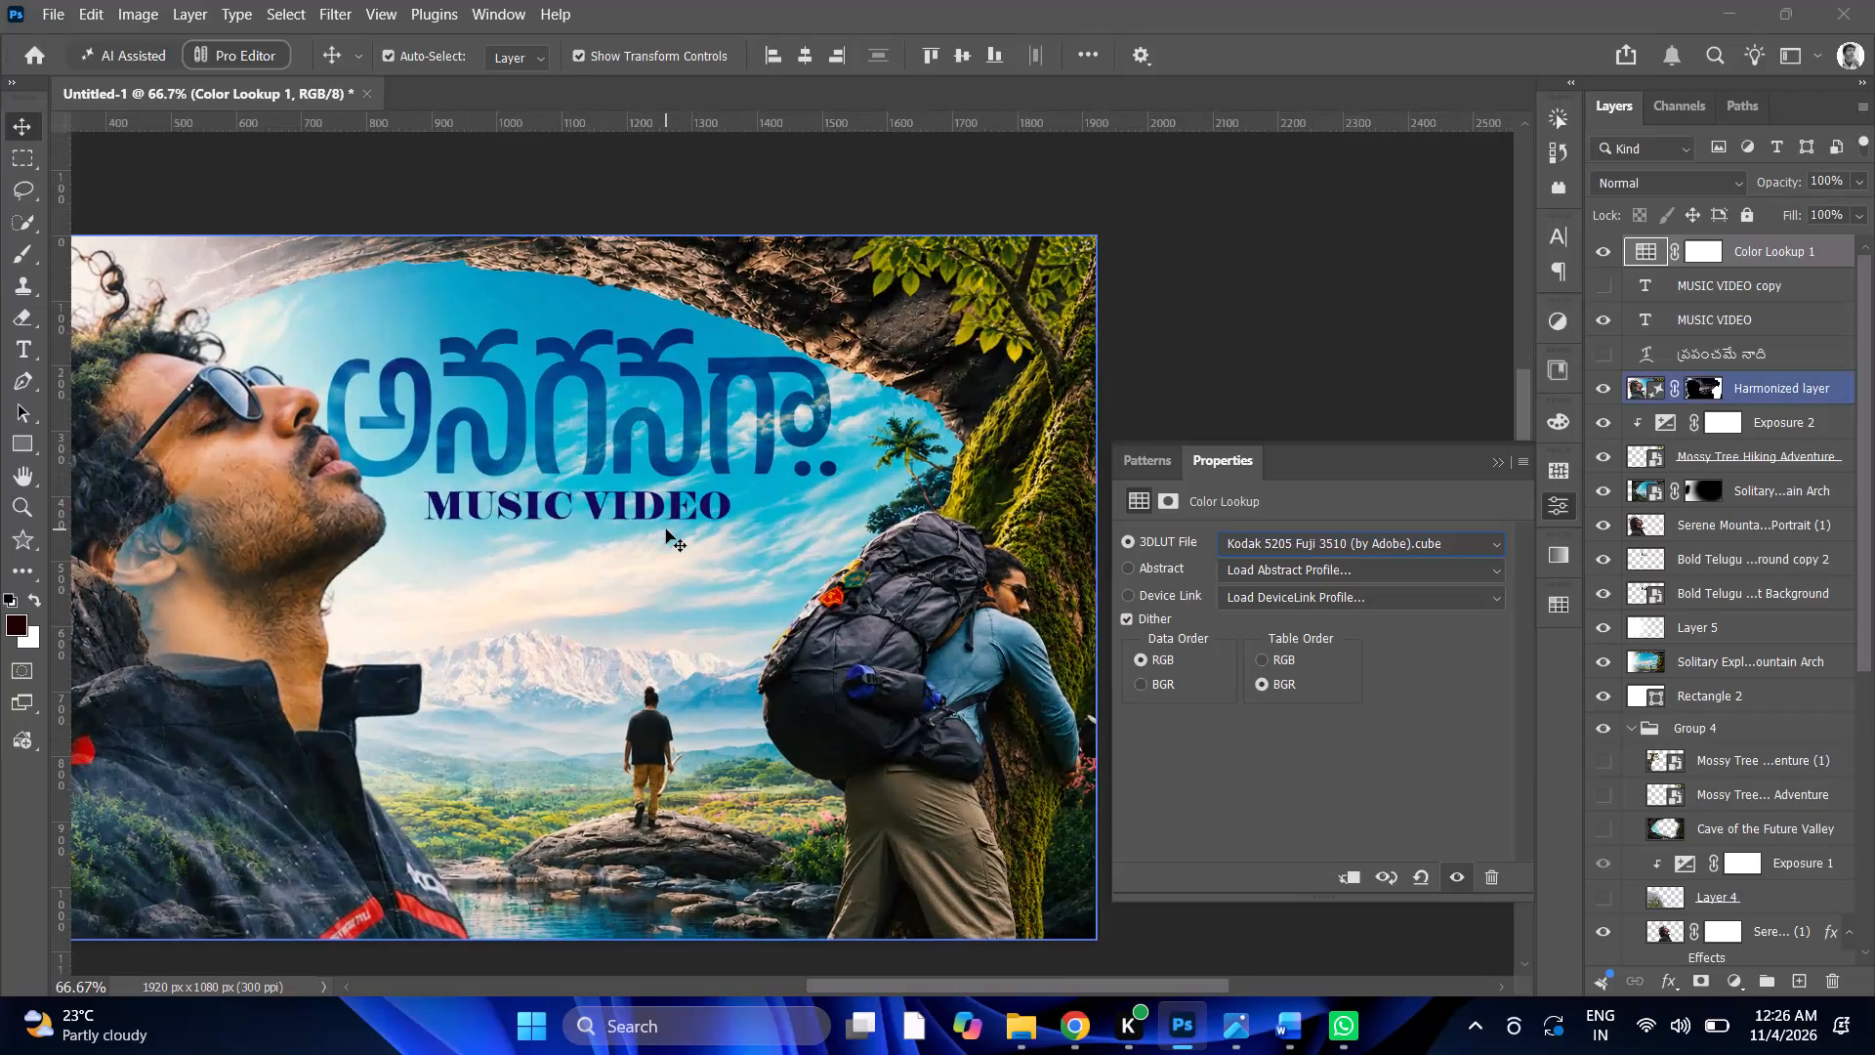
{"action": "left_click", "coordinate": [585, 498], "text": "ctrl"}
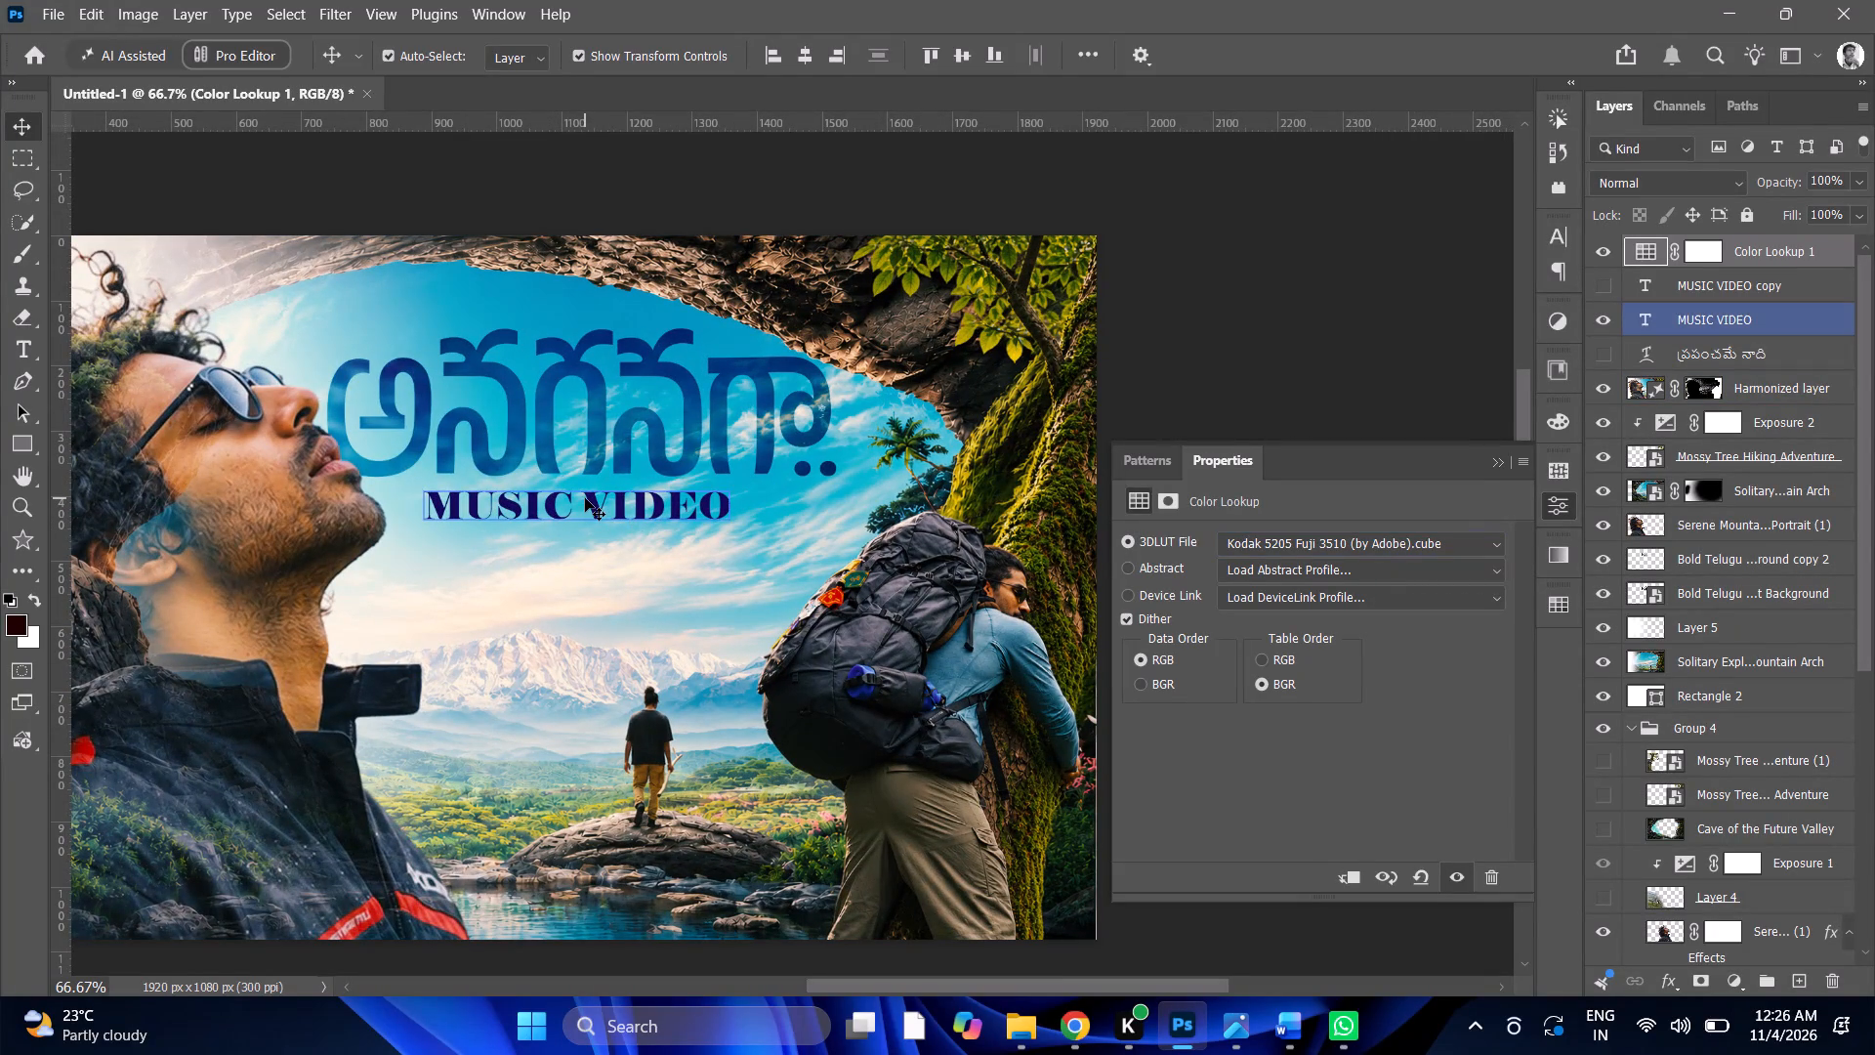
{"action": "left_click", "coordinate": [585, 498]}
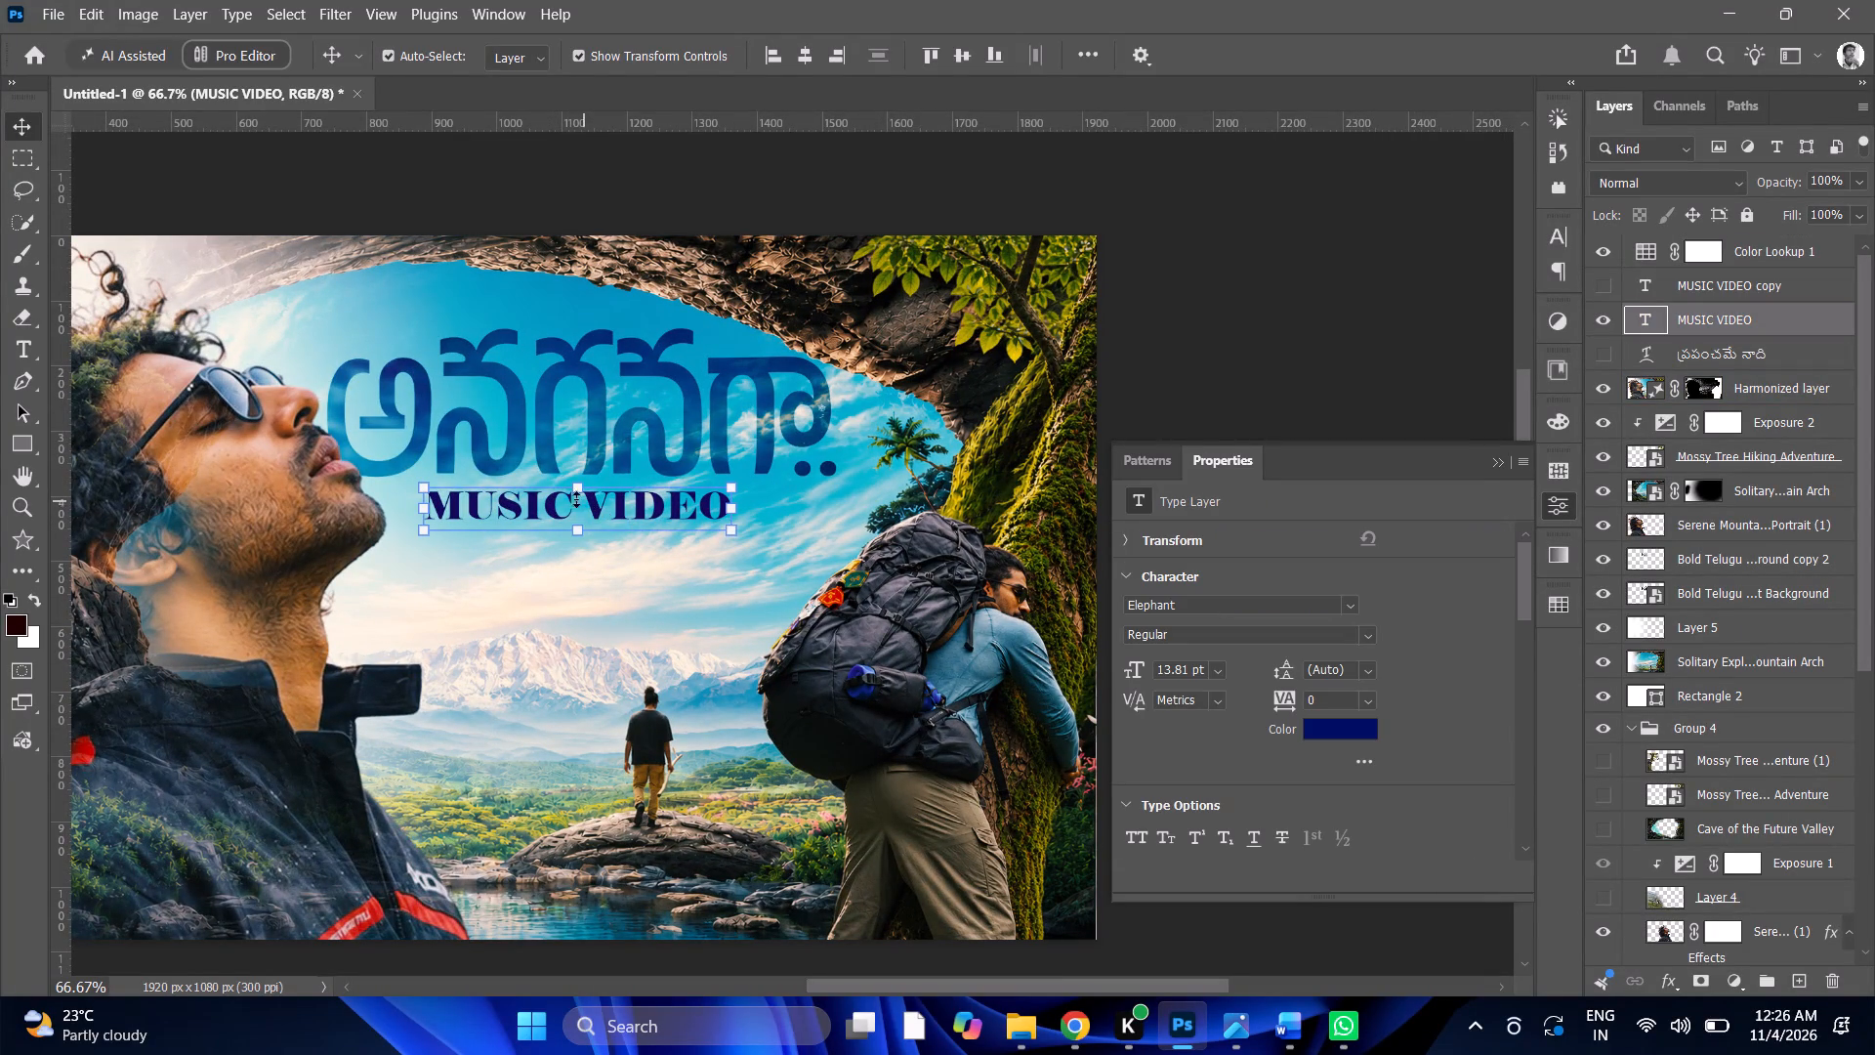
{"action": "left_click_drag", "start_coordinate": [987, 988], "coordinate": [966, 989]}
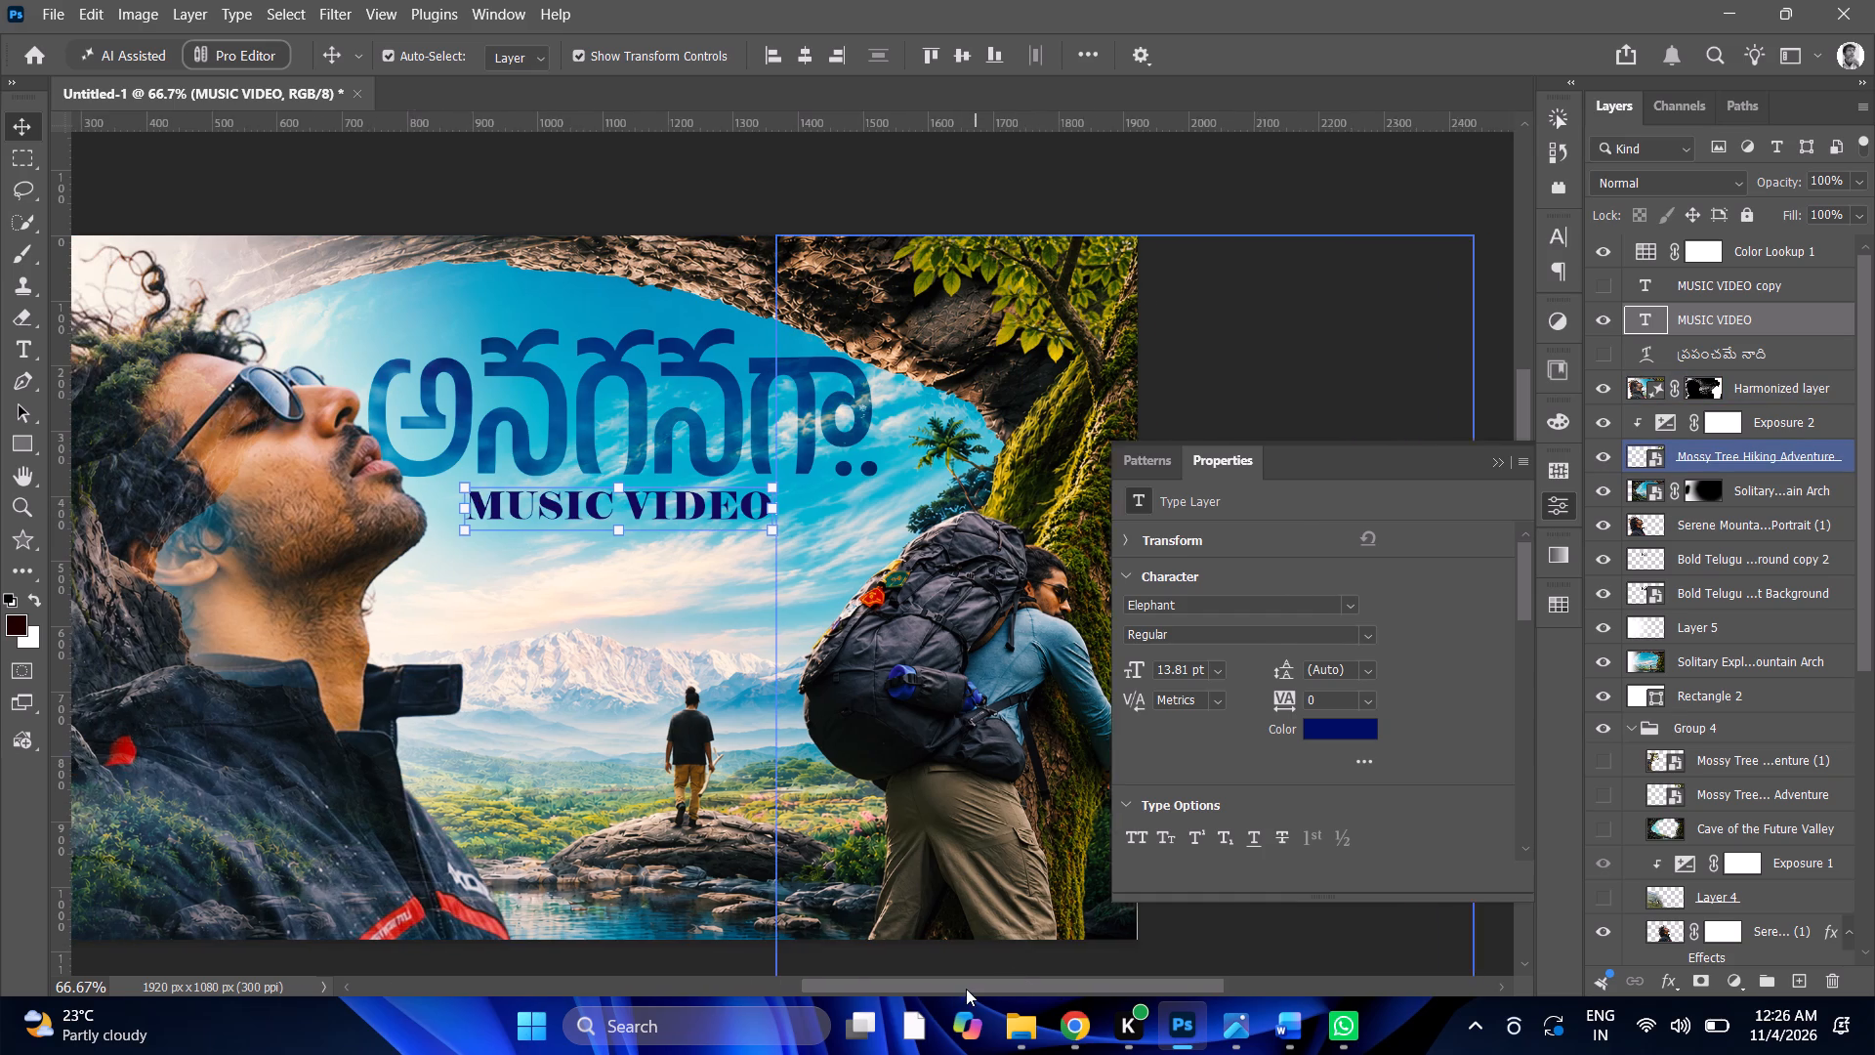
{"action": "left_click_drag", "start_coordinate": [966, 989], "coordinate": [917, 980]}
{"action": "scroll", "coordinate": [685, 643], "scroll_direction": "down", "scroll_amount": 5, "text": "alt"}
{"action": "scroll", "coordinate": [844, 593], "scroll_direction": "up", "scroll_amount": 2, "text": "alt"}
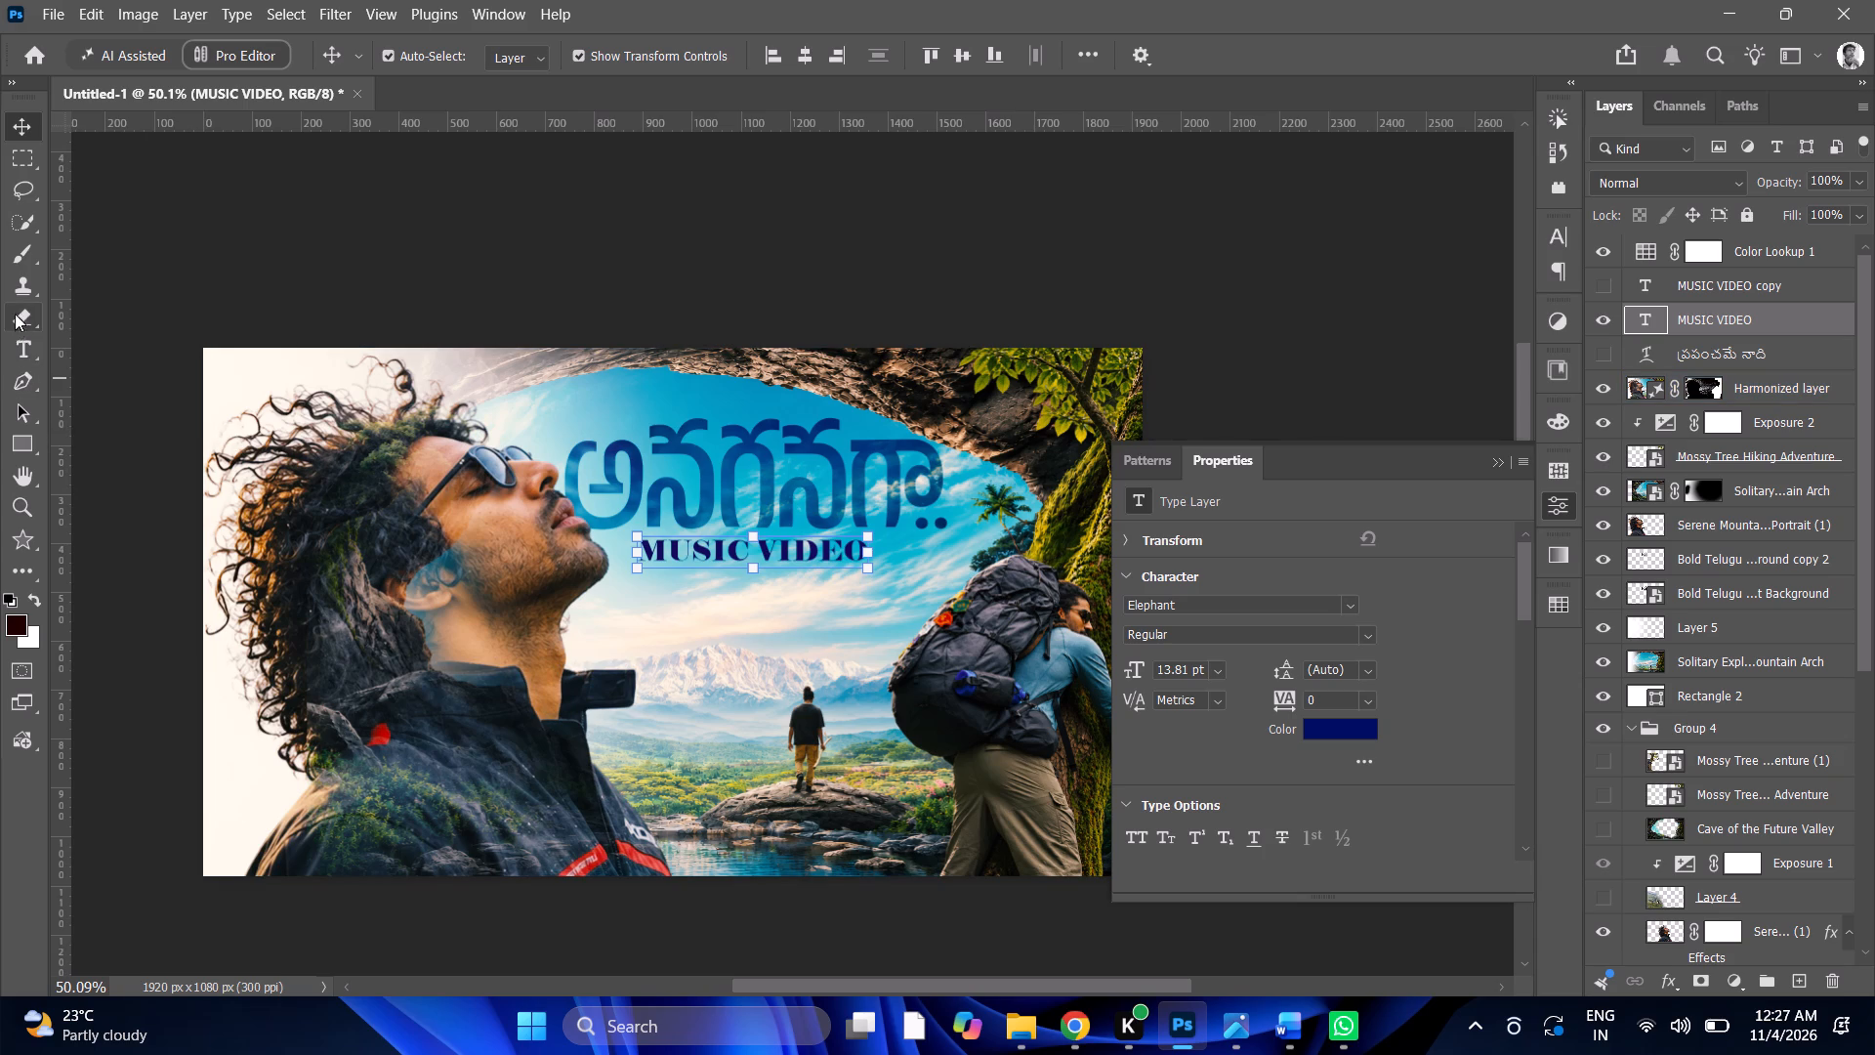
Make the hidden "ప్రపంచమే నాది" text layer visible below the MUSIC VIDEO layer.
{"action": "left_click", "coordinate": [22, 346]}
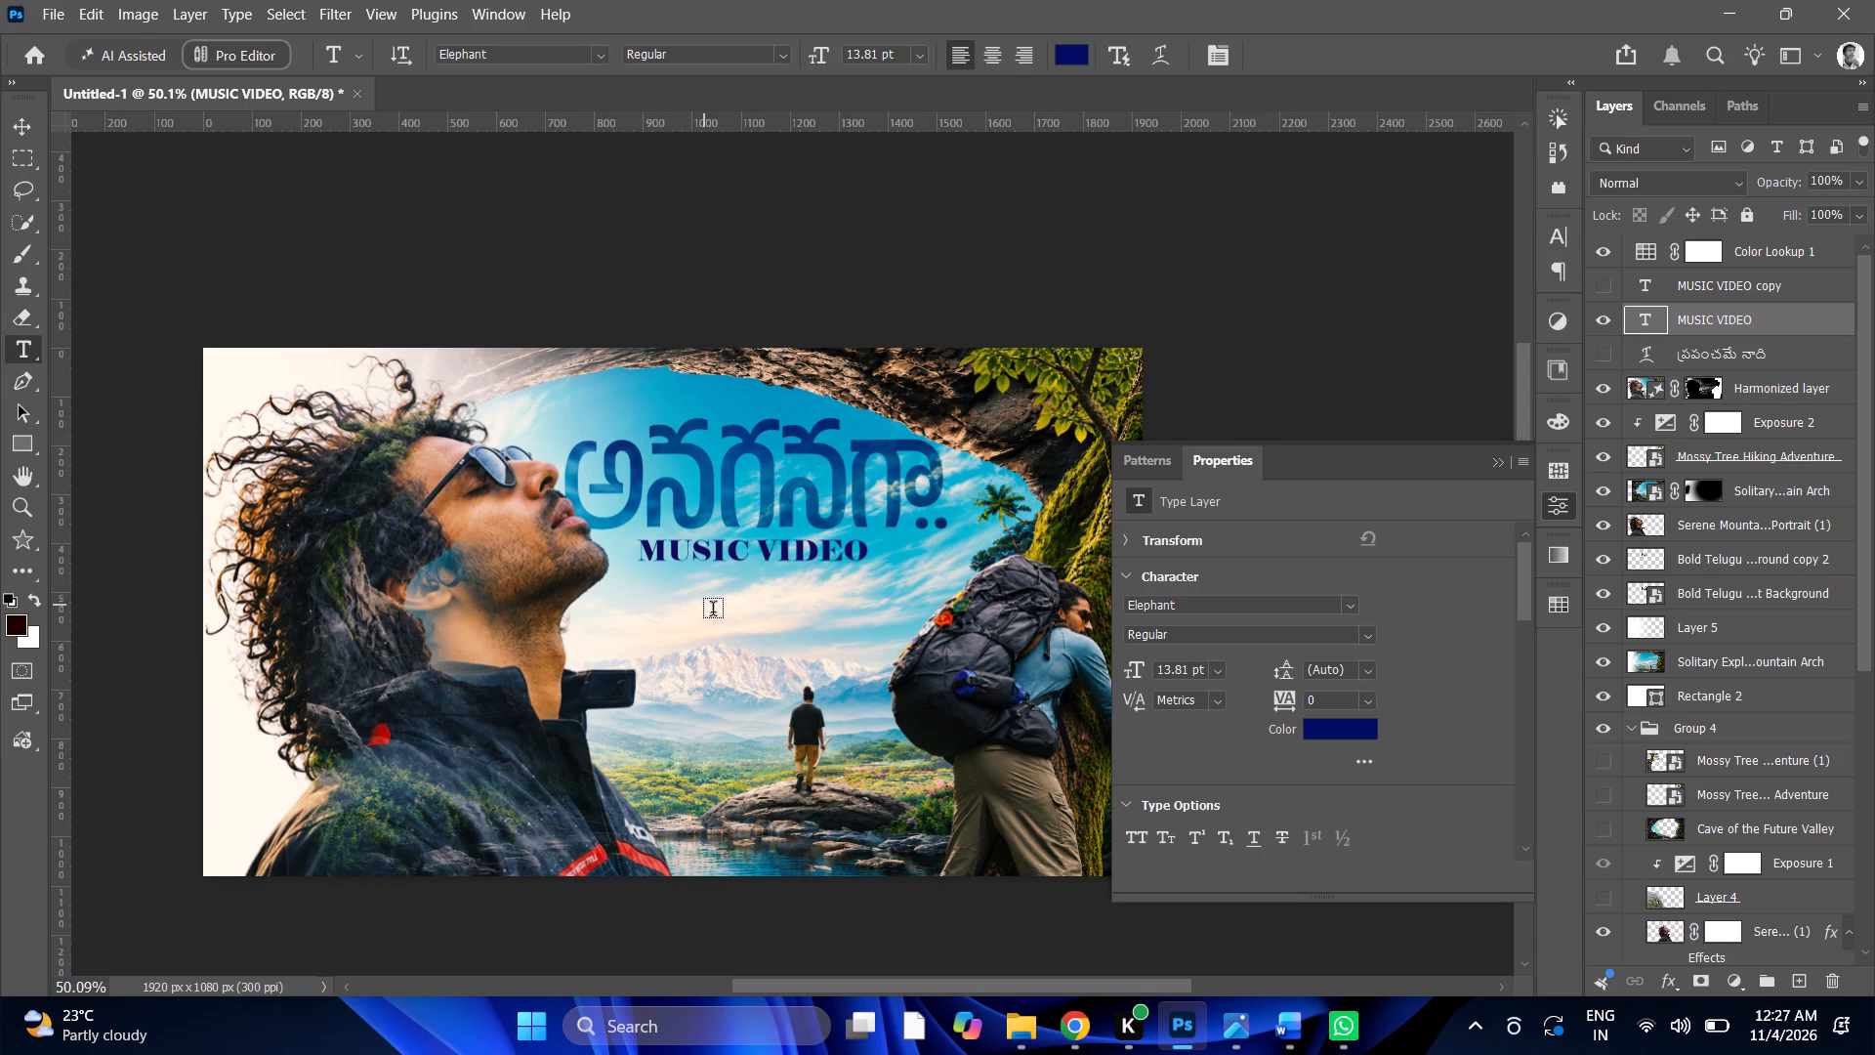
{"action": "scroll", "coordinate": [1712, 673], "scroll_direction": "down", "scroll_amount": 3}
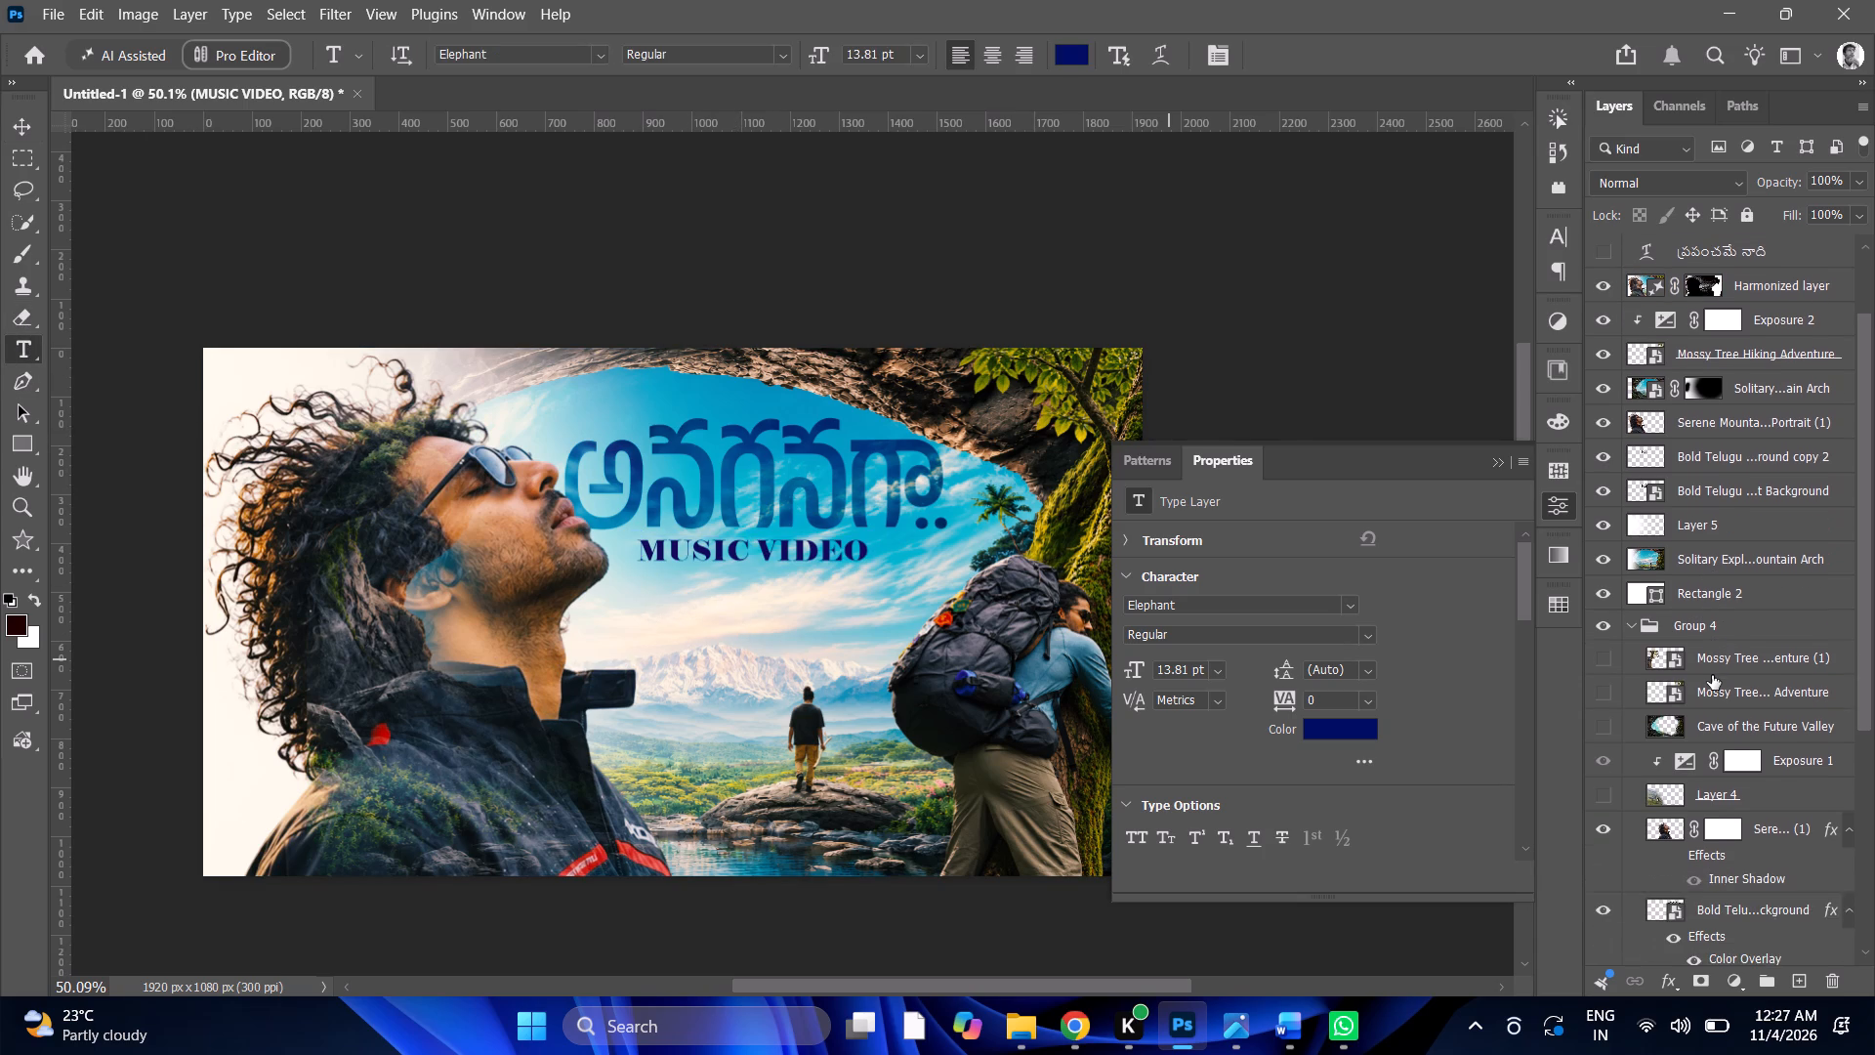
{"action": "scroll", "coordinate": [1712, 676], "scroll_direction": "down", "scroll_amount": 8}
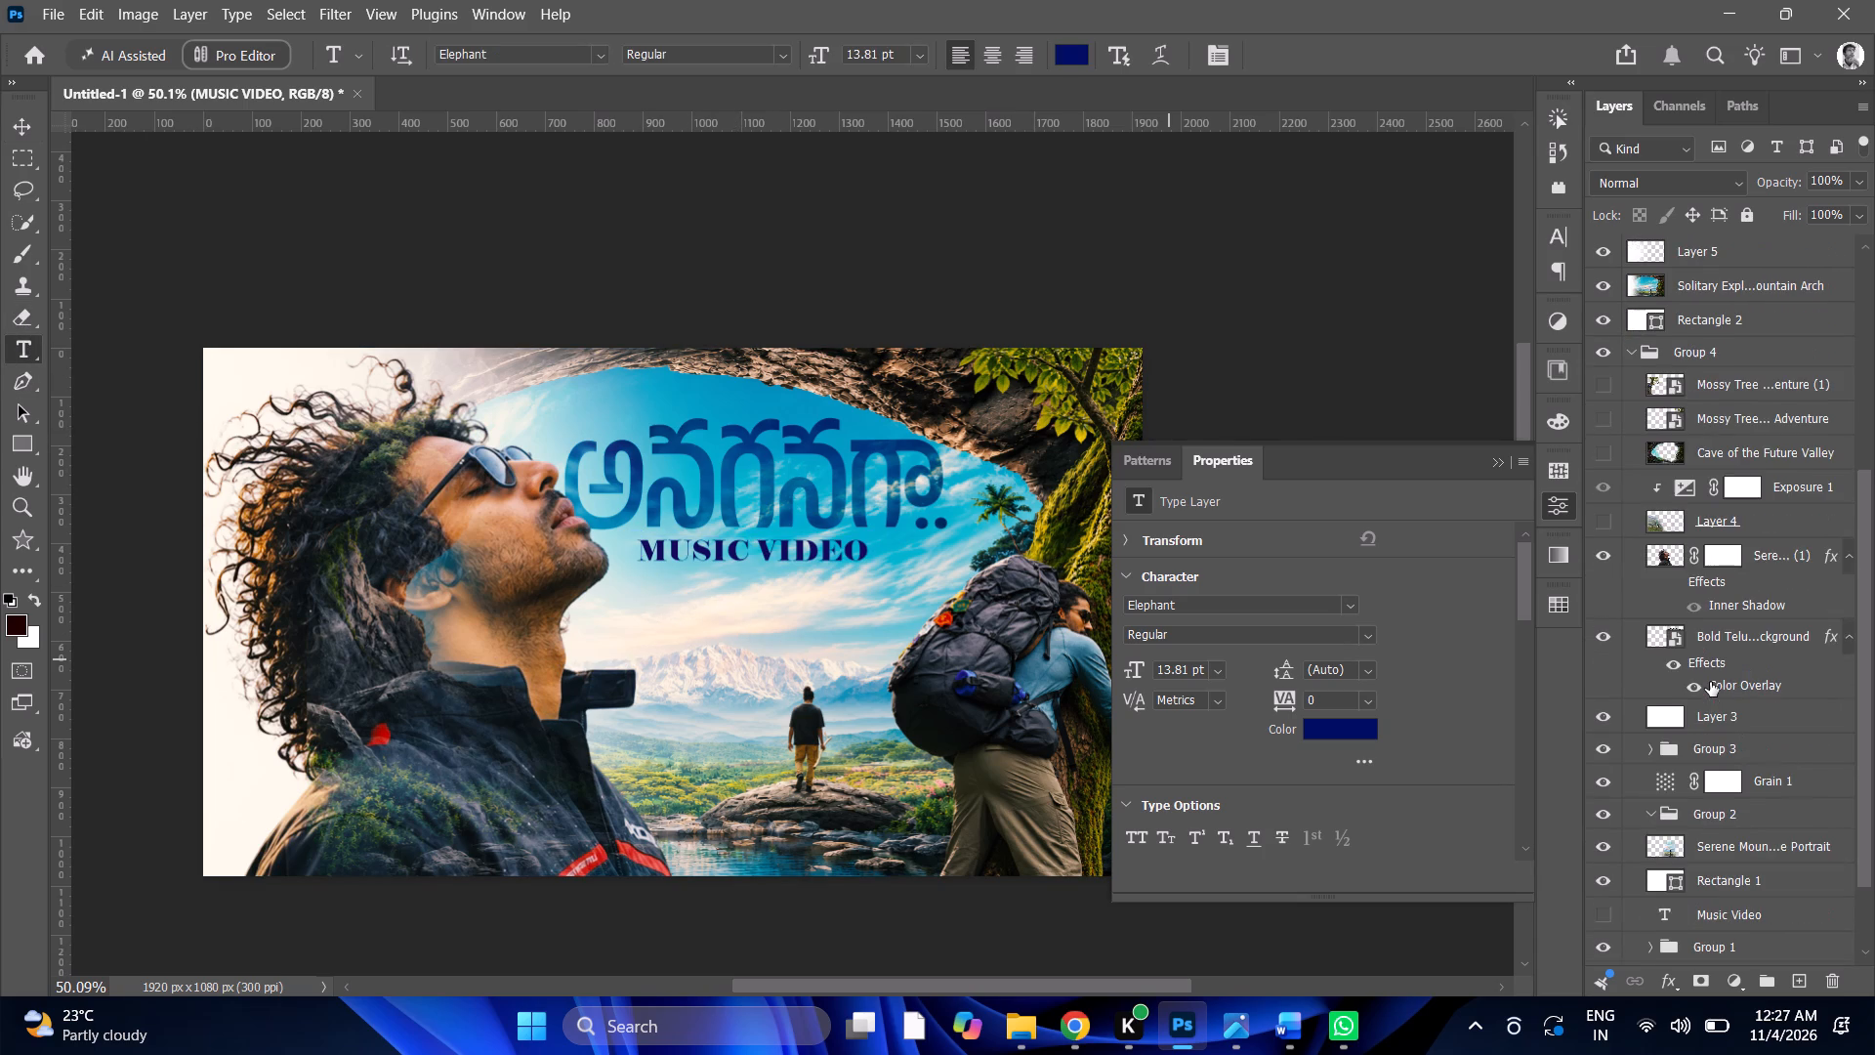
{"action": "scroll", "coordinate": [1710, 682], "scroll_direction": "up", "scroll_amount": 9}
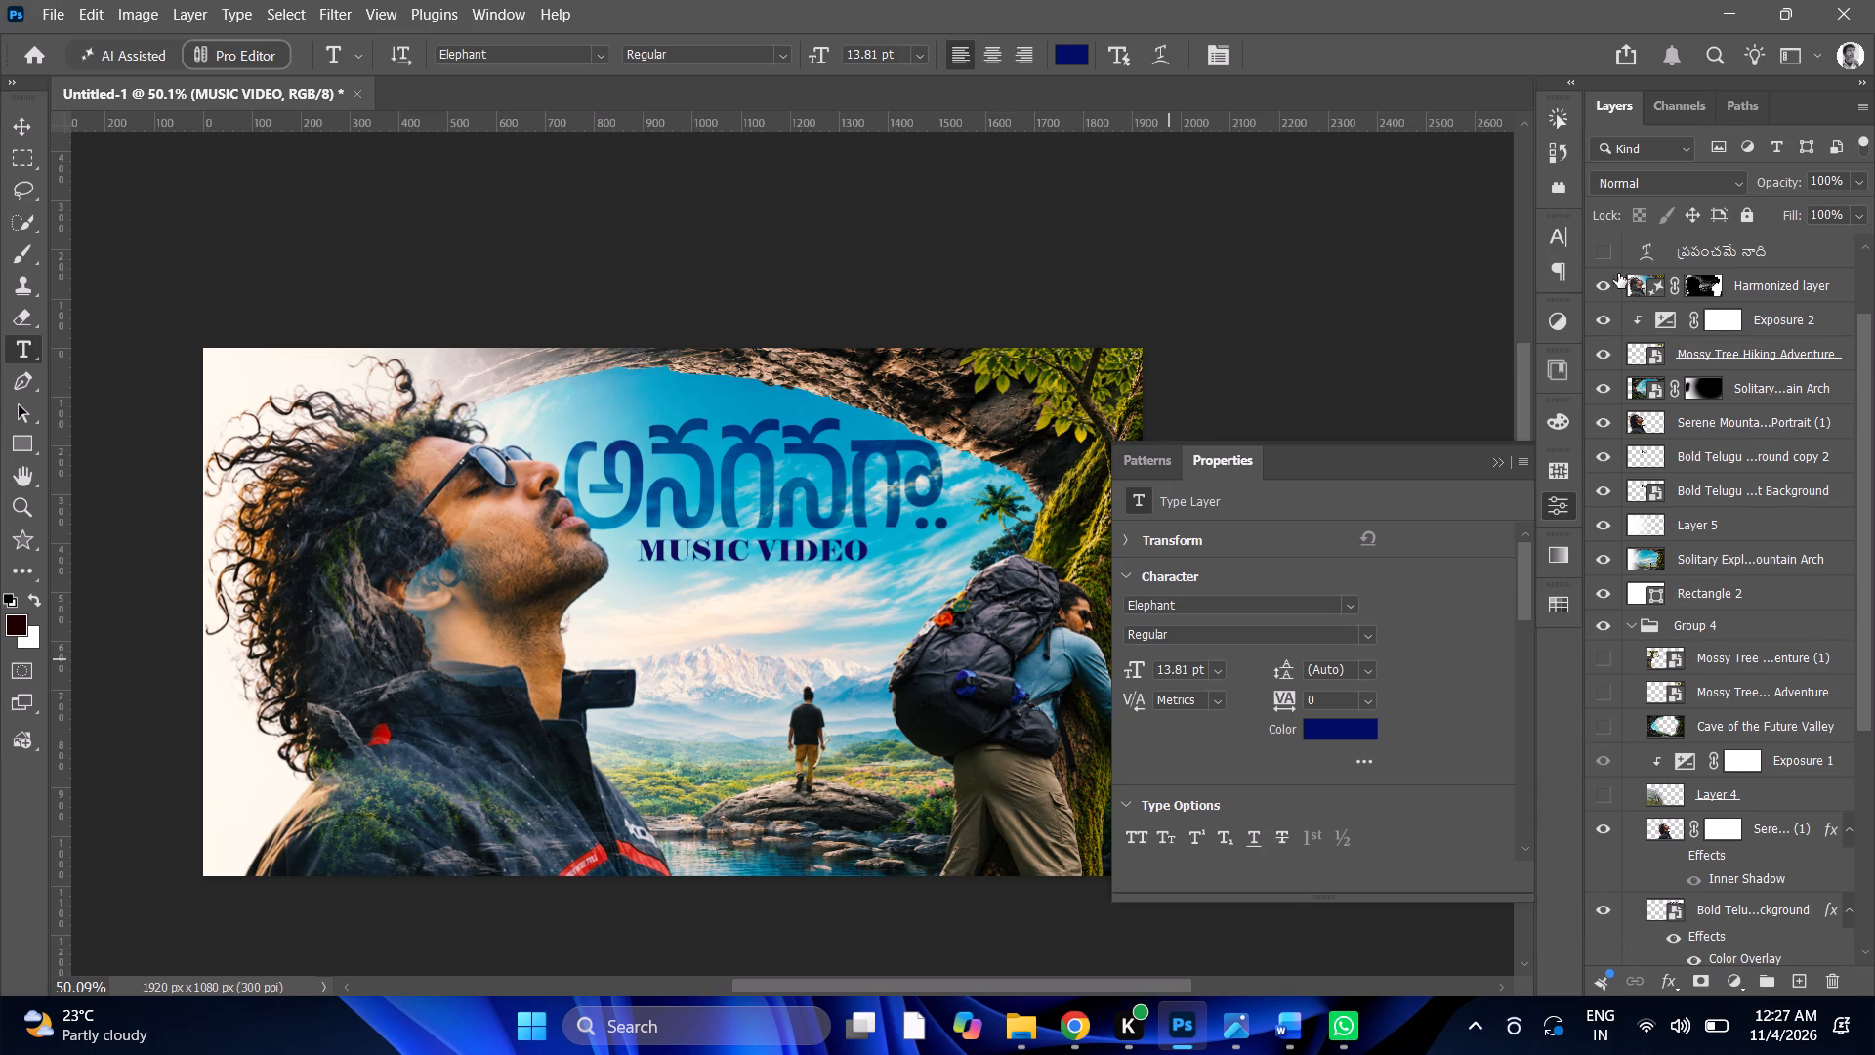
{"action": "left_click", "coordinate": [1599, 285]}
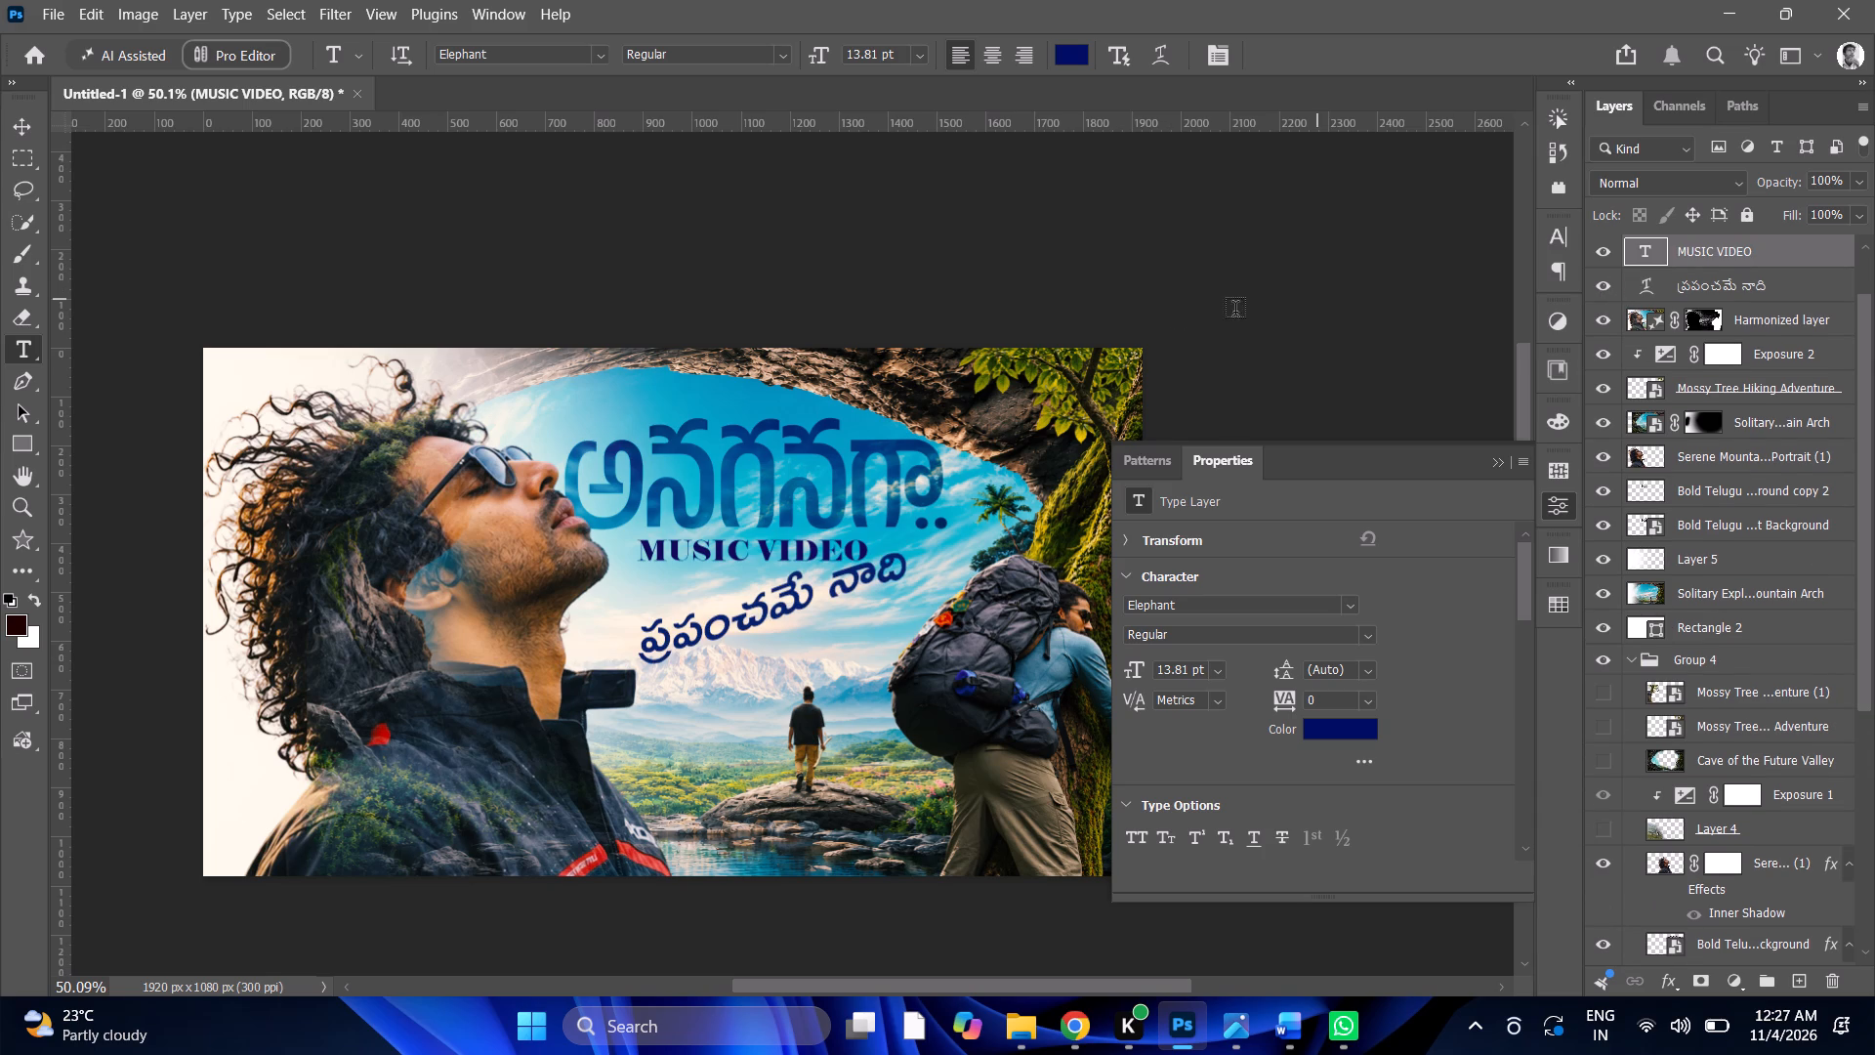
Select the whole "ప్రపంచమే నాది" text and open its Warp Text settings.
{"action": "scroll", "coordinate": [828, 499], "scroll_direction": "down", "scroll_amount": 7, "text": "alt"}
{"action": "scroll", "coordinate": [764, 521], "scroll_direction": "up", "scroll_amount": 4, "text": "alt"}
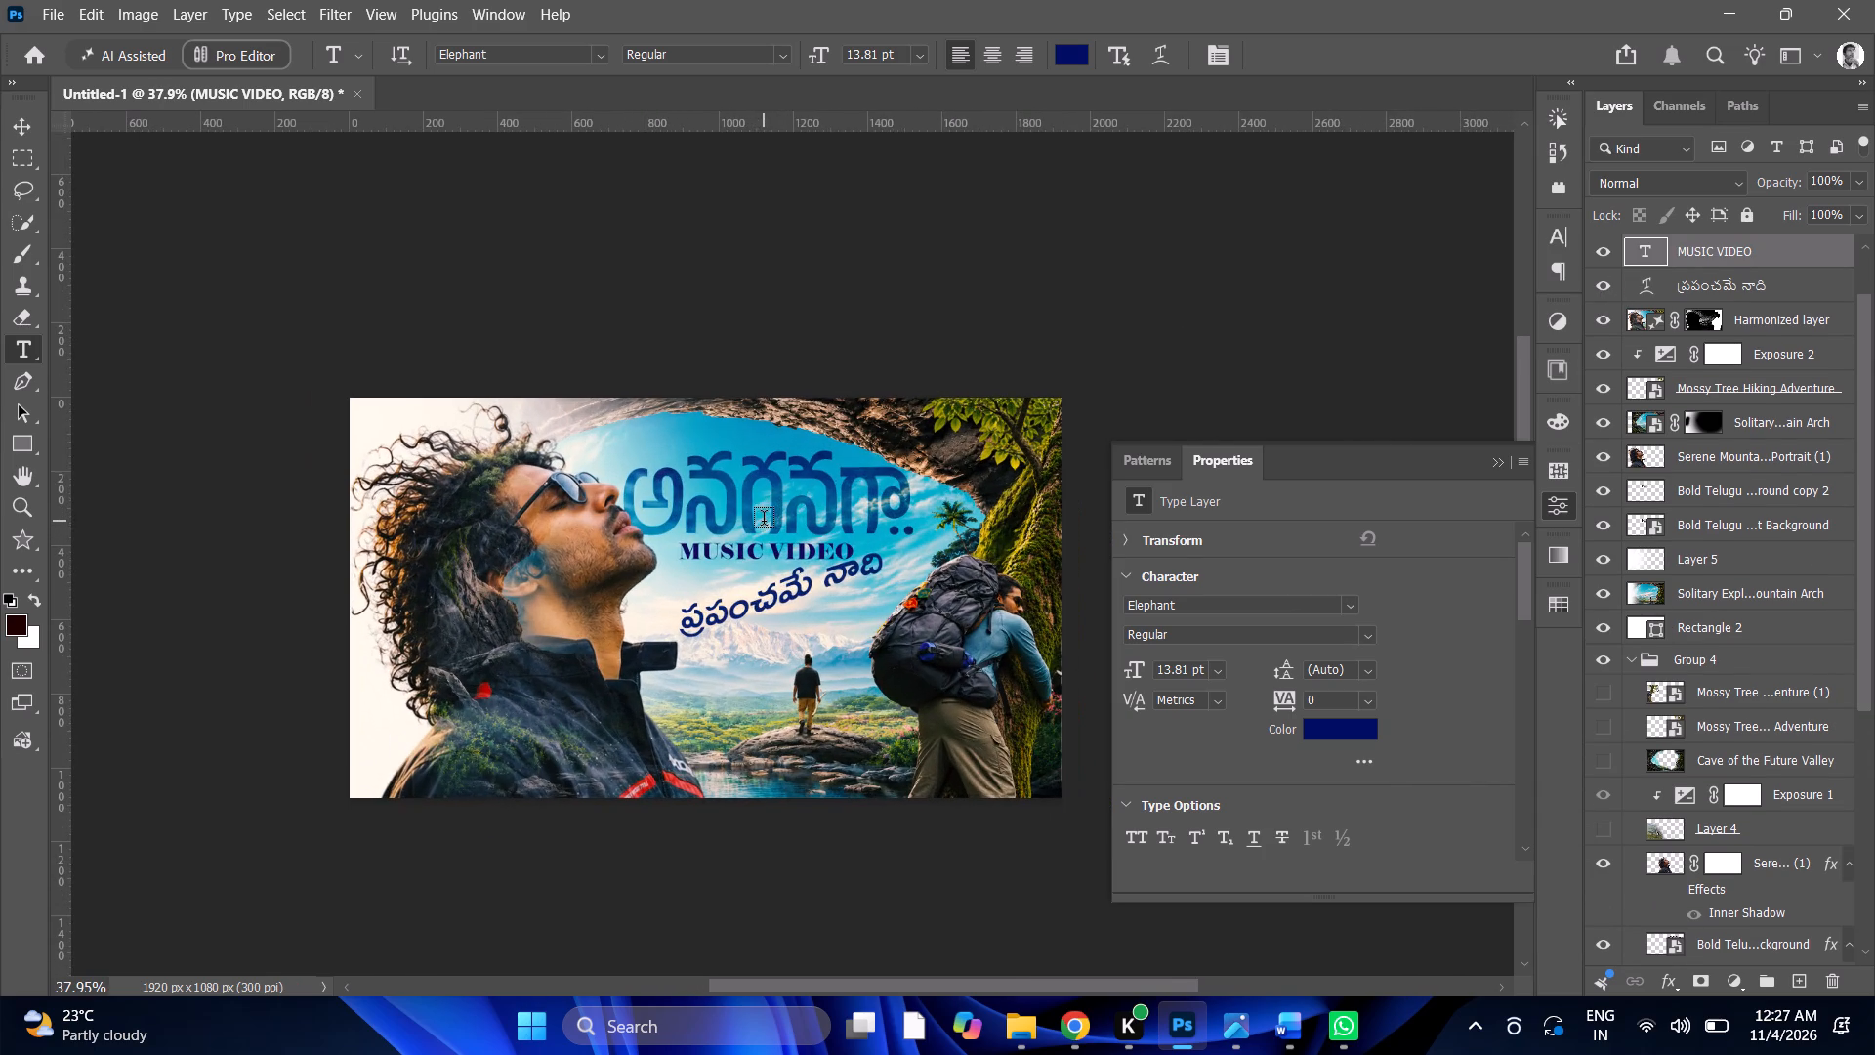
{"action": "left_click", "coordinate": [1713, 285]}
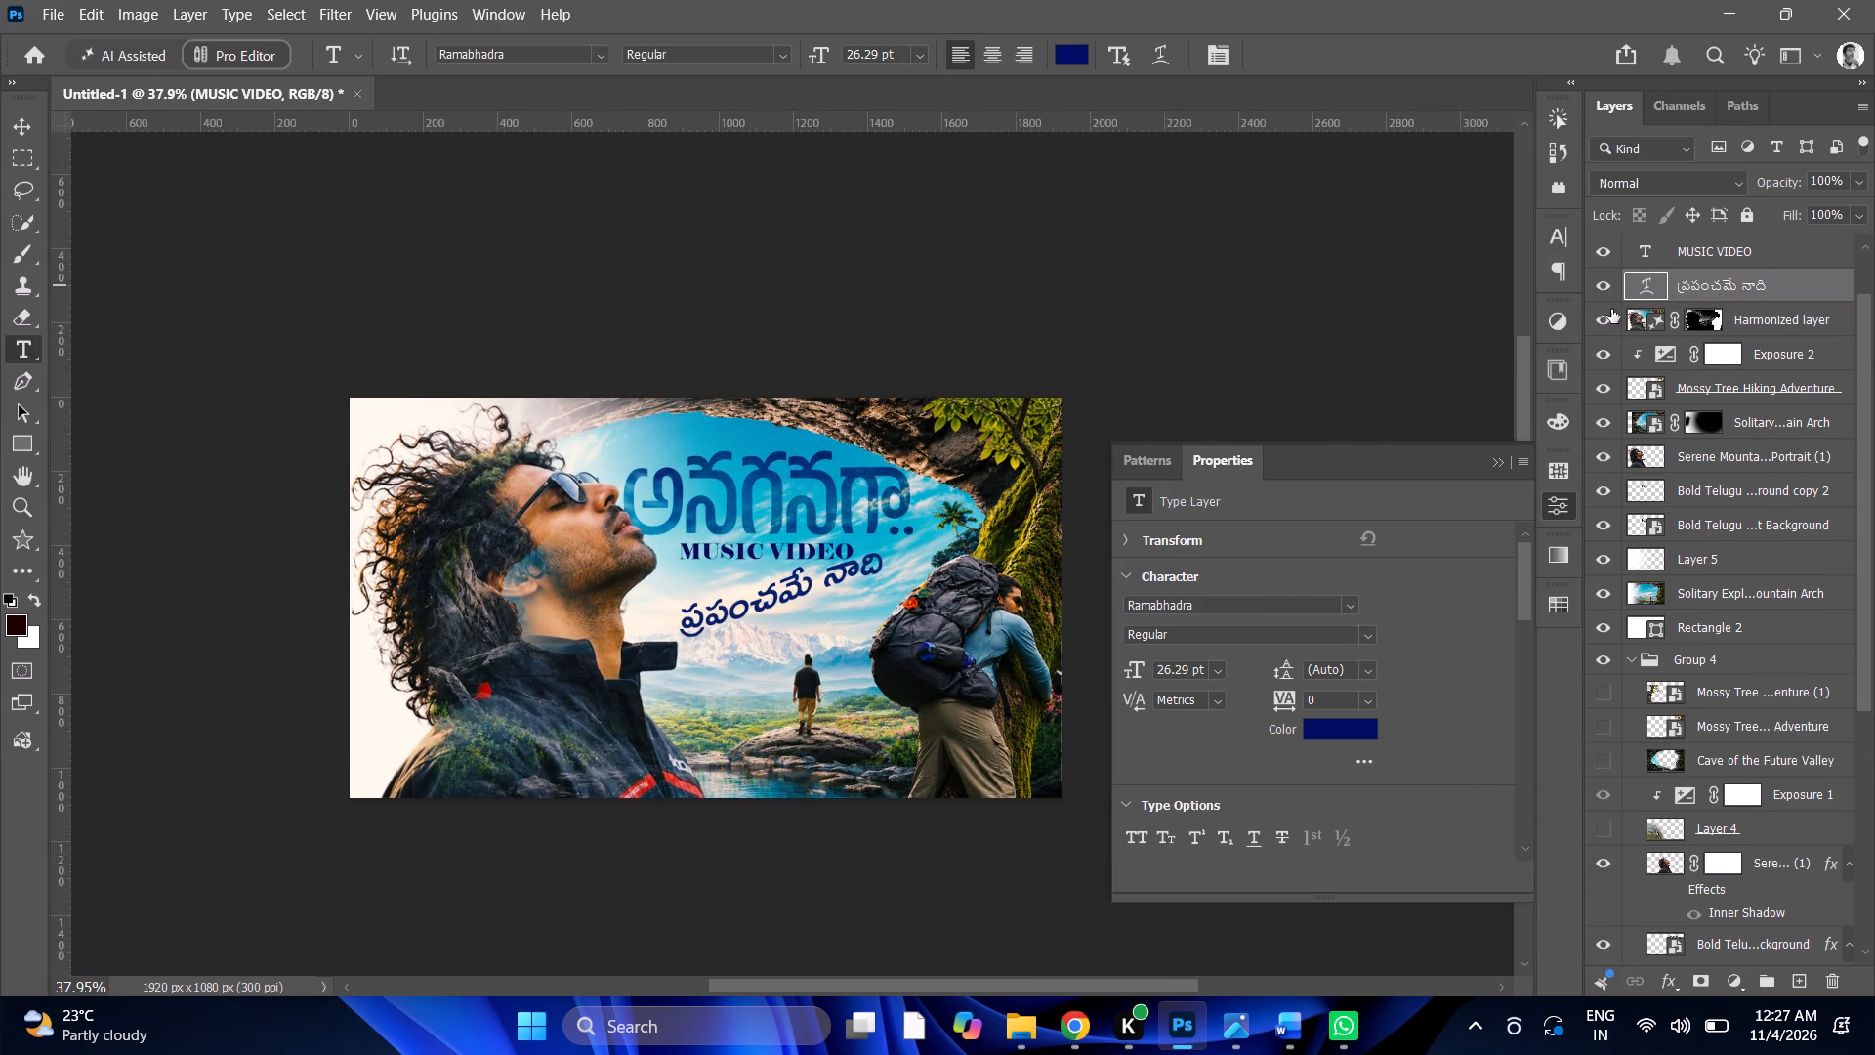
{"action": "left_click", "coordinate": [729, 606]}
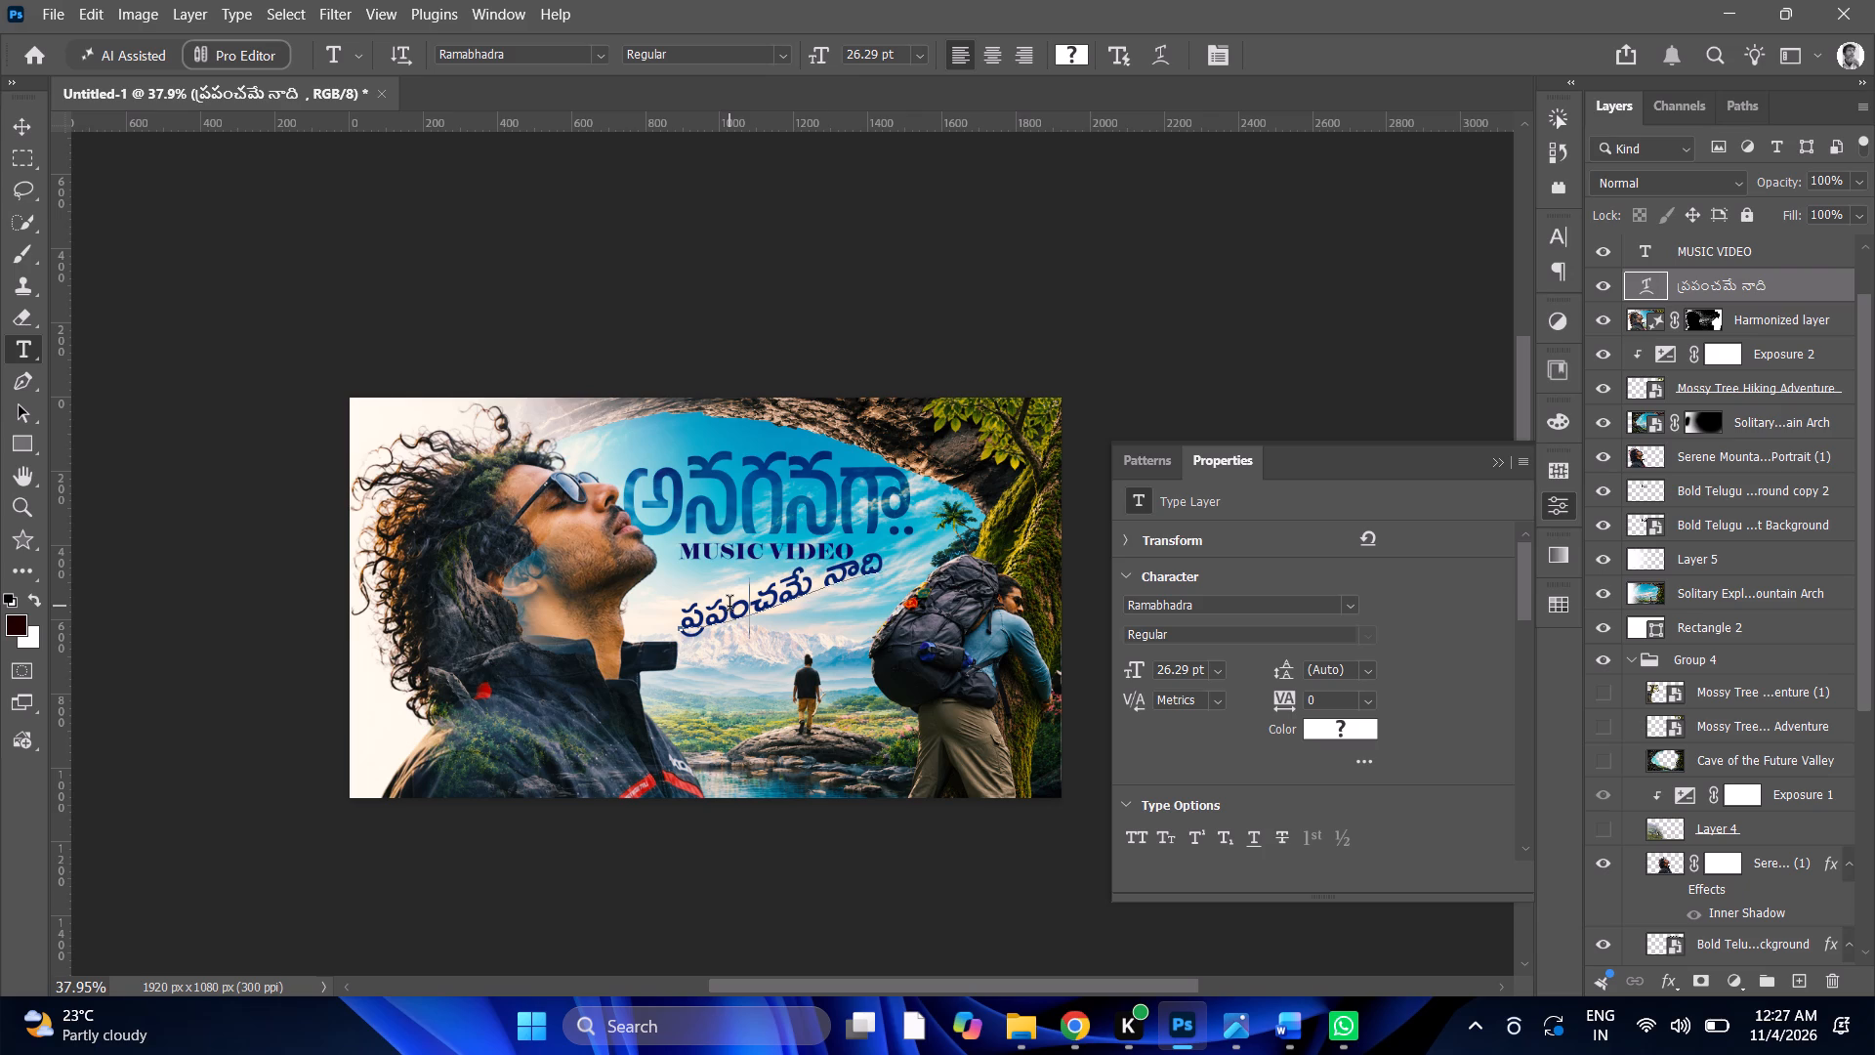
{"action": "key", "text": "ctrl+a"}
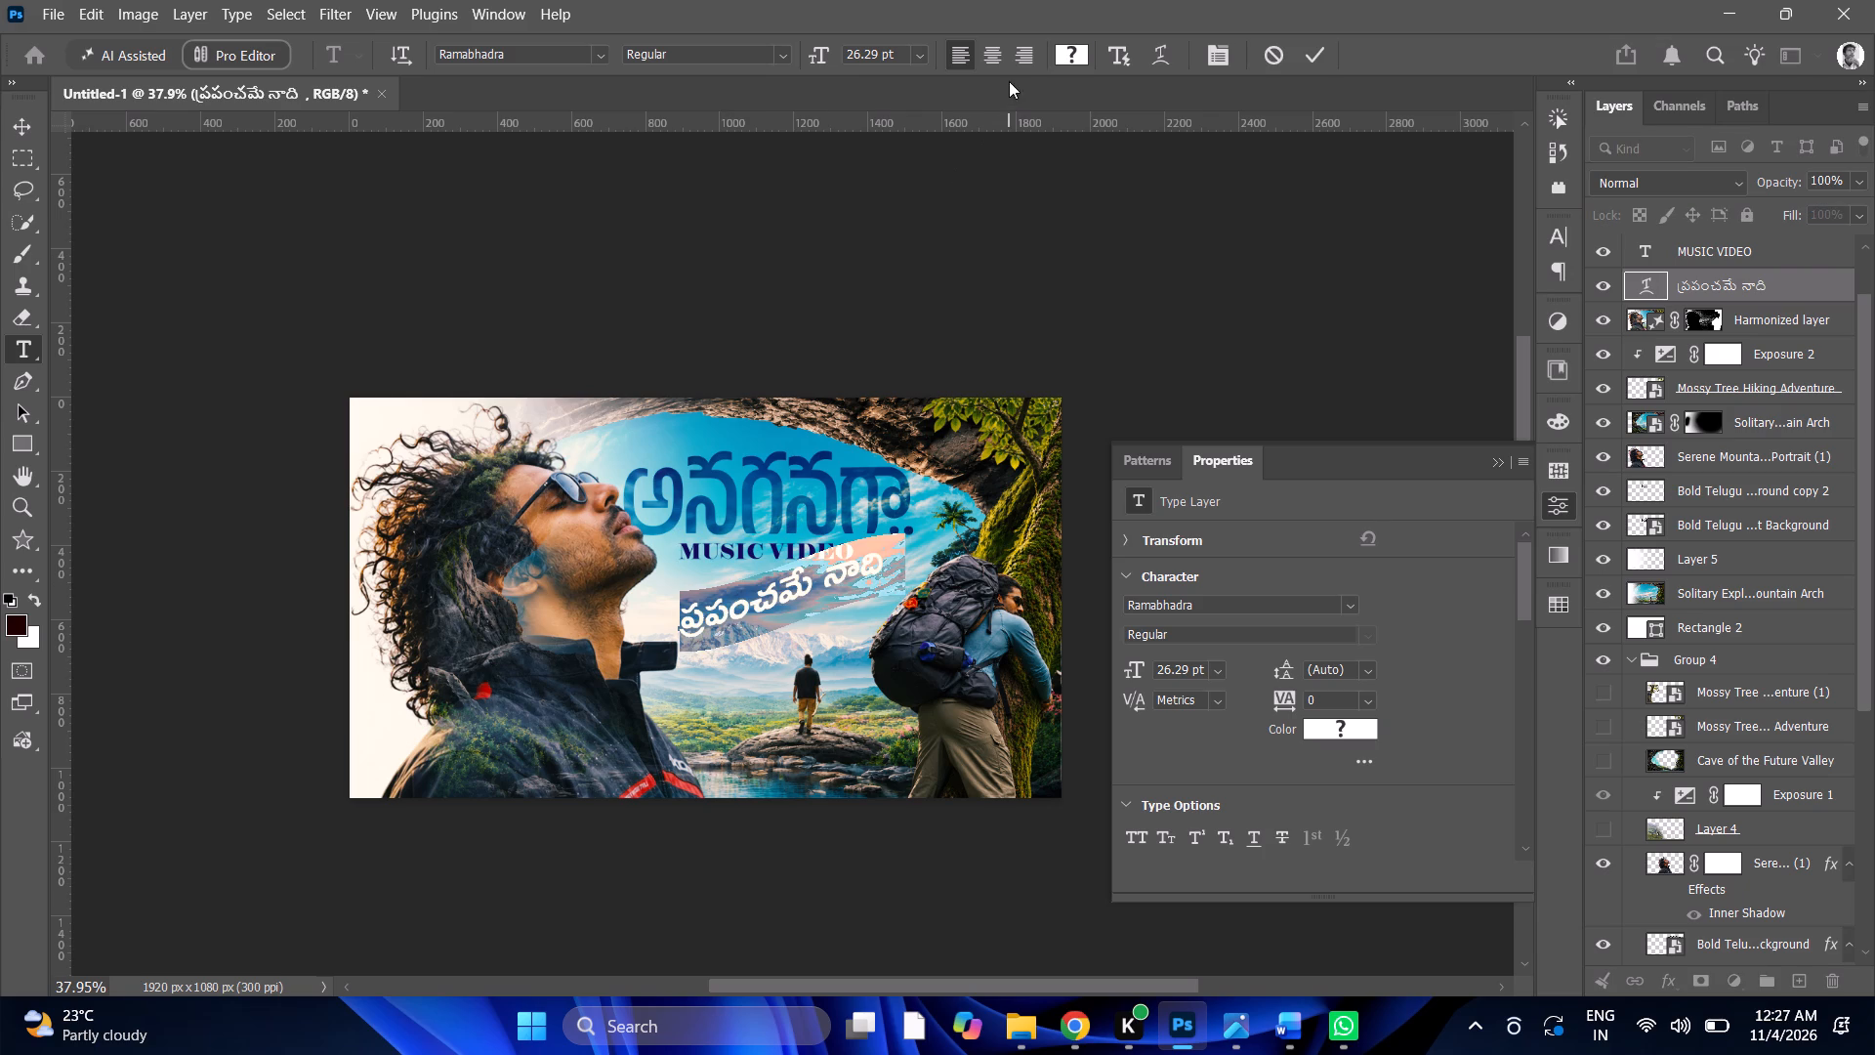
{"action": "left_click", "coordinate": [1172, 58]}
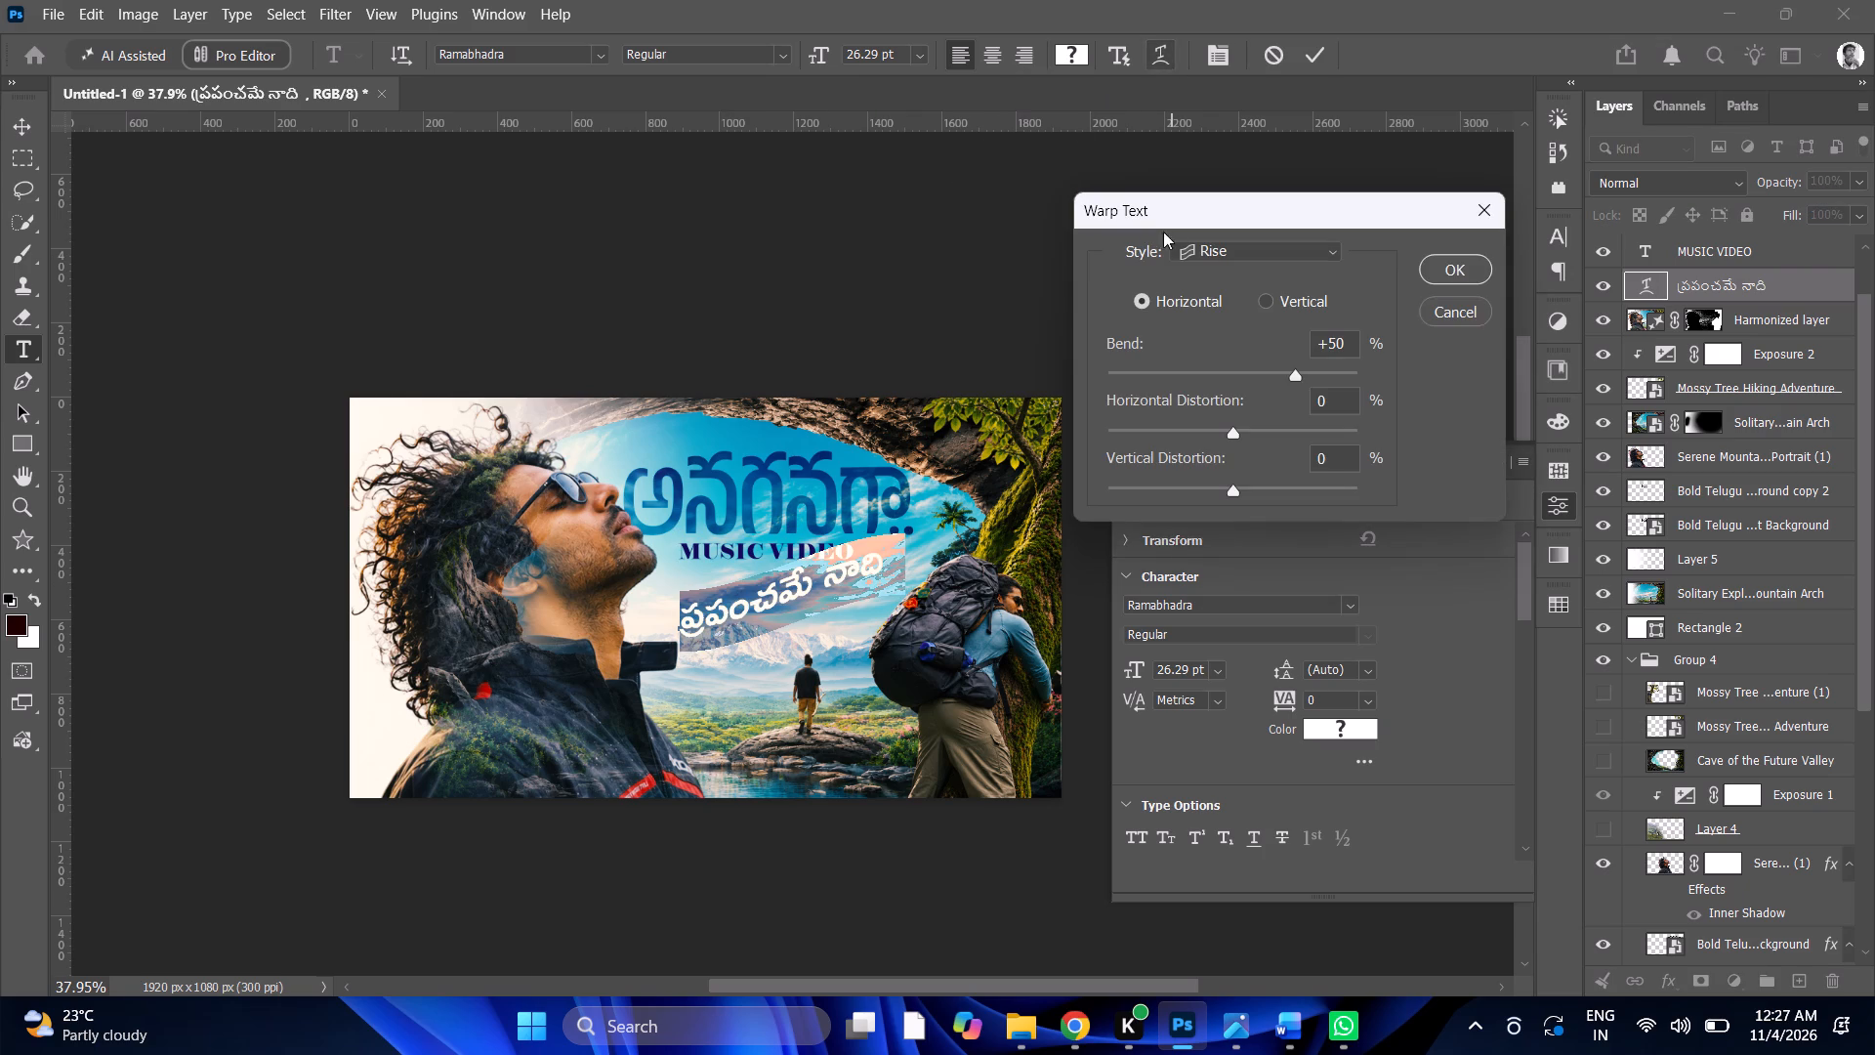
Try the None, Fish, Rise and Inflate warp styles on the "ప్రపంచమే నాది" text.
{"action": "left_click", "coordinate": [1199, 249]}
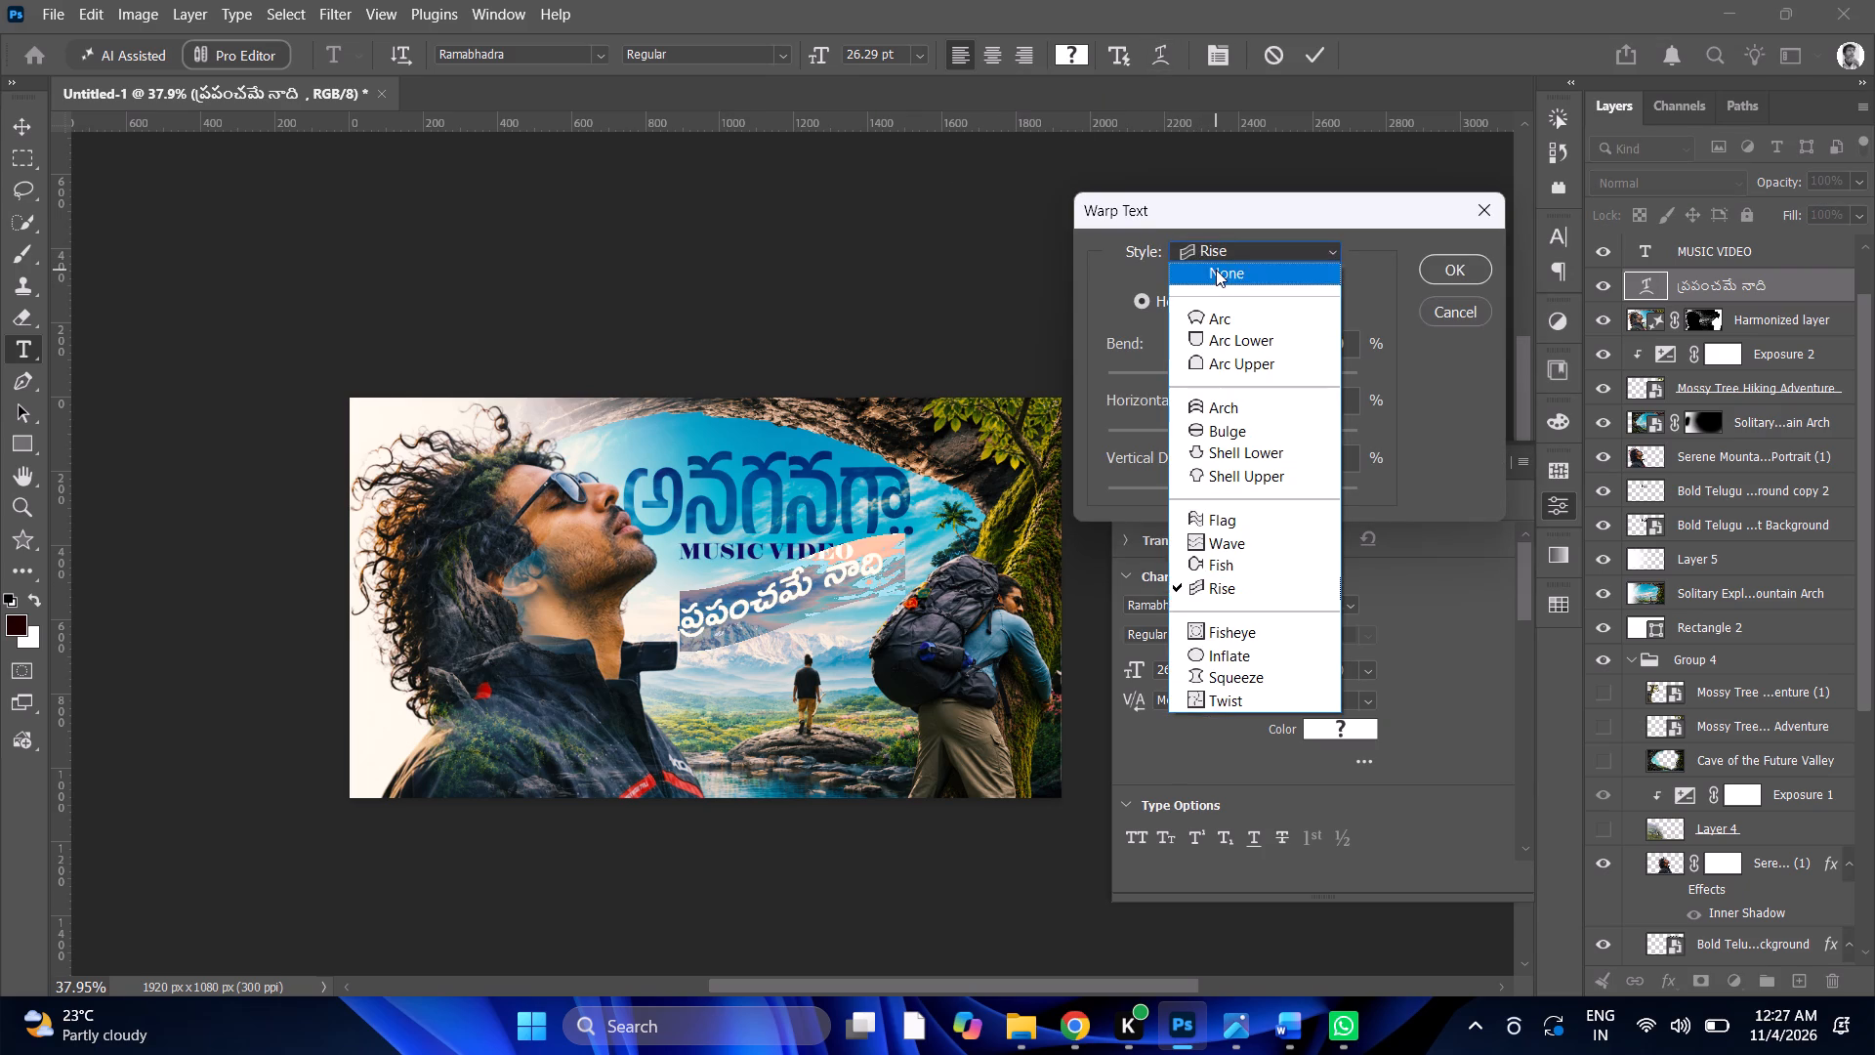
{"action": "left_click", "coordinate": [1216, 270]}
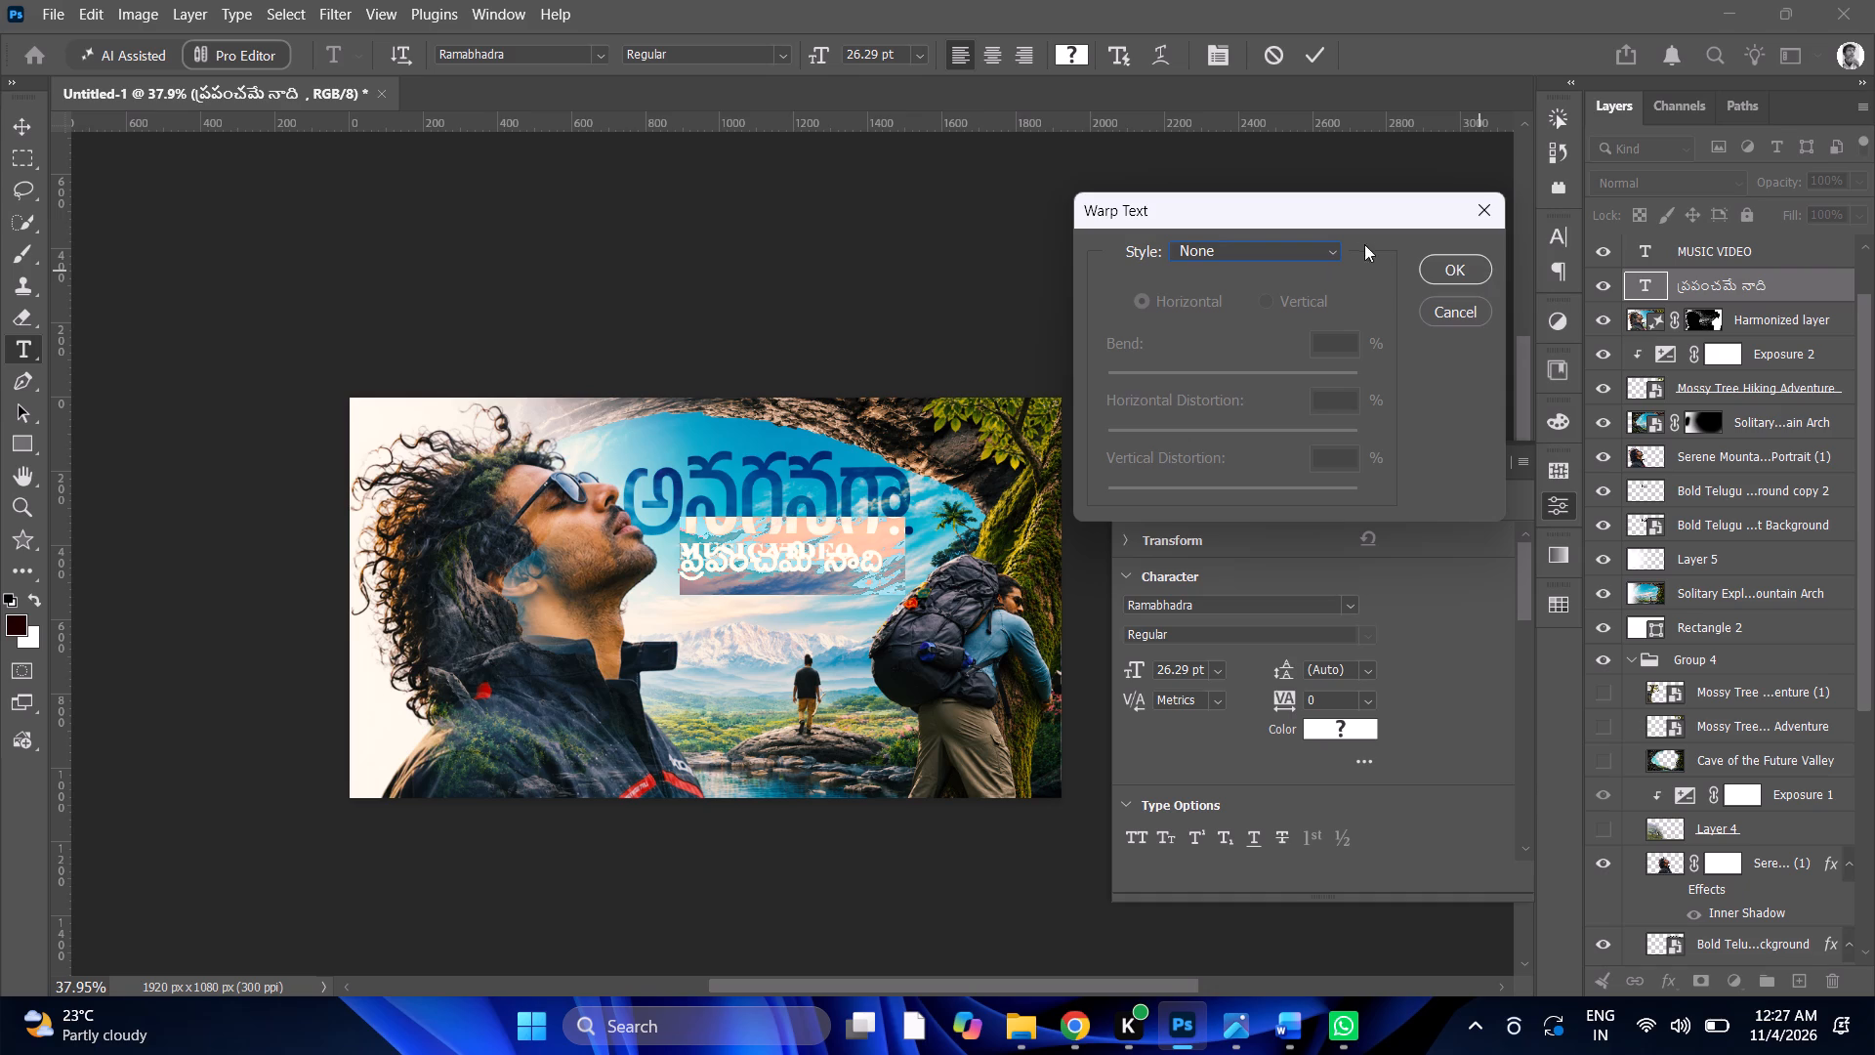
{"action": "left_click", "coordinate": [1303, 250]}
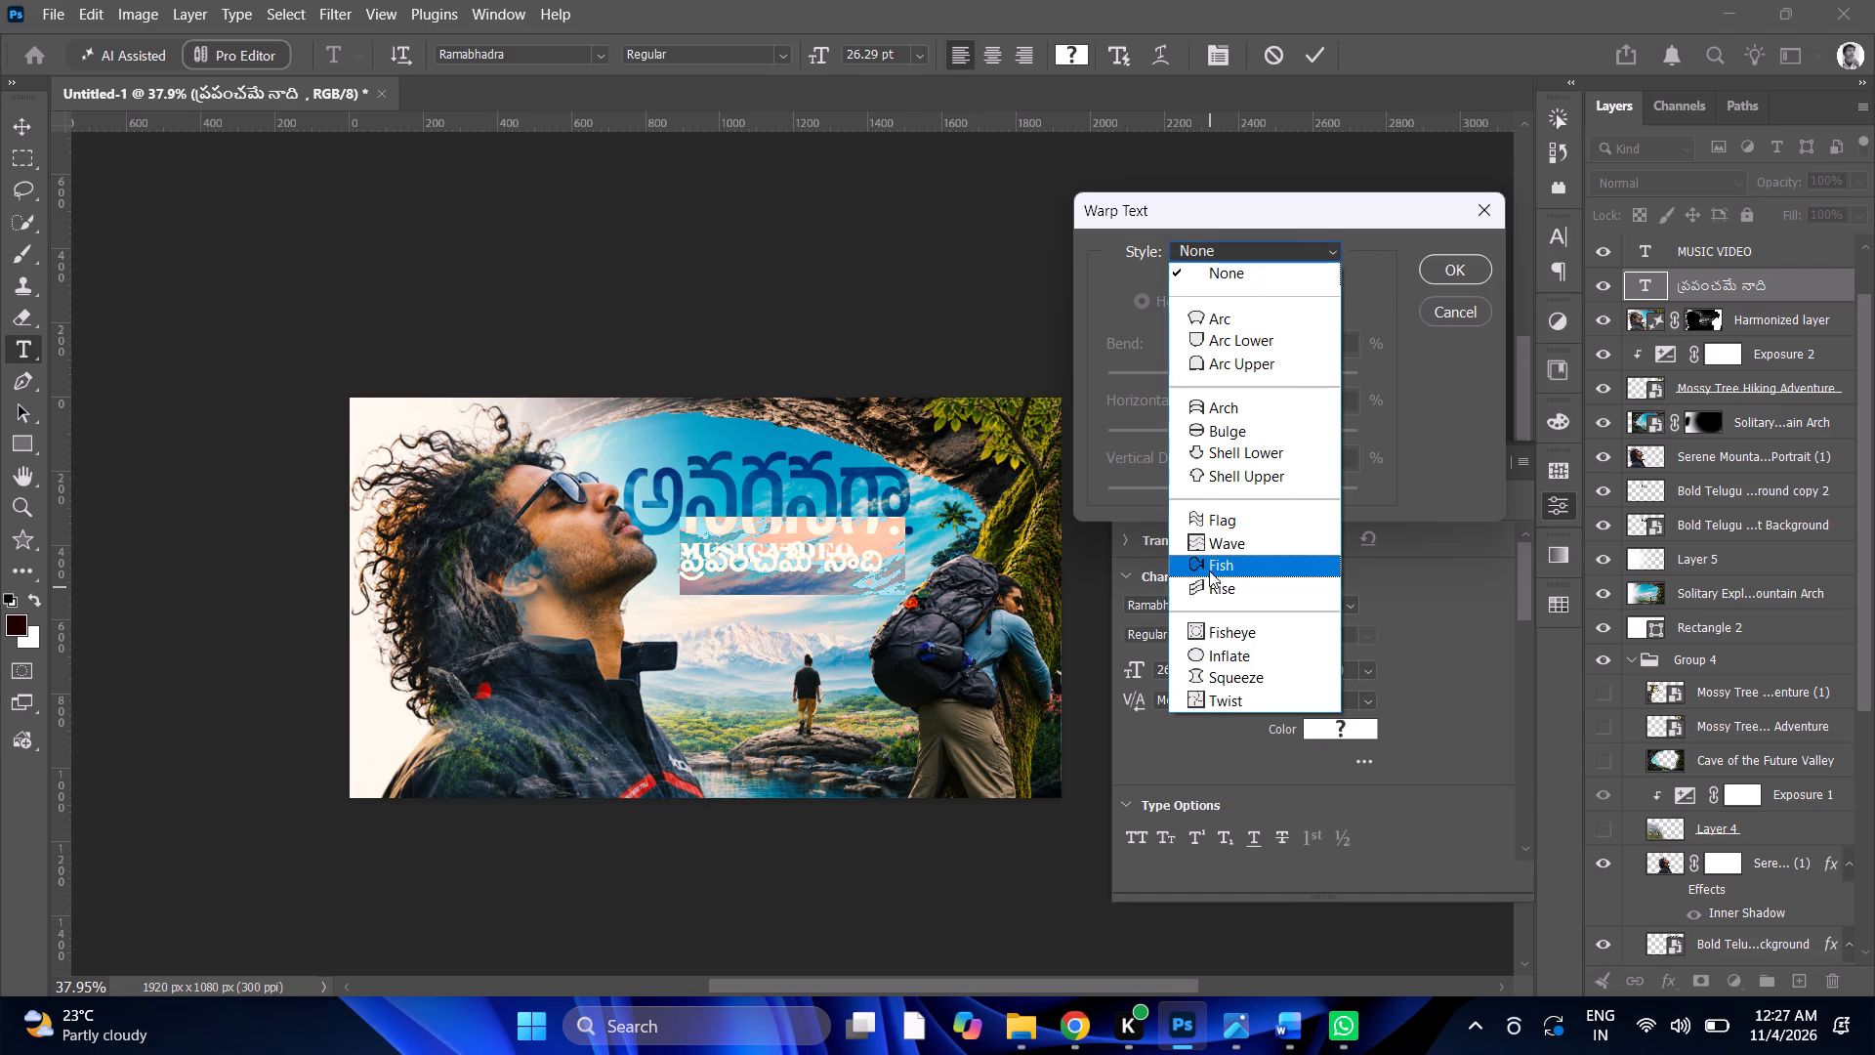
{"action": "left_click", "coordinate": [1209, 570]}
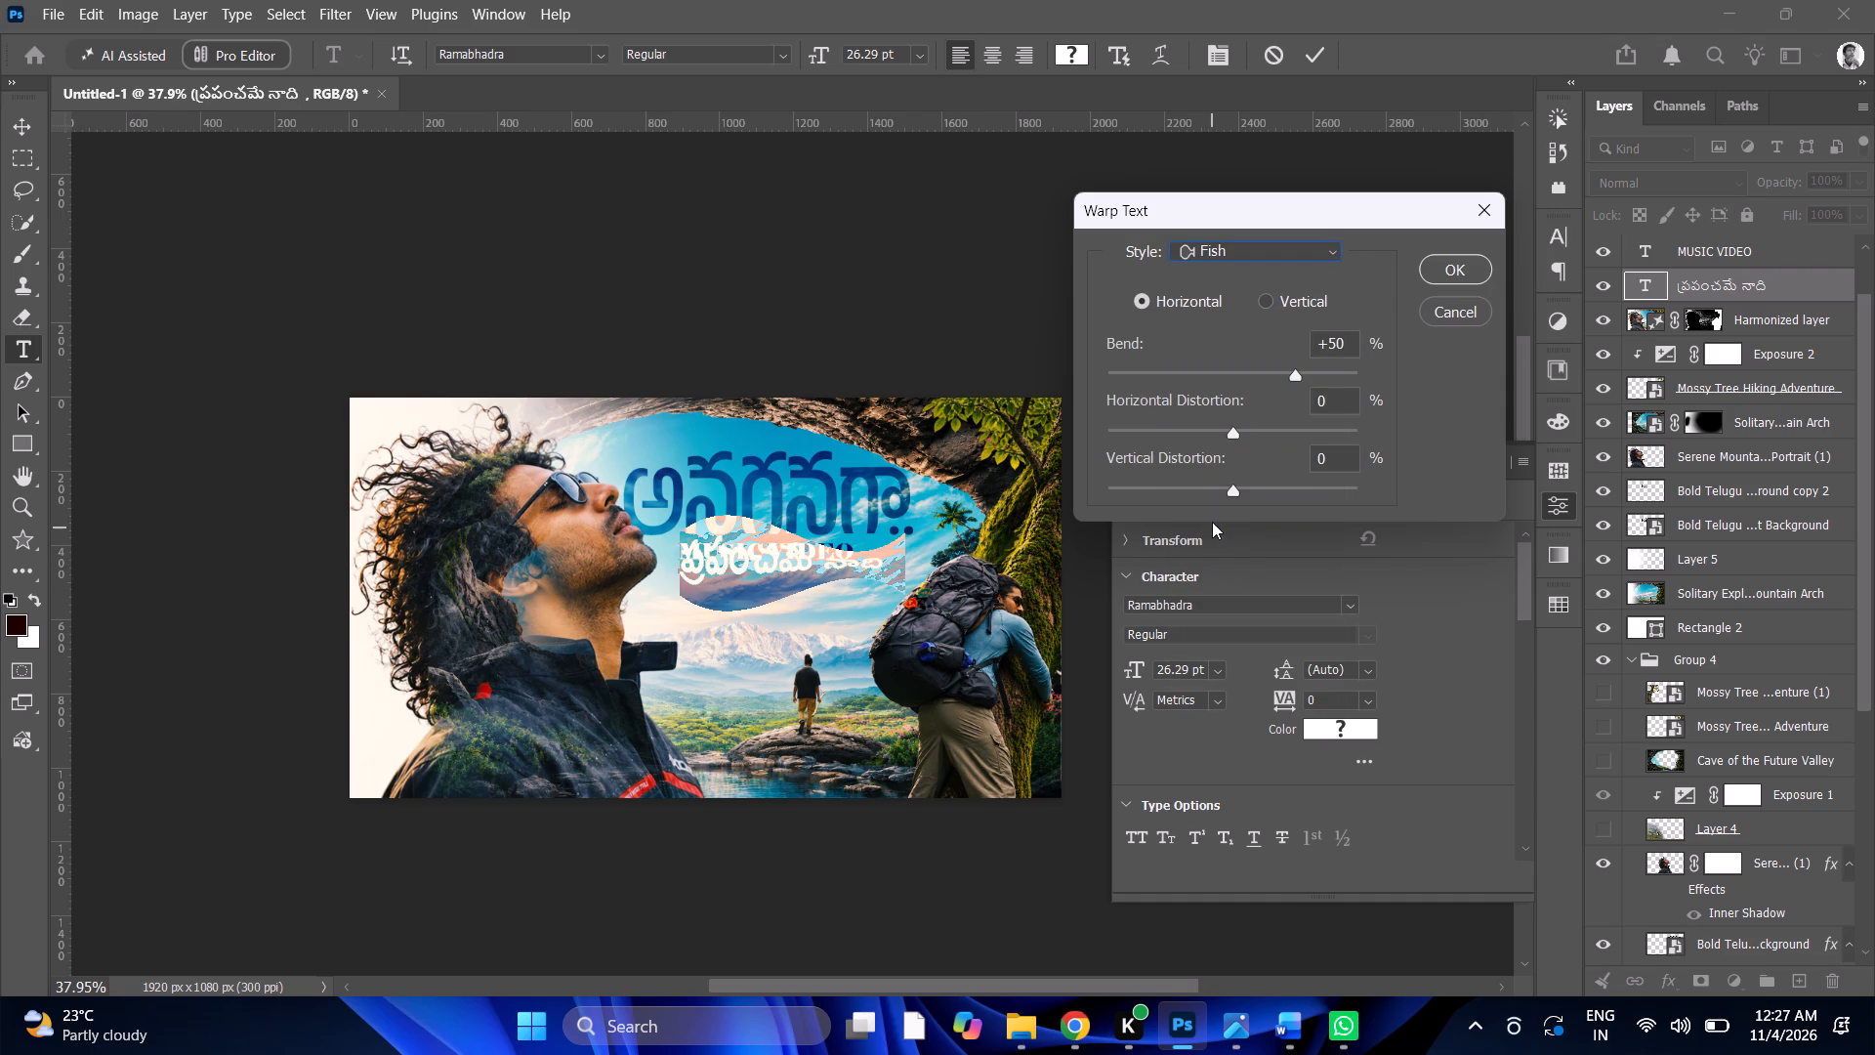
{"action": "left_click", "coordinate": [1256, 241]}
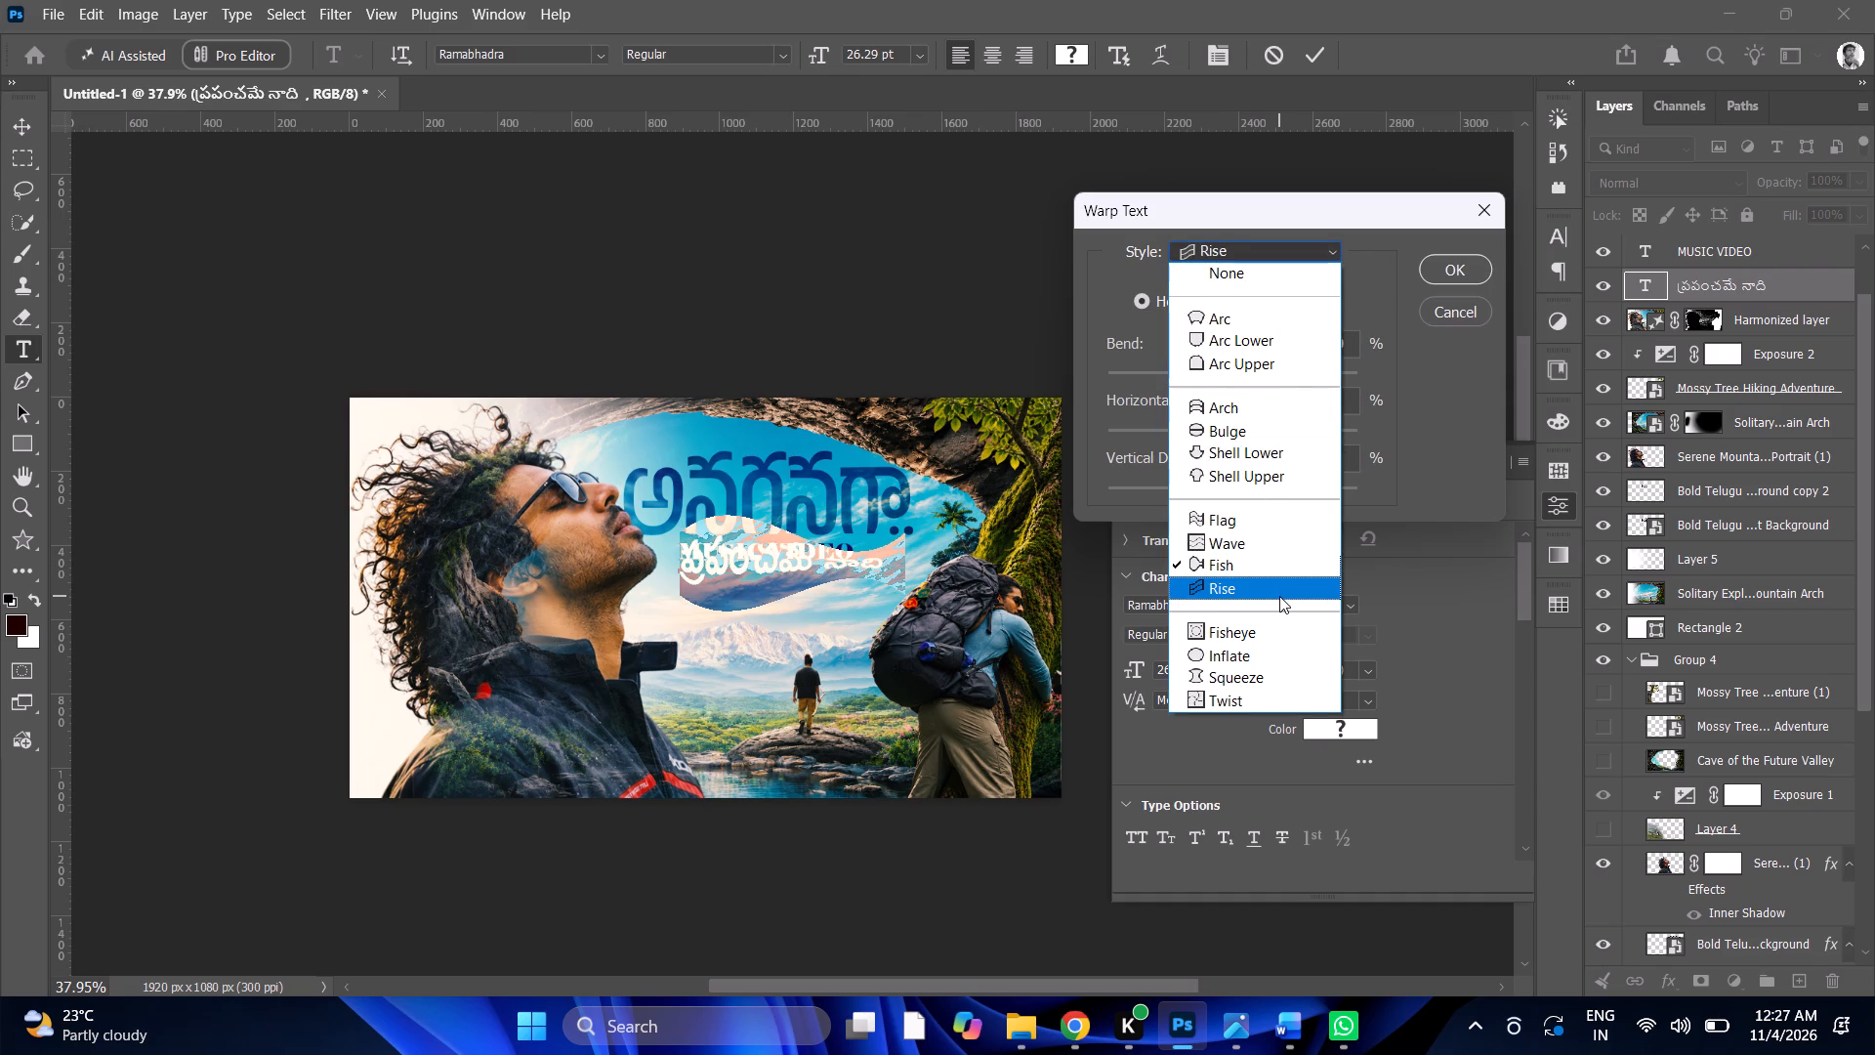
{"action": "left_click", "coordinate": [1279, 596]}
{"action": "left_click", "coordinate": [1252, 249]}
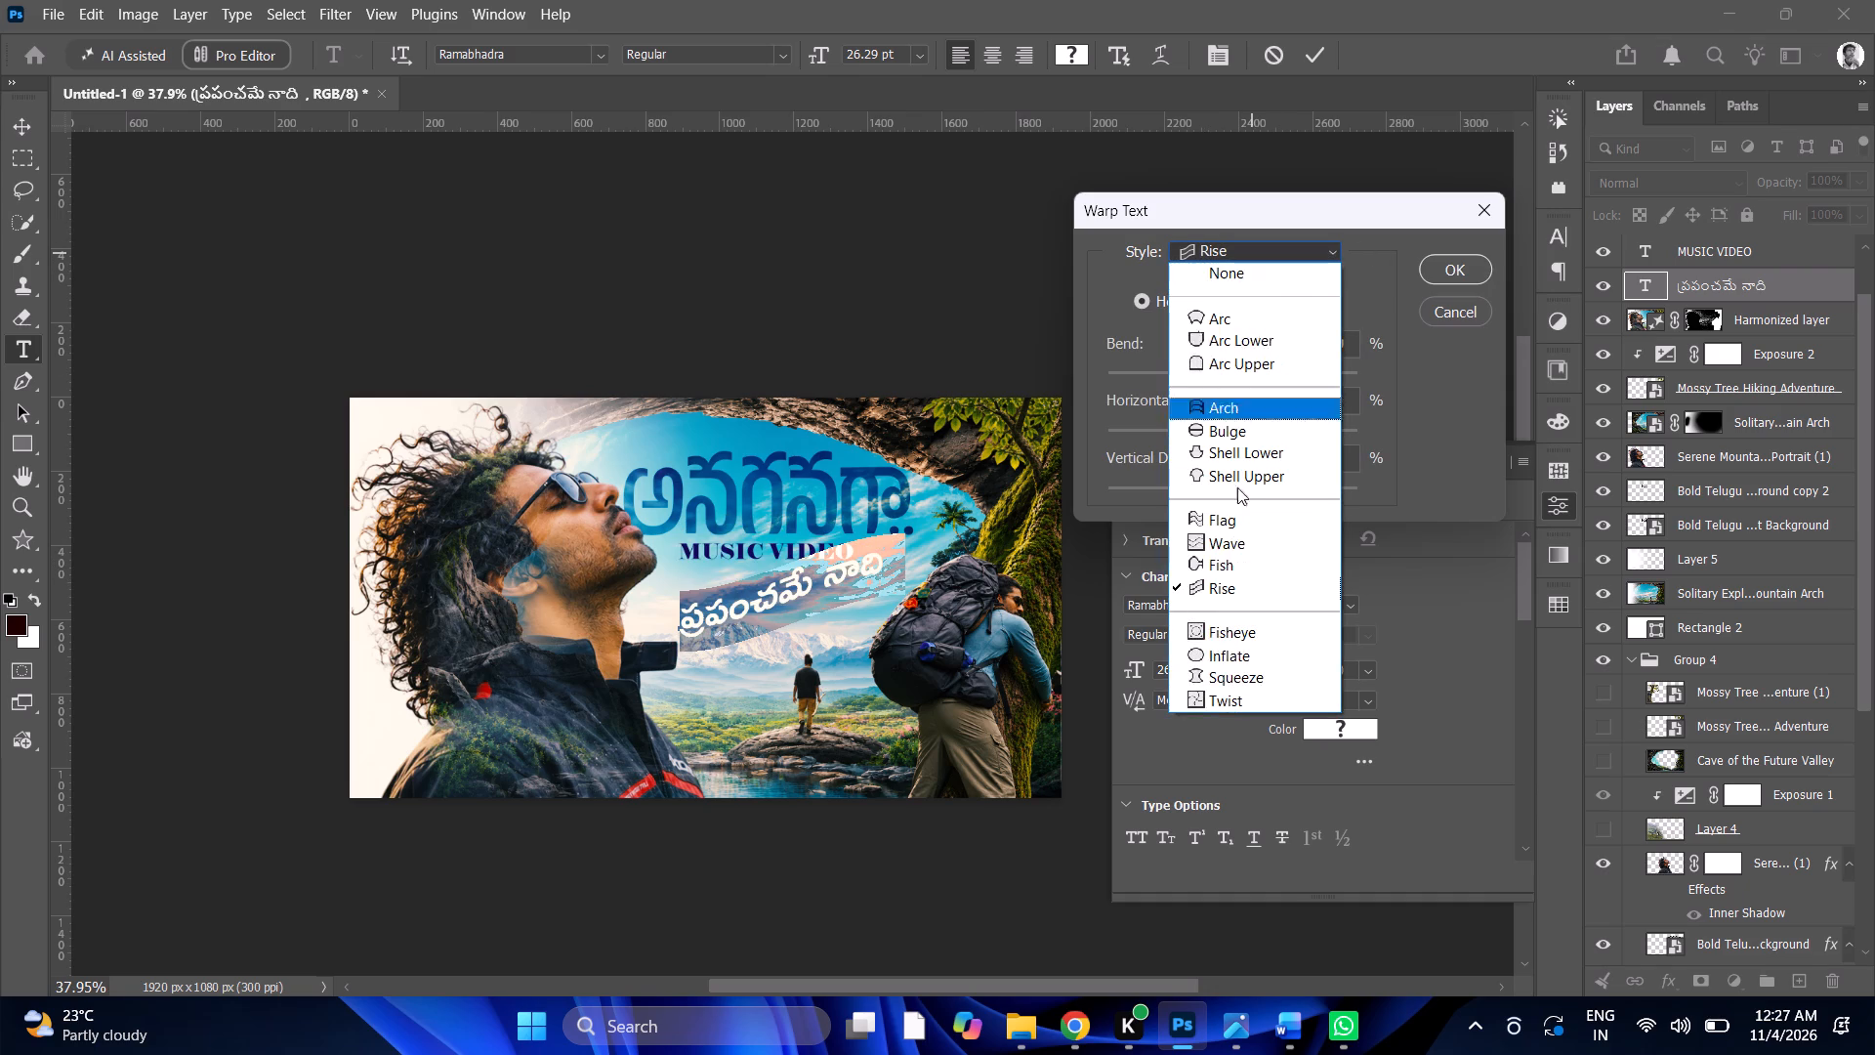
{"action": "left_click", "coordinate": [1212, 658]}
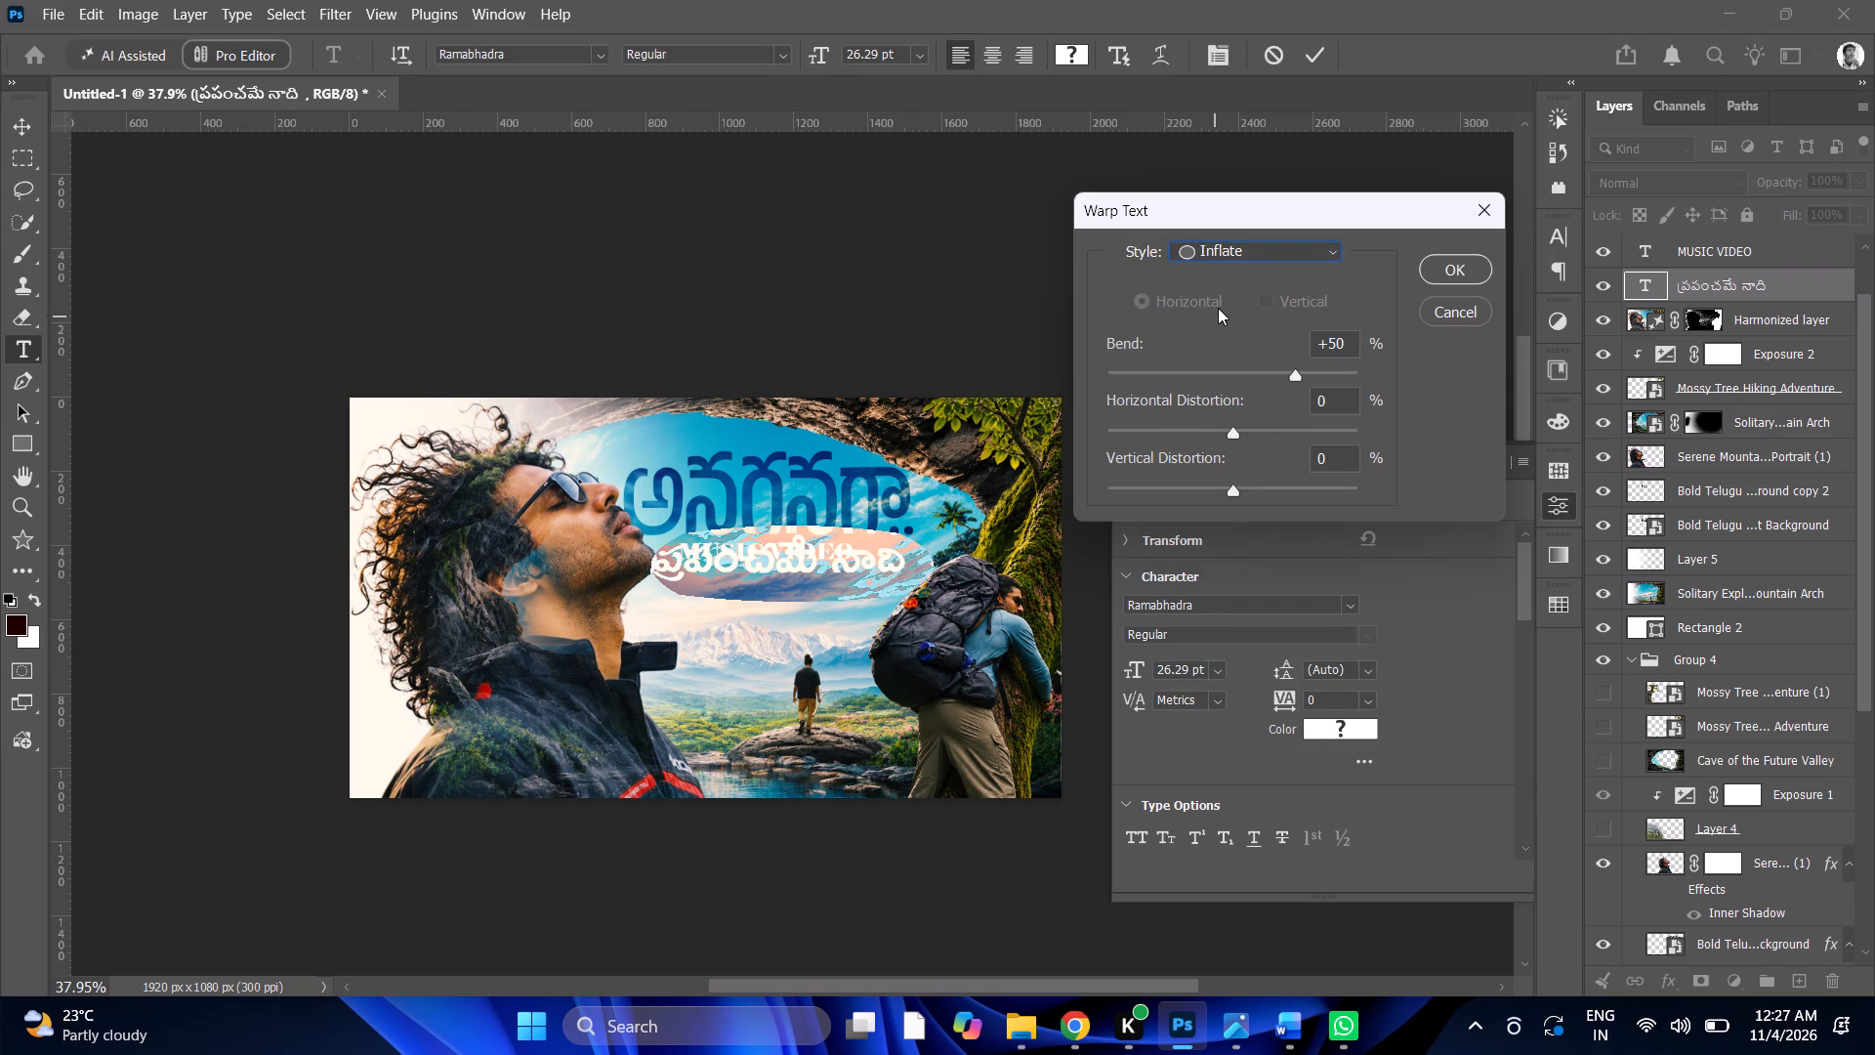
Warp the "ప్రపంచమే నాది" text with the Twist style at +50% bend.
{"action": "left_click", "coordinate": [1295, 240]}
{"action": "left_click", "coordinate": [1255, 704]}
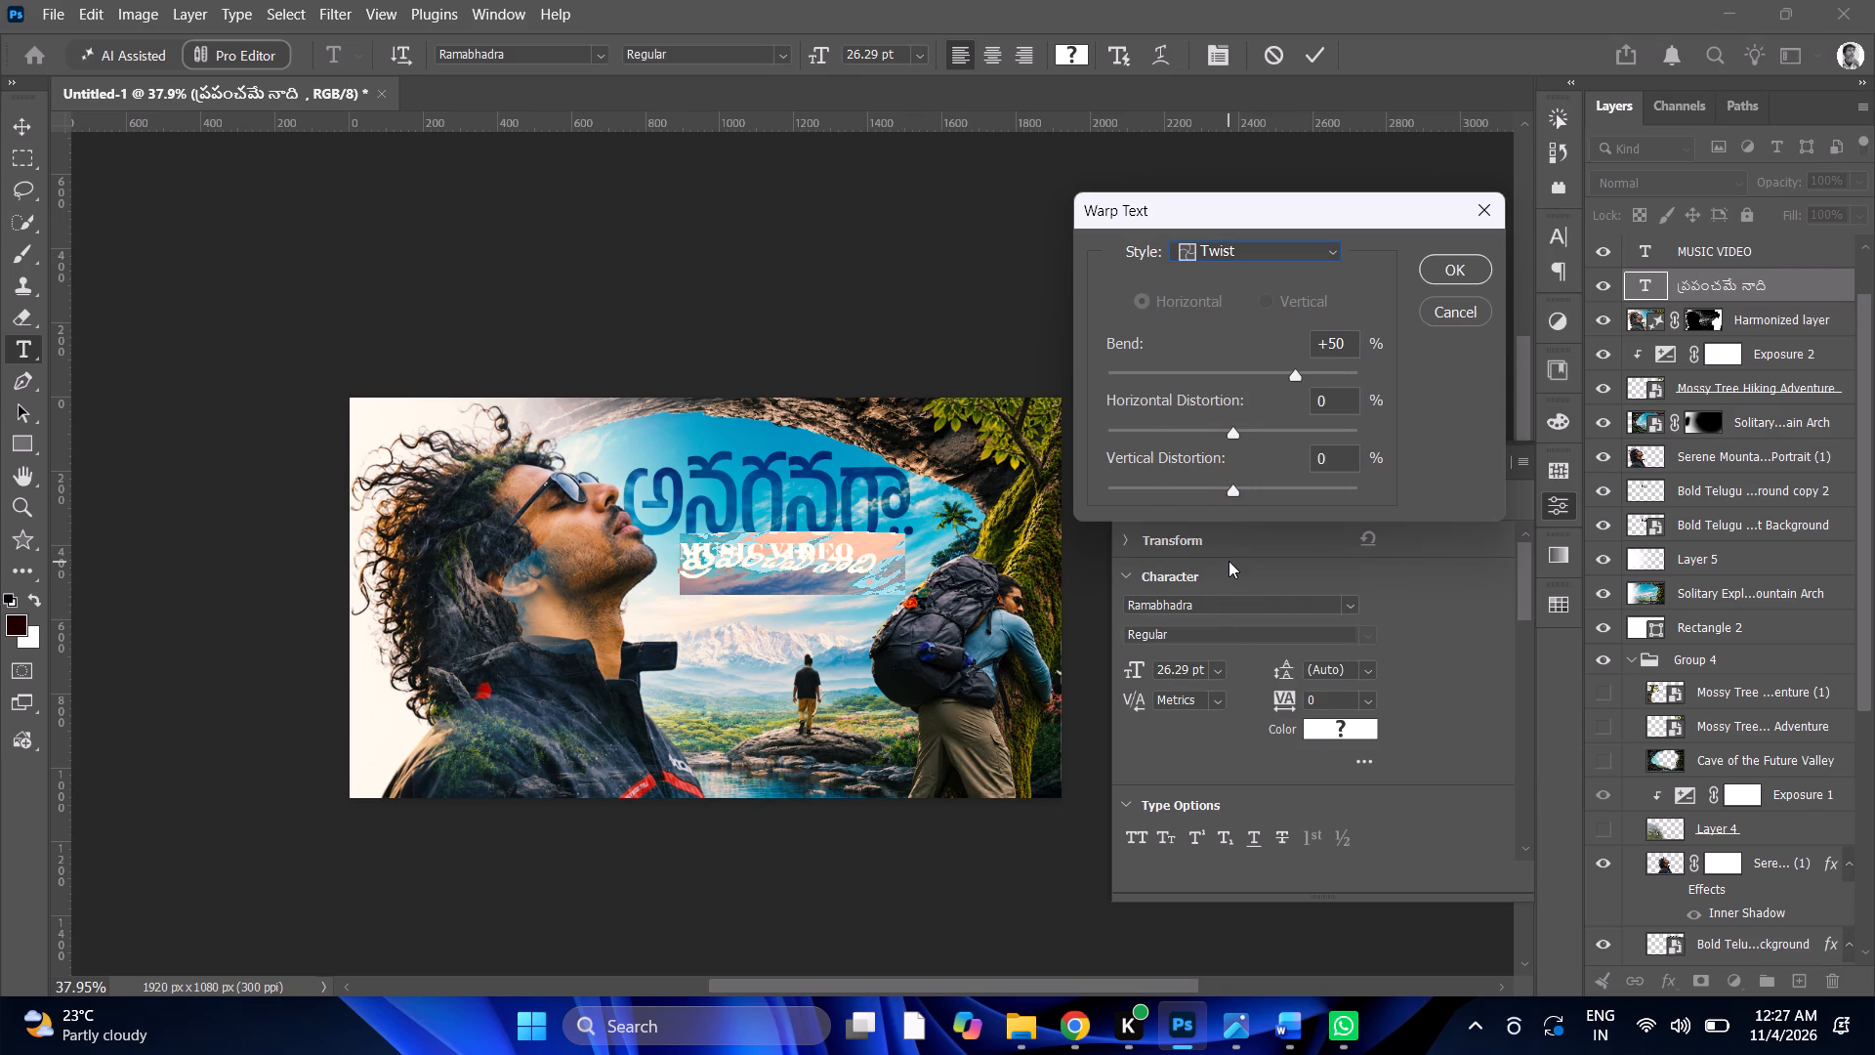
{"action": "left_click", "coordinate": [1459, 282]}
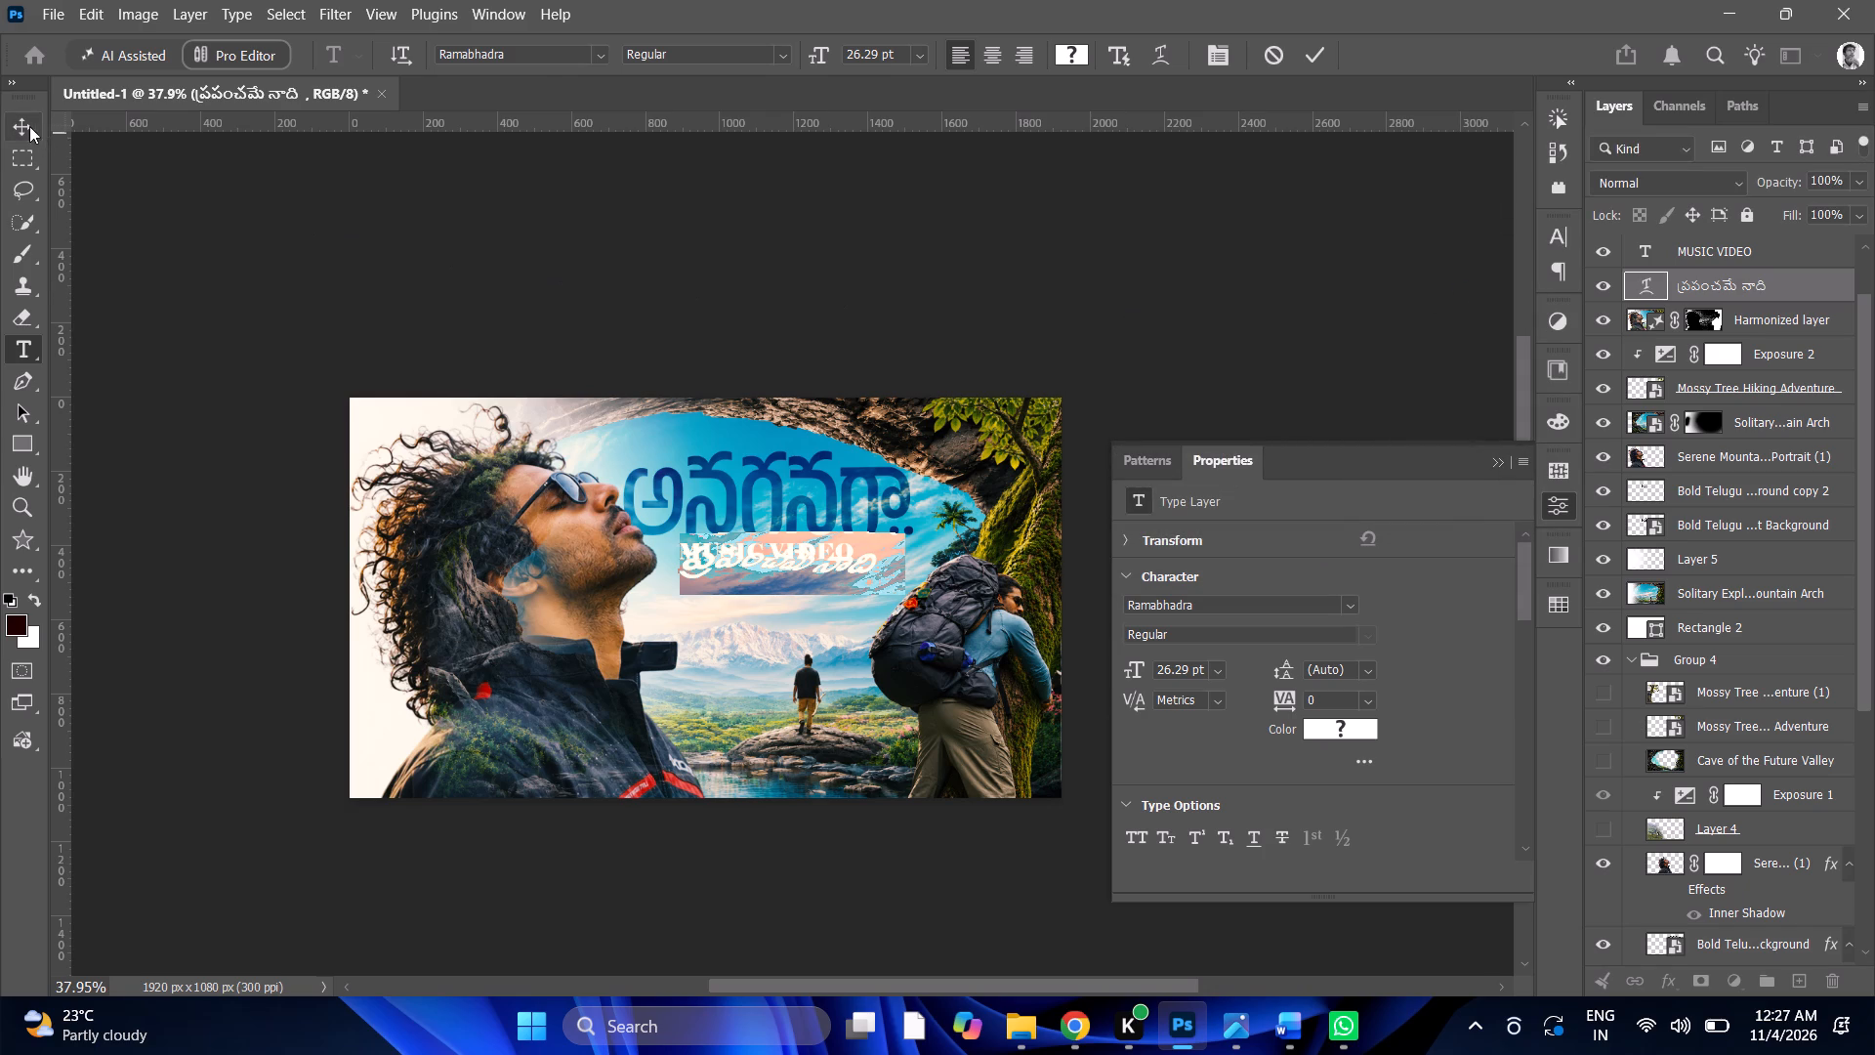
Move the warped "ప్రపంచమే నాది" text down to sit just below the MUSIC VIDEO line.
{"action": "left_click", "coordinate": [20, 121]}
{"action": "left_click", "coordinate": [741, 566]}
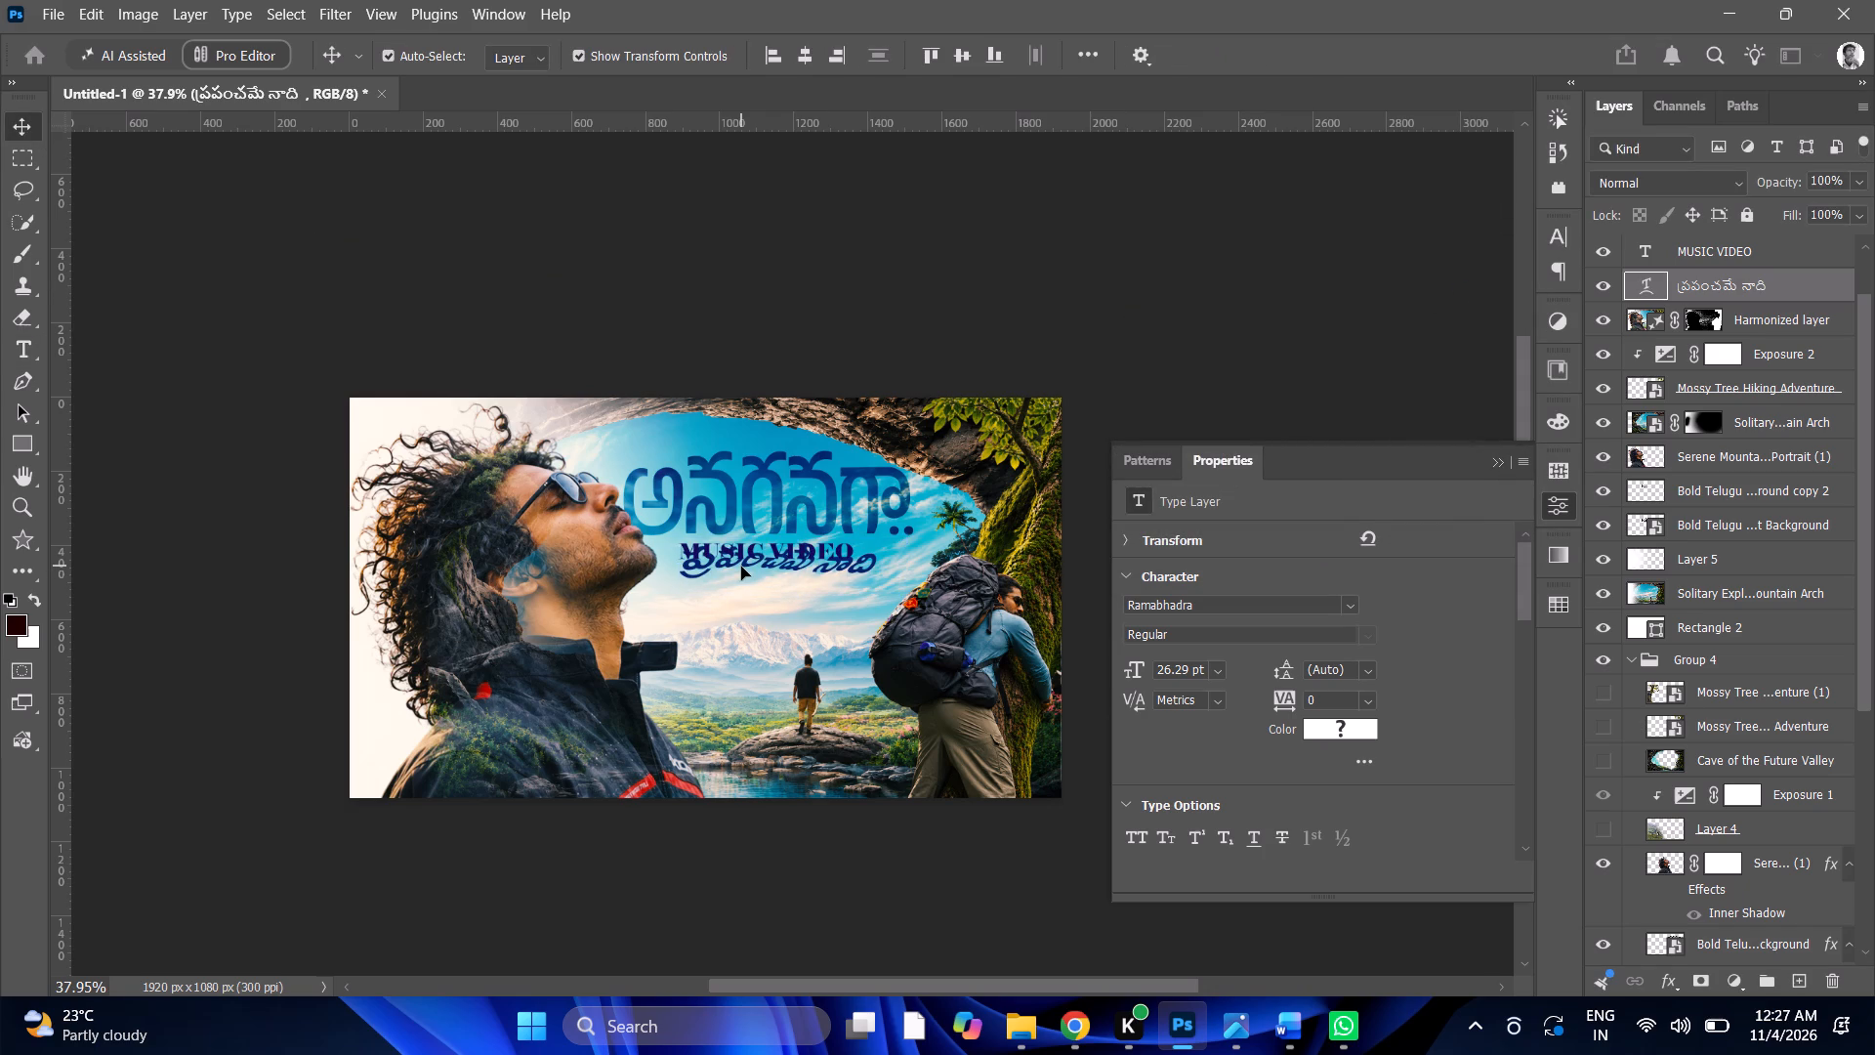
{"action": "left_click", "coordinate": [786, 593]}
{"action": "left_click_drag", "start_coordinate": [811, 570], "coordinate": [815, 588]}
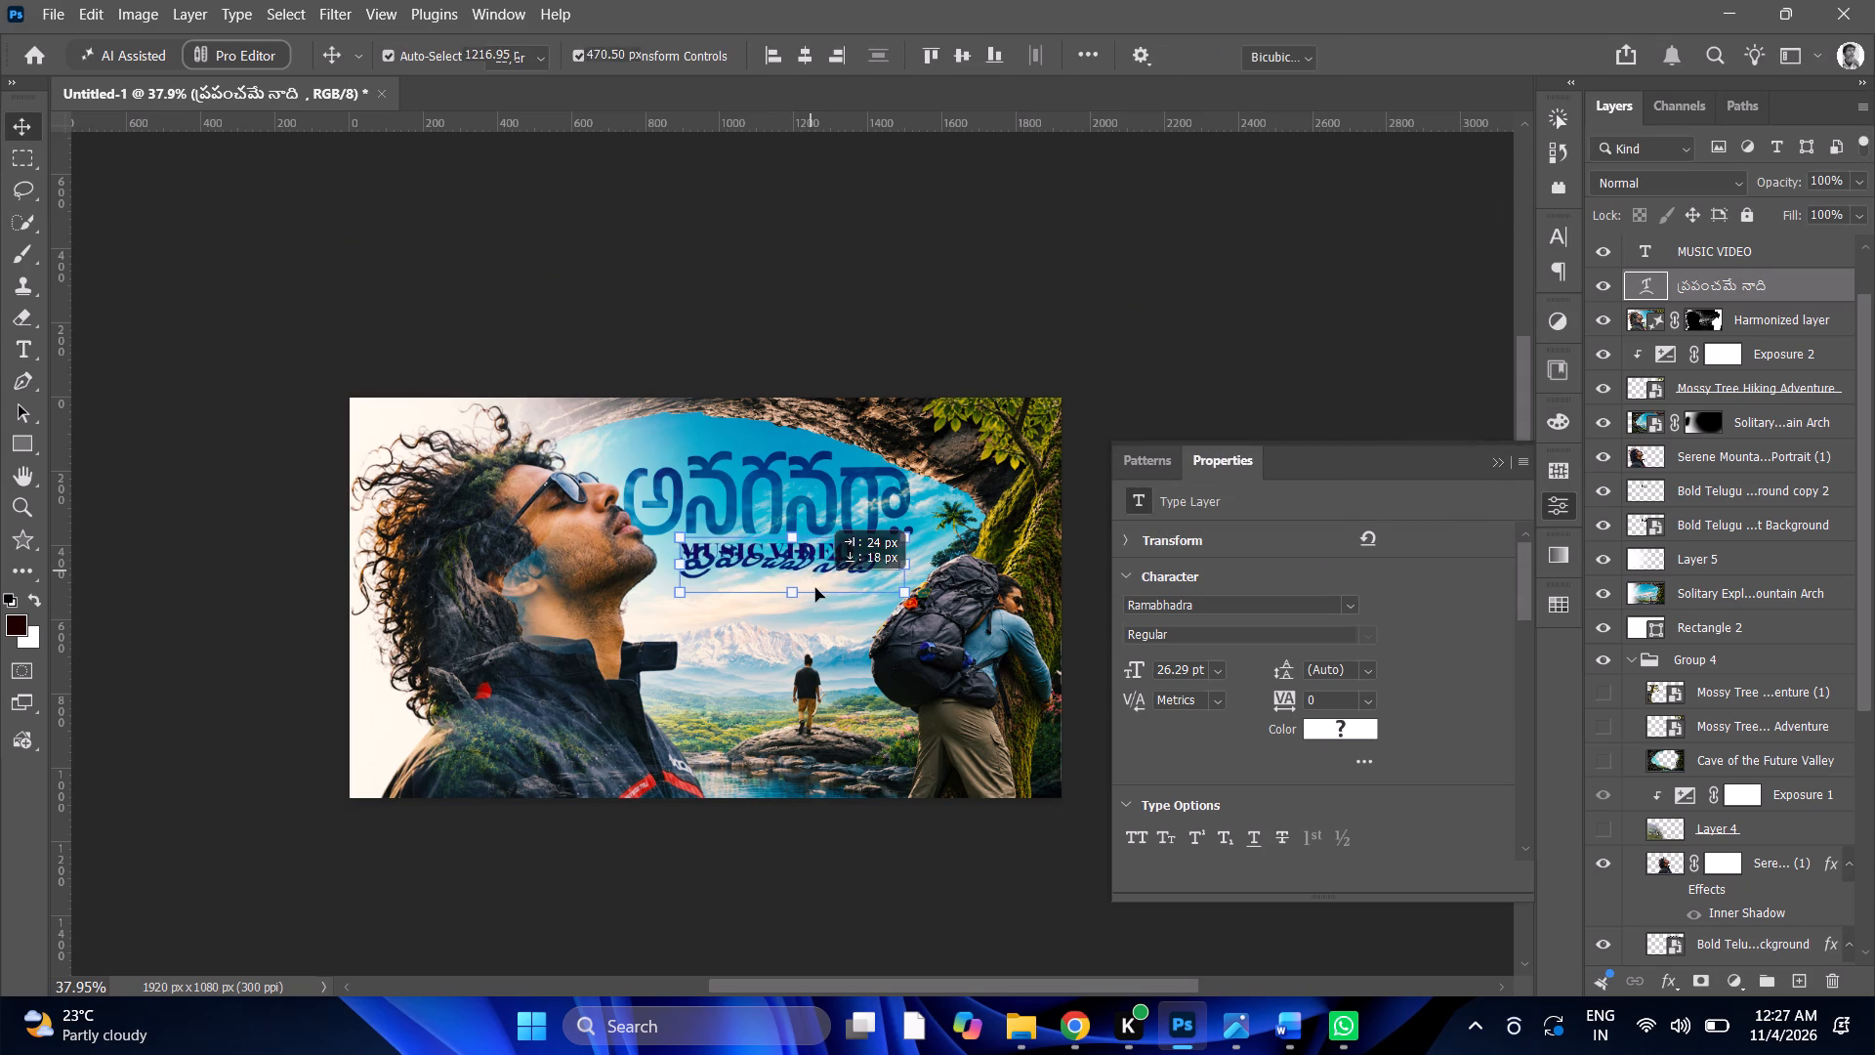
{"action": "left_click_drag", "start_coordinate": [815, 588], "coordinate": [807, 601]}
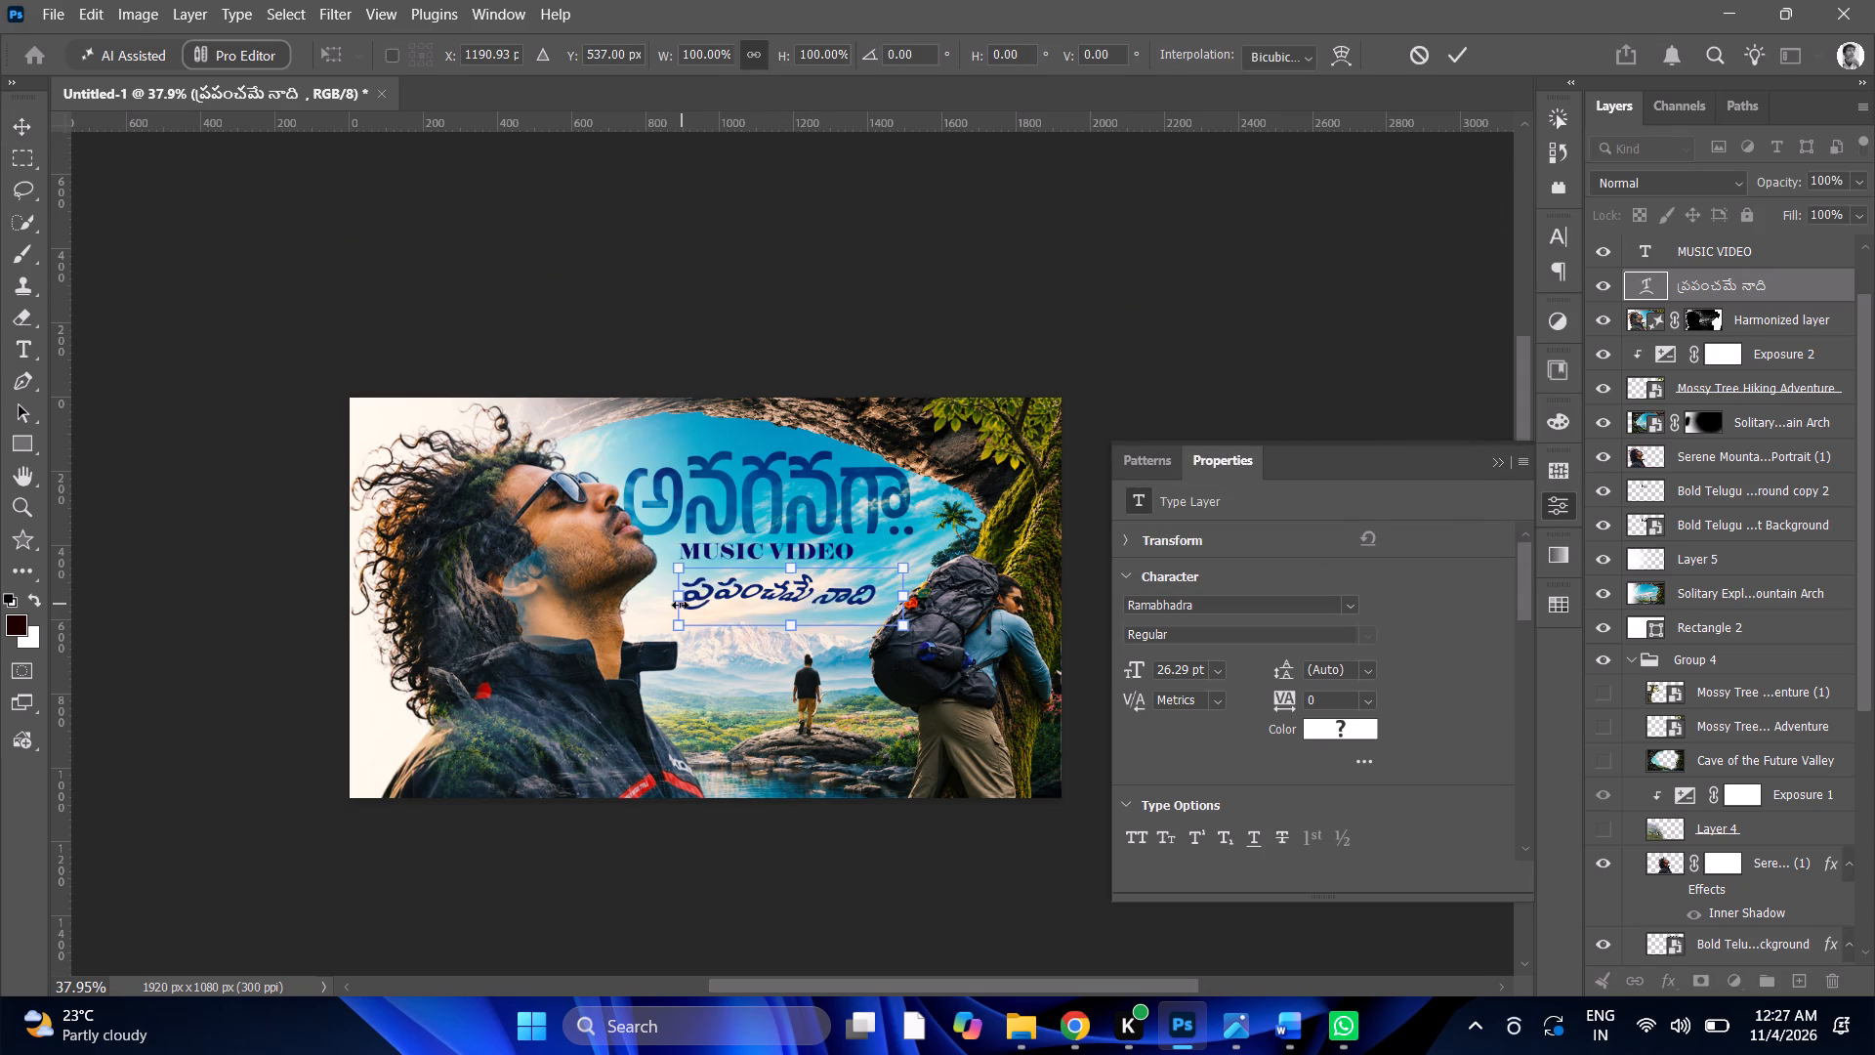
Scale the "ప్రపంచమే నాది" text up proportionally to about 124%, extending it toward the man's chin.
{"action": "left_click_drag", "start_coordinate": [680, 605], "coordinate": [623, 612]}
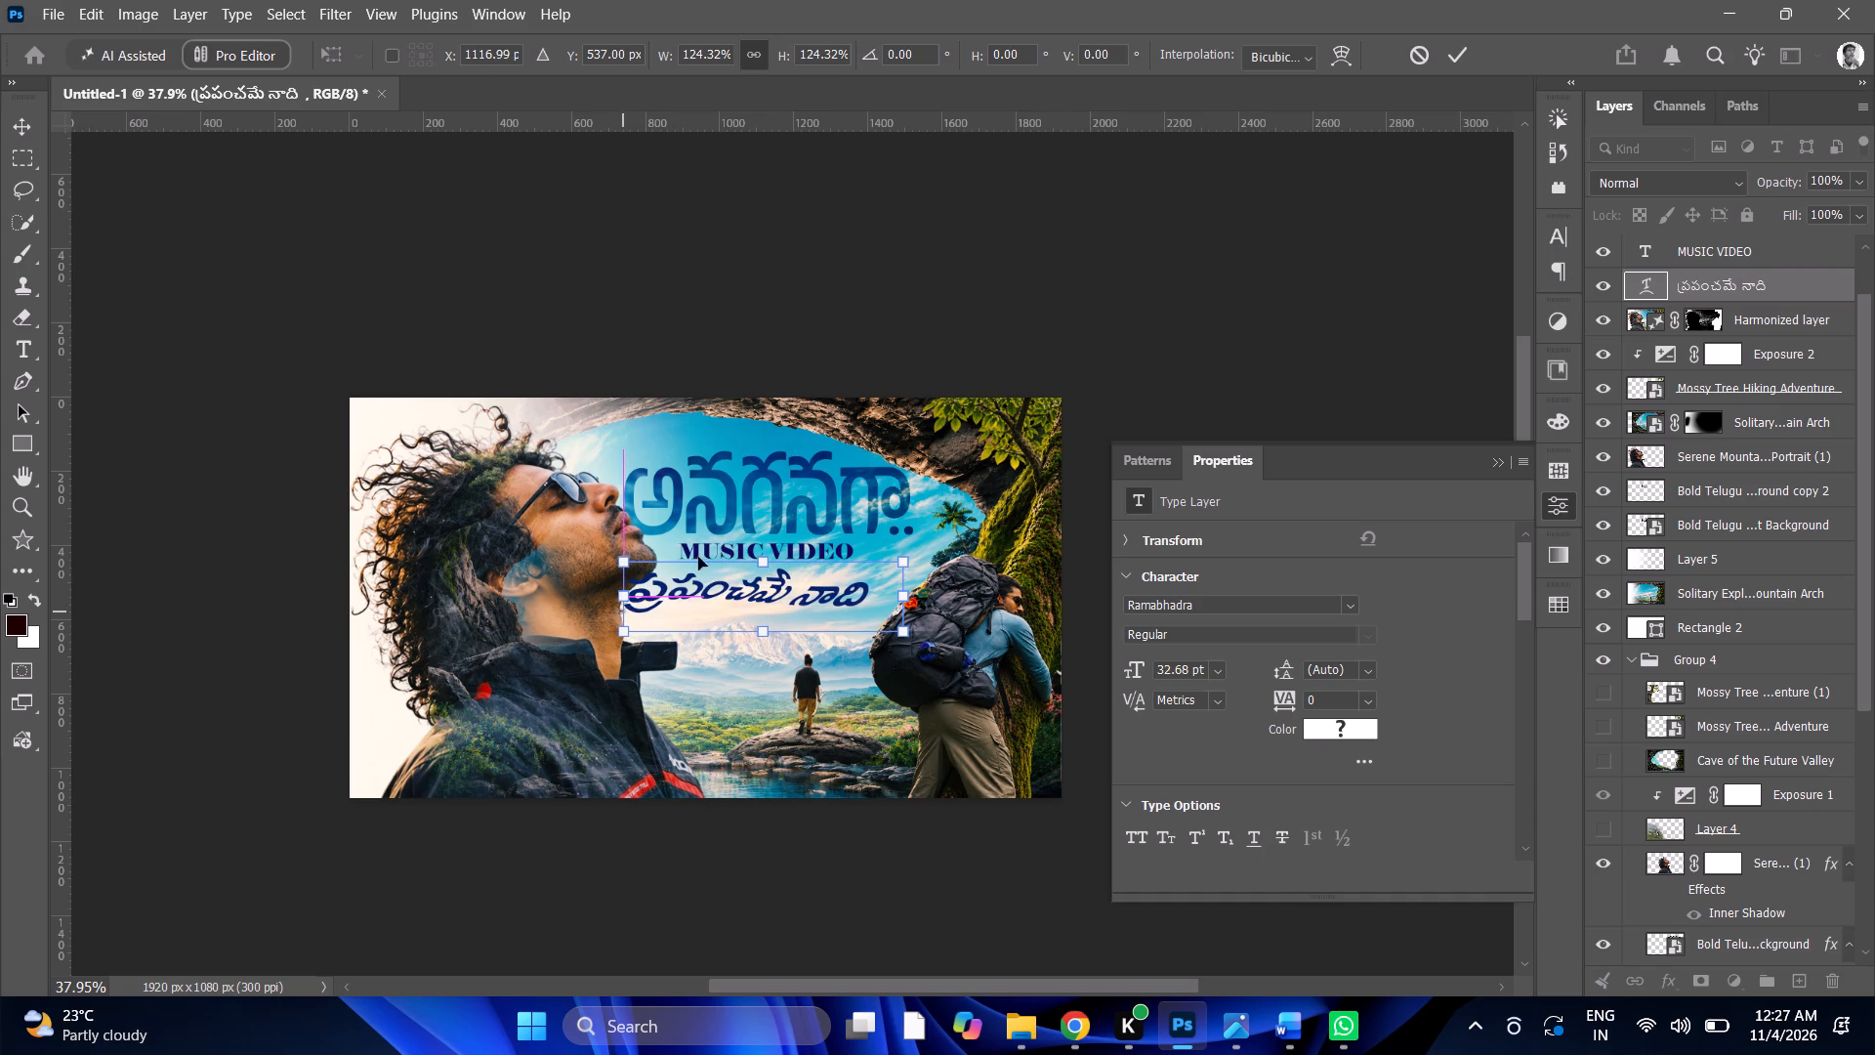
{"action": "scroll", "coordinate": [840, 534], "scroll_direction": "up", "scroll_amount": 4, "text": "alt"}
{"action": "left_click", "coordinate": [1465, 56]}
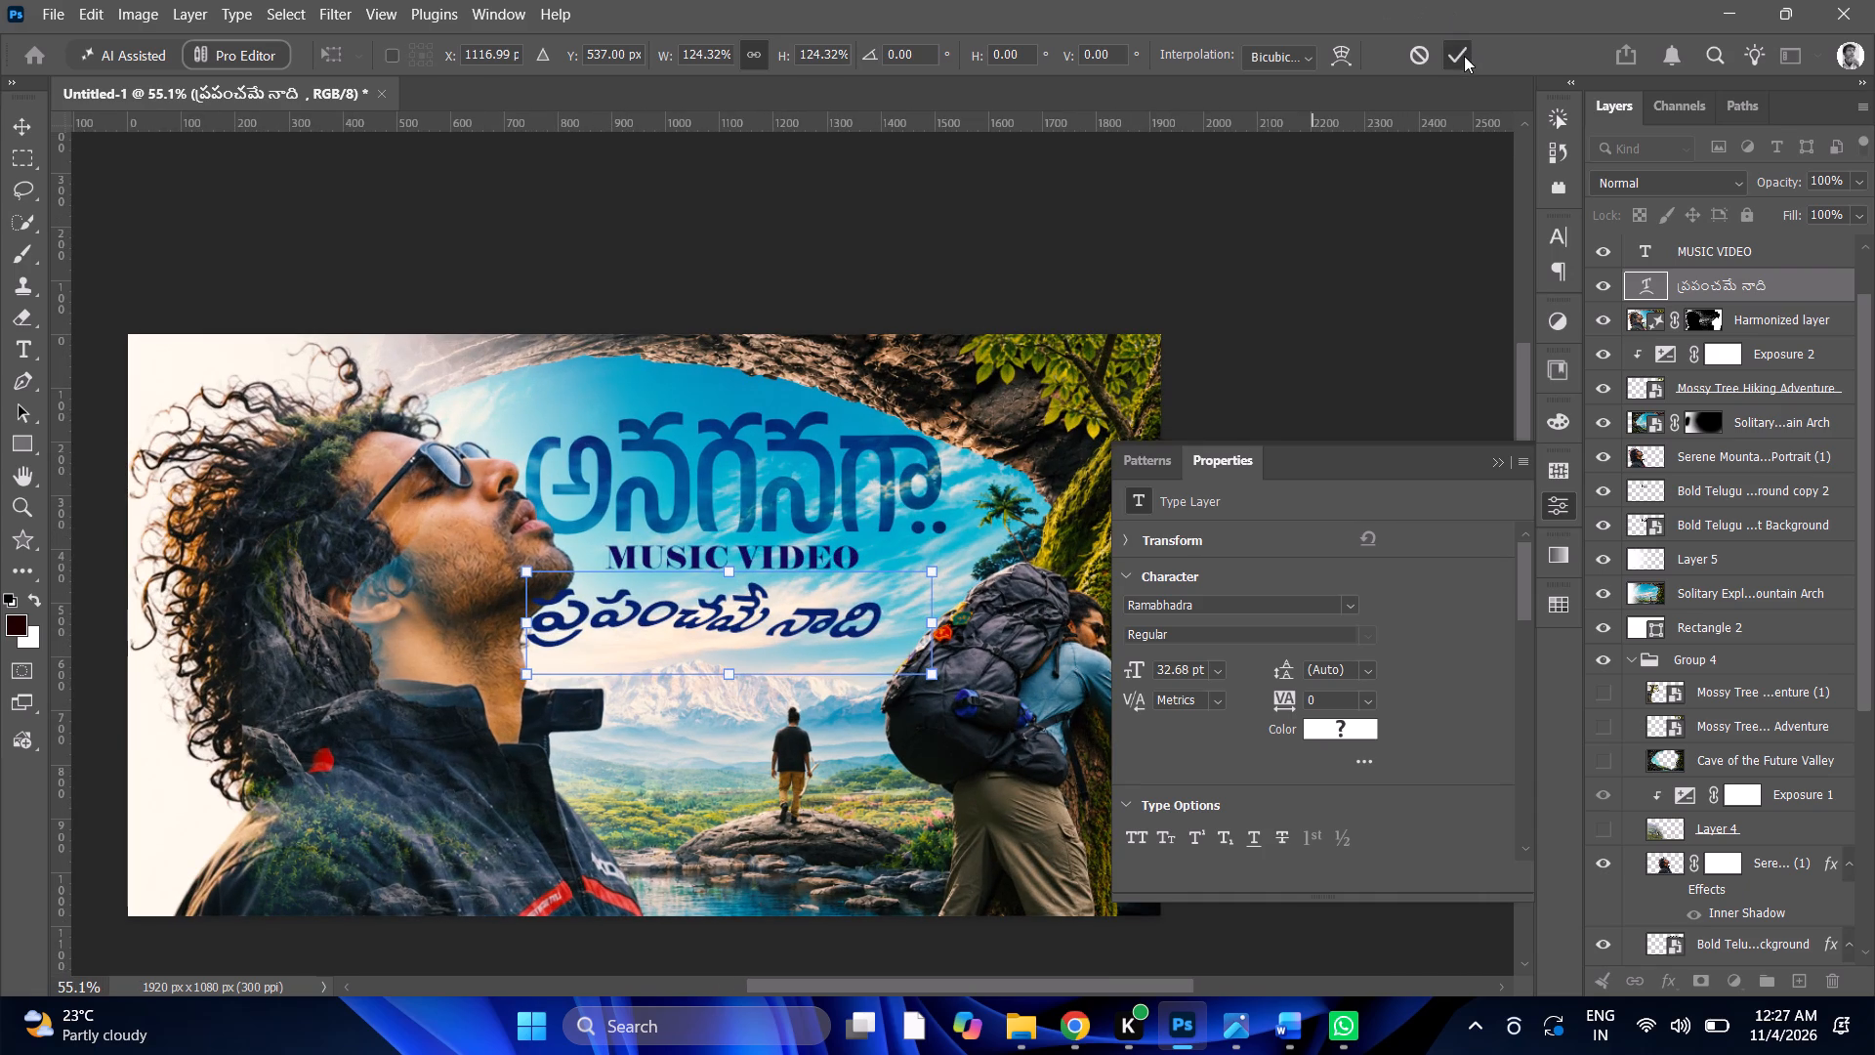
Shift the "ప్రపంచమే నాది" text horizontally about 53 px away from the man's face, keeping its height.
{"action": "left_click_drag", "start_coordinate": [789, 609], "coordinate": [817, 610]}
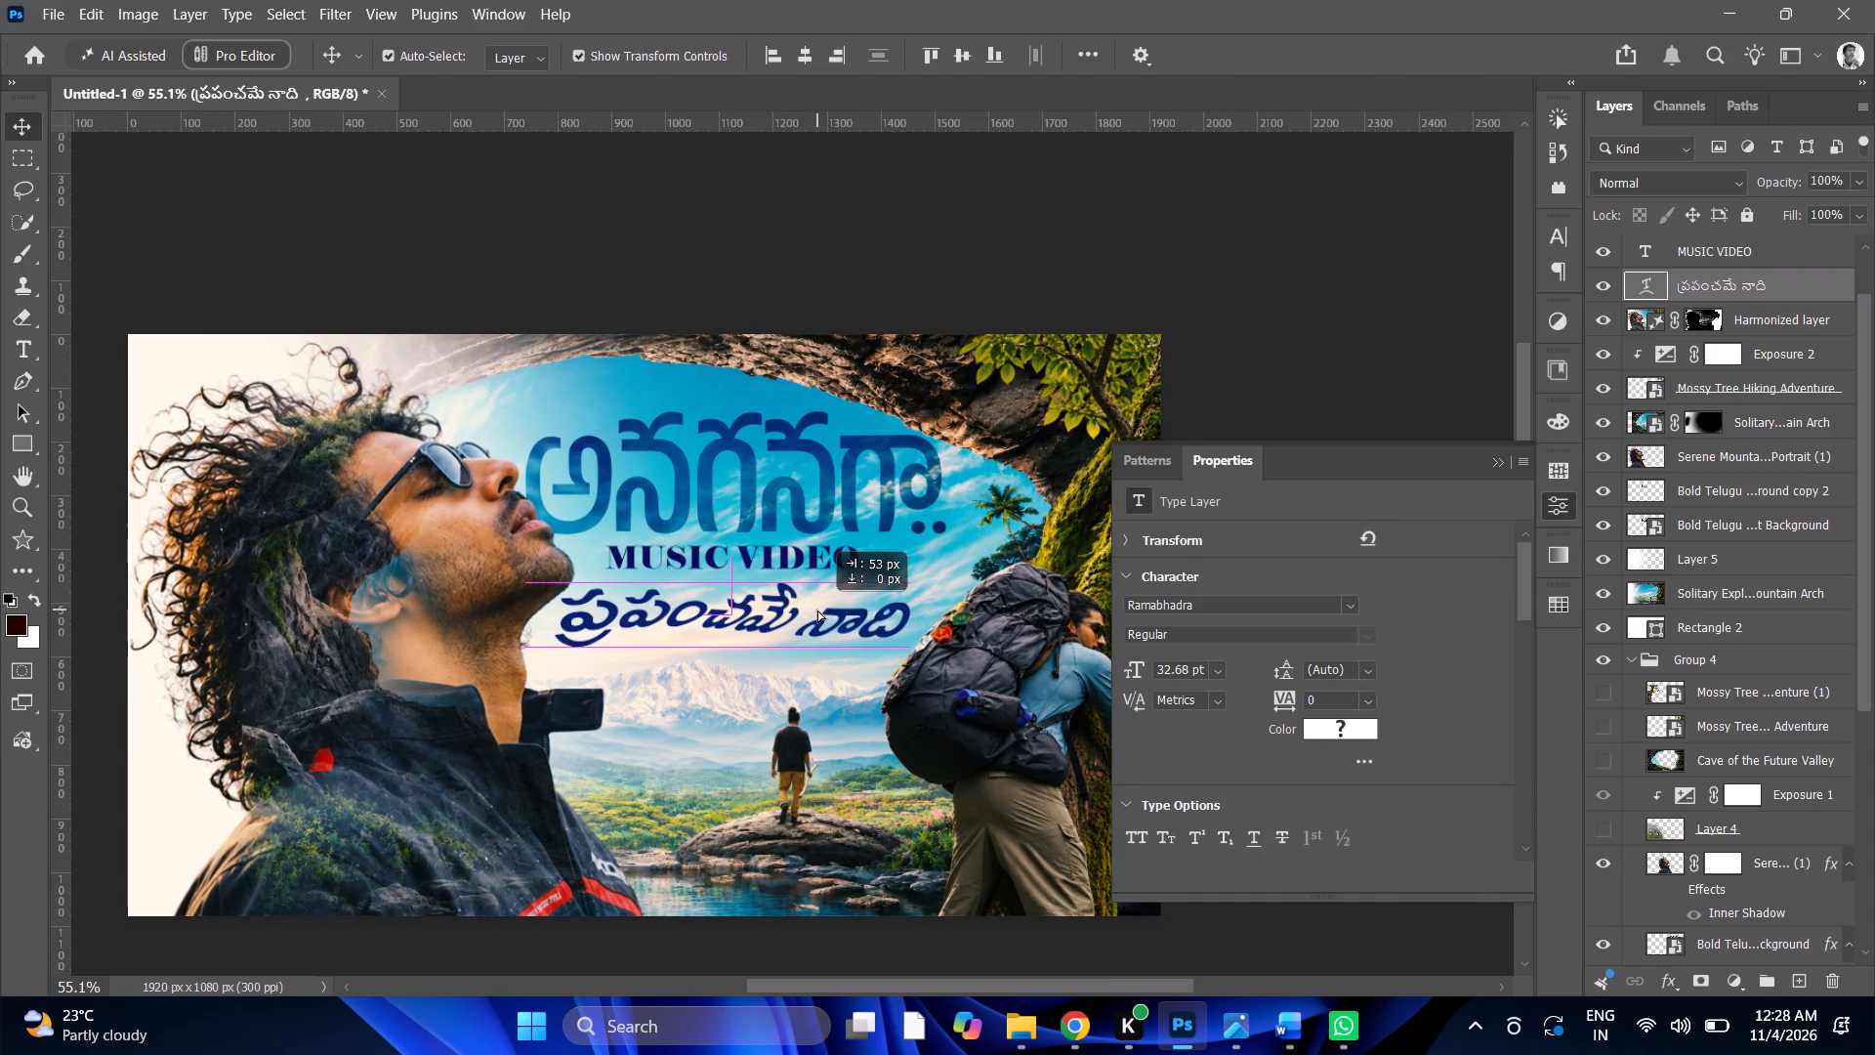
{"action": "left_click_drag", "start_coordinate": [817, 610], "coordinate": [816, 610]}
{"action": "scroll", "coordinate": [815, 610], "scroll_direction": "down", "scroll_amount": 8, "text": "alt"}
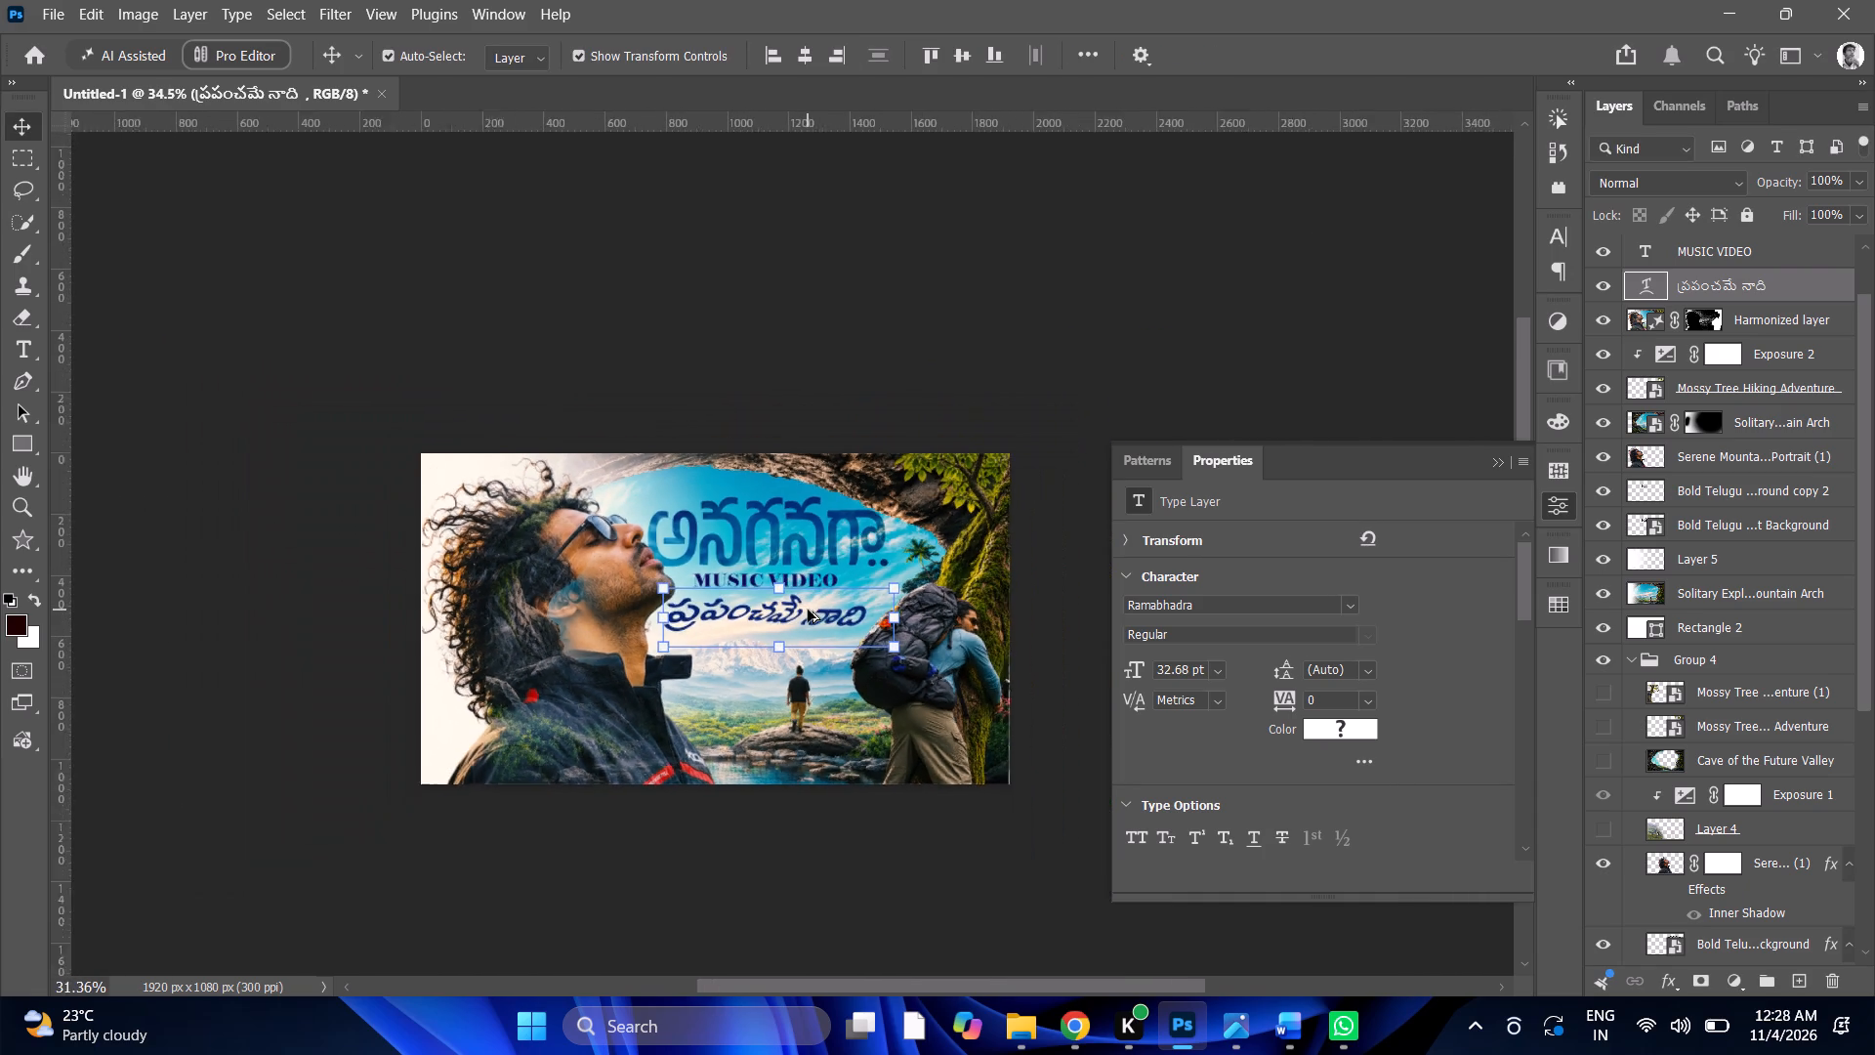
{"action": "scroll", "coordinate": [808, 610], "scroll_direction": "up", "scroll_amount": 4, "text": "alt"}
Collapse the floating Properties panel to clear the canvas area.
{"action": "left_click", "coordinate": [1528, 465]}
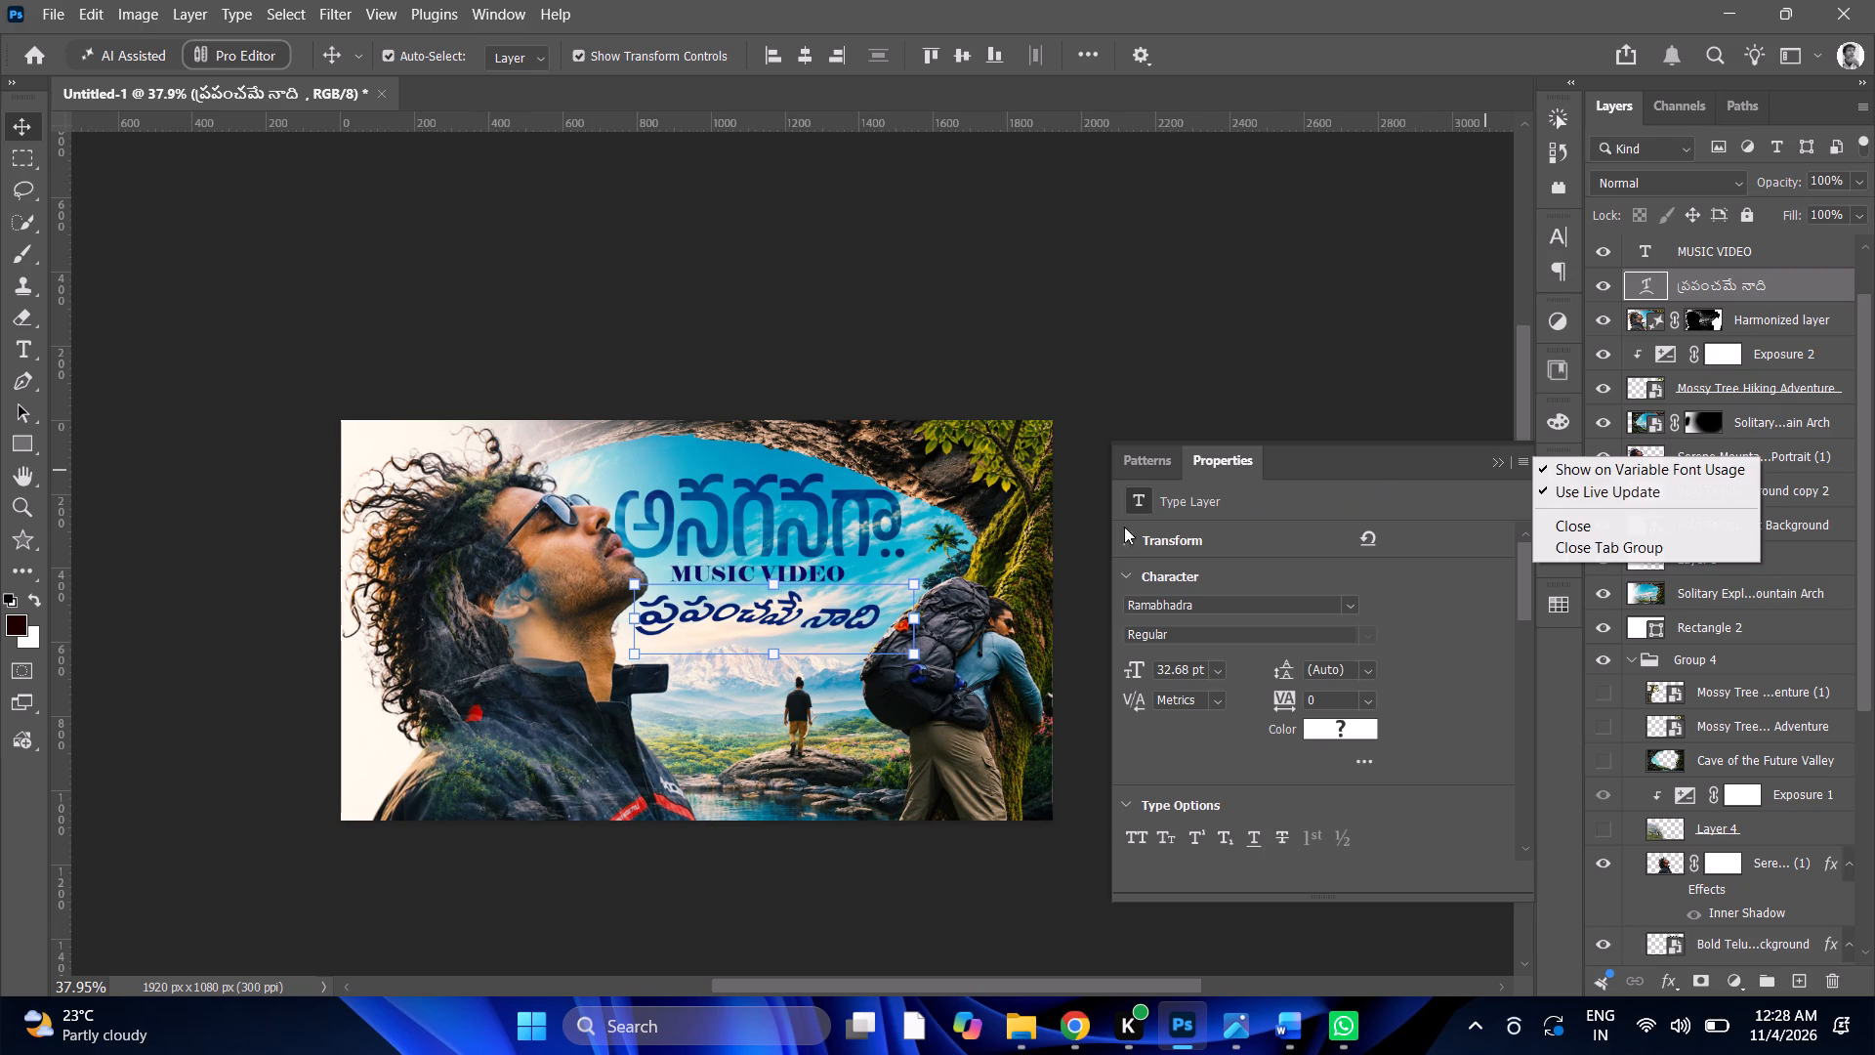
{"action": "left_click", "coordinate": [1525, 456]}
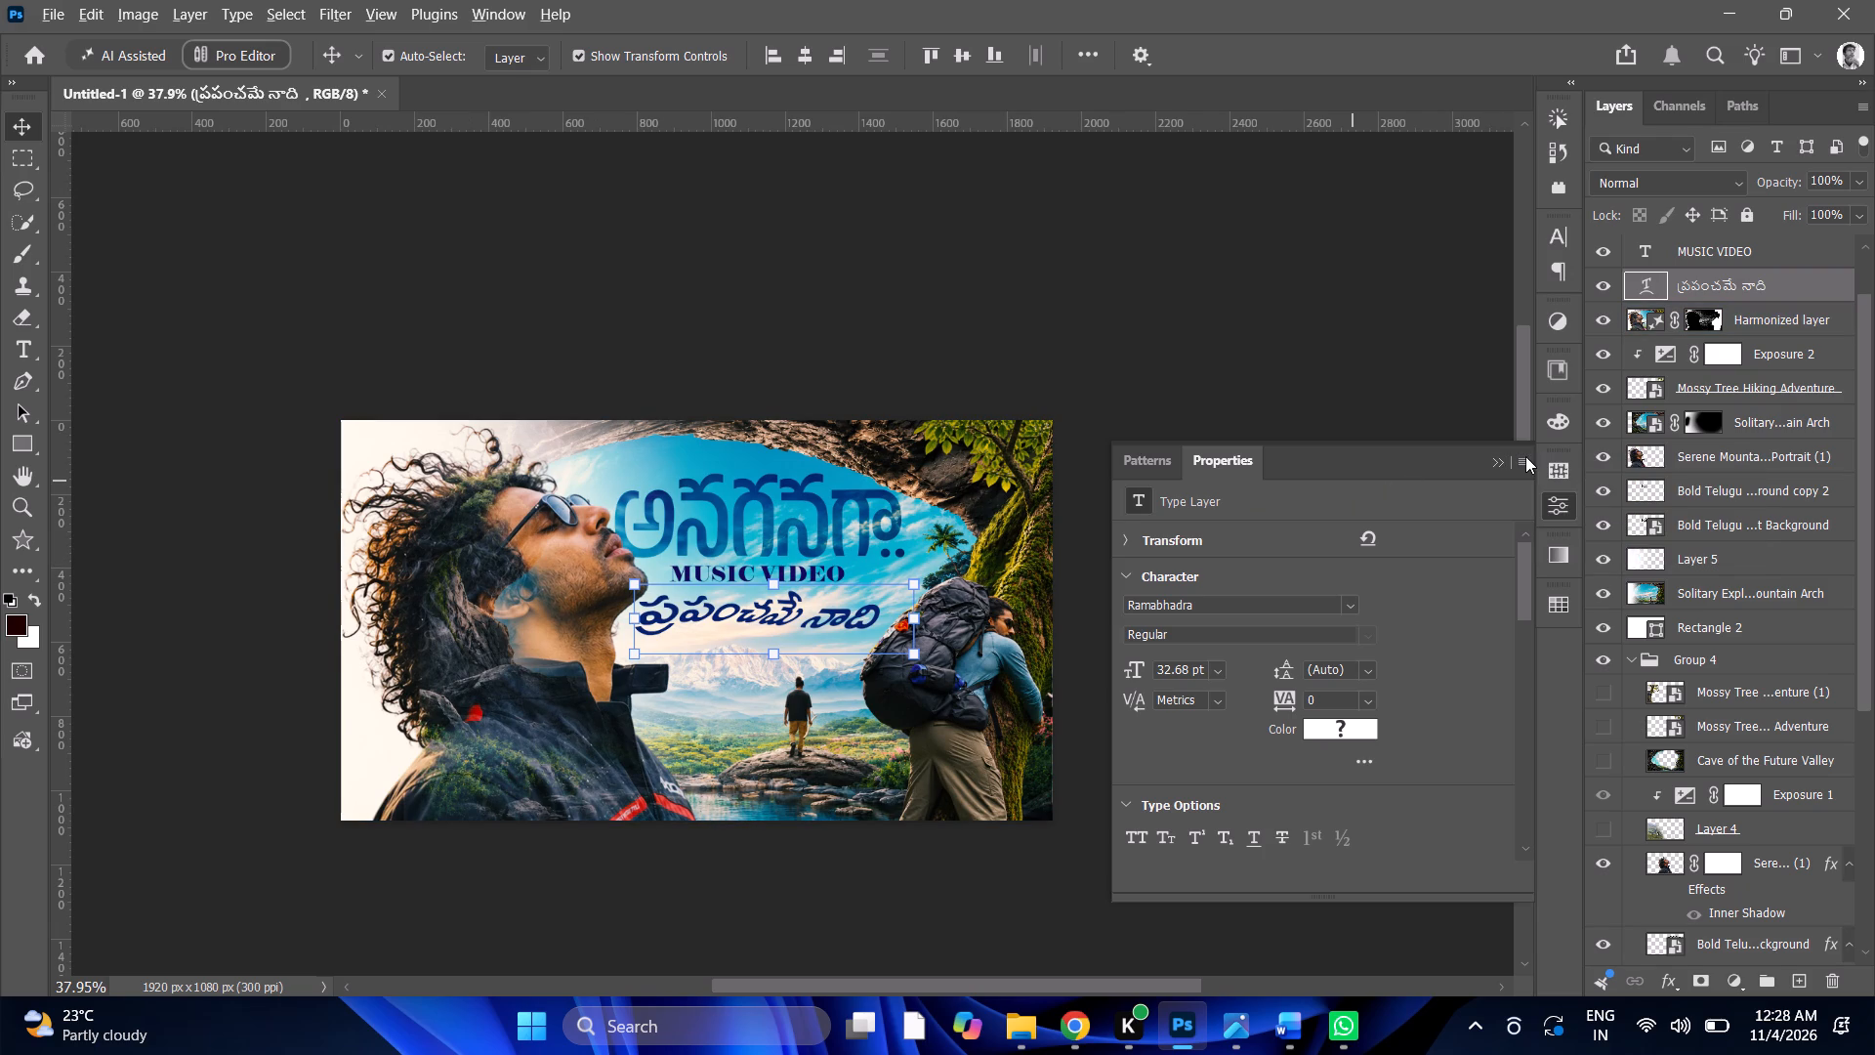
{"action": "left_click", "coordinate": [1516, 459]}
{"action": "left_click", "coordinate": [1555, 507]}
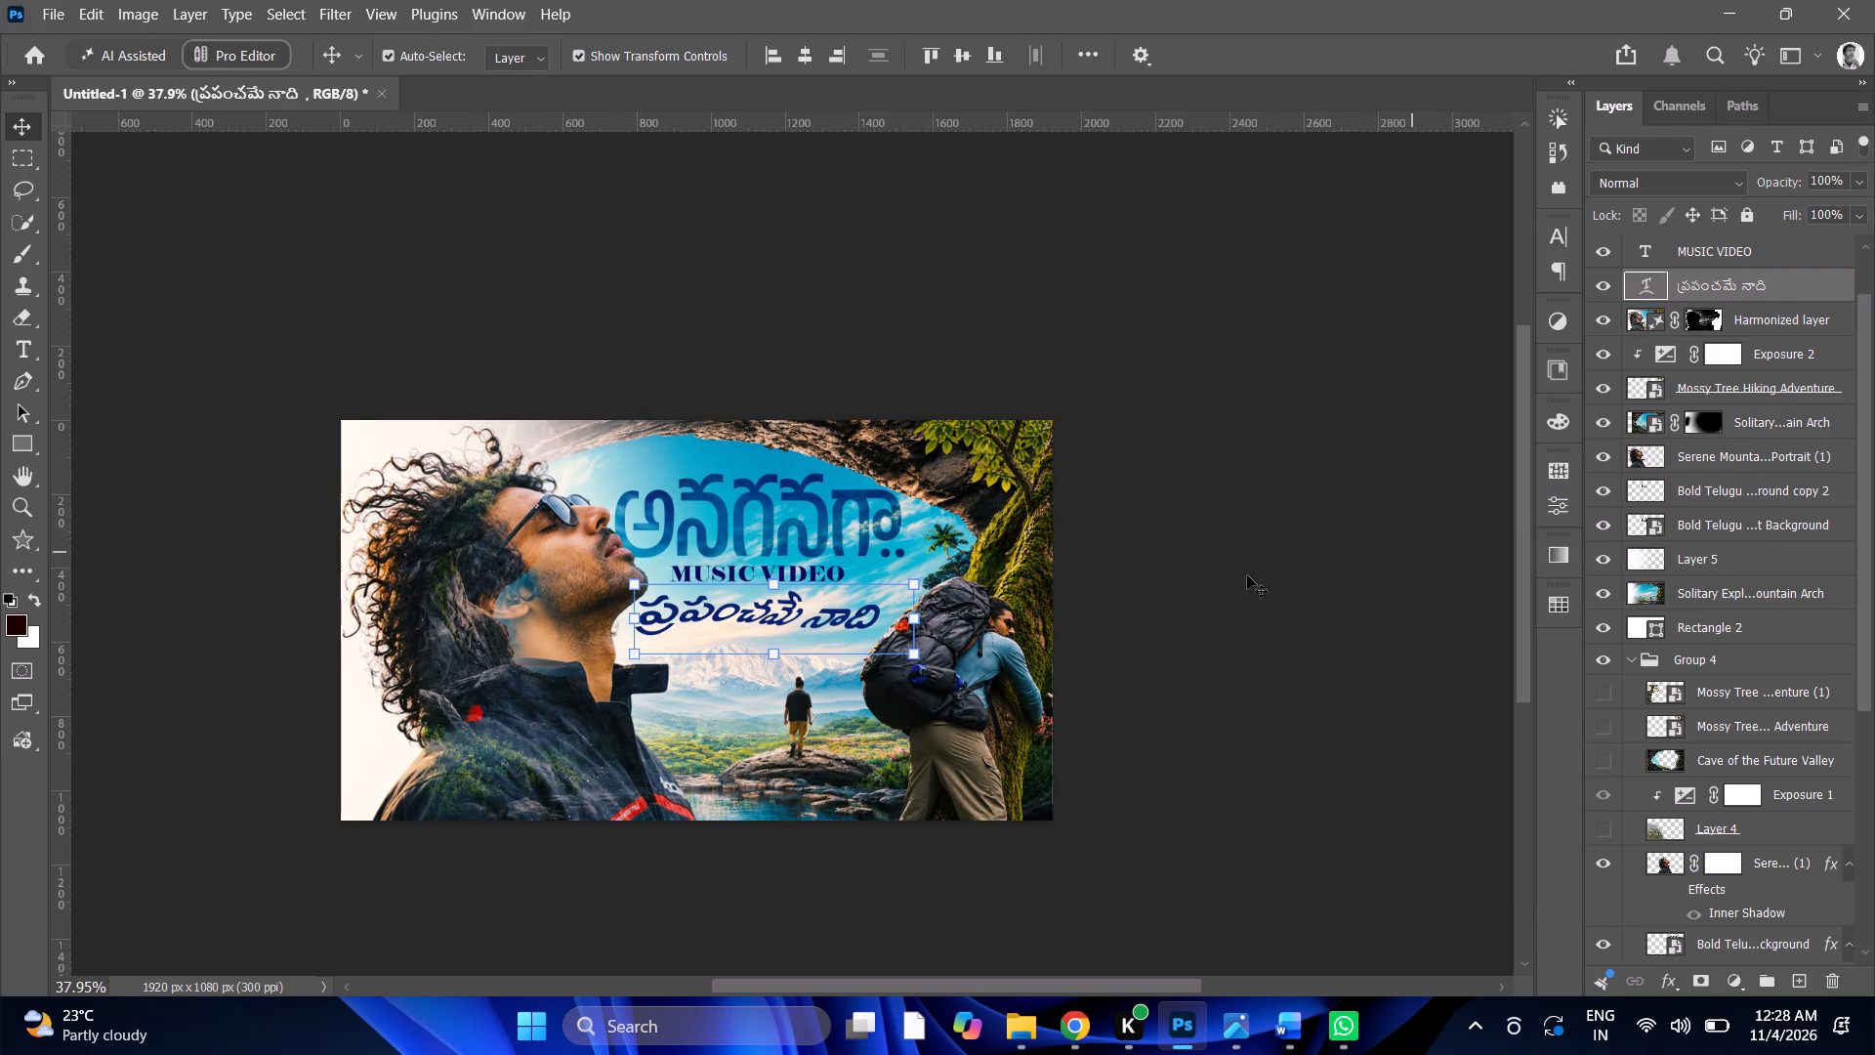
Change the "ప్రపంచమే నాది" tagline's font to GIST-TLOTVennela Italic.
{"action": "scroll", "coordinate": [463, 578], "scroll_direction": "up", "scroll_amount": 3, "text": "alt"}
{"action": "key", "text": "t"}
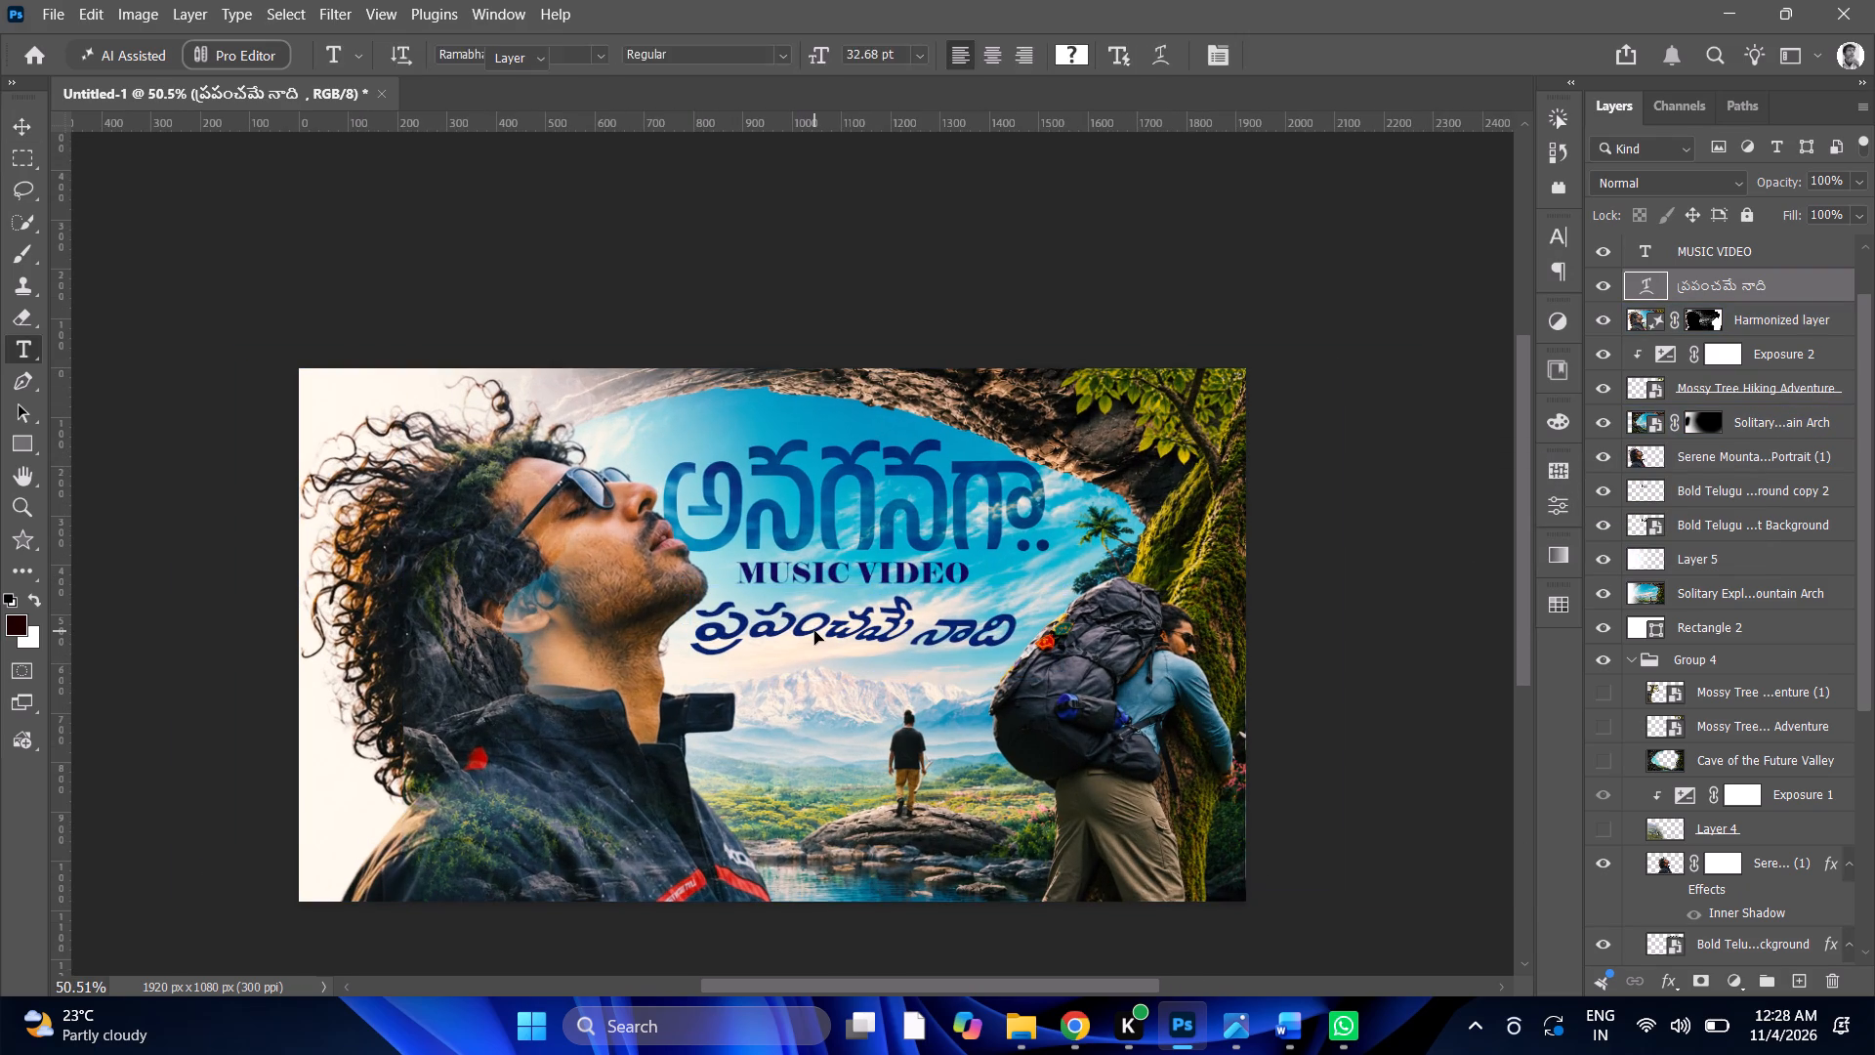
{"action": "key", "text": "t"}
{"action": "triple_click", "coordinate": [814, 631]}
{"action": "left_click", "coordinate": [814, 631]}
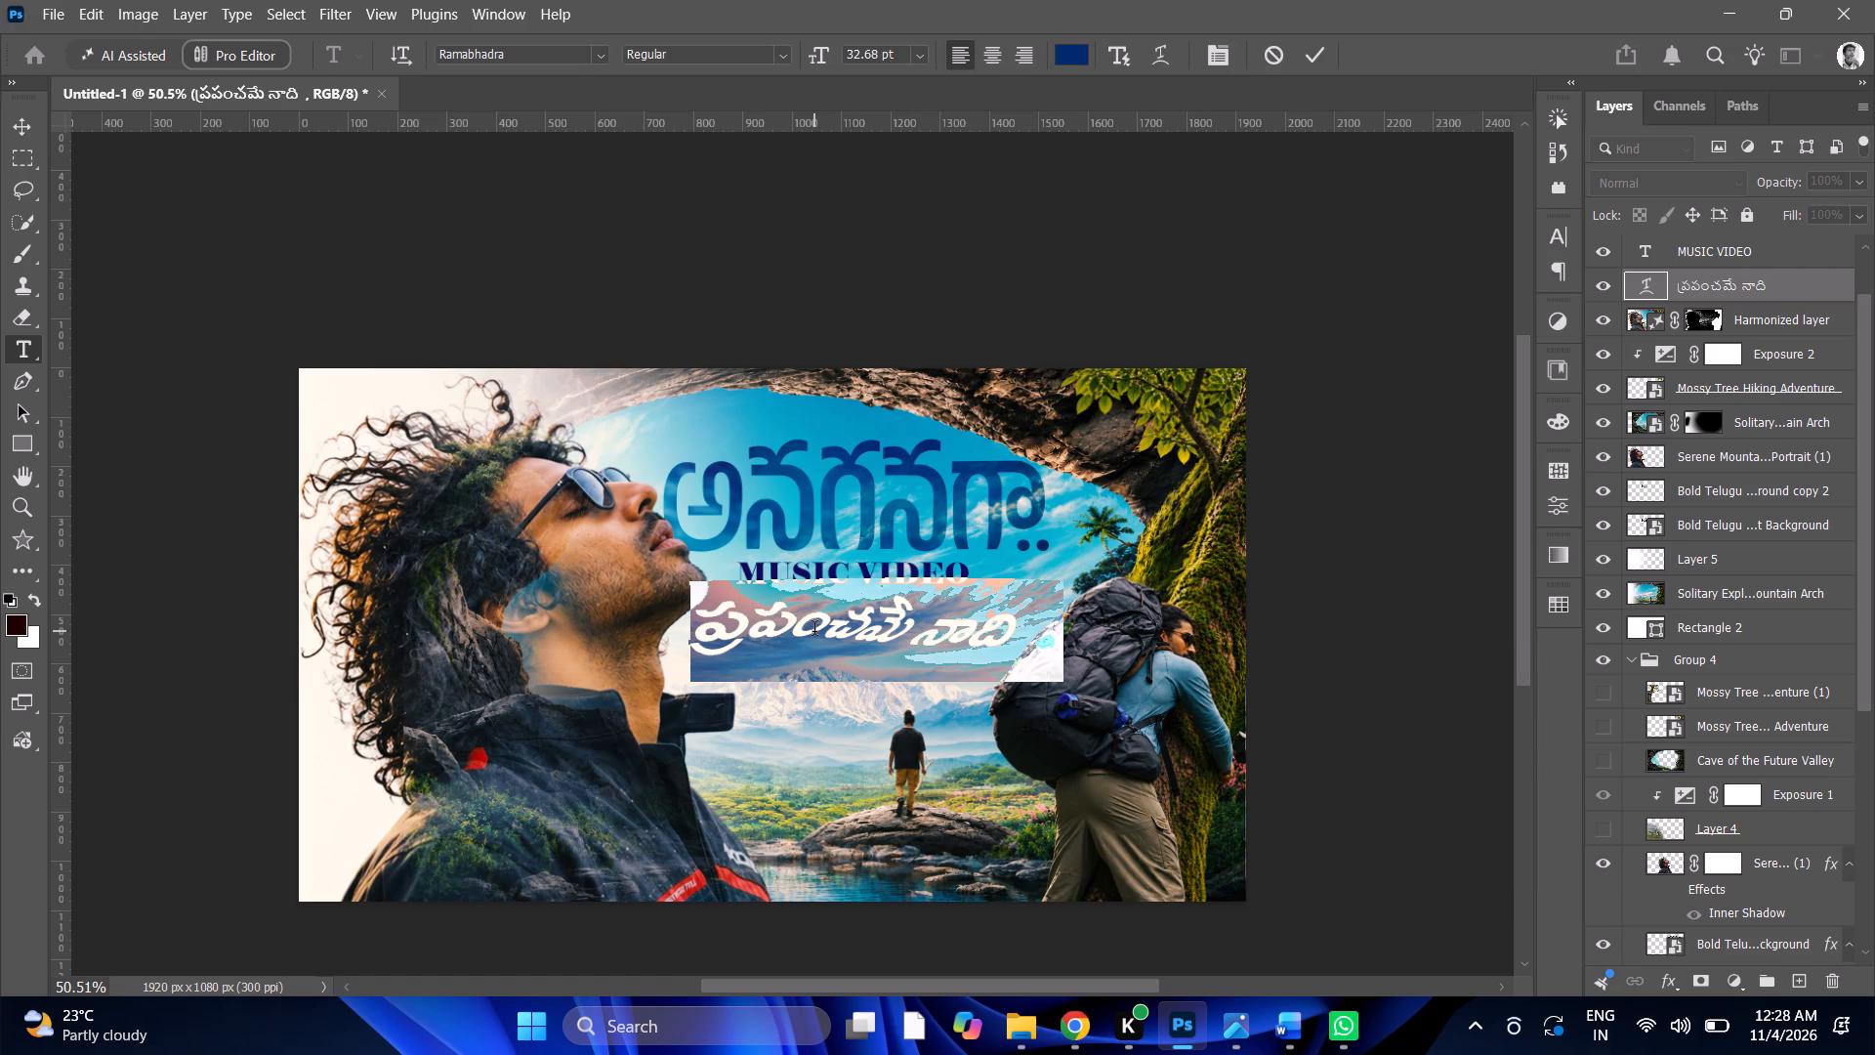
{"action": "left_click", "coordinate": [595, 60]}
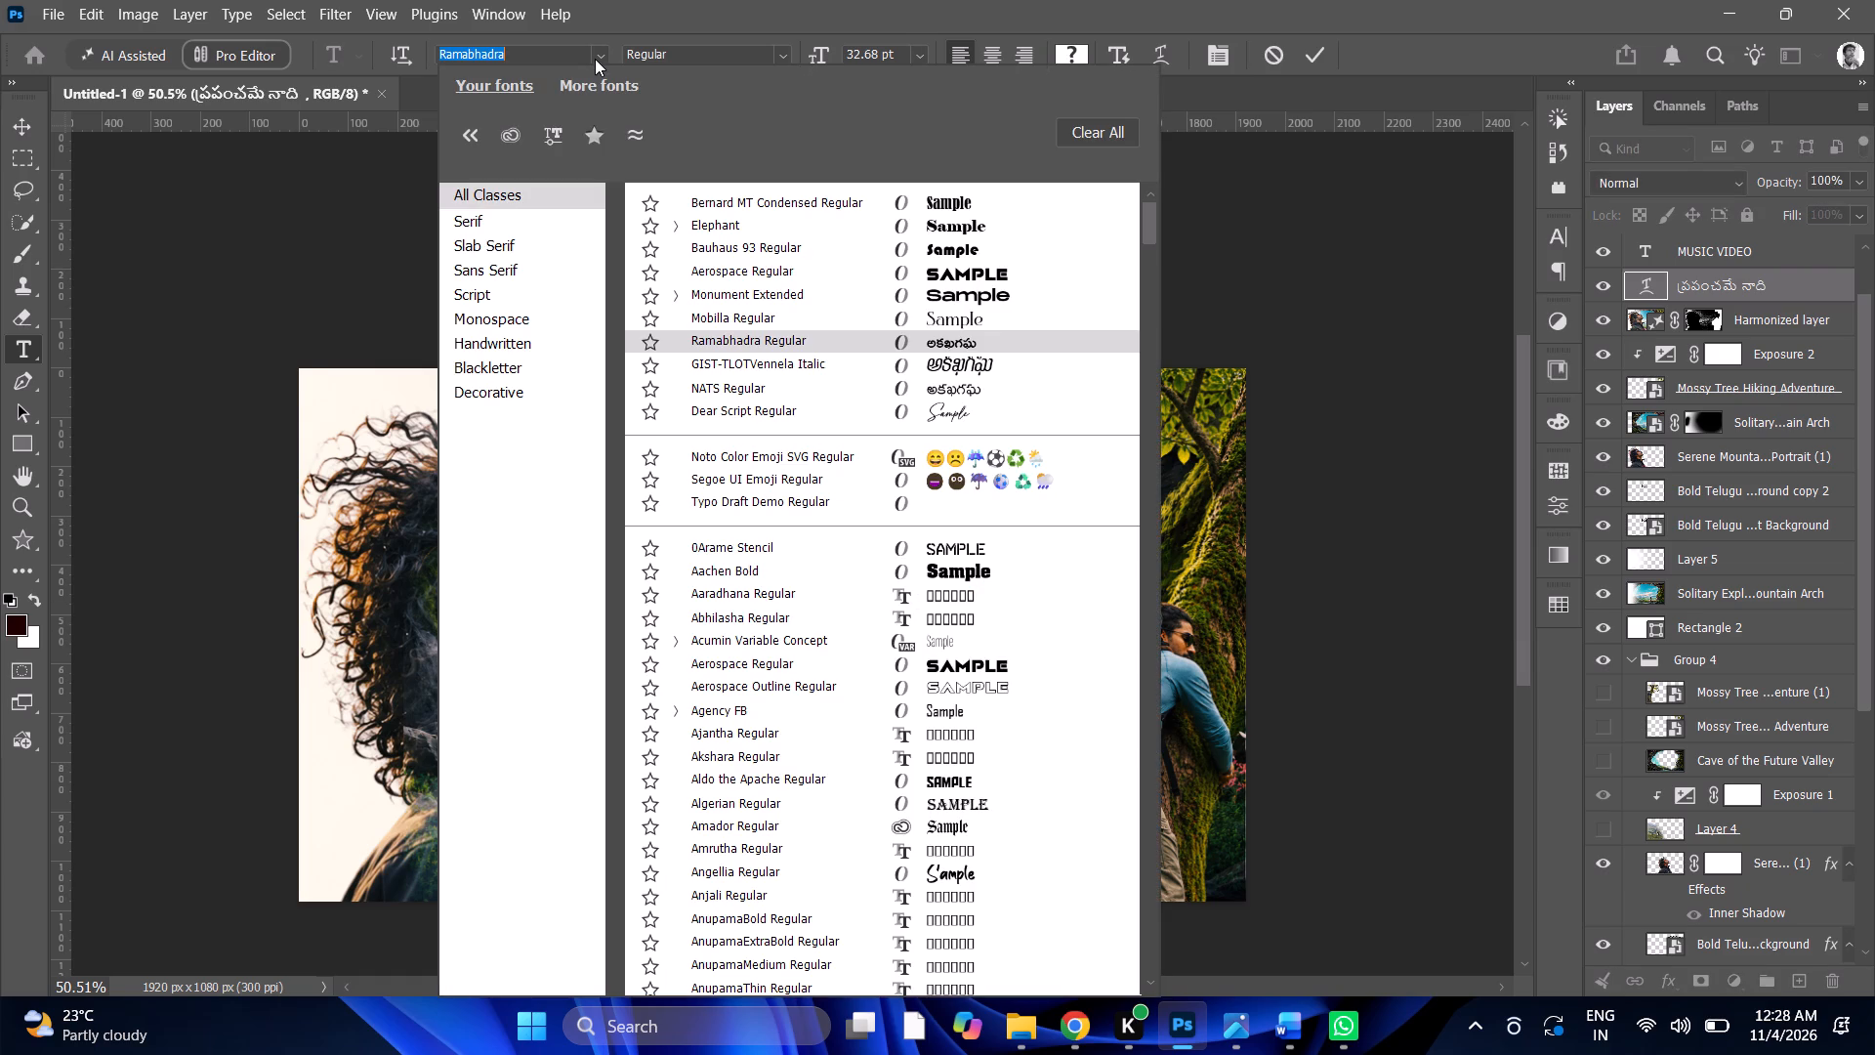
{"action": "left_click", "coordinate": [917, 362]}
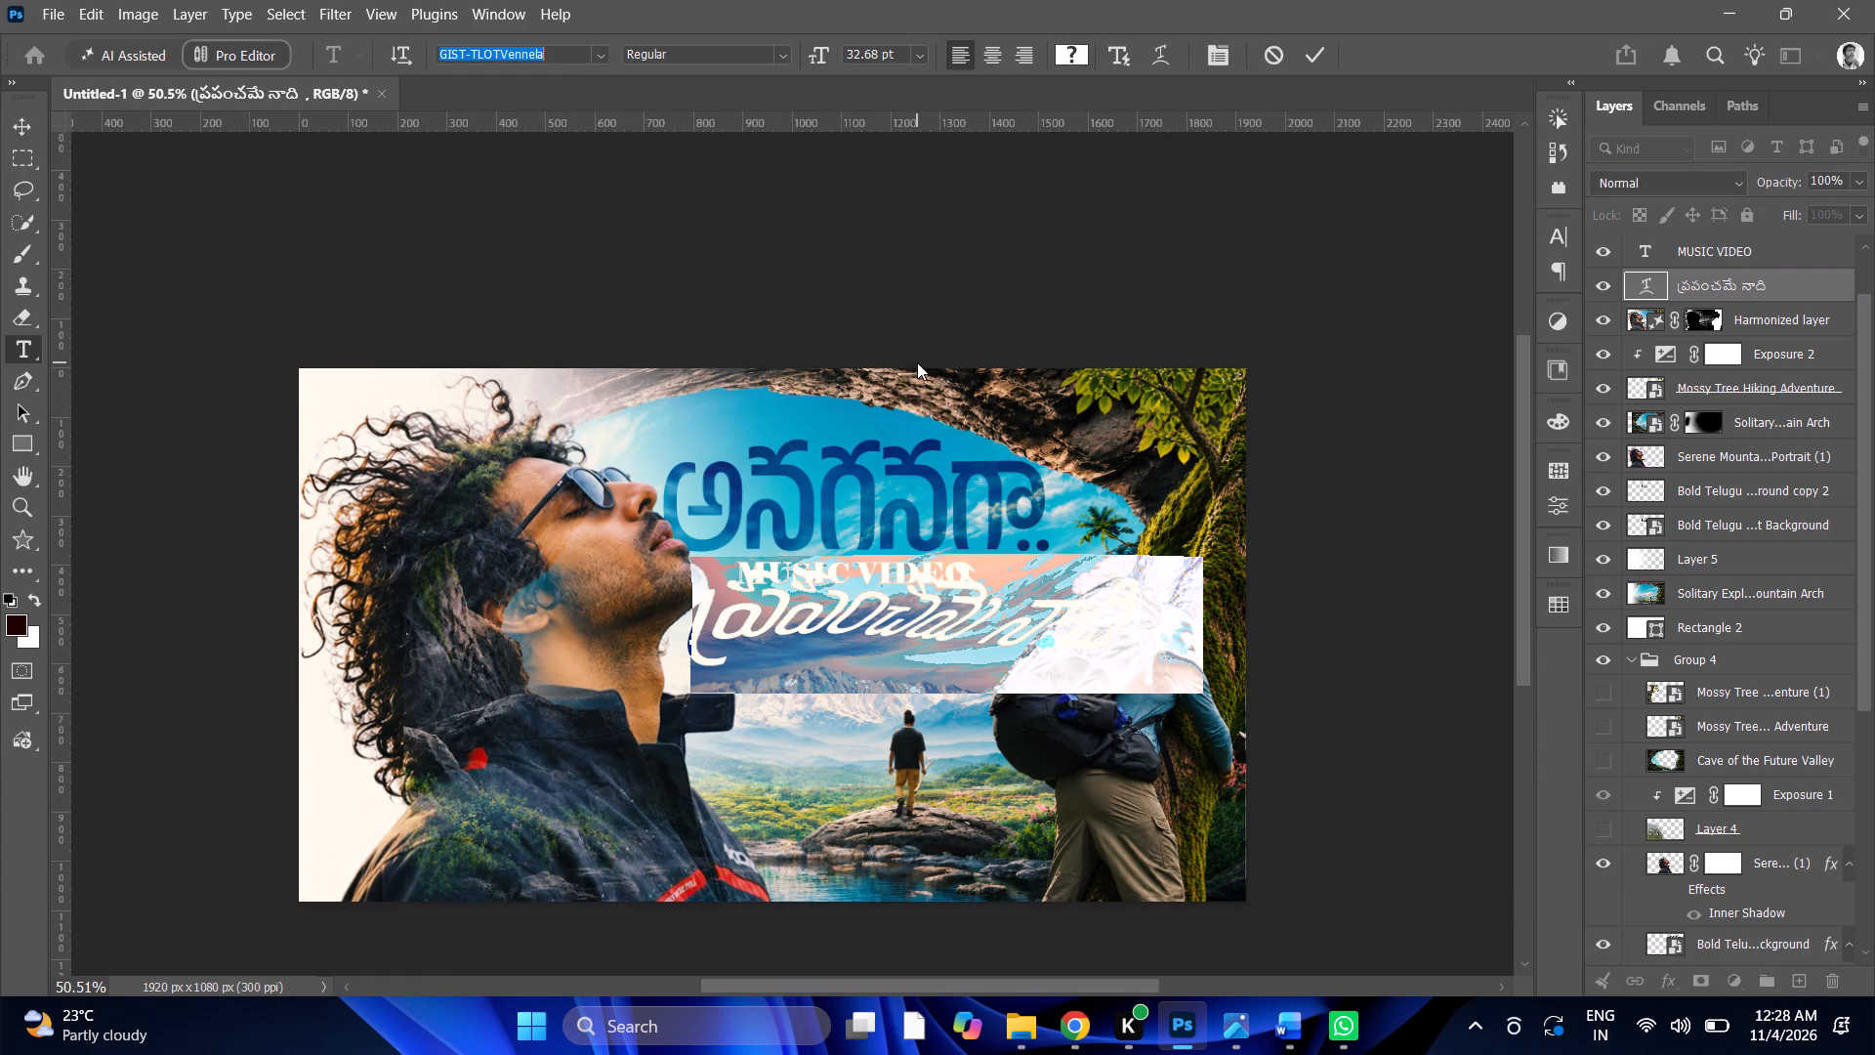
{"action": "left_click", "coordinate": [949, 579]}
Examine how the restyled tagline sits against the MUSIC VIDEO line and the surrounding artwork at different magnifications.
{"action": "scroll", "coordinate": [949, 579], "scroll_direction": "down", "scroll_amount": 4, "text": "alt"}
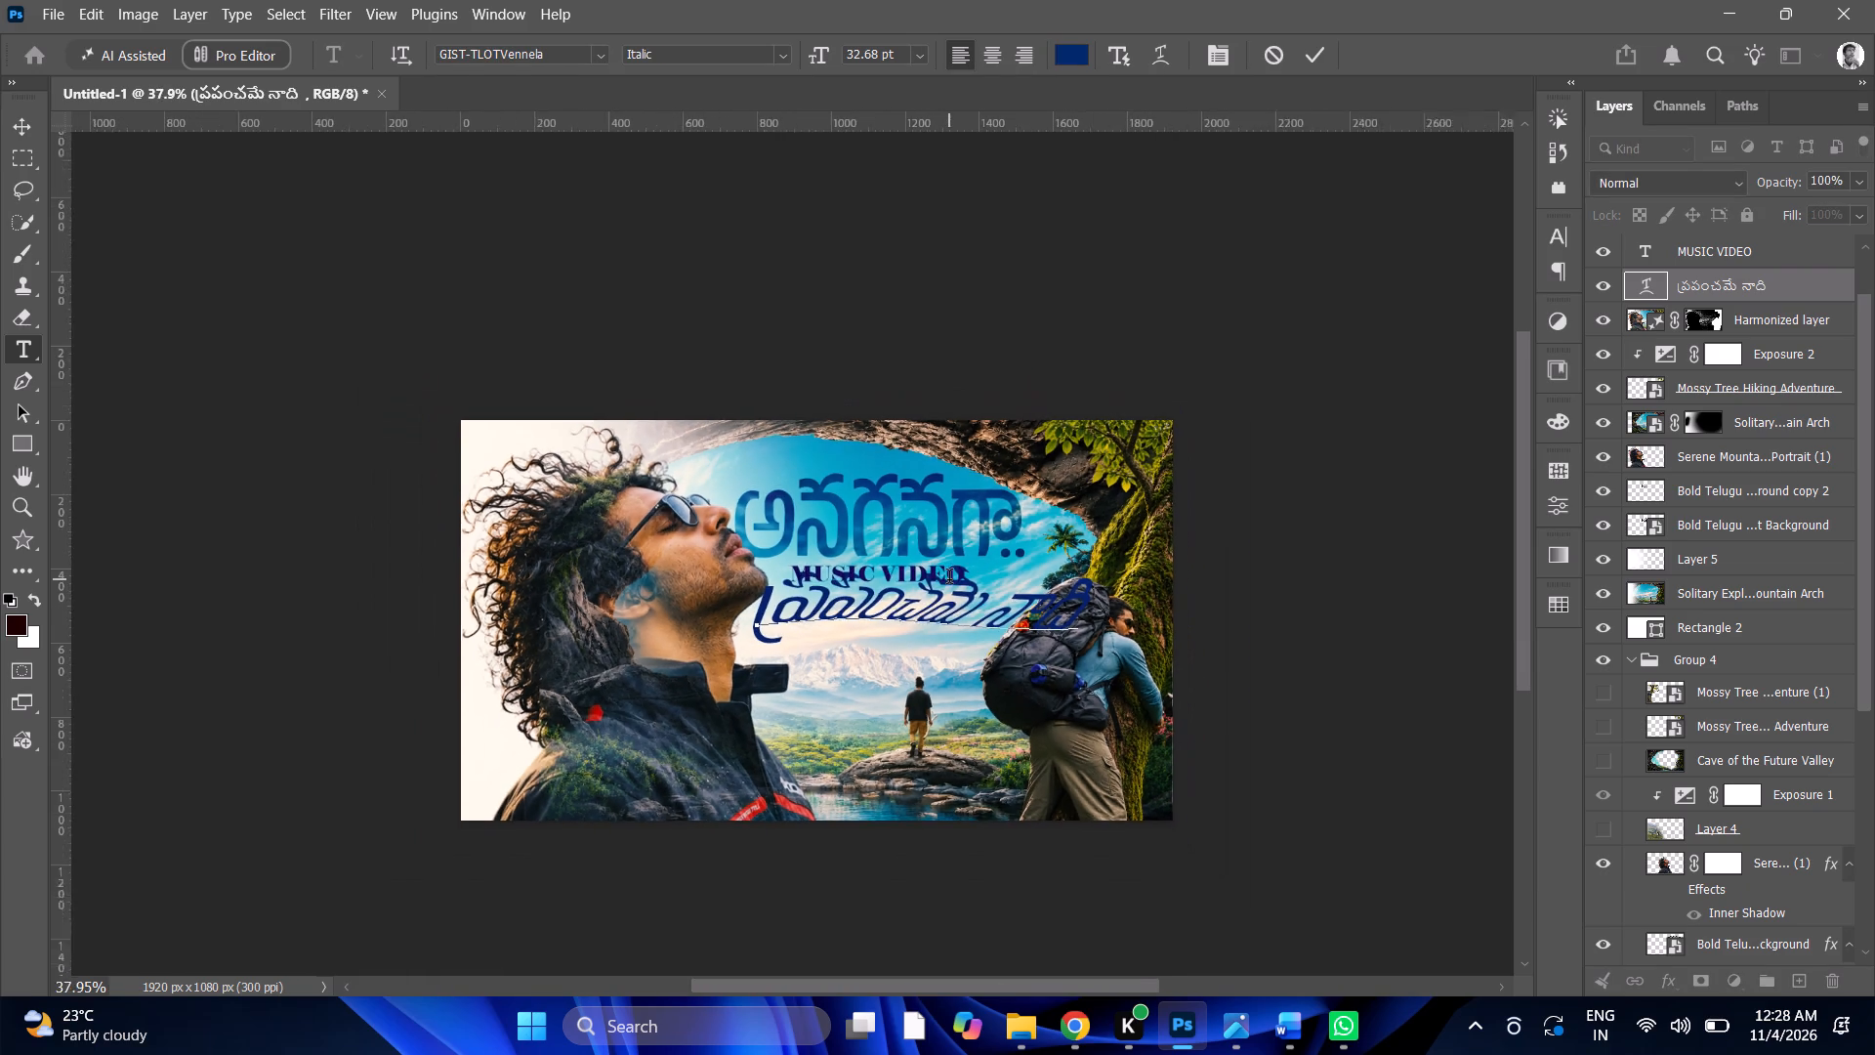
{"action": "scroll", "coordinate": [949, 579], "scroll_direction": "down", "scroll_amount": 1, "text": "alt"}
{"action": "scroll", "coordinate": [949, 579], "scroll_direction": "up", "scroll_amount": 9, "text": "alt"}
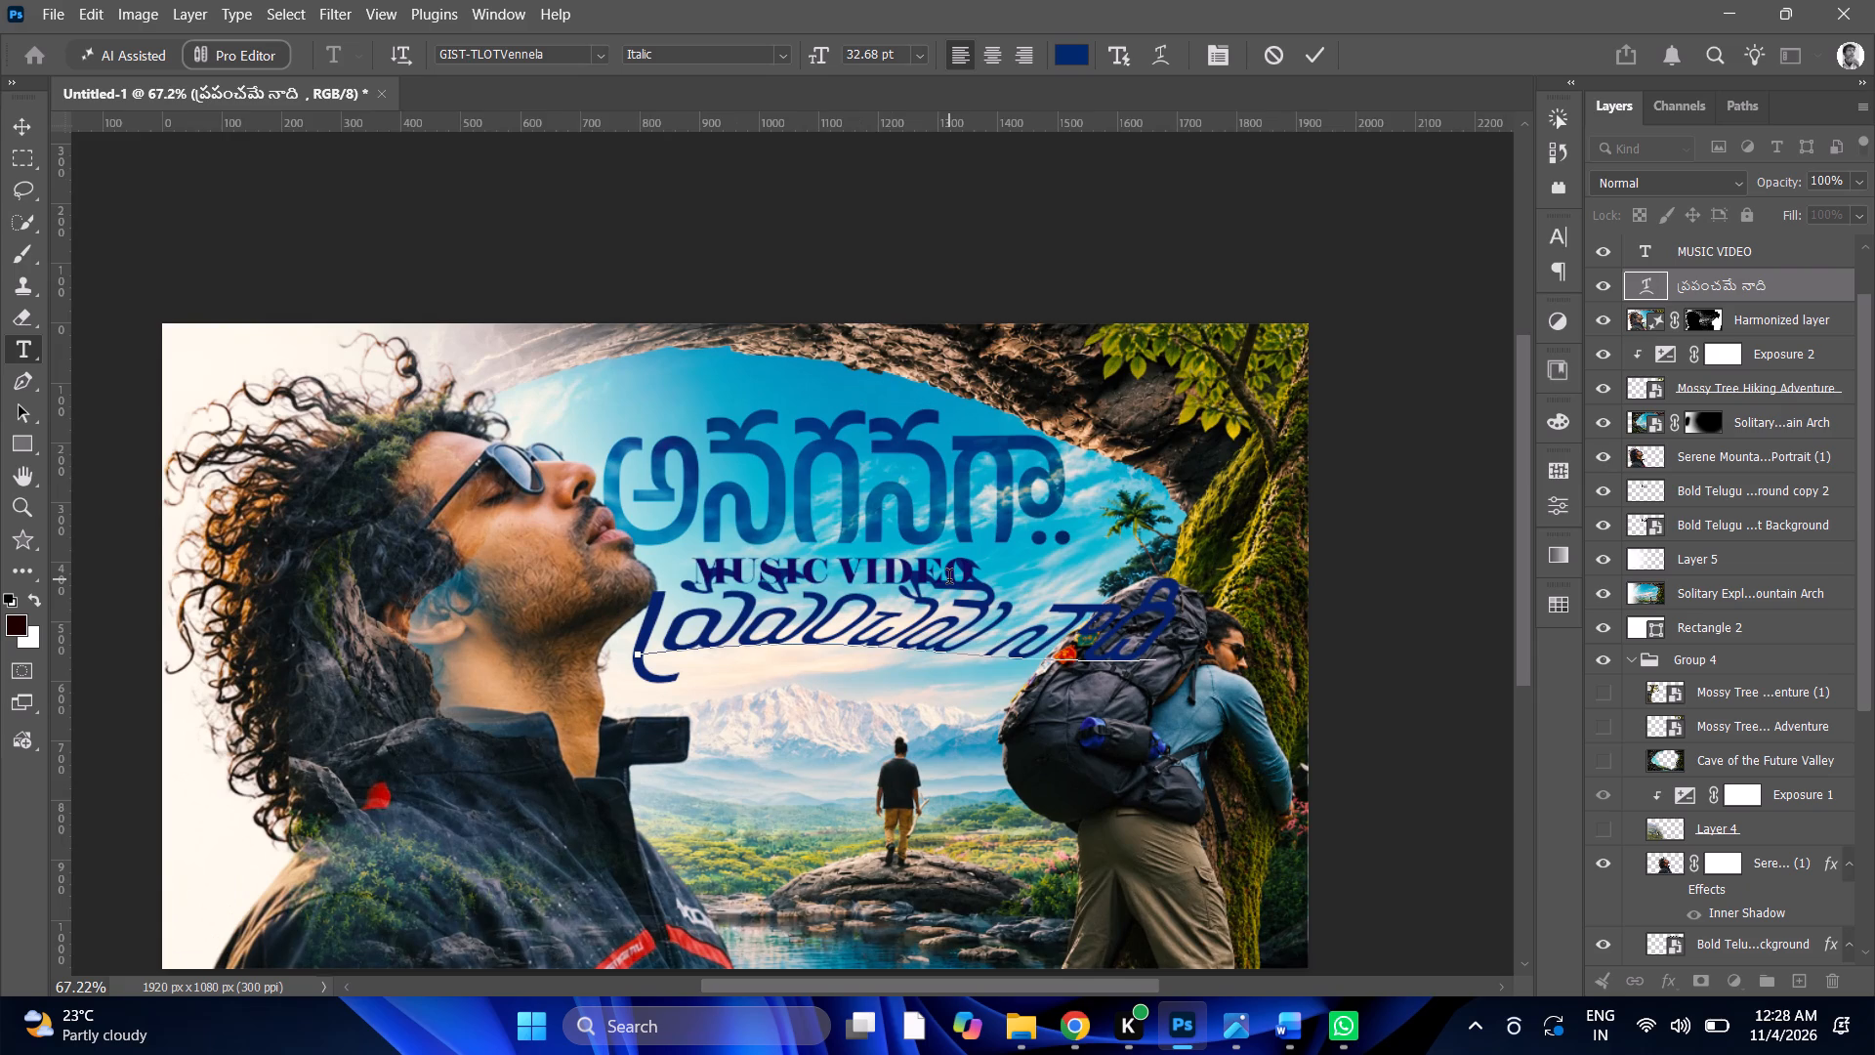
{"action": "scroll", "coordinate": [949, 579], "scroll_direction": "down", "scroll_amount": 3, "text": "alt"}
{"action": "scroll", "coordinate": [949, 579], "scroll_direction": "up", "scroll_amount": 5, "text": "alt"}
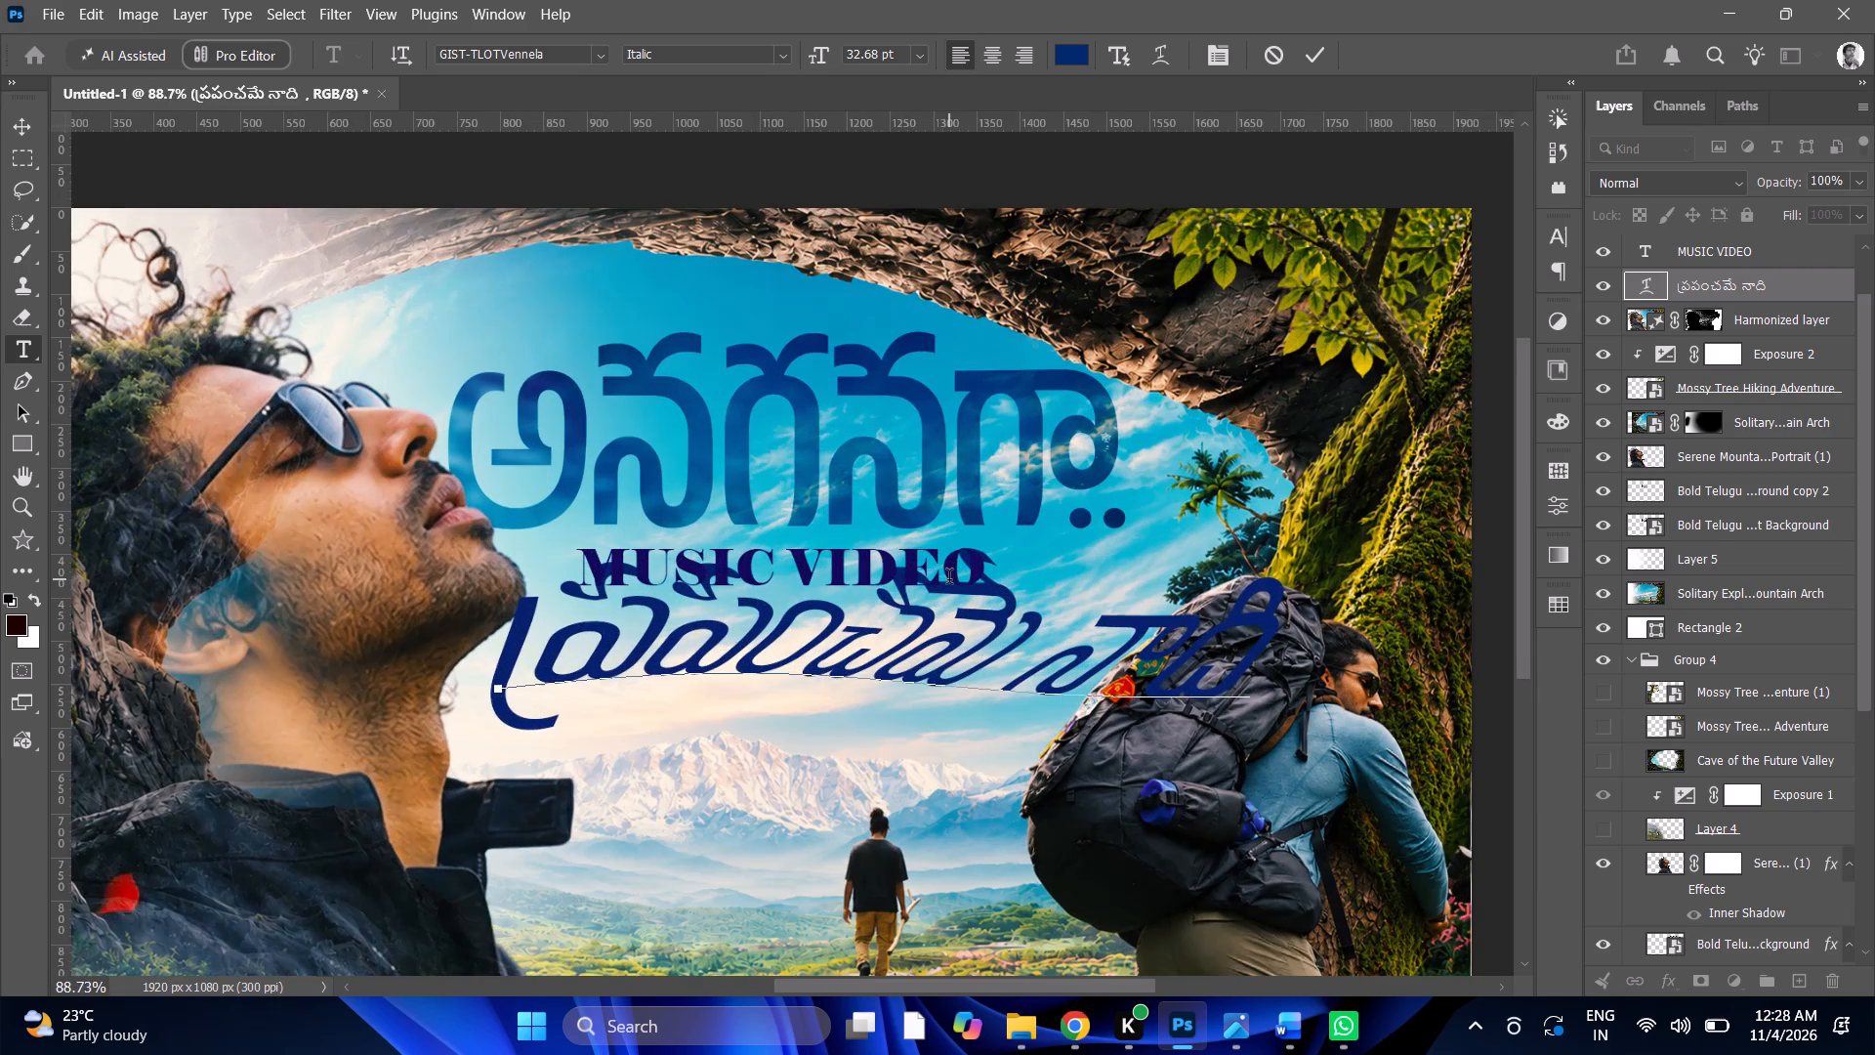
{"action": "scroll", "coordinate": [949, 579], "scroll_direction": "down", "scroll_amount": 4, "text": "alt"}
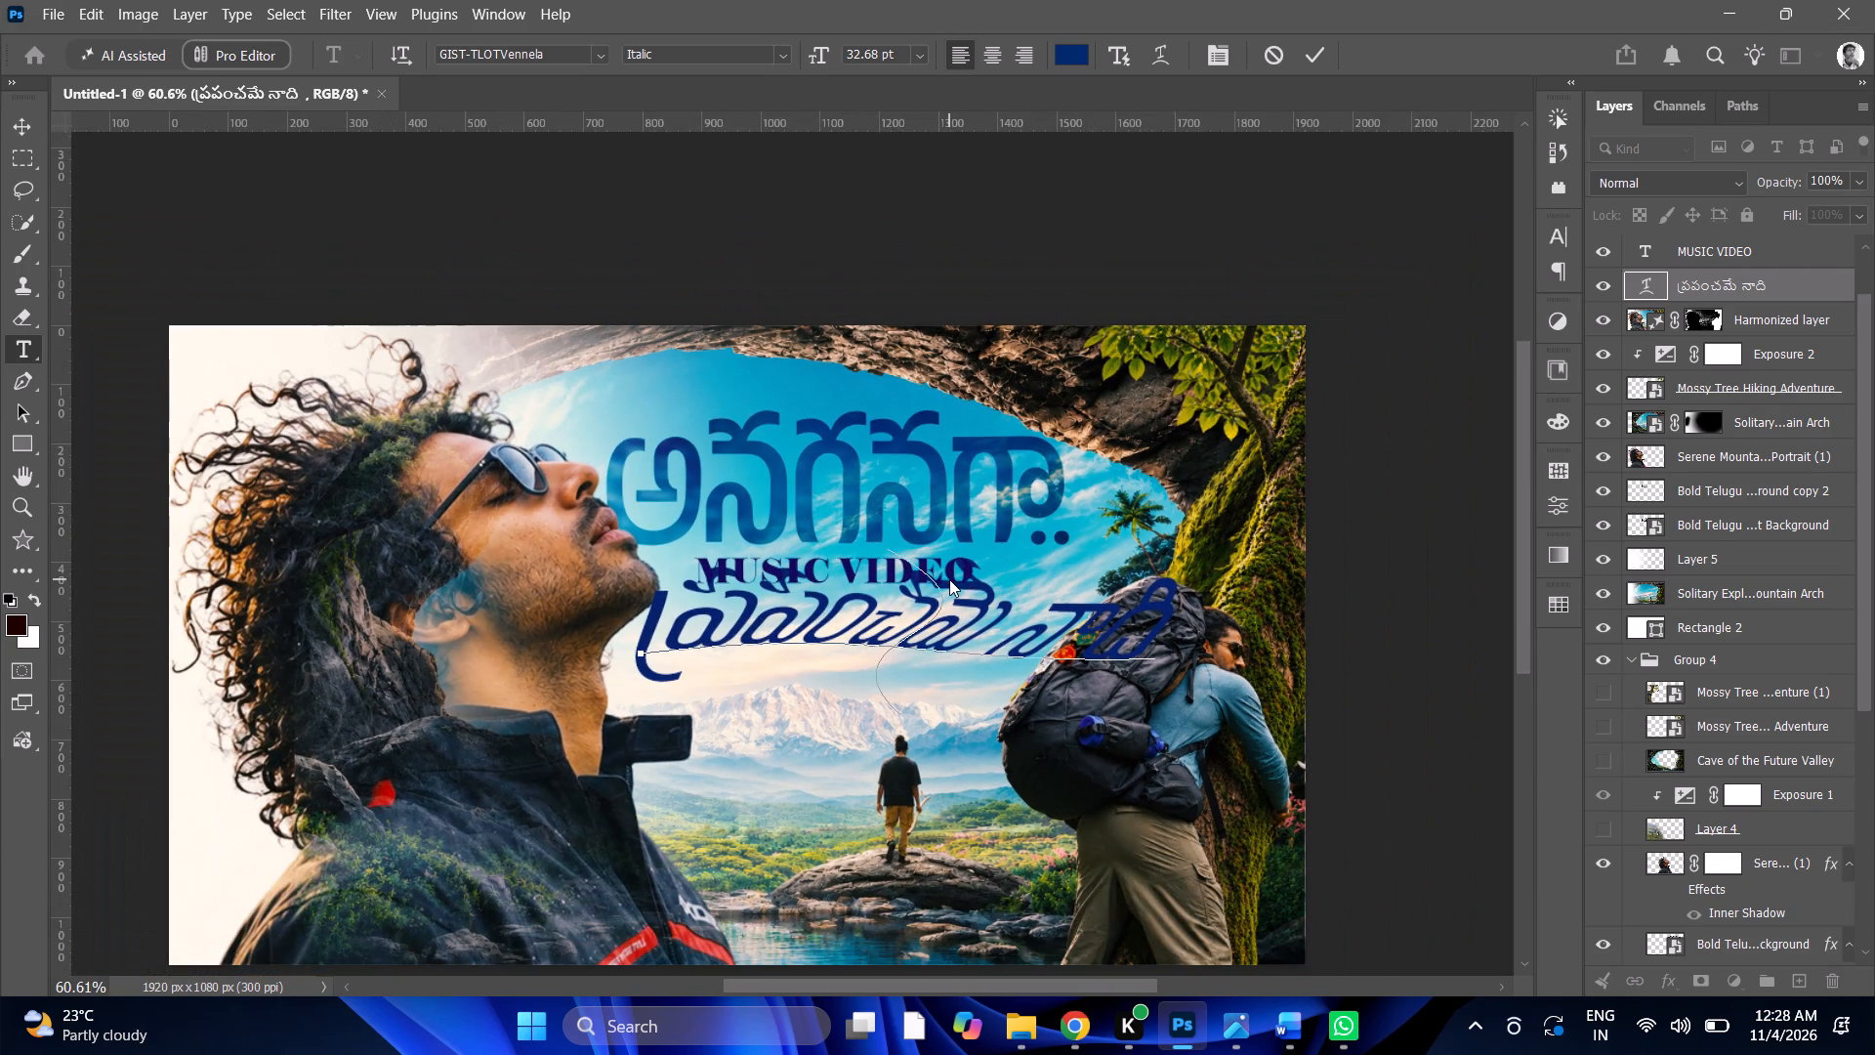
Select the whole "ప్రపంచమే నాది" tagline and set its font to NATS Regular, chosen from the Telugu typefaces.
{"action": "key", "text": "ctrl+a"}
{"action": "left_click", "coordinate": [838, 640]}
{"action": "key", "text": "ctrl+a"}
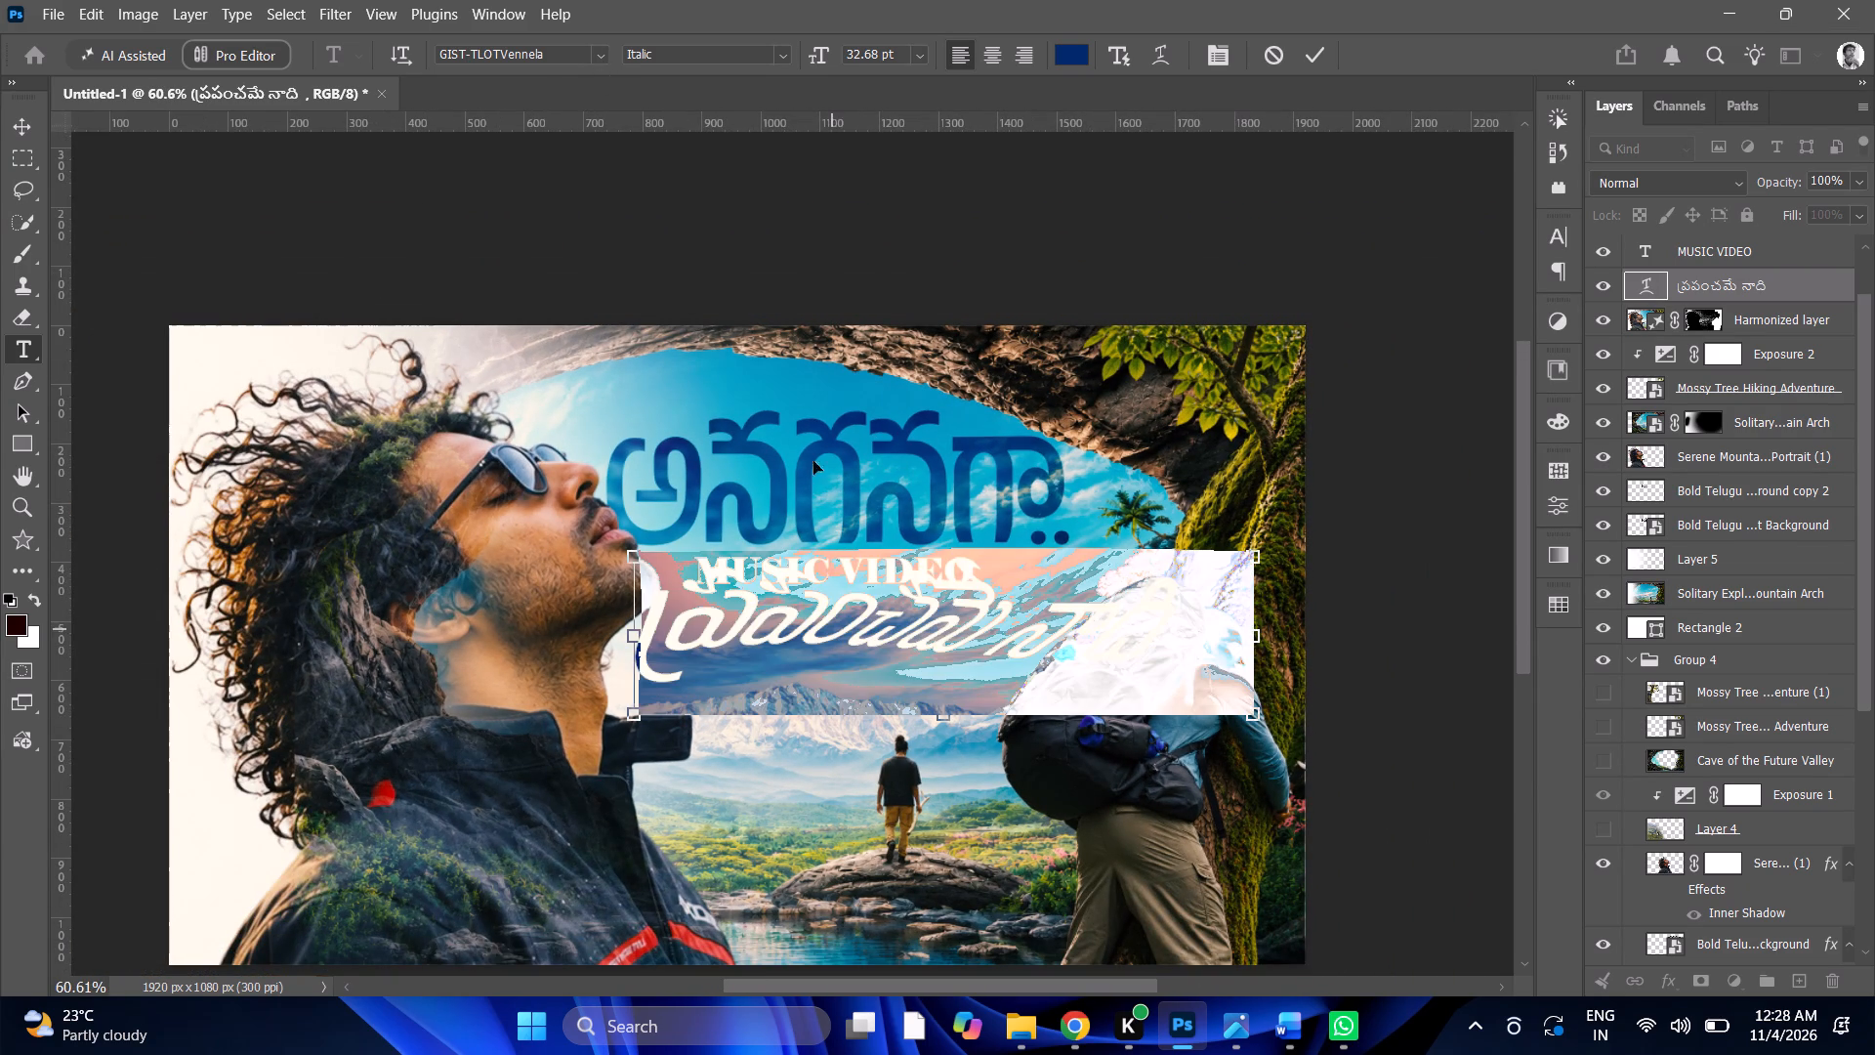
{"action": "left_click", "coordinate": [597, 61]}
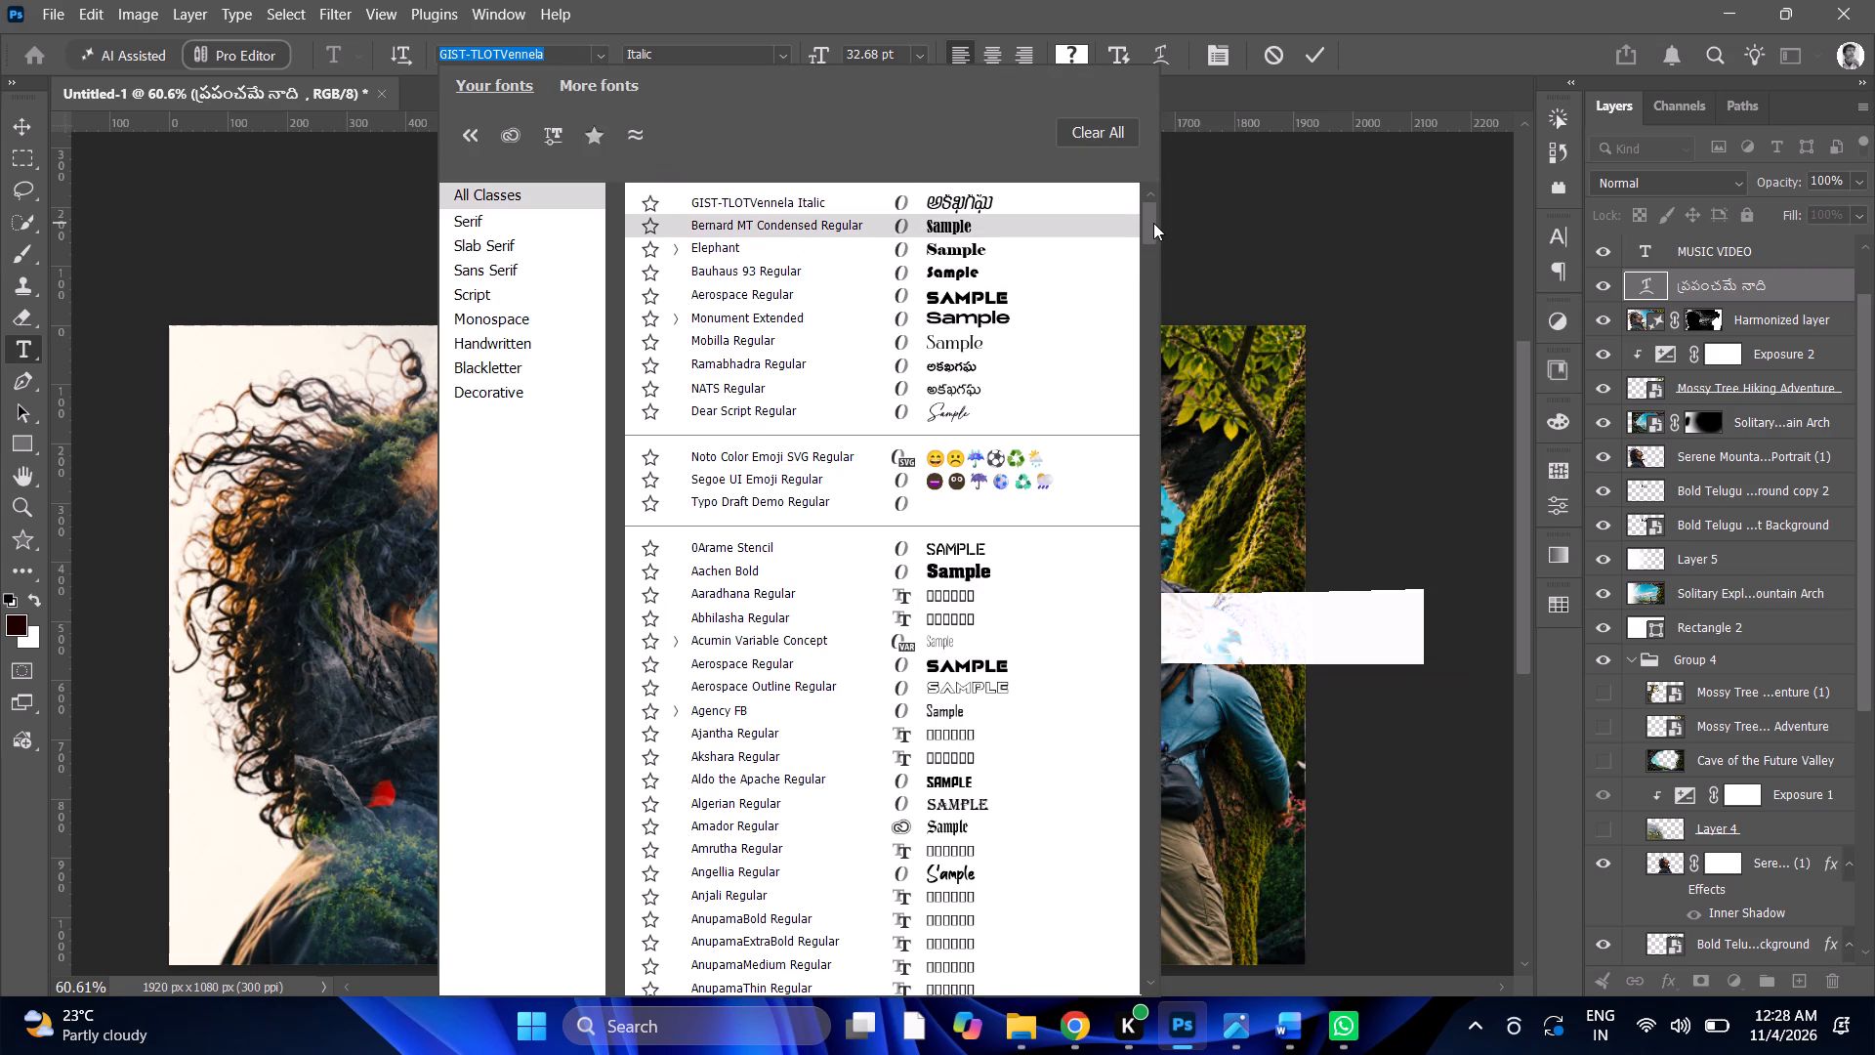
{"action": "left_click_drag", "start_coordinate": [1153, 223], "coordinate": [1161, 480]}
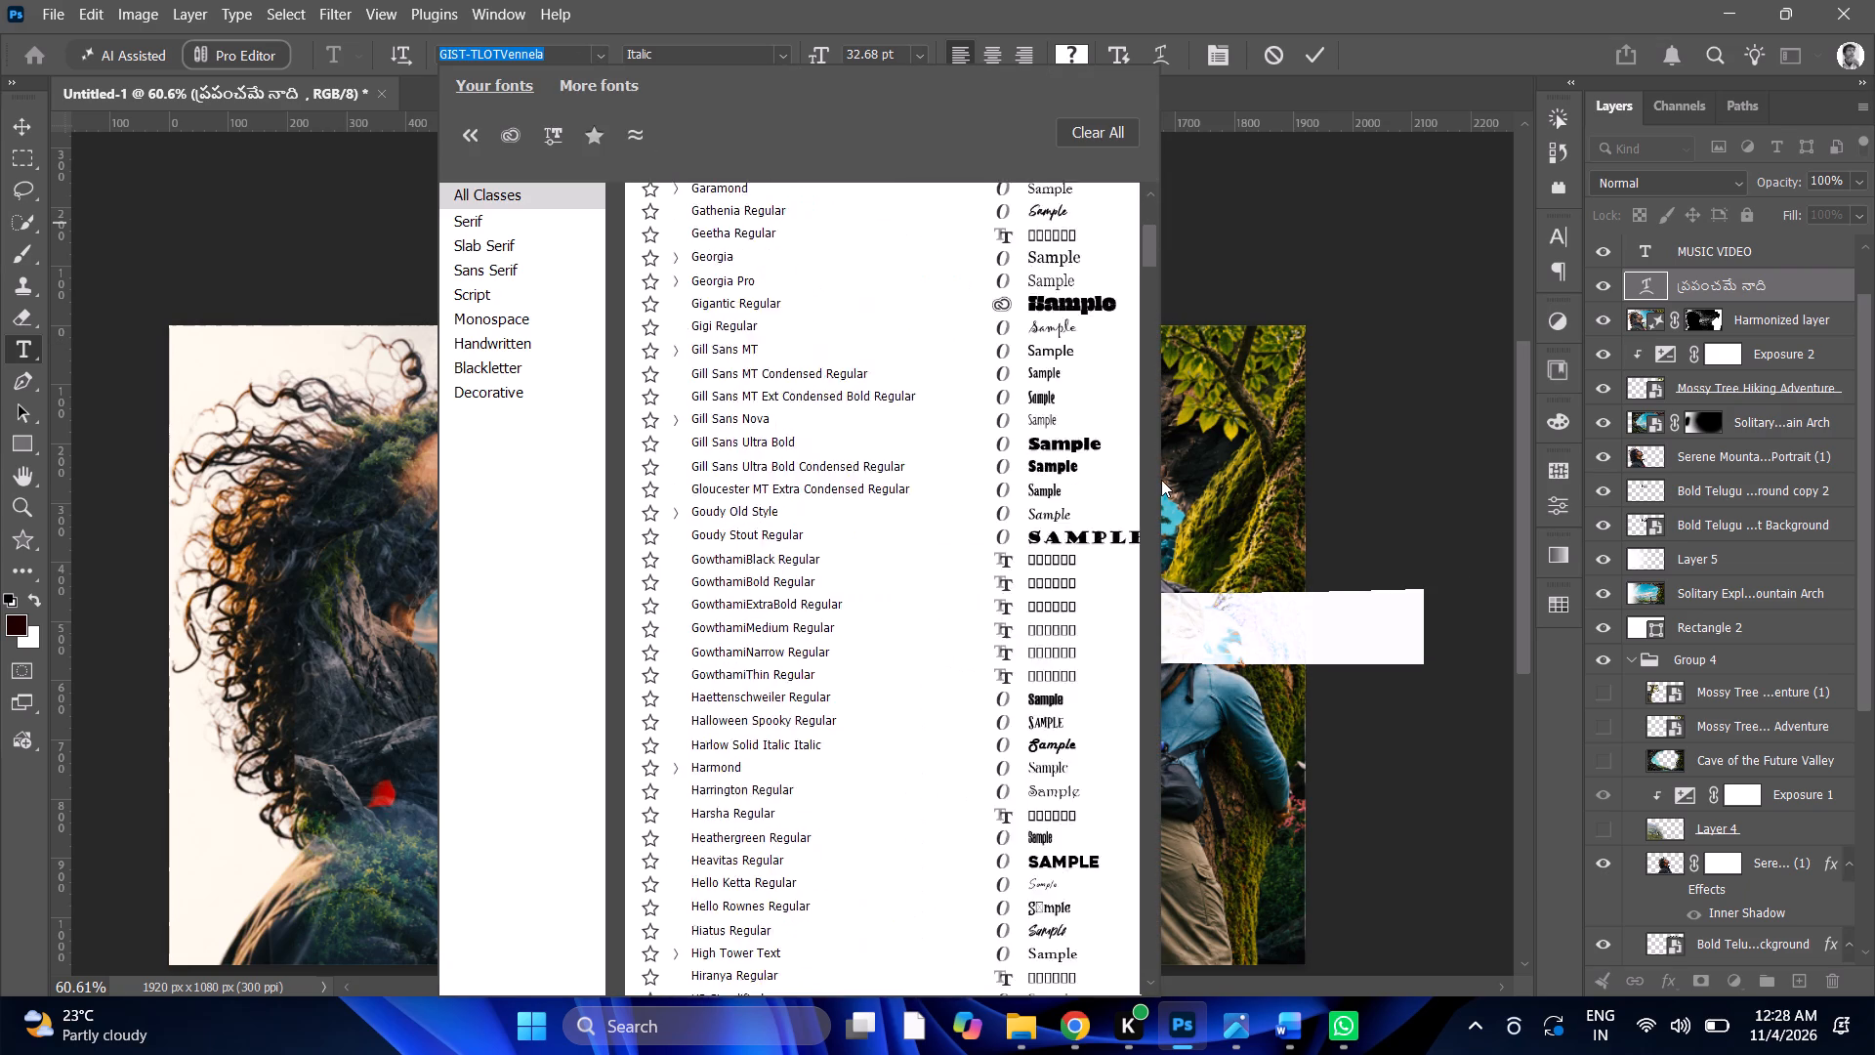
{"action": "left_click_drag", "start_coordinate": [1161, 480], "coordinate": [1160, 625]}
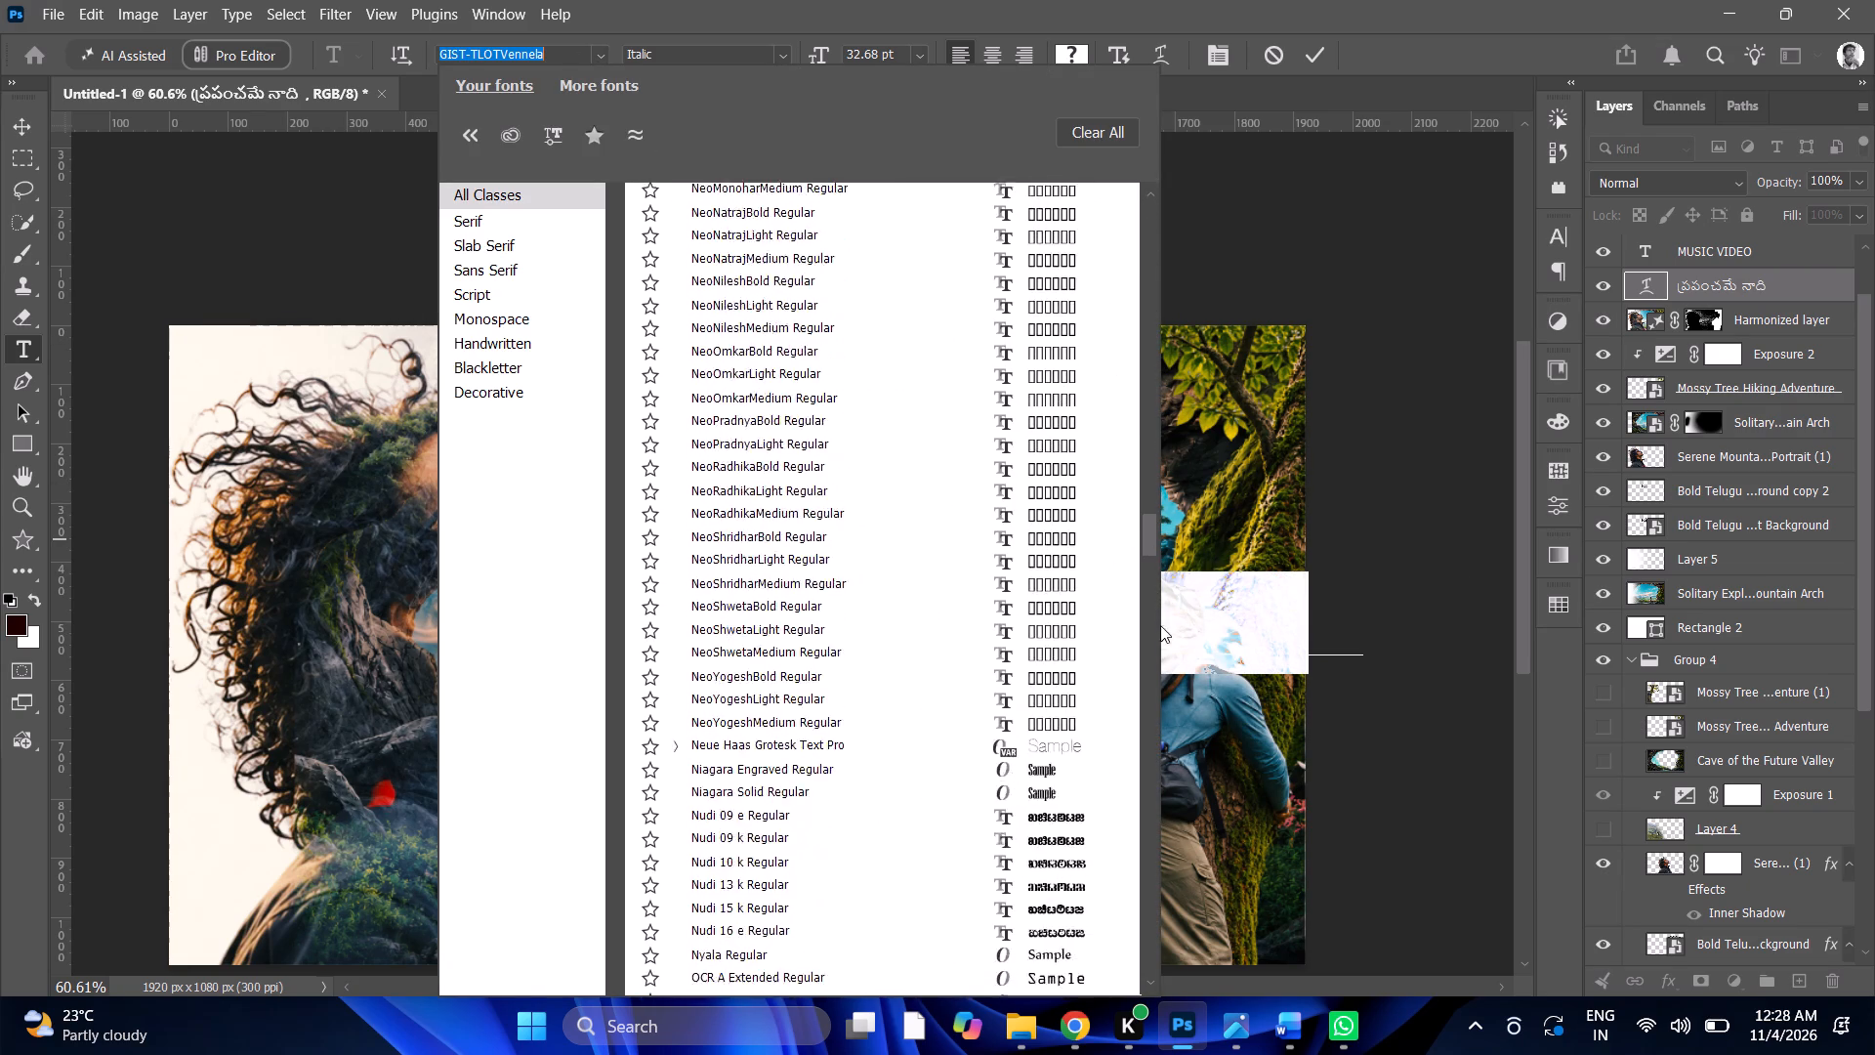
{"action": "left_click_drag", "start_coordinate": [1160, 625], "coordinate": [1161, 700]}
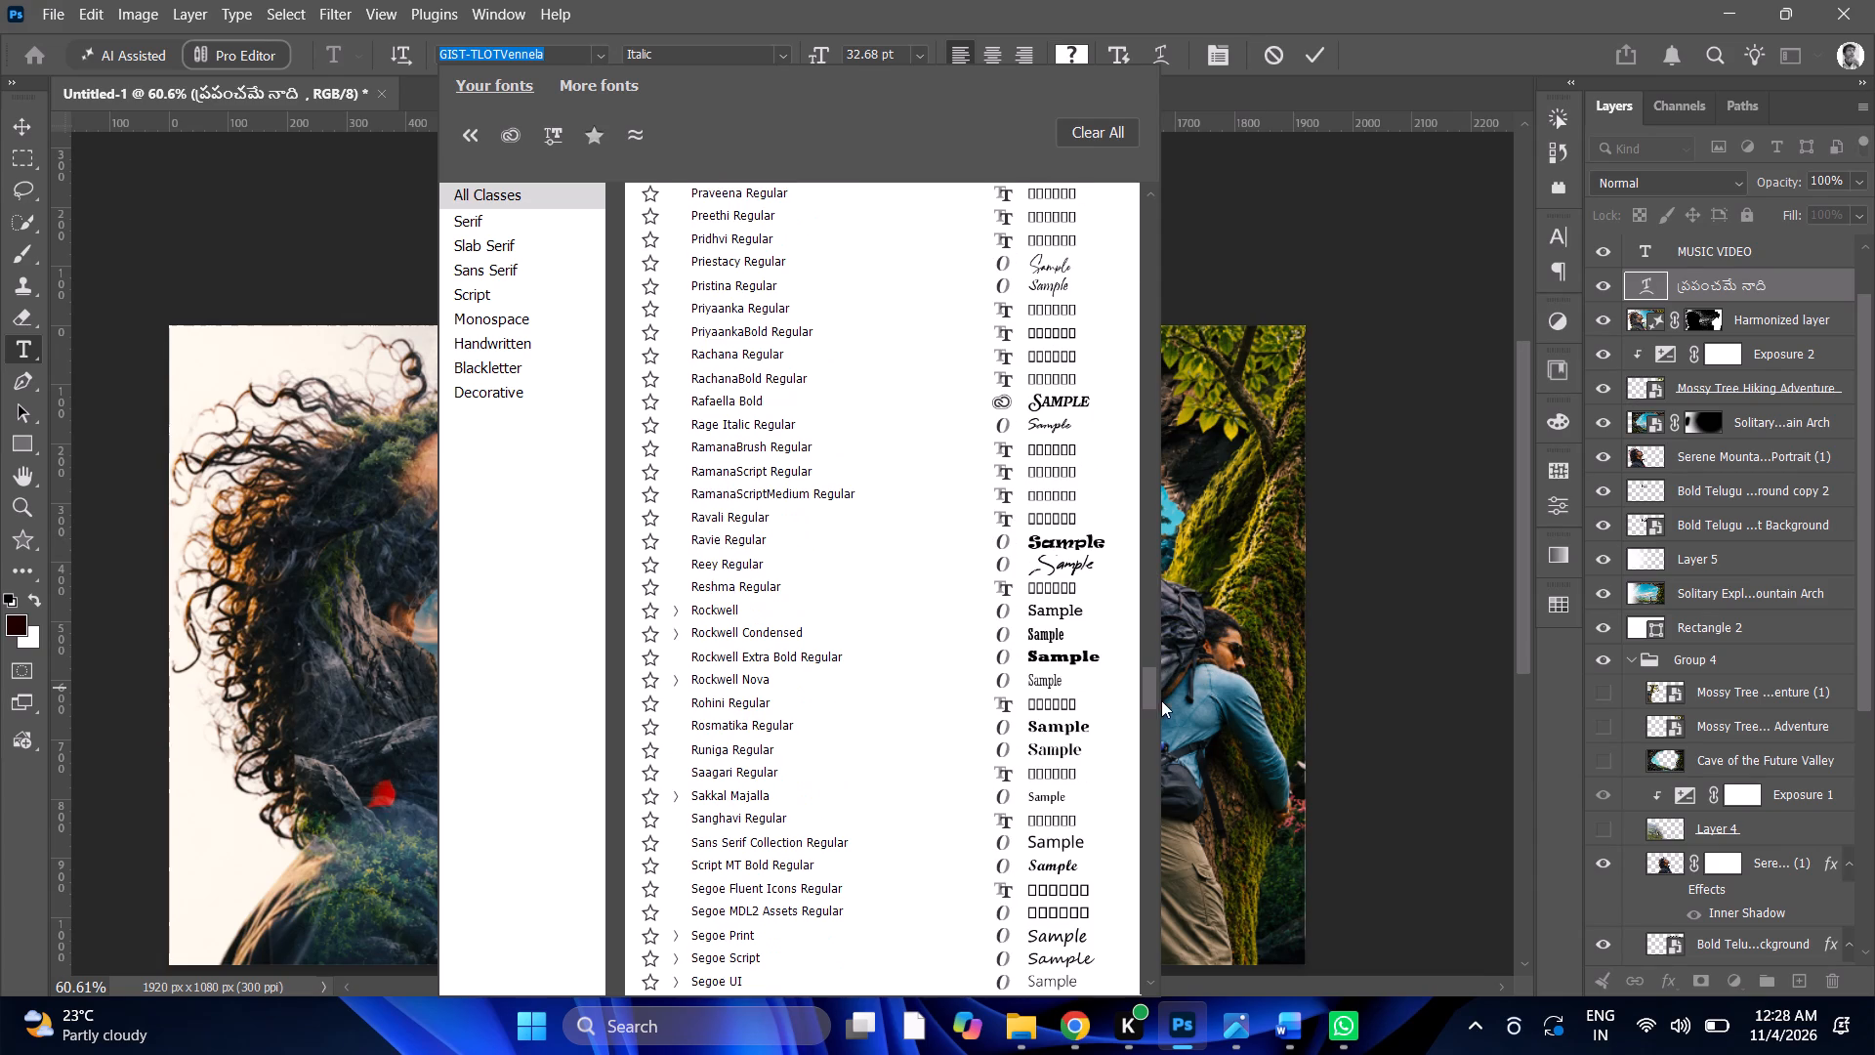
{"action": "left_click_drag", "start_coordinate": [1161, 700], "coordinate": [1154, 799]}
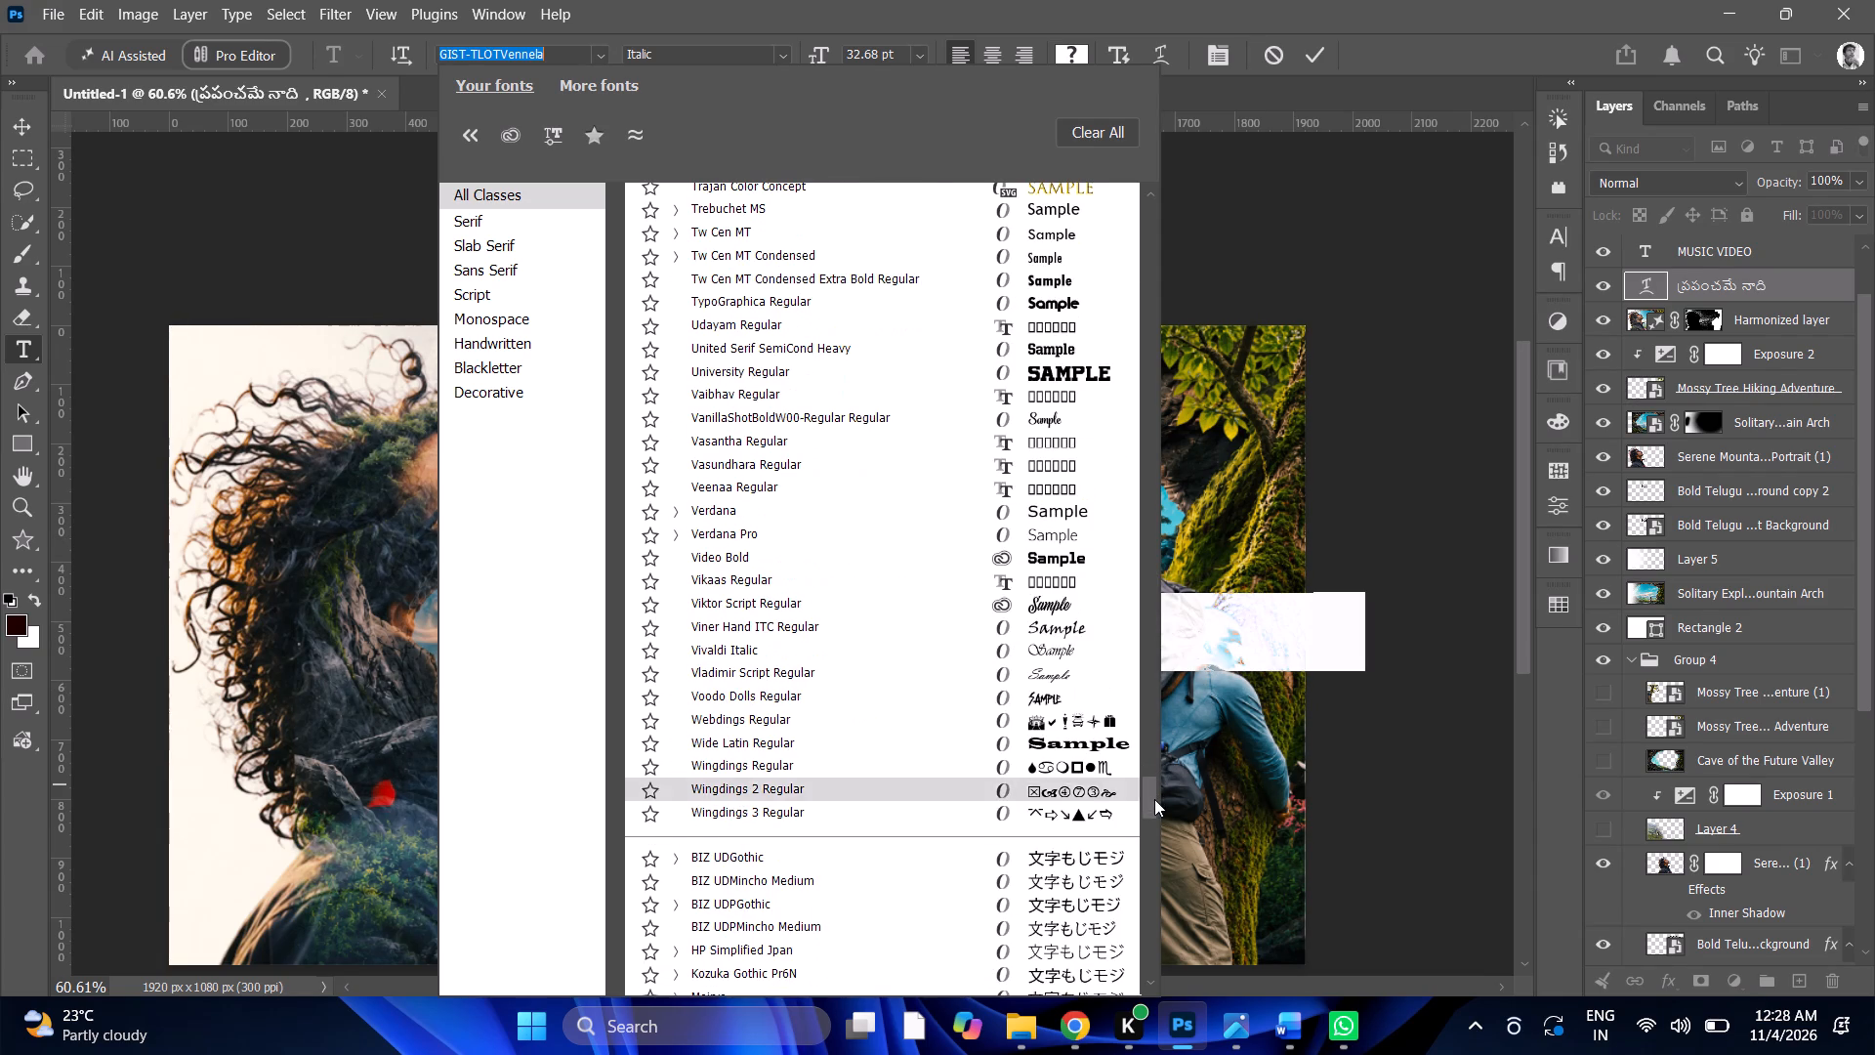
{"action": "left_click_drag", "start_coordinate": [1154, 799], "coordinate": [1153, 902]}
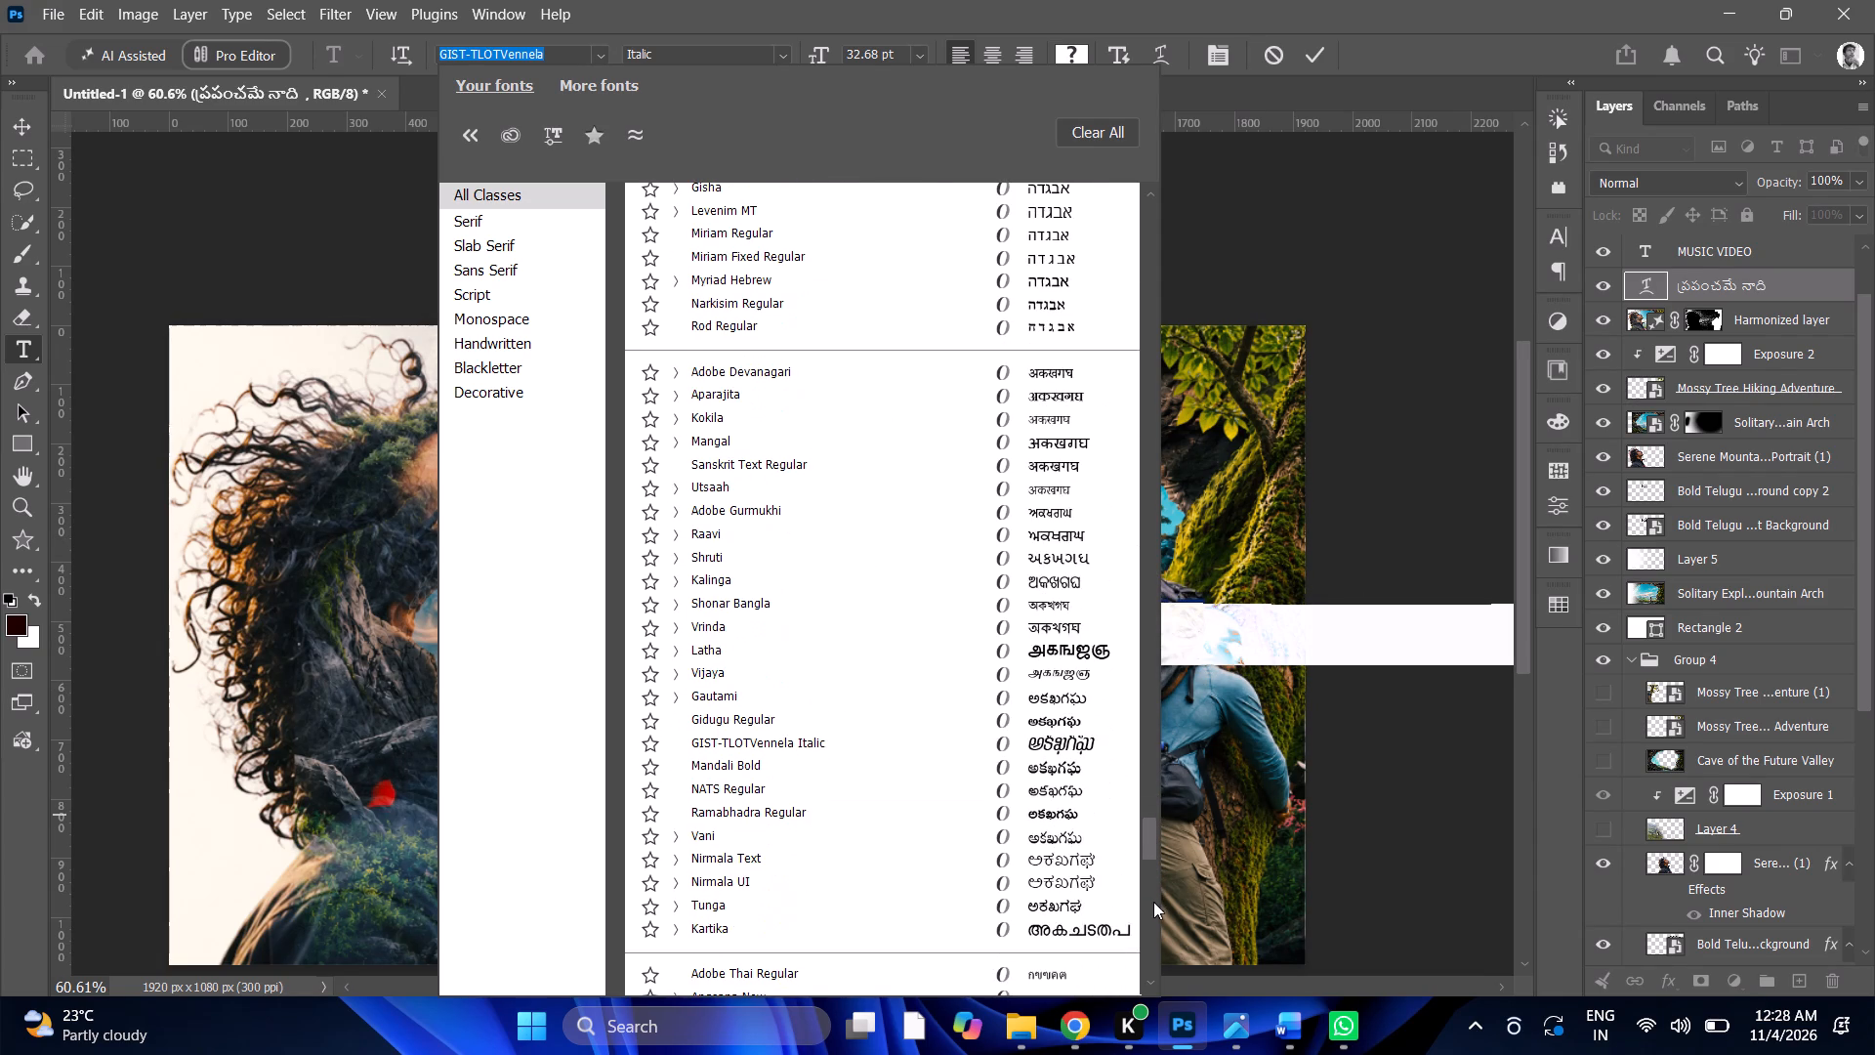
{"action": "left_click_drag", "start_coordinate": [1153, 902], "coordinate": [1145, 895]}
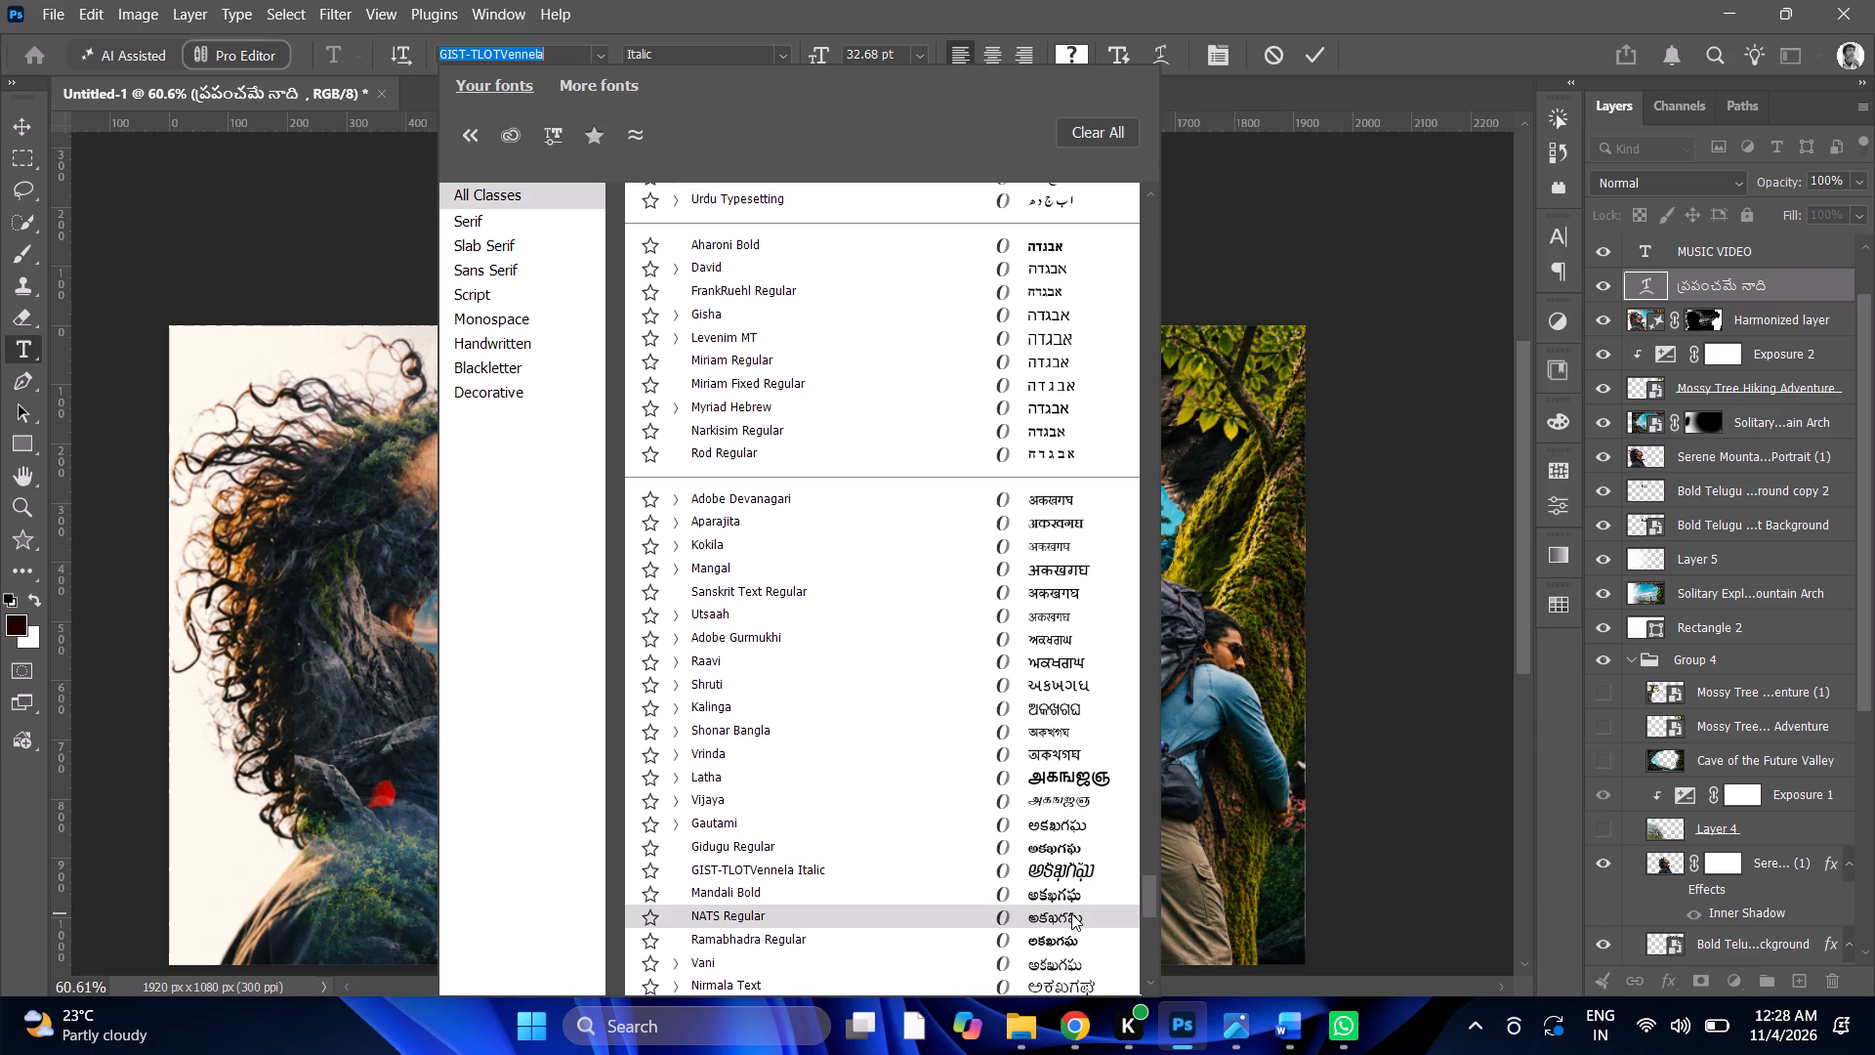
{"action": "scroll", "coordinate": [1071, 913], "scroll_direction": "down", "scroll_amount": 1}
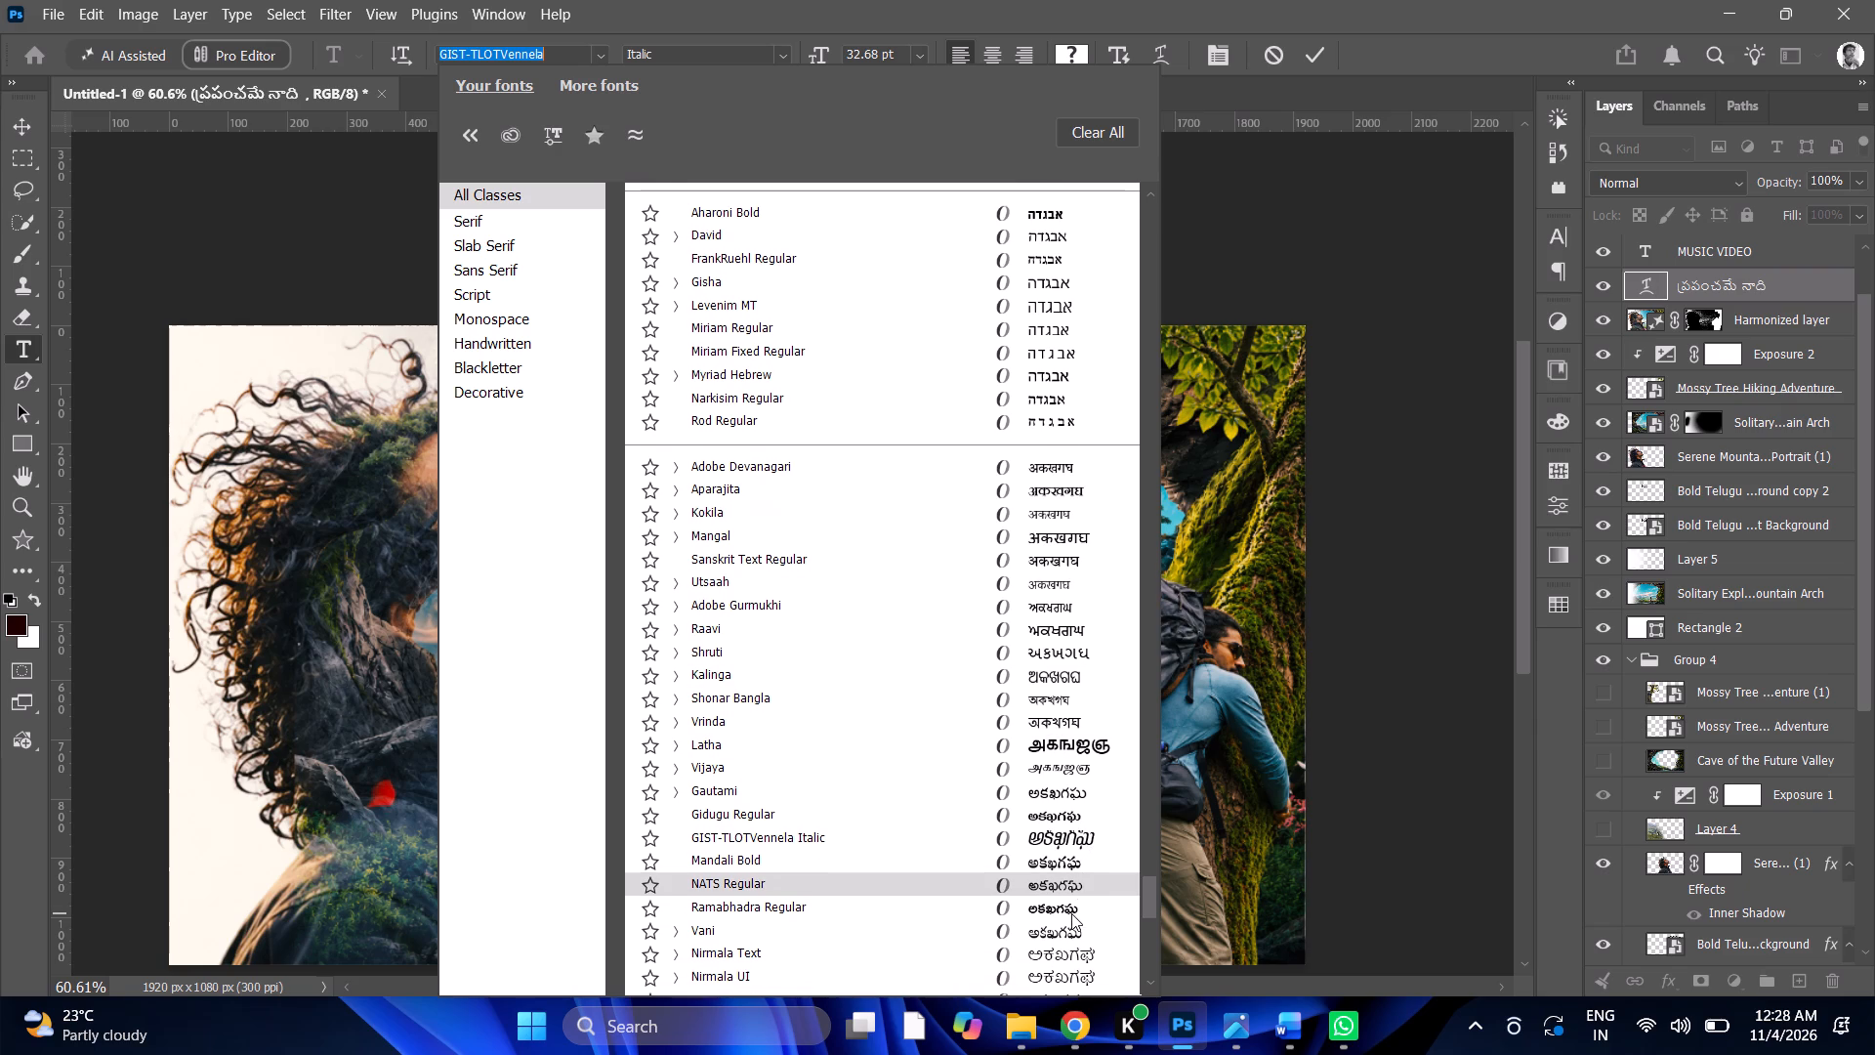
{"action": "scroll", "coordinate": [1071, 913], "scroll_direction": "down", "scroll_amount": 2}
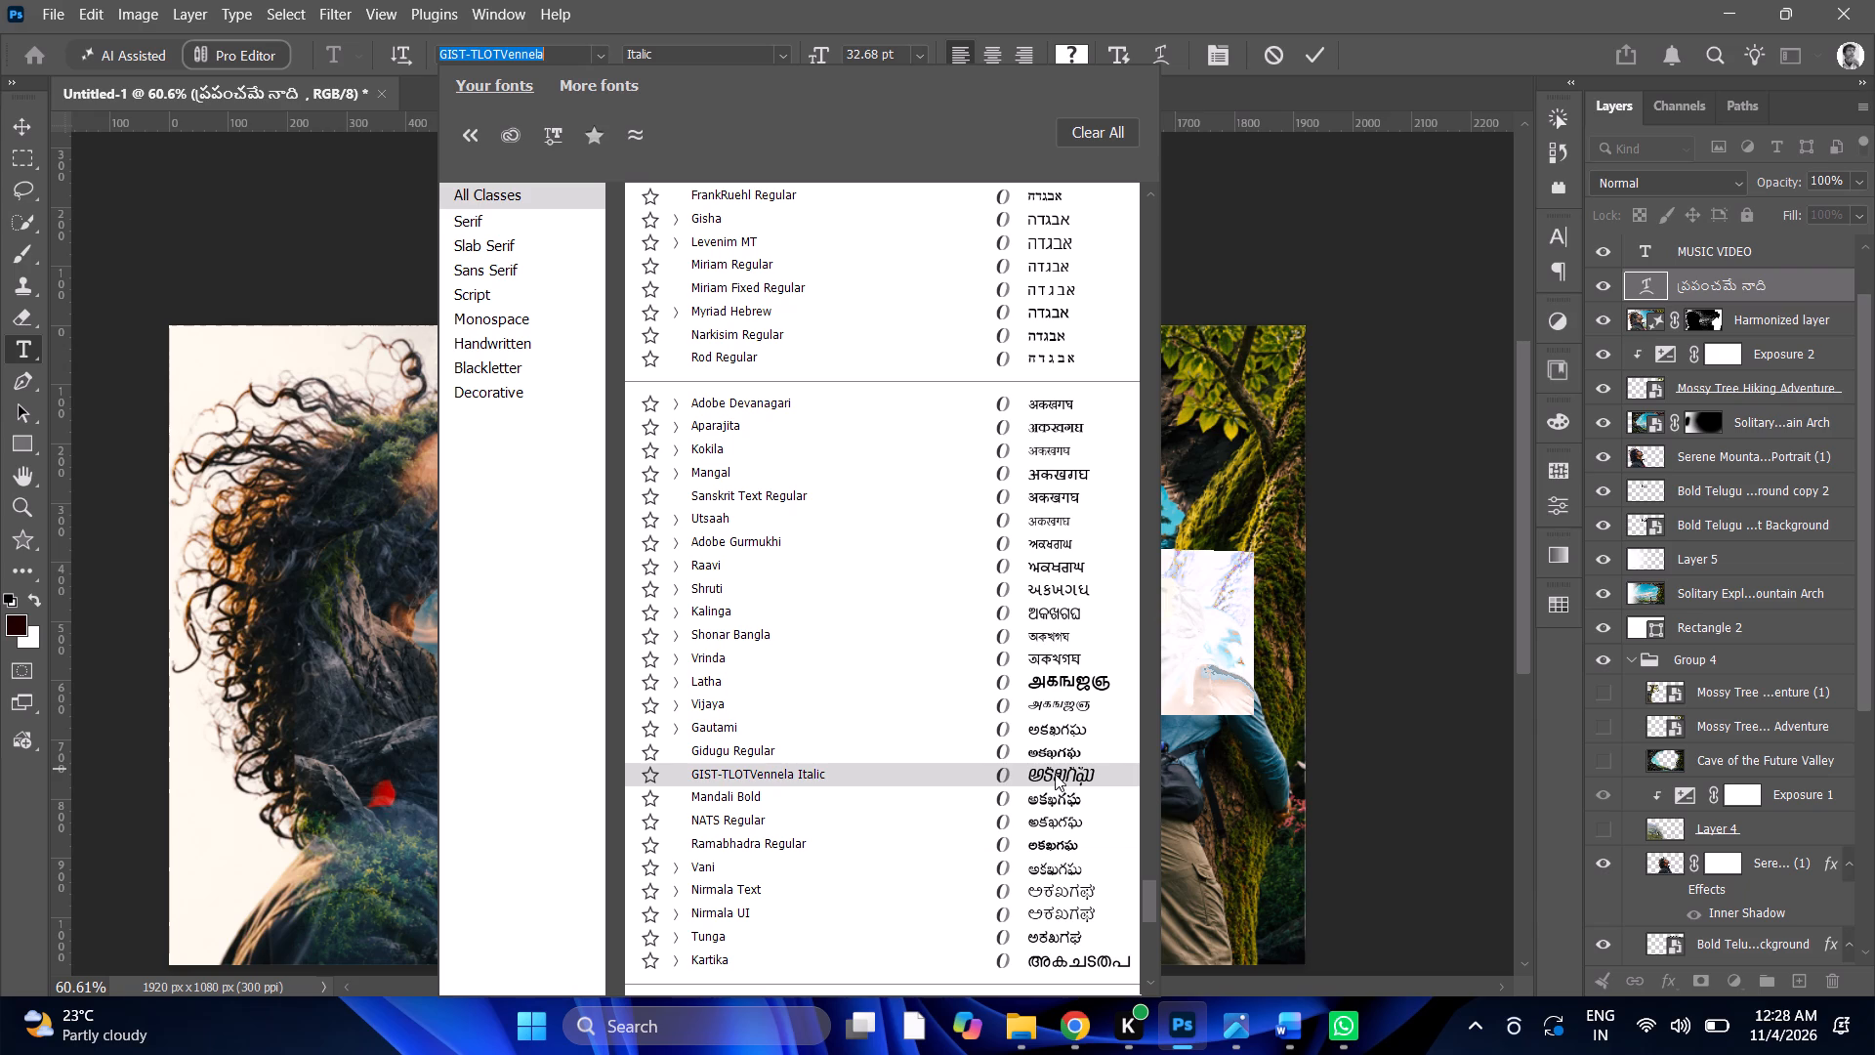
{"action": "scroll", "coordinate": [1062, 788], "scroll_direction": "down", "scroll_amount": 1}
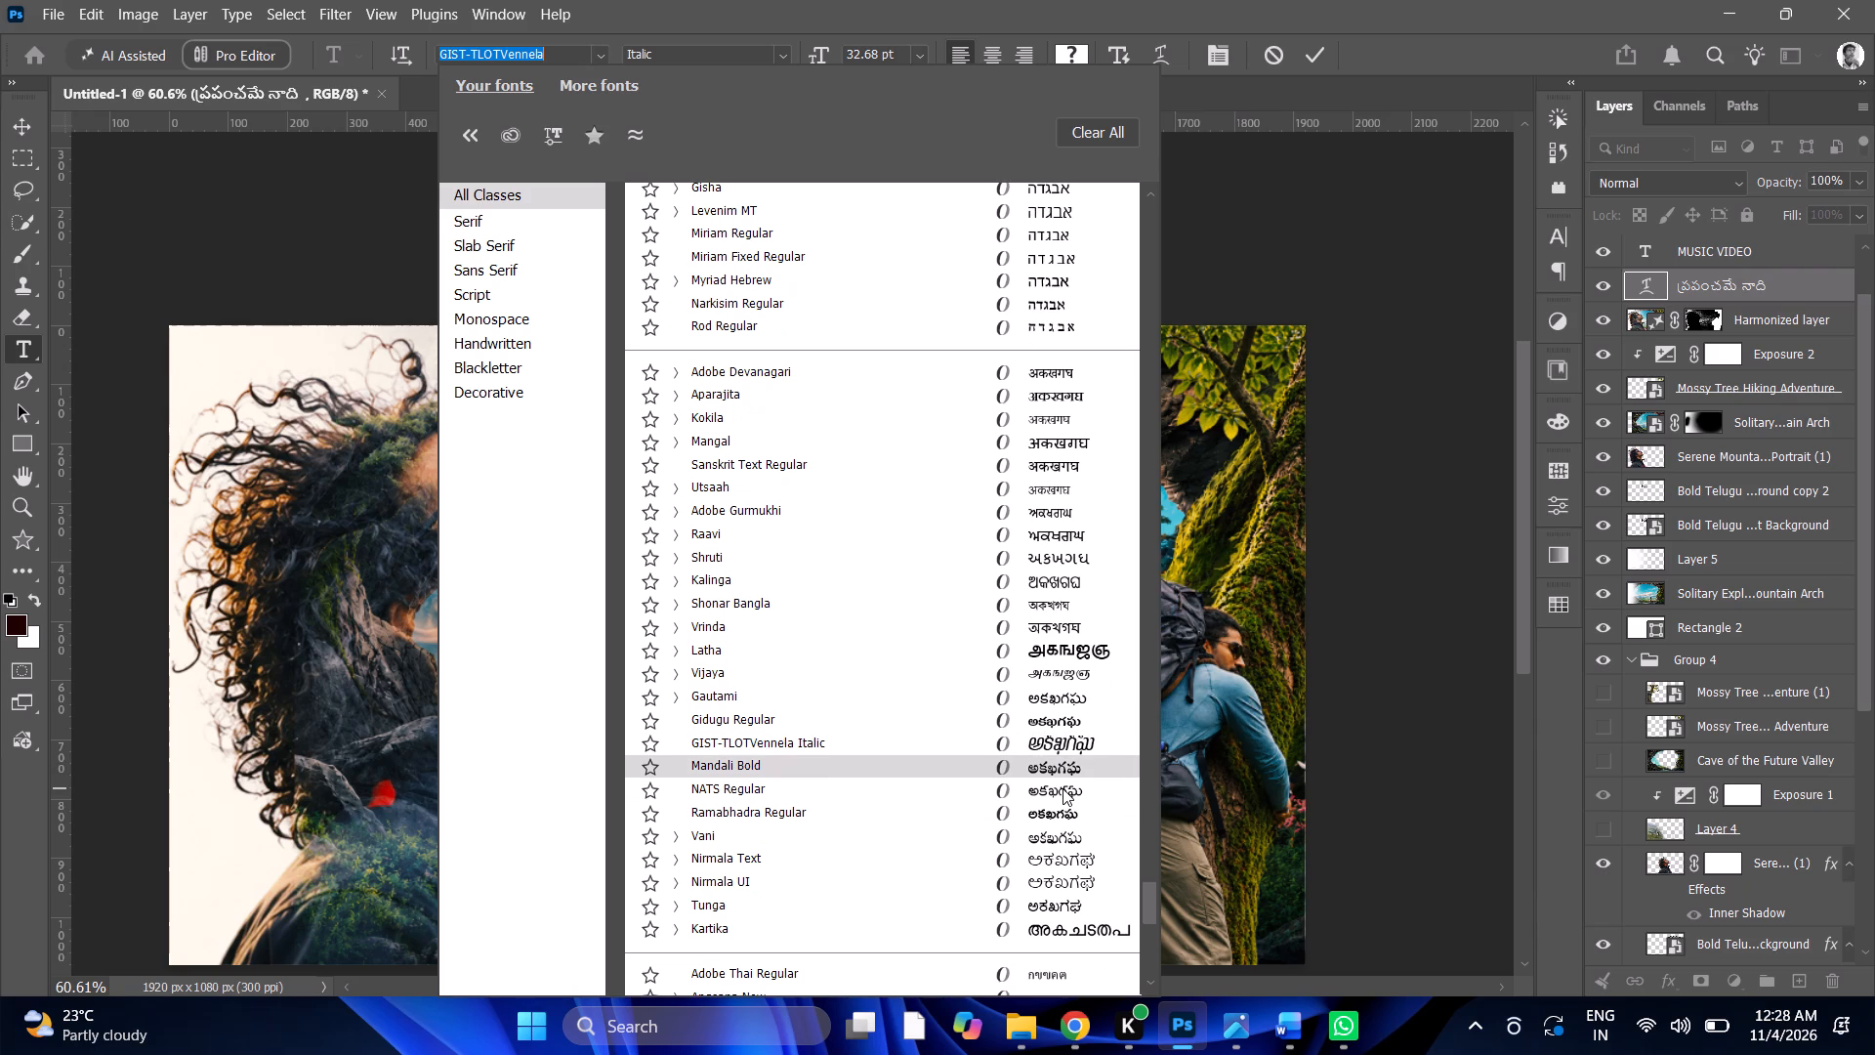
{"action": "left_click", "coordinate": [1062, 788]}
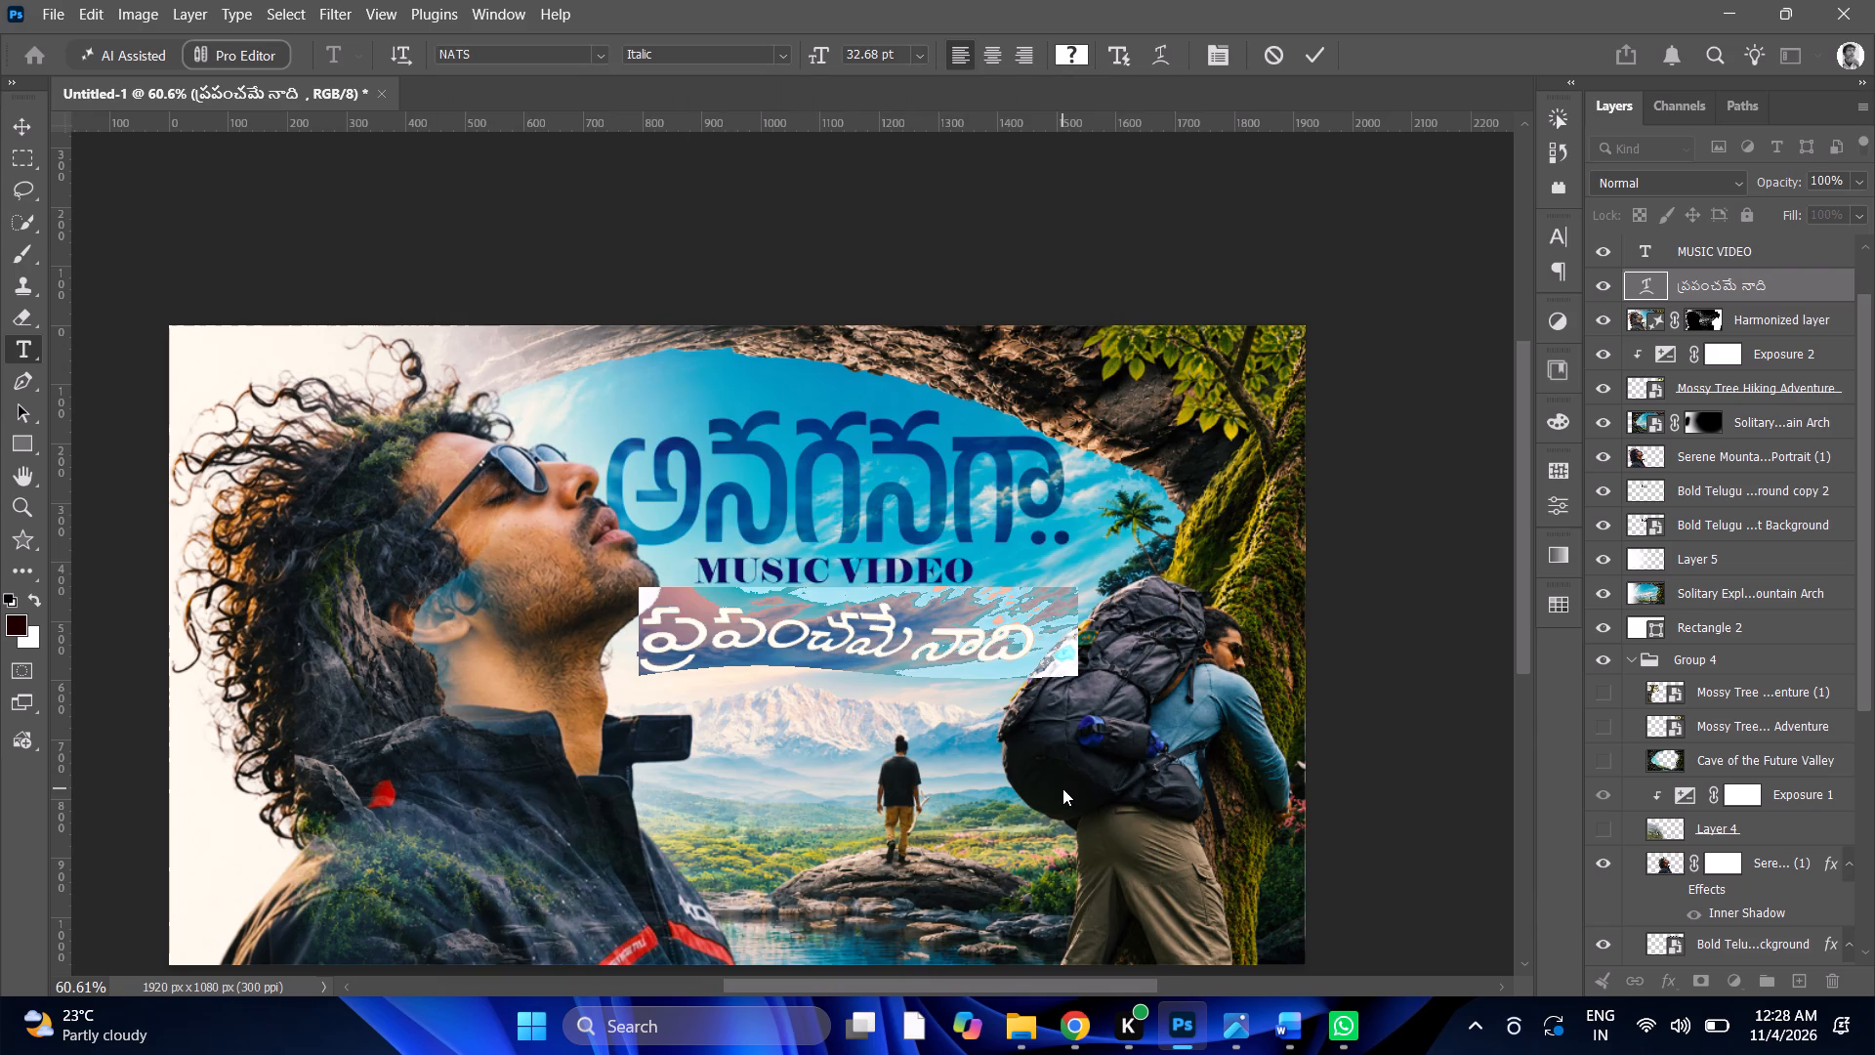
{"action": "left_click", "coordinate": [965, 644]}
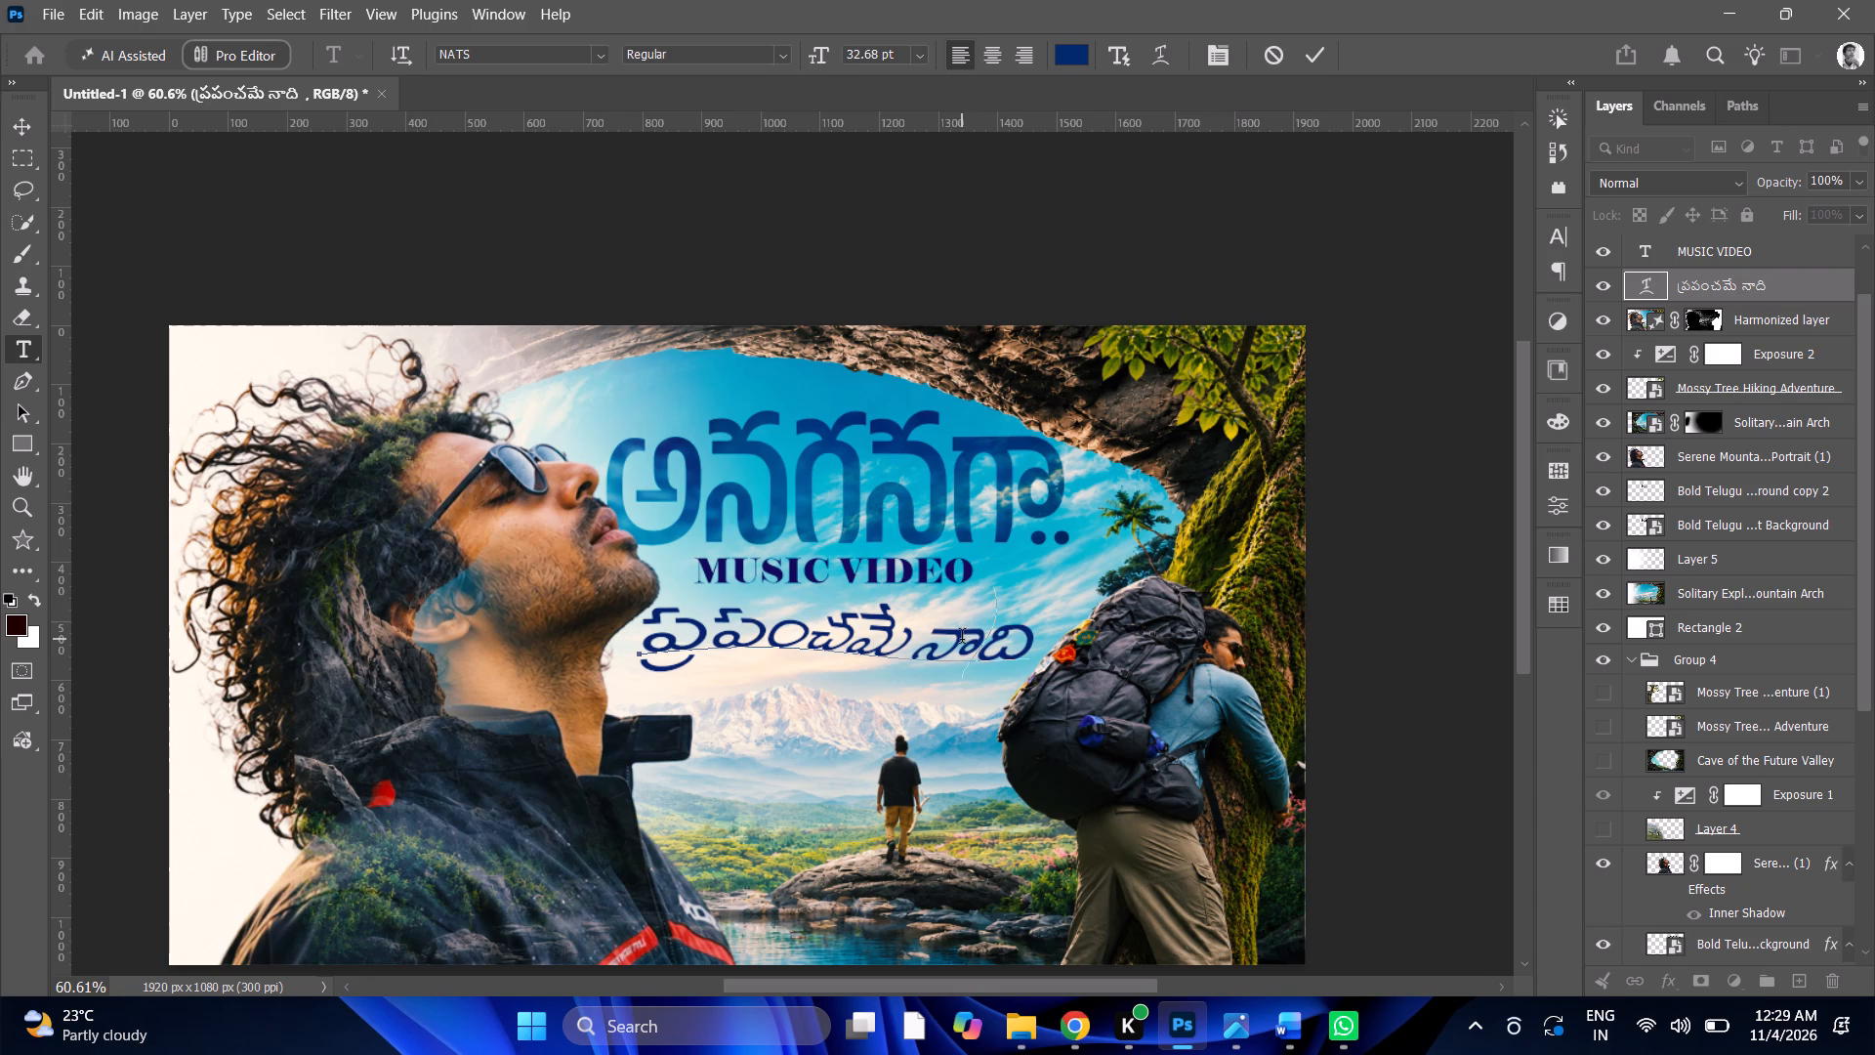
Adjust the tagline's Twist text warp to a Bend of -22% and a Horizontal Distortion of +2%.
{"action": "left_click", "coordinate": [1155, 47]}
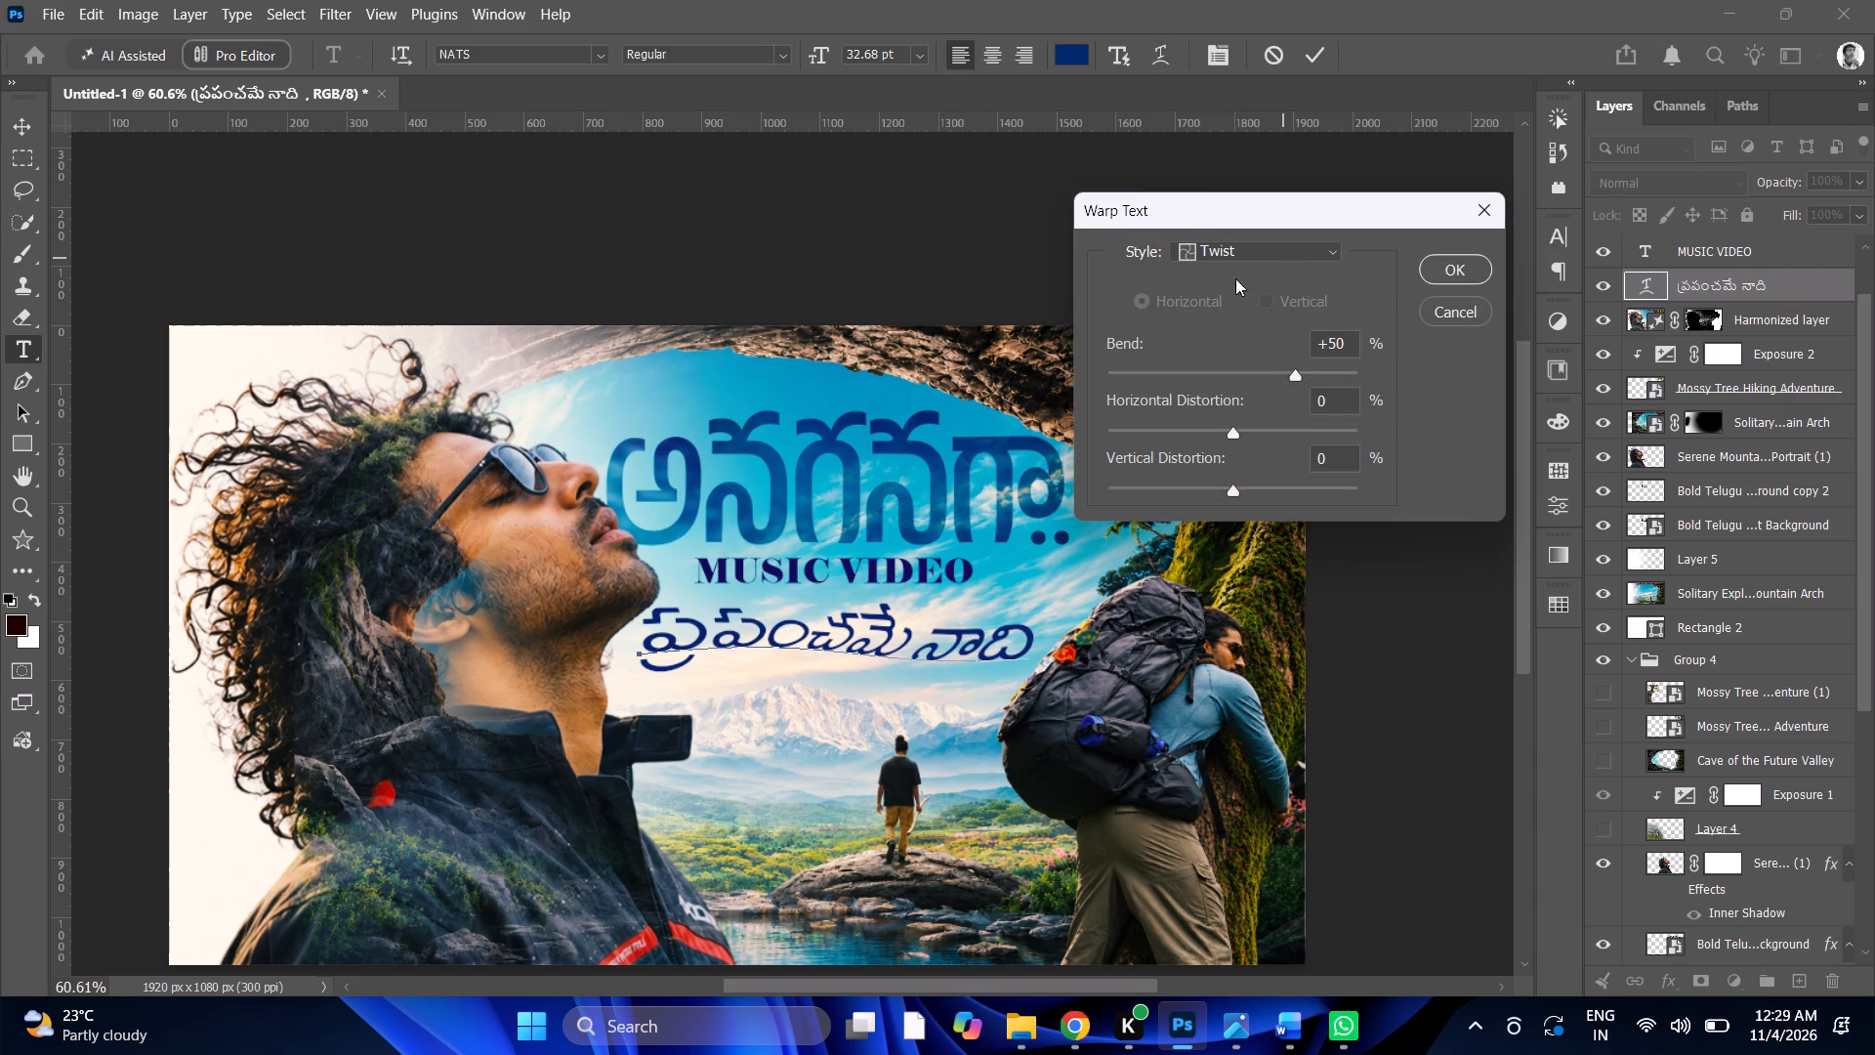
{"action": "left_click_drag", "start_coordinate": [1295, 374], "coordinate": [1249, 379]}
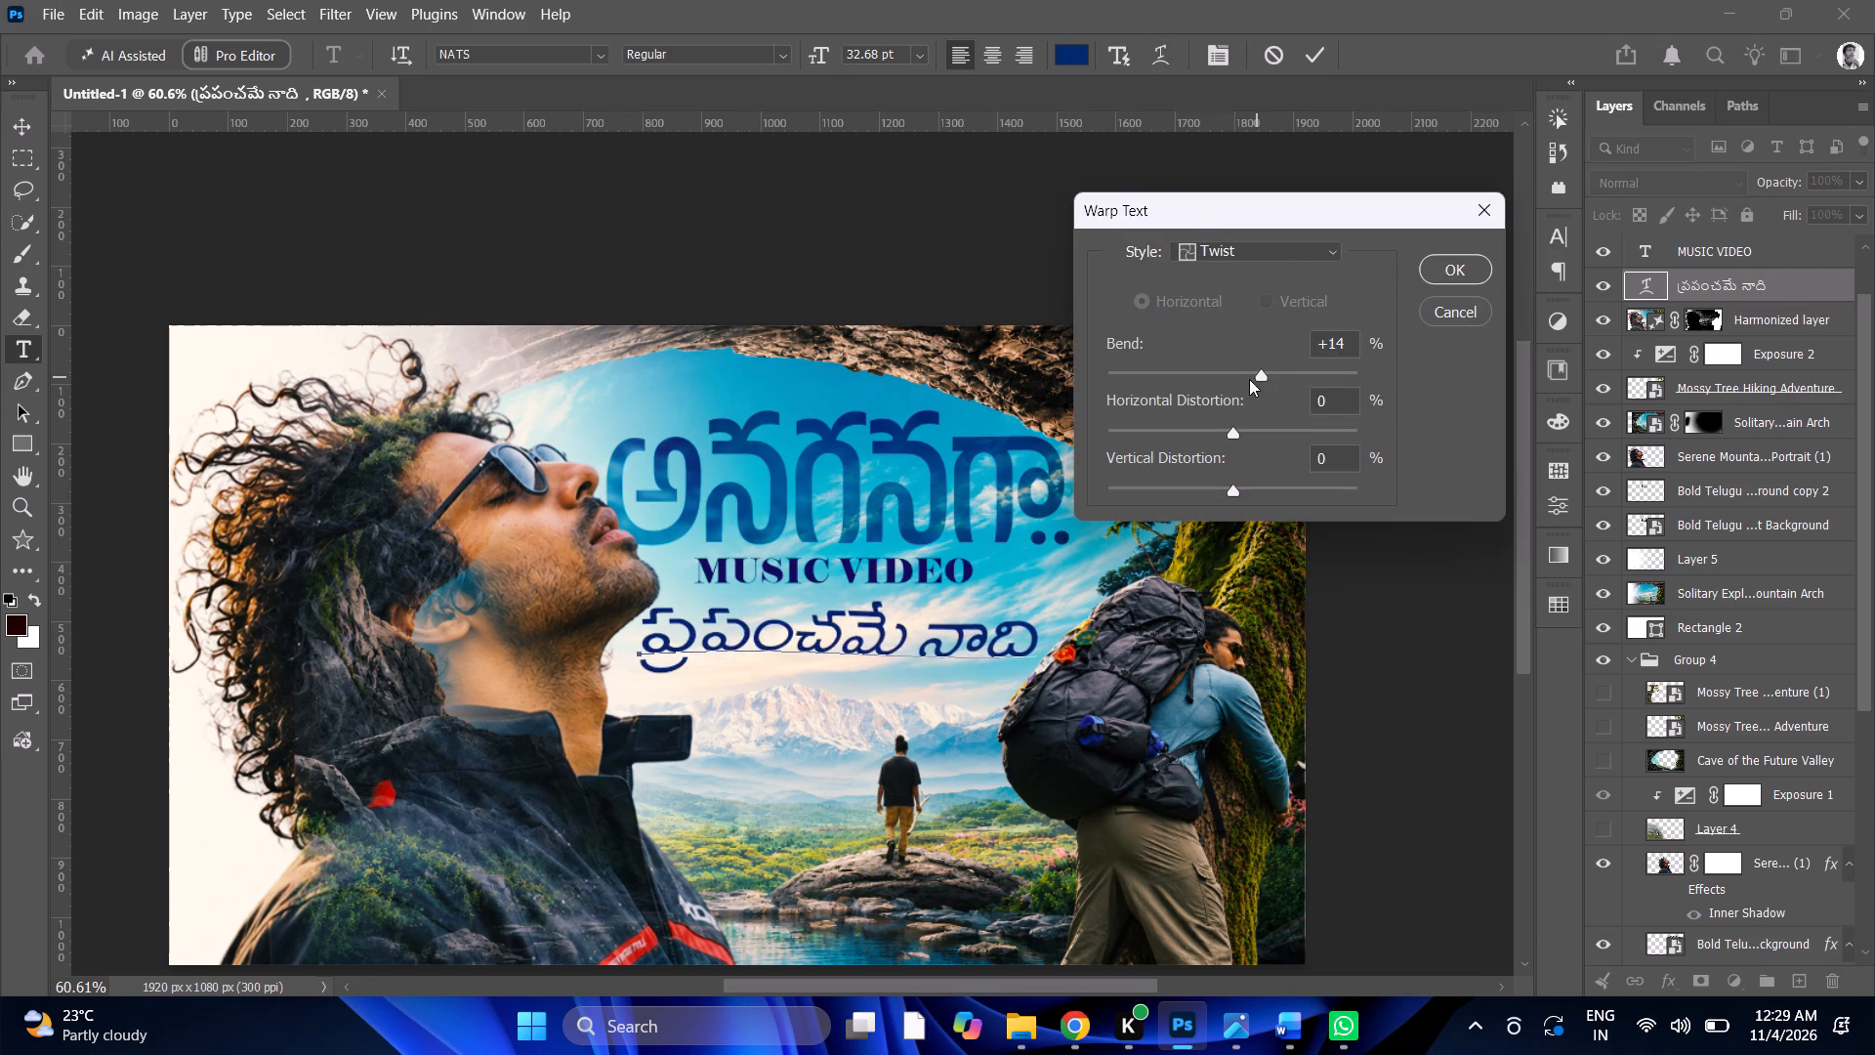
{"action": "left_click_drag", "start_coordinate": [1249, 379], "coordinate": [1209, 388]}
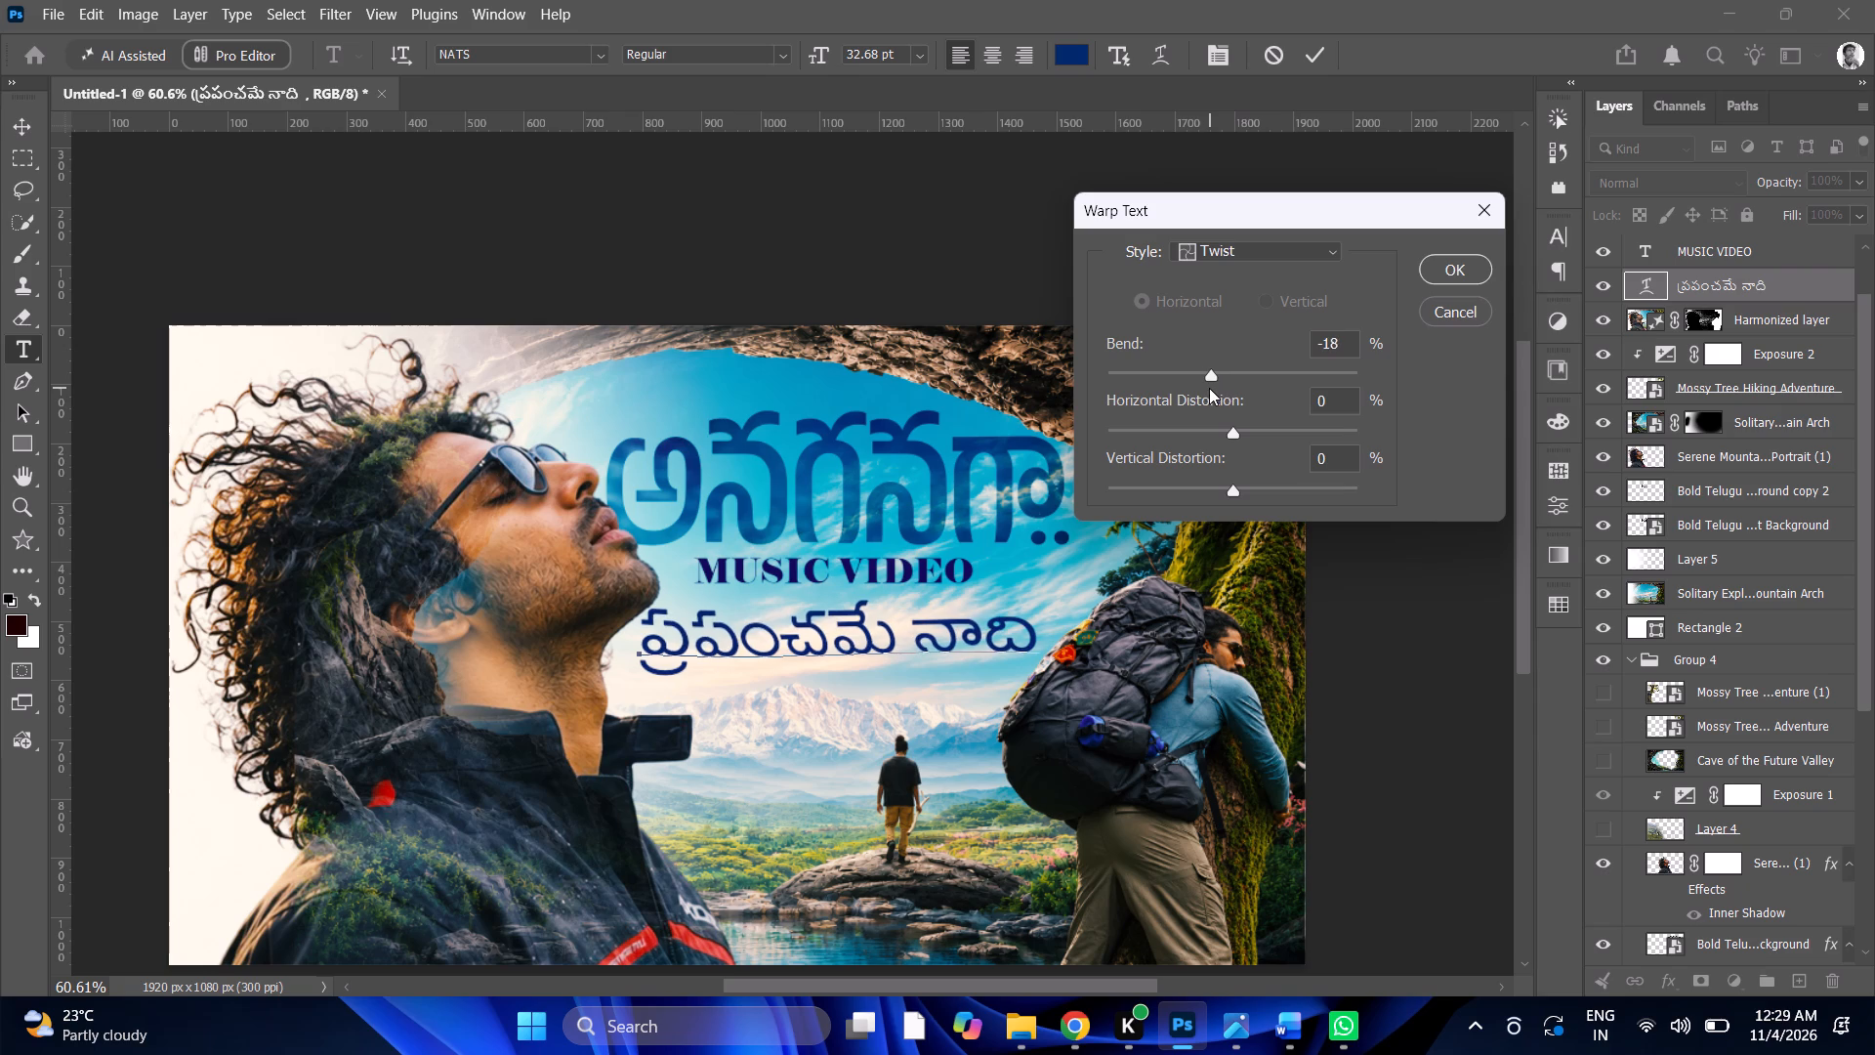
{"action": "left_click_drag", "start_coordinate": [1209, 388], "coordinate": [1205, 388]}
{"action": "left_click_drag", "start_coordinate": [1236, 431], "coordinate": [1173, 432]}
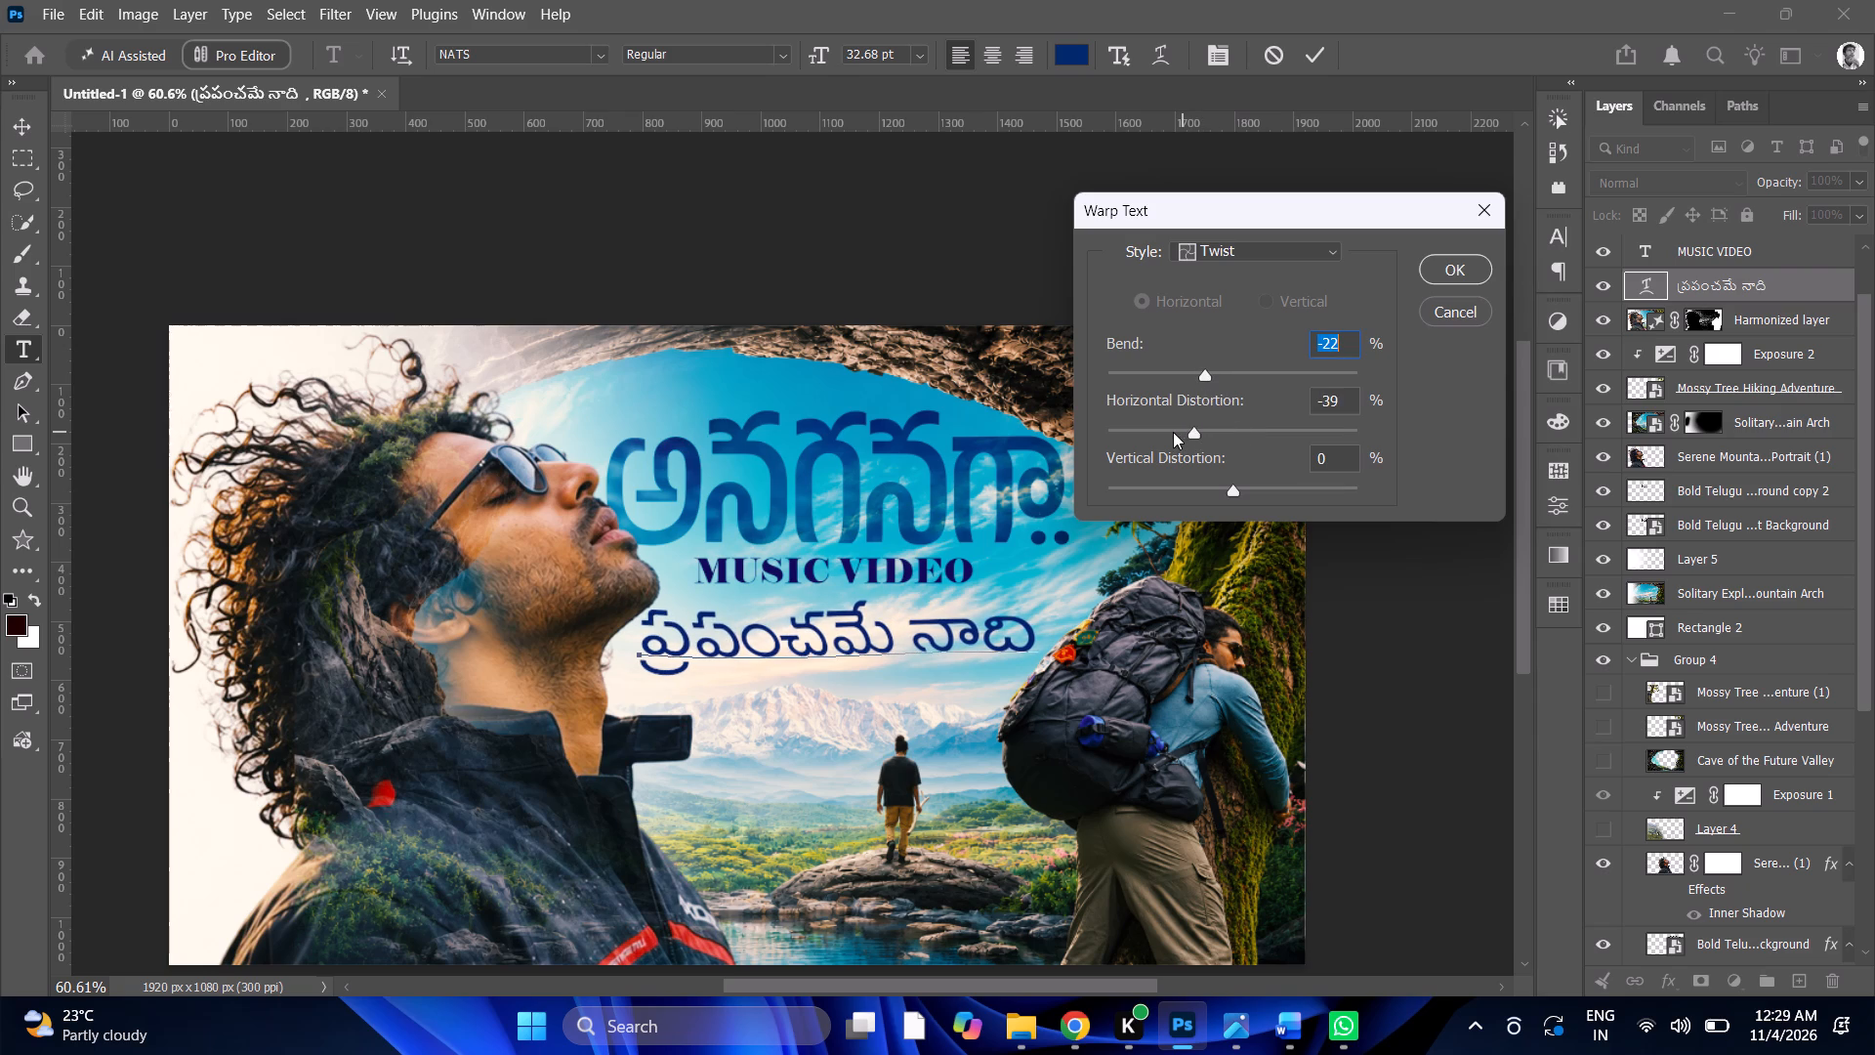
{"action": "left_click_drag", "start_coordinate": [1173, 432], "coordinate": [1065, 430]}
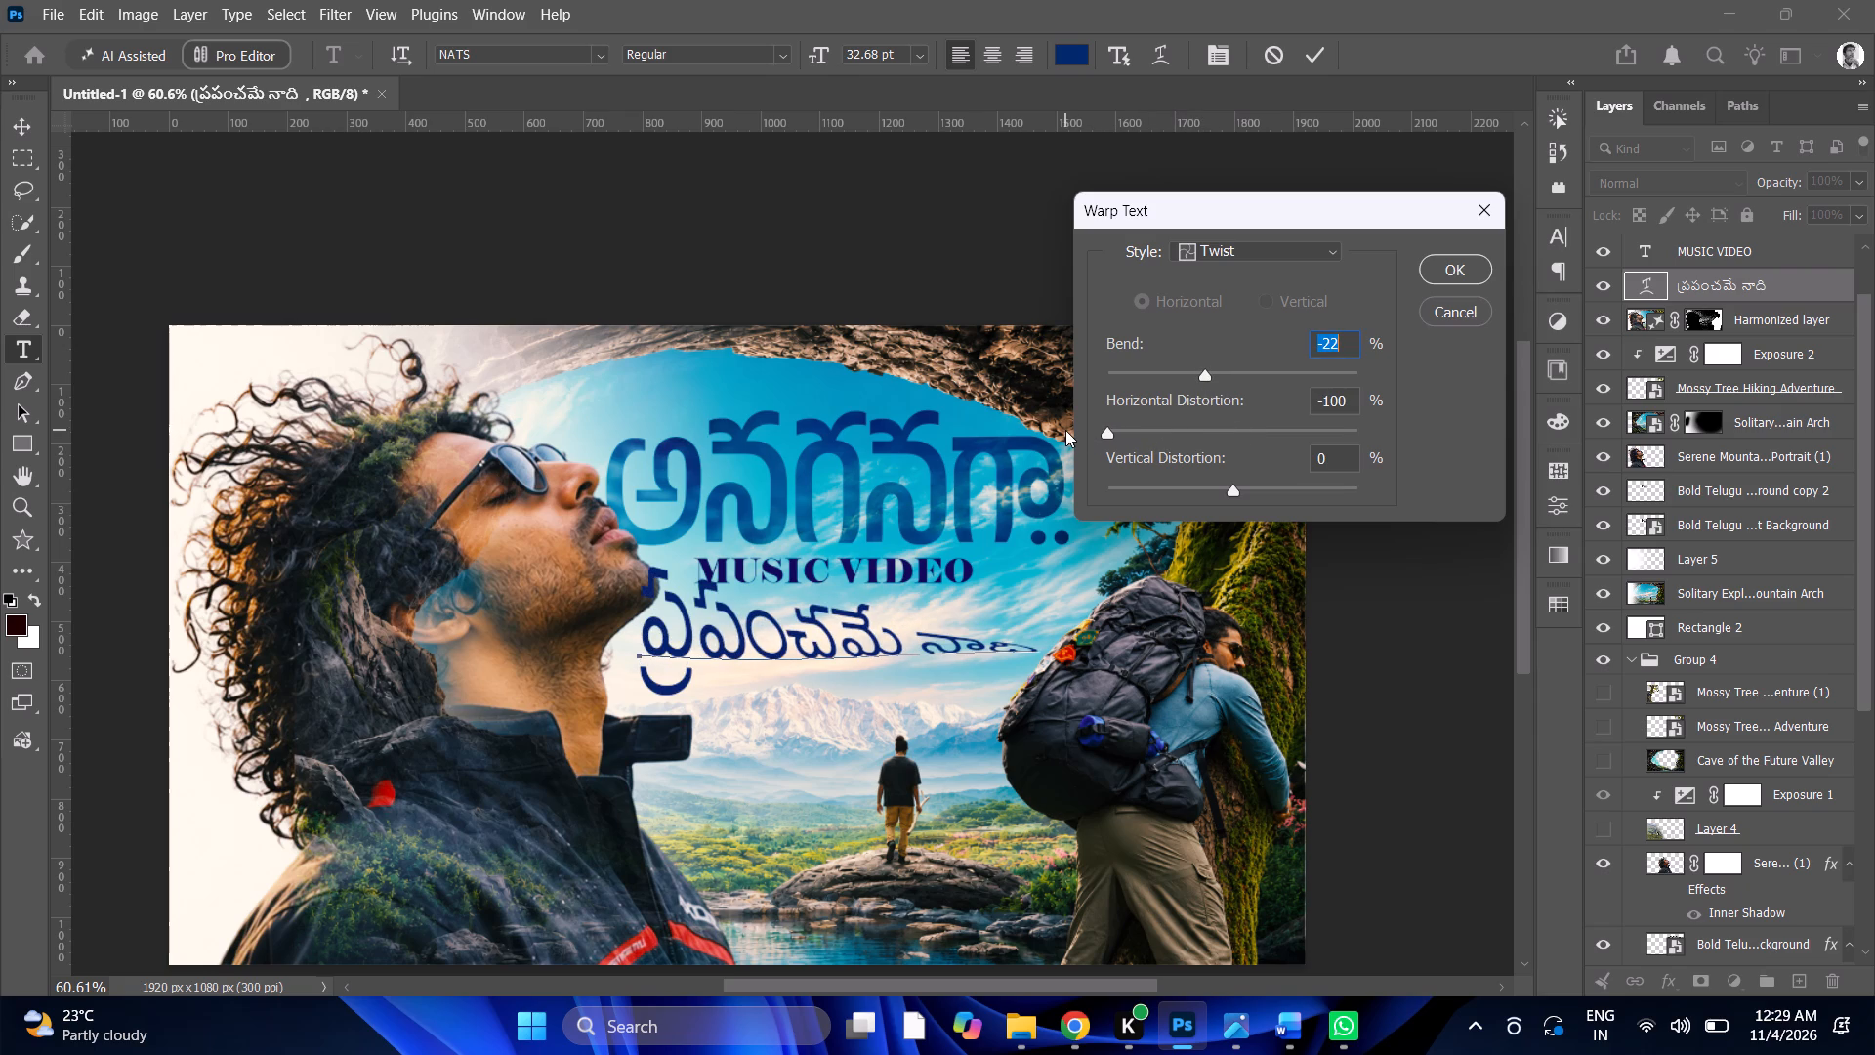
{"action": "left_click_drag", "start_coordinate": [1065, 430], "coordinate": [1286, 470]}
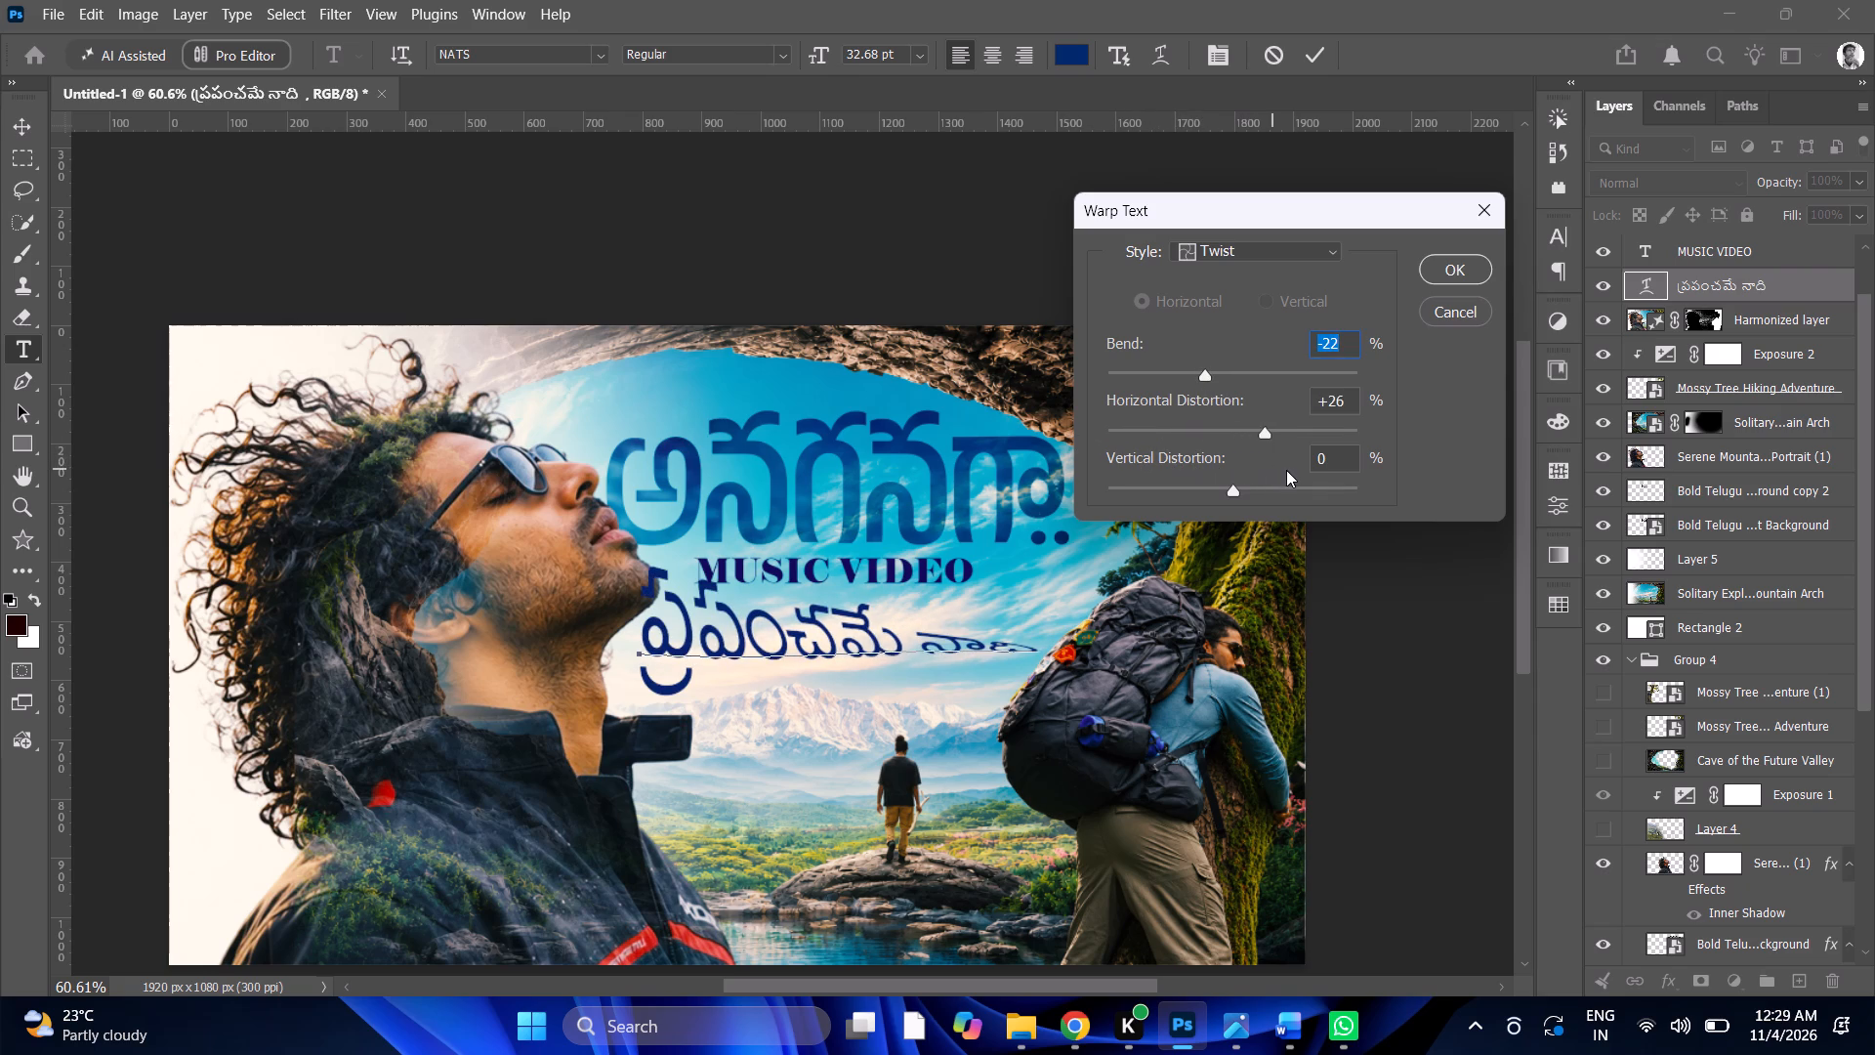
{"action": "left_click_drag", "start_coordinate": [1286, 470], "coordinate": [1345, 470]}
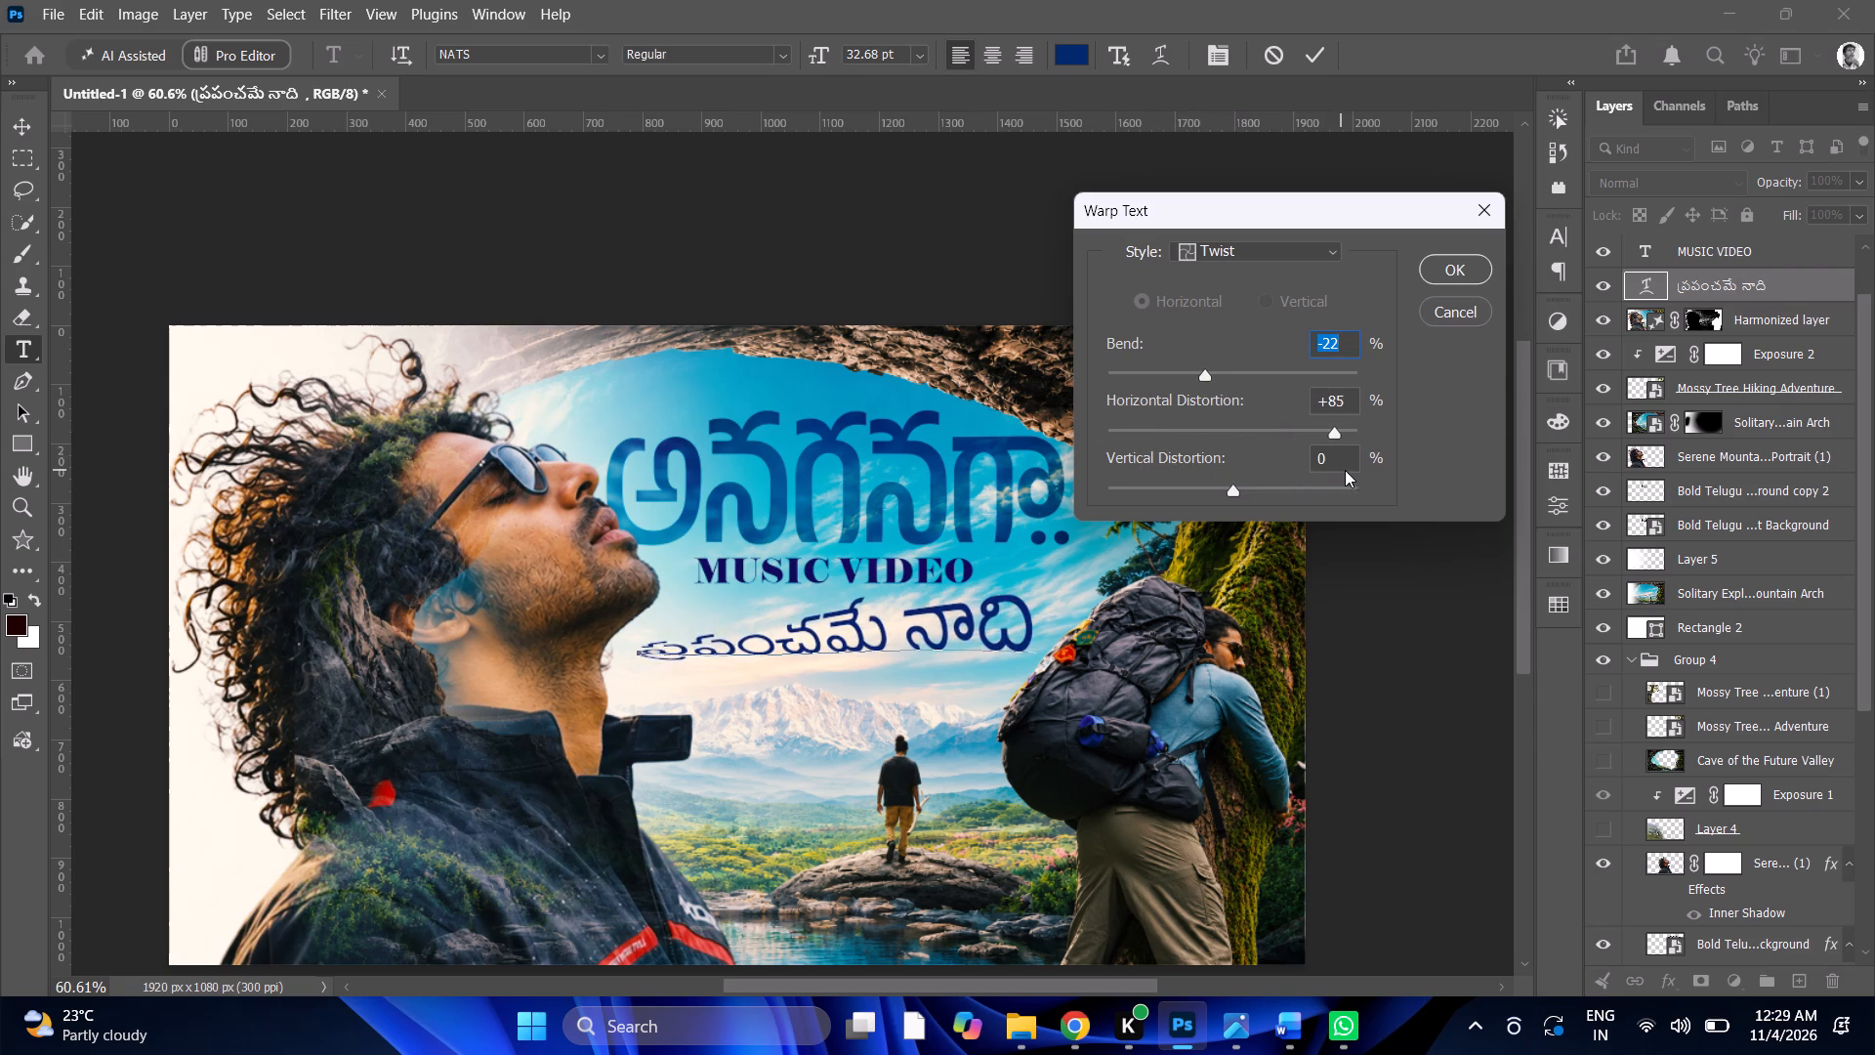
{"action": "left_click_drag", "start_coordinate": [1345, 470], "coordinate": [1229, 485]}
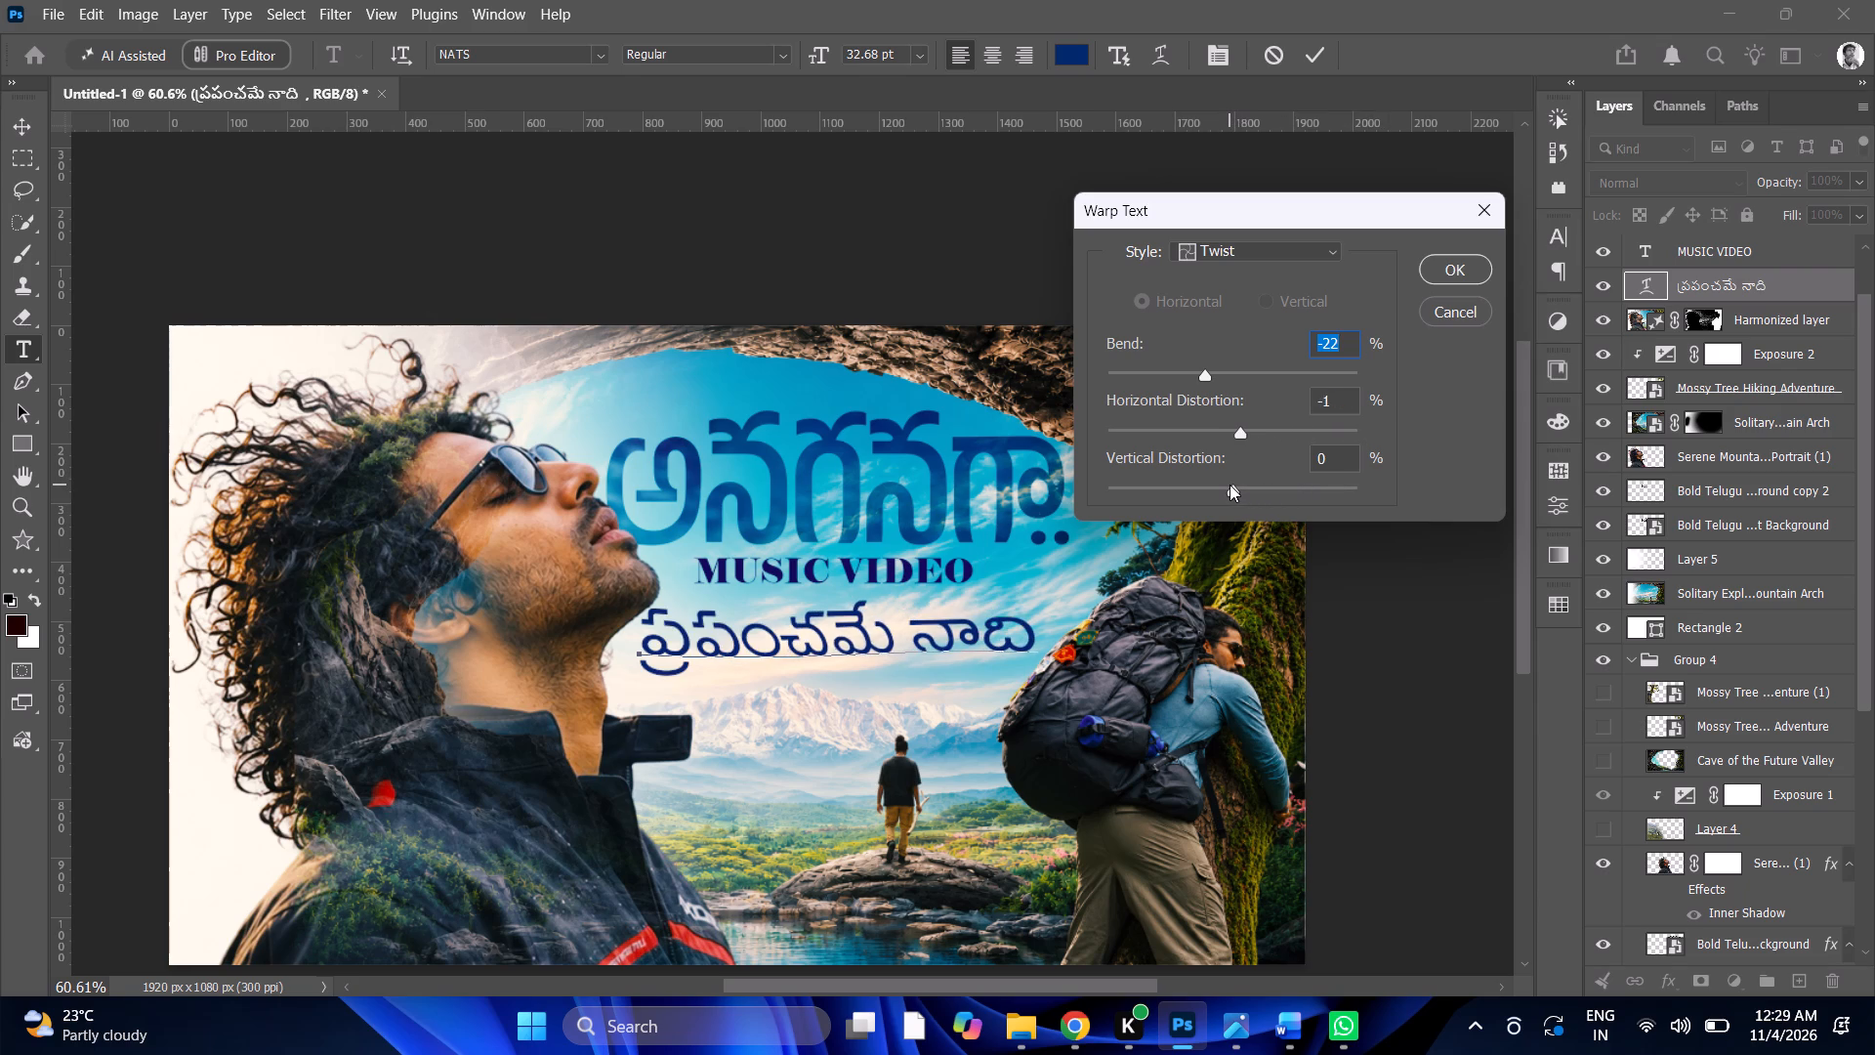
{"action": "left_click_drag", "start_coordinate": [1229, 485], "coordinate": [1236, 485]}
Set the tagline warp's Vertical Distortion to +36% and apply the warp.
{"action": "left_click_drag", "start_coordinate": [1236, 491], "coordinate": [1272, 498]}
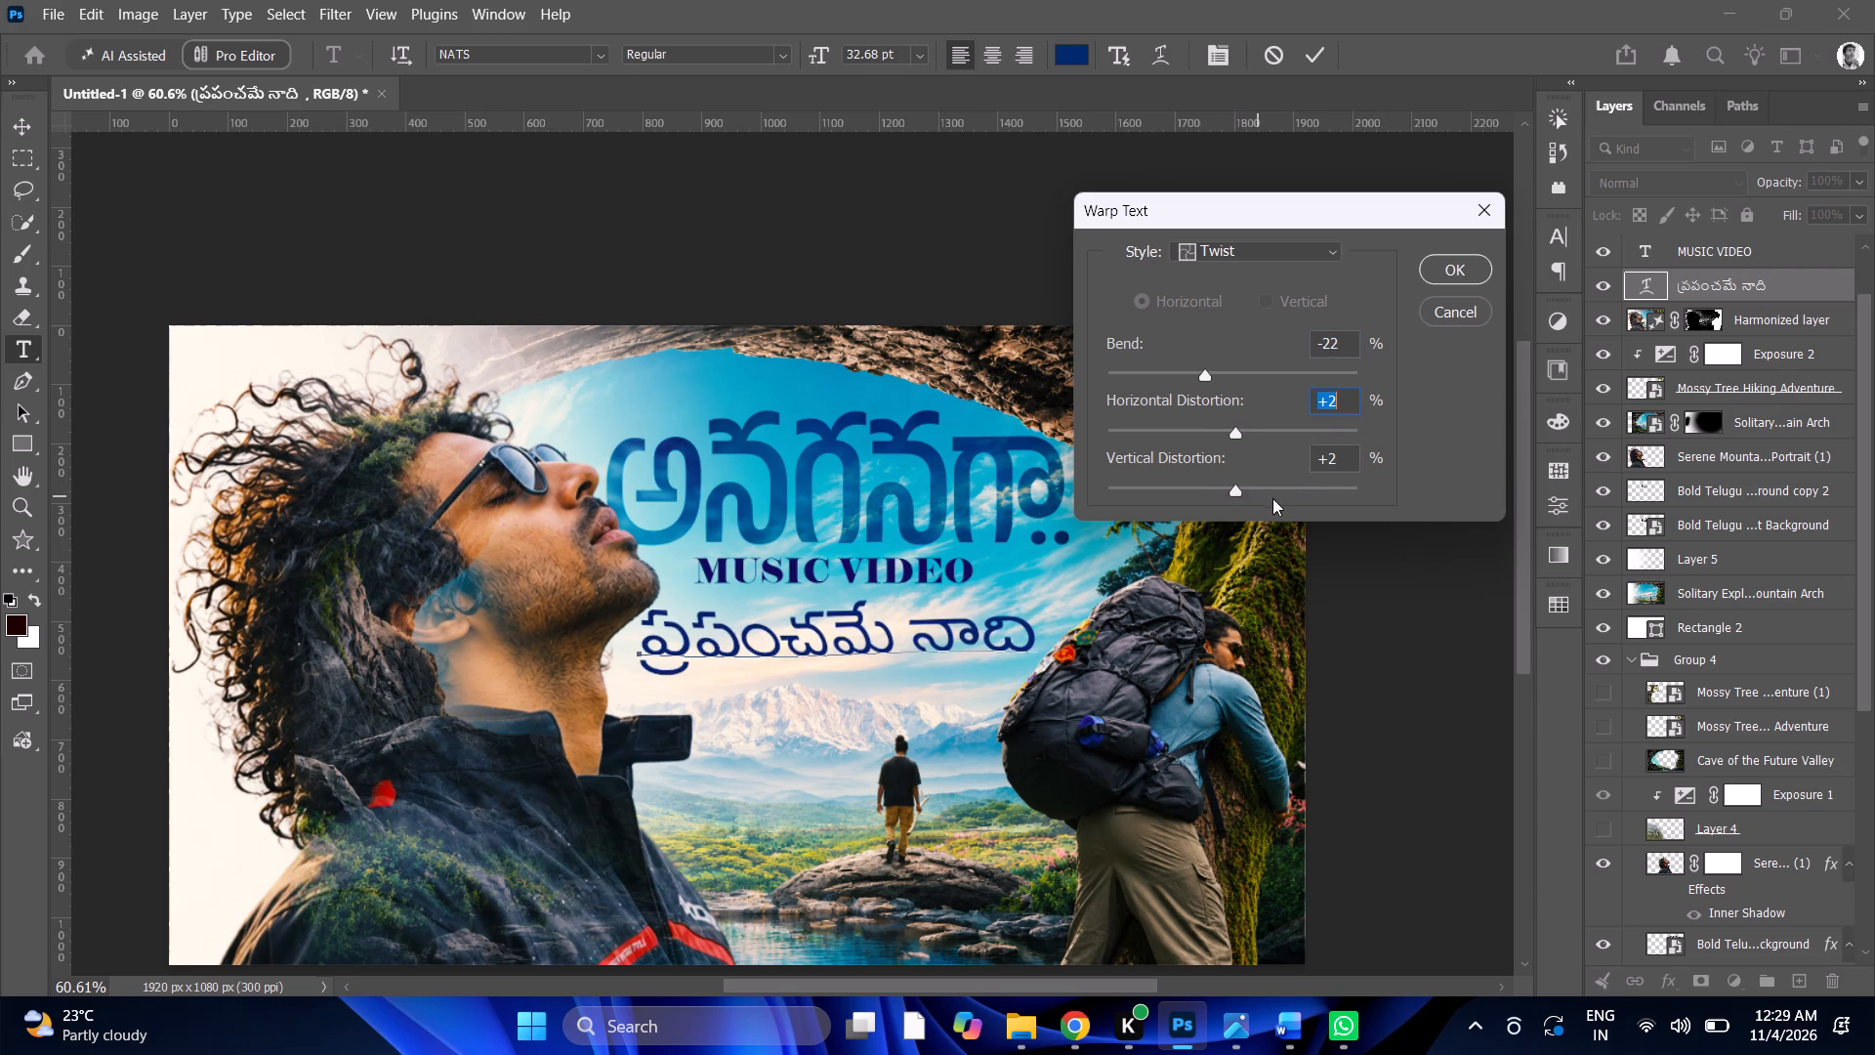
{"action": "left_click_drag", "start_coordinate": [1272, 498], "coordinate": [1288, 502]}
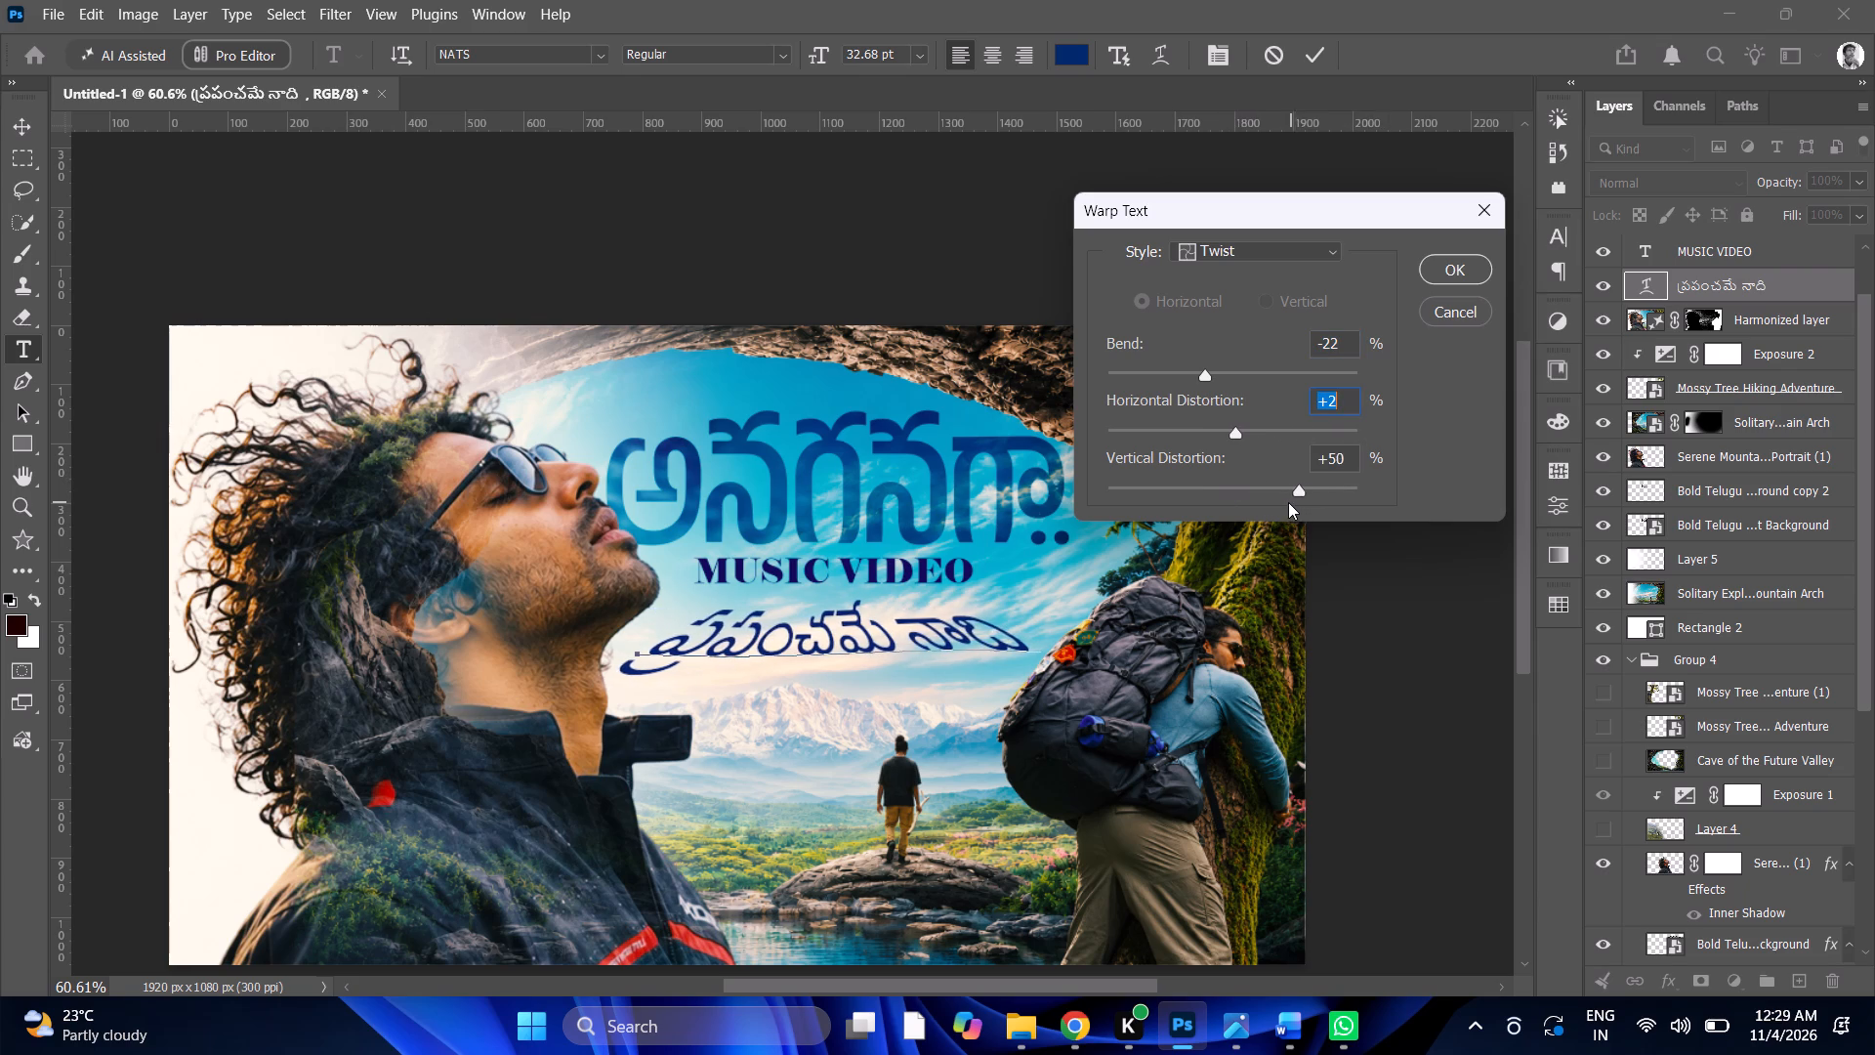
{"action": "left_click_drag", "start_coordinate": [1288, 502], "coordinate": [1277, 502]}
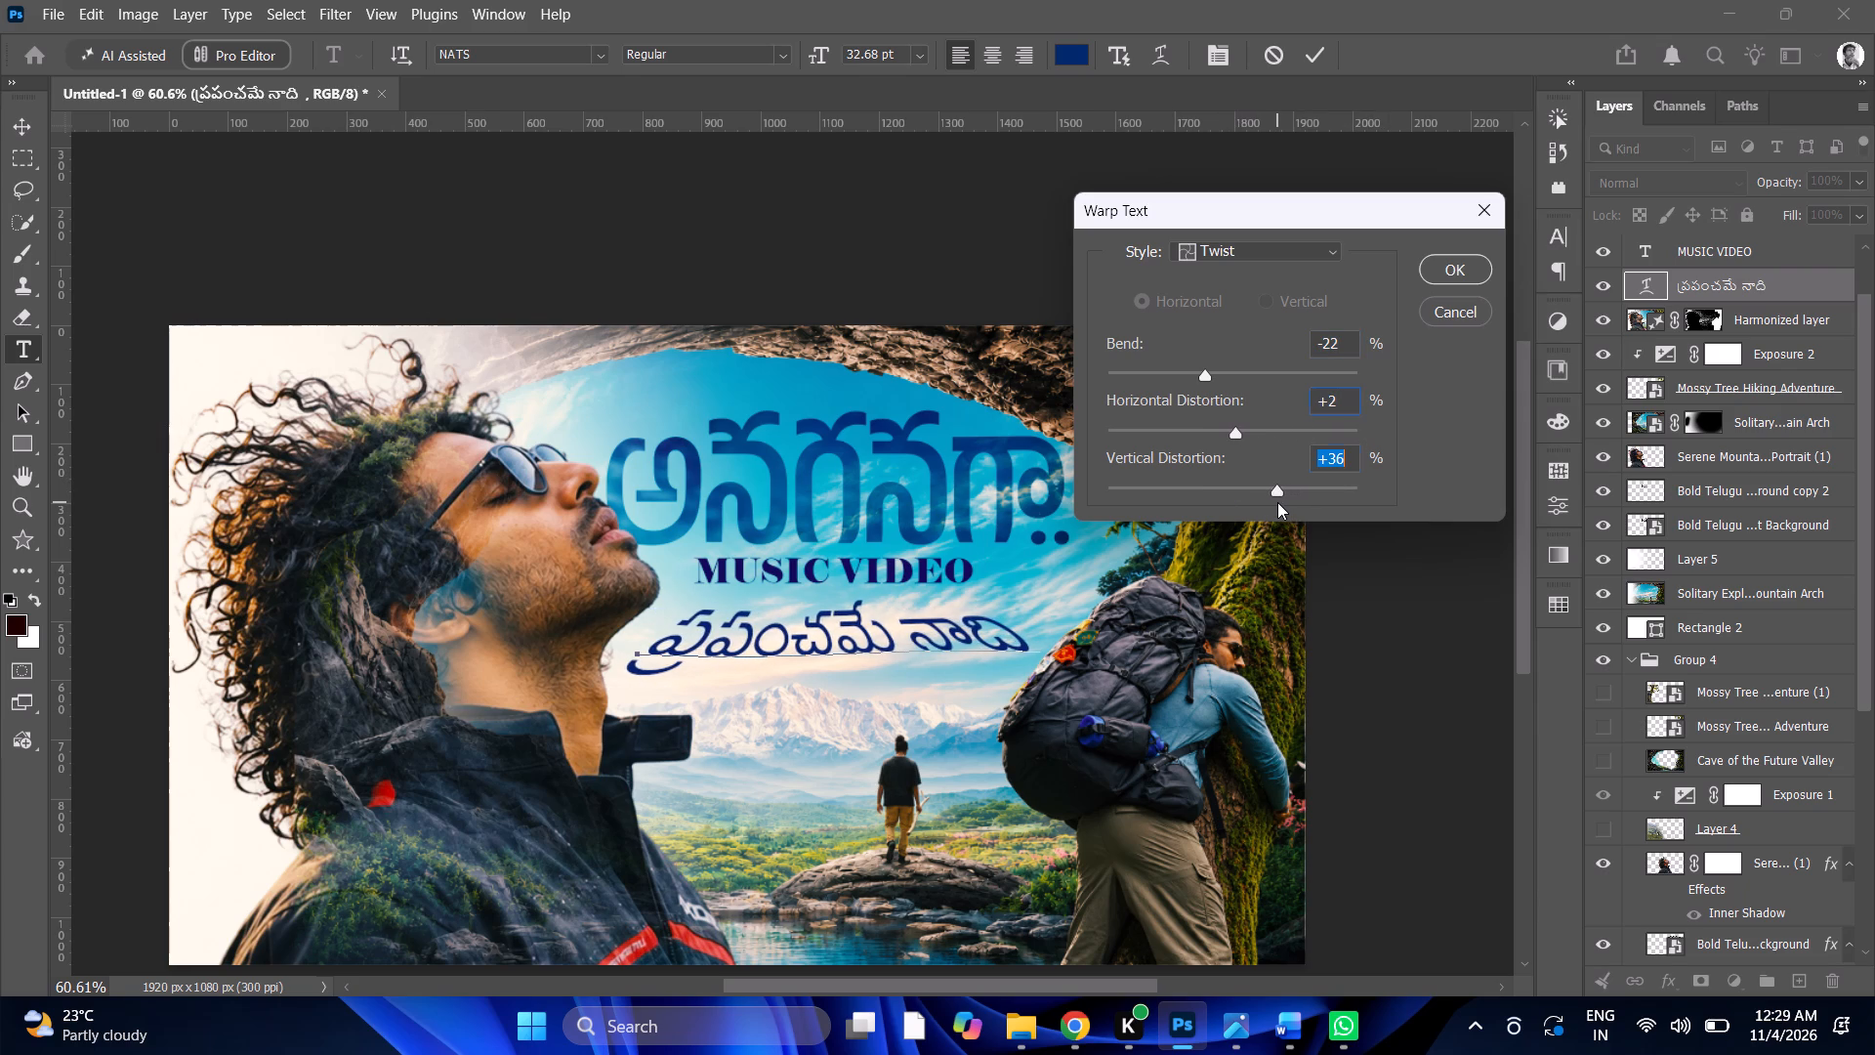
{"action": "key", "text": "ctrl+minus"}
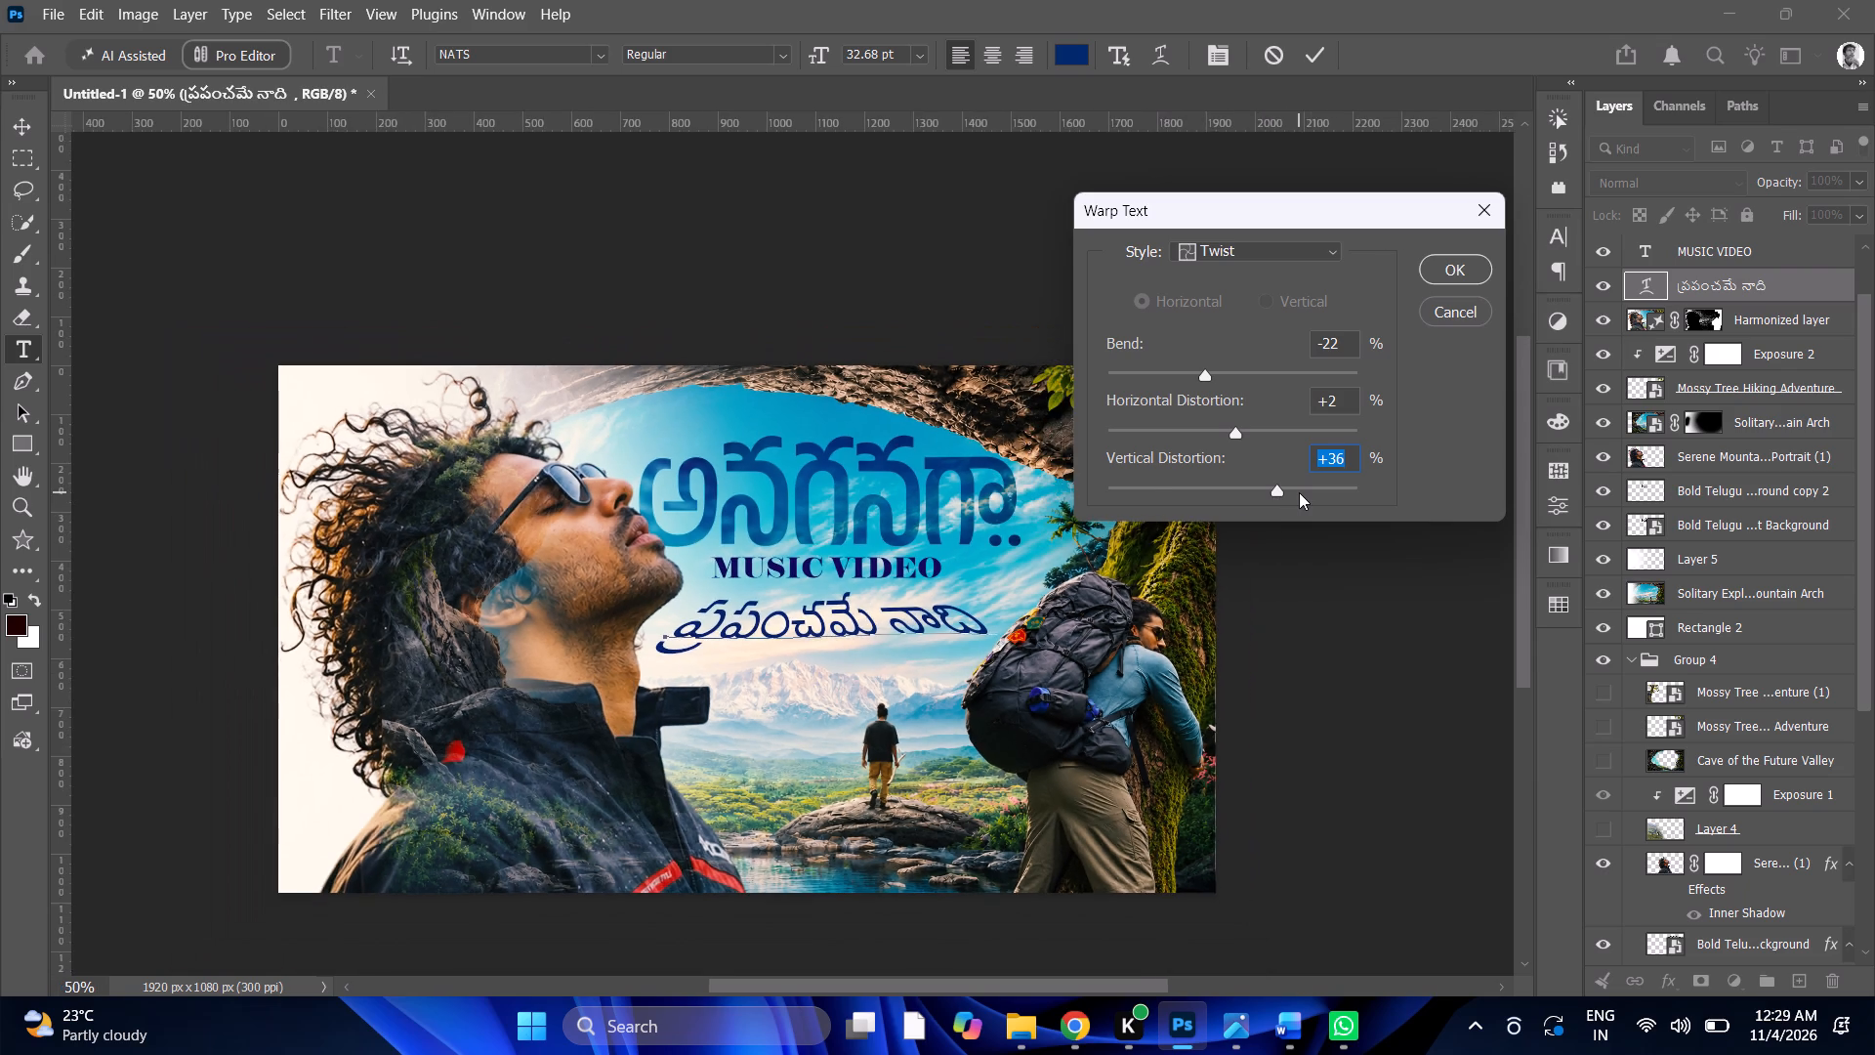
{"action": "key", "text": "ctrl+minus"}
{"action": "key", "text": "ctrl+minus"}
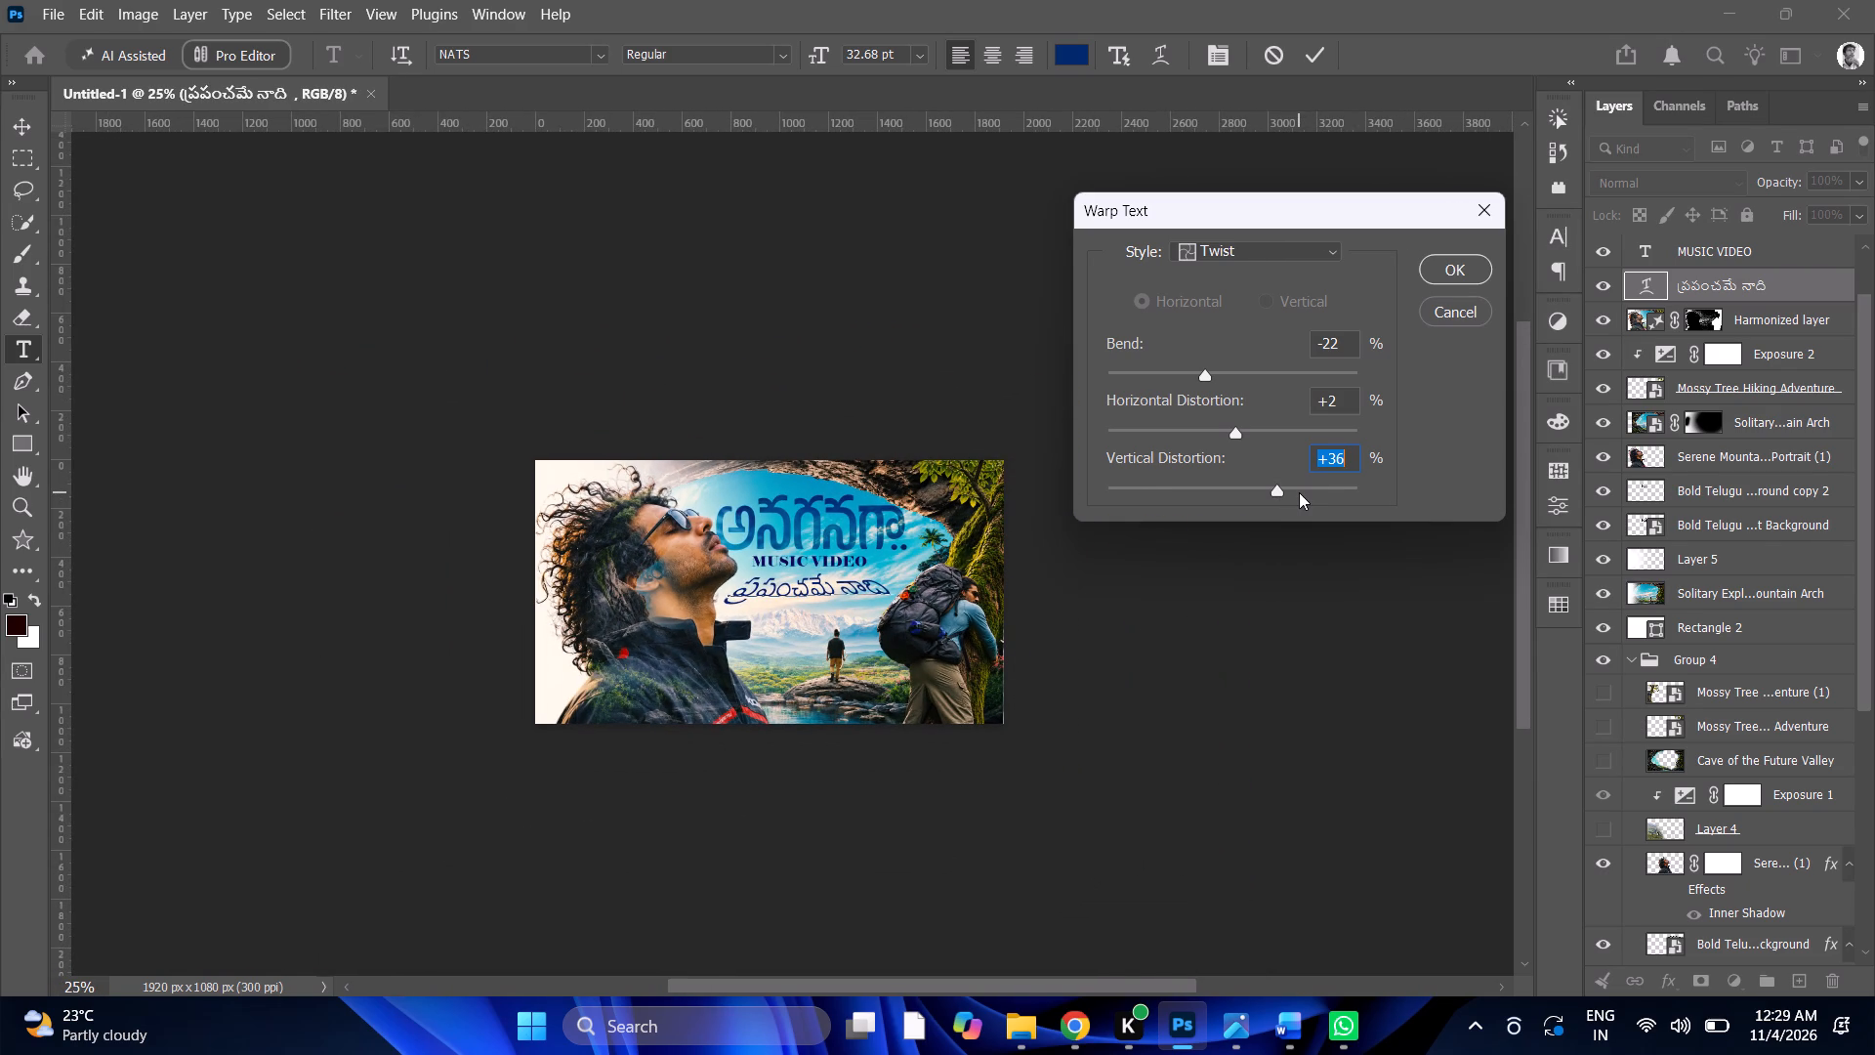
{"action": "key", "text": "ctrl+plus"}
{"action": "key", "text": "ctrl+plus"}
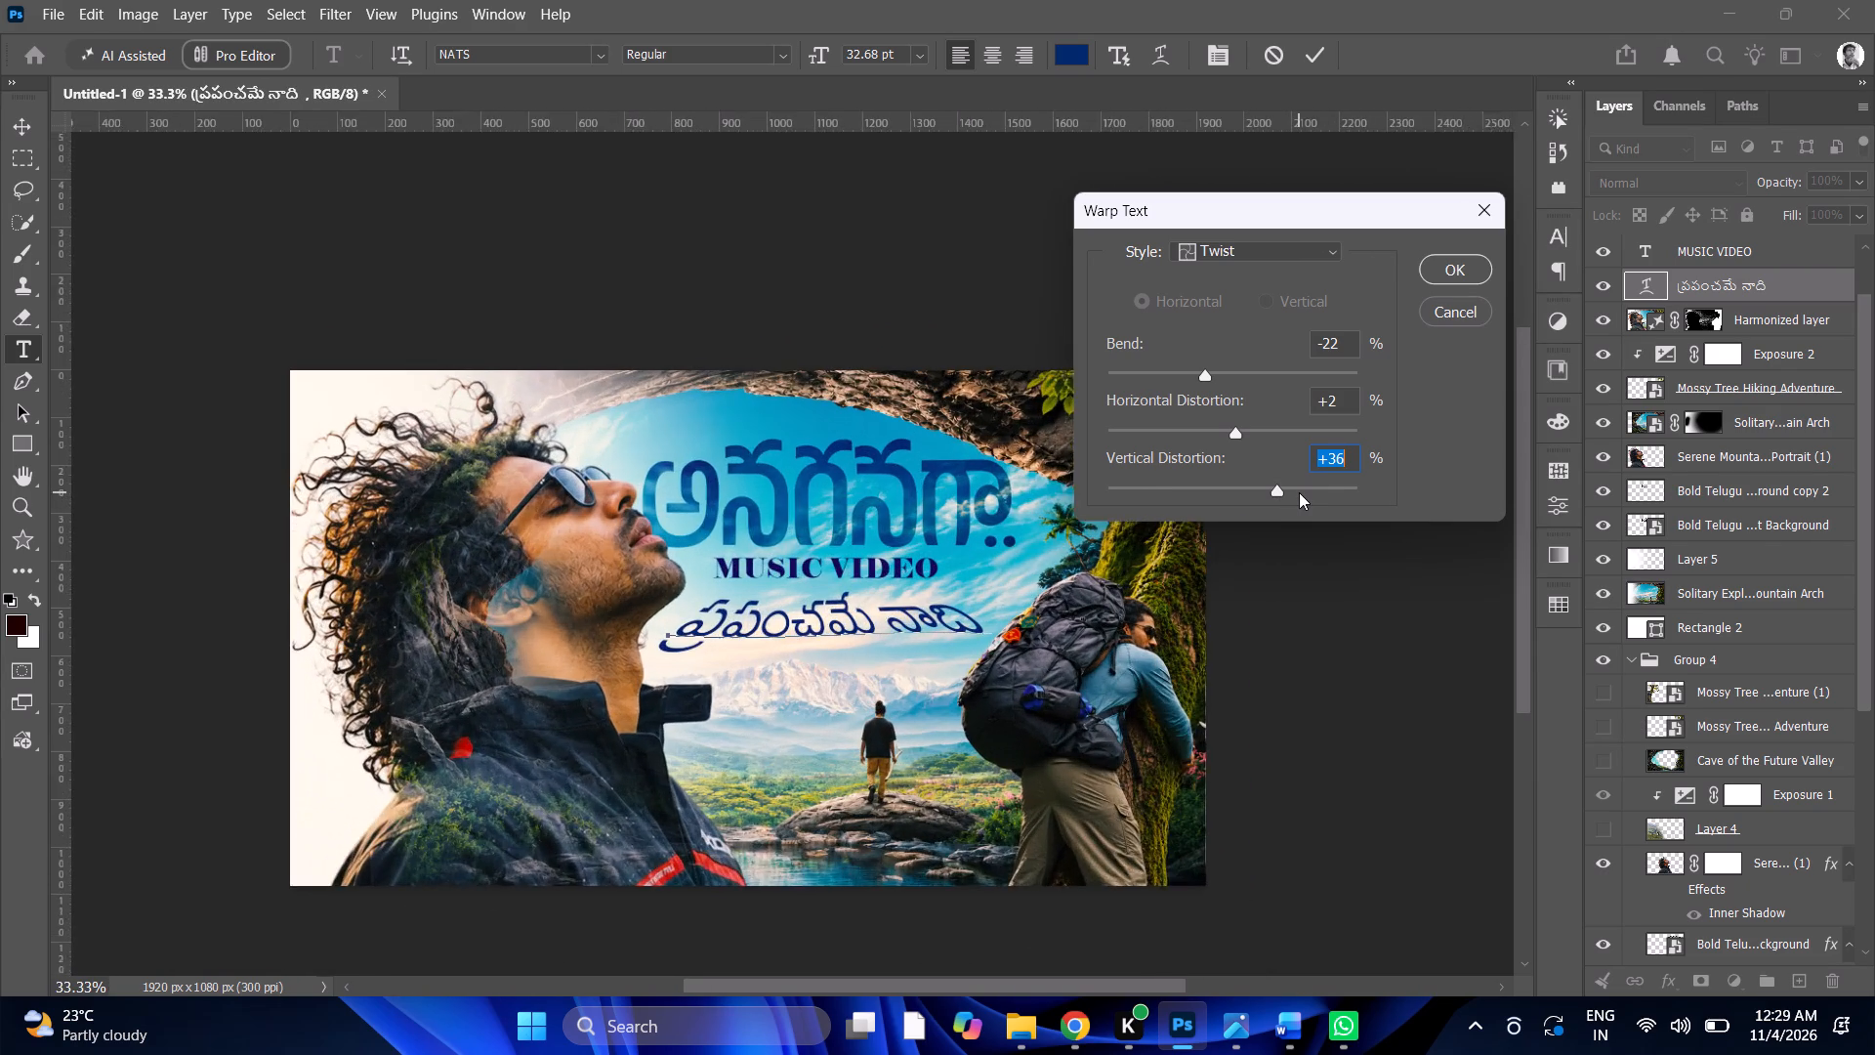
{"action": "key", "text": "ctrl+plus"}
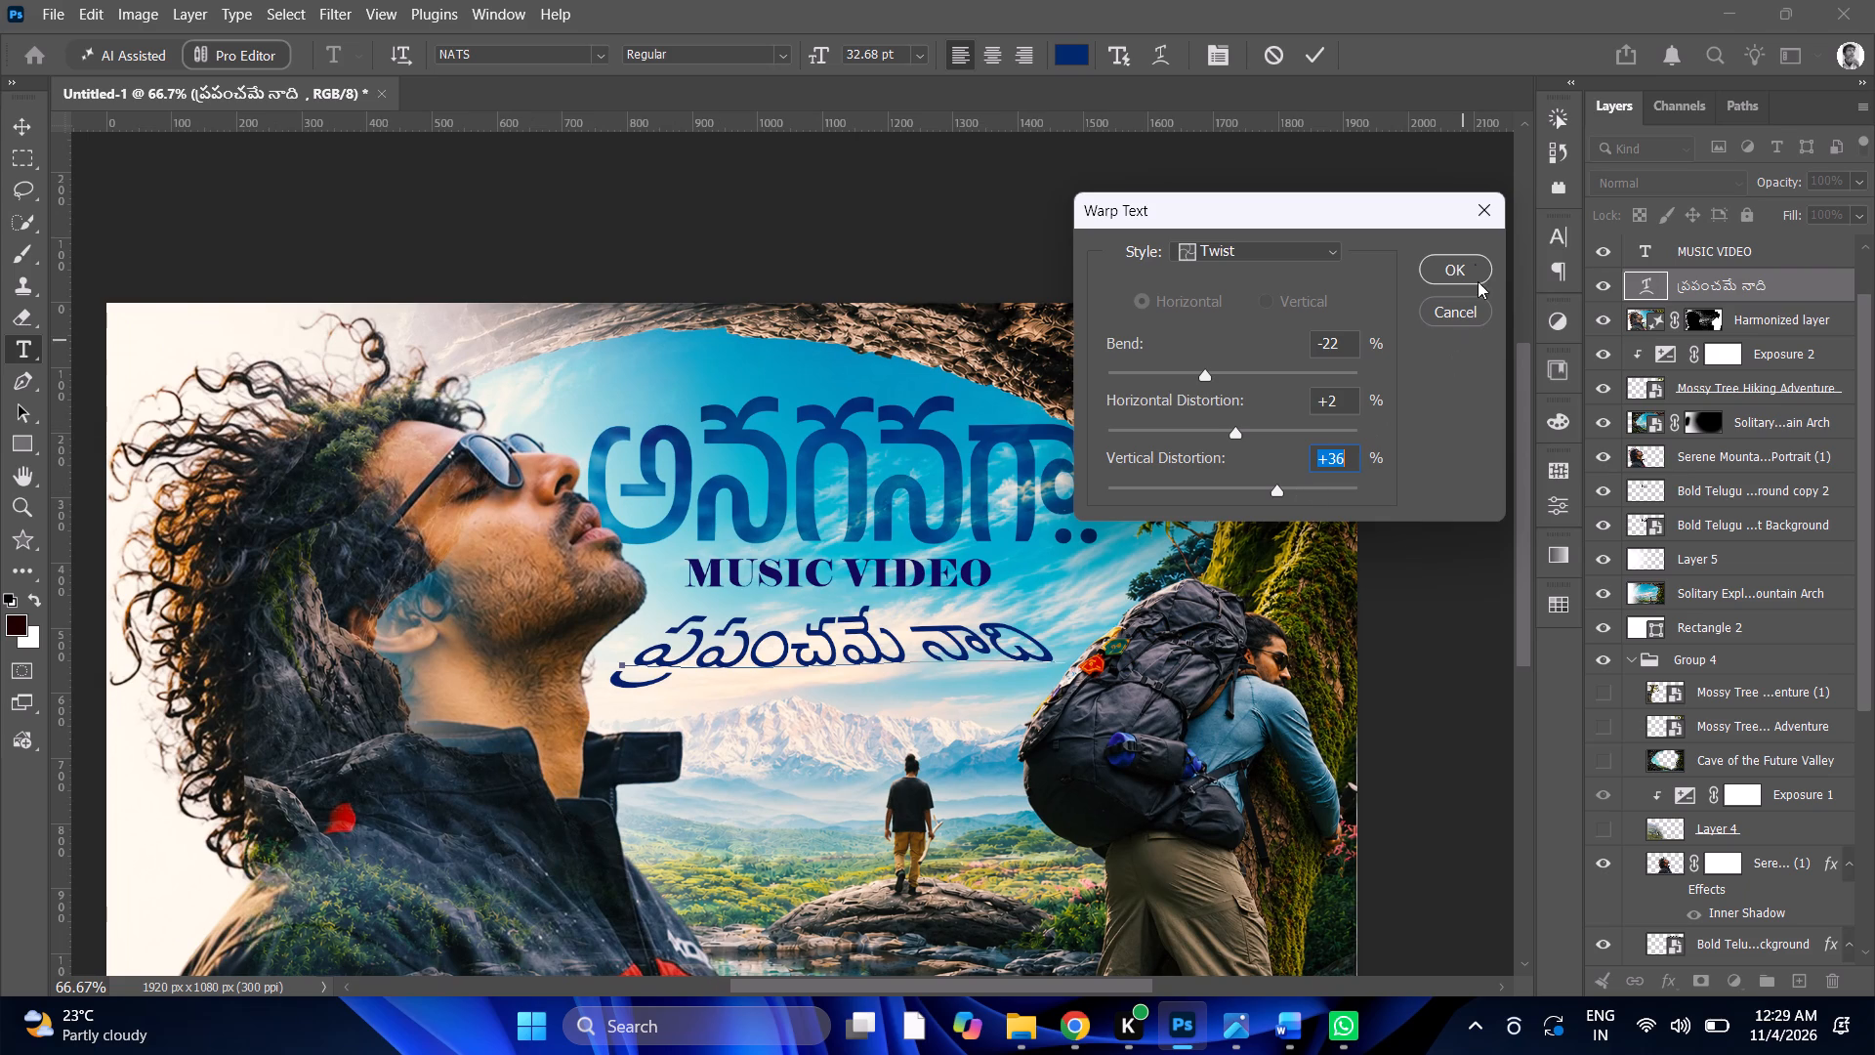
{"action": "left_click", "coordinate": [1473, 264]}
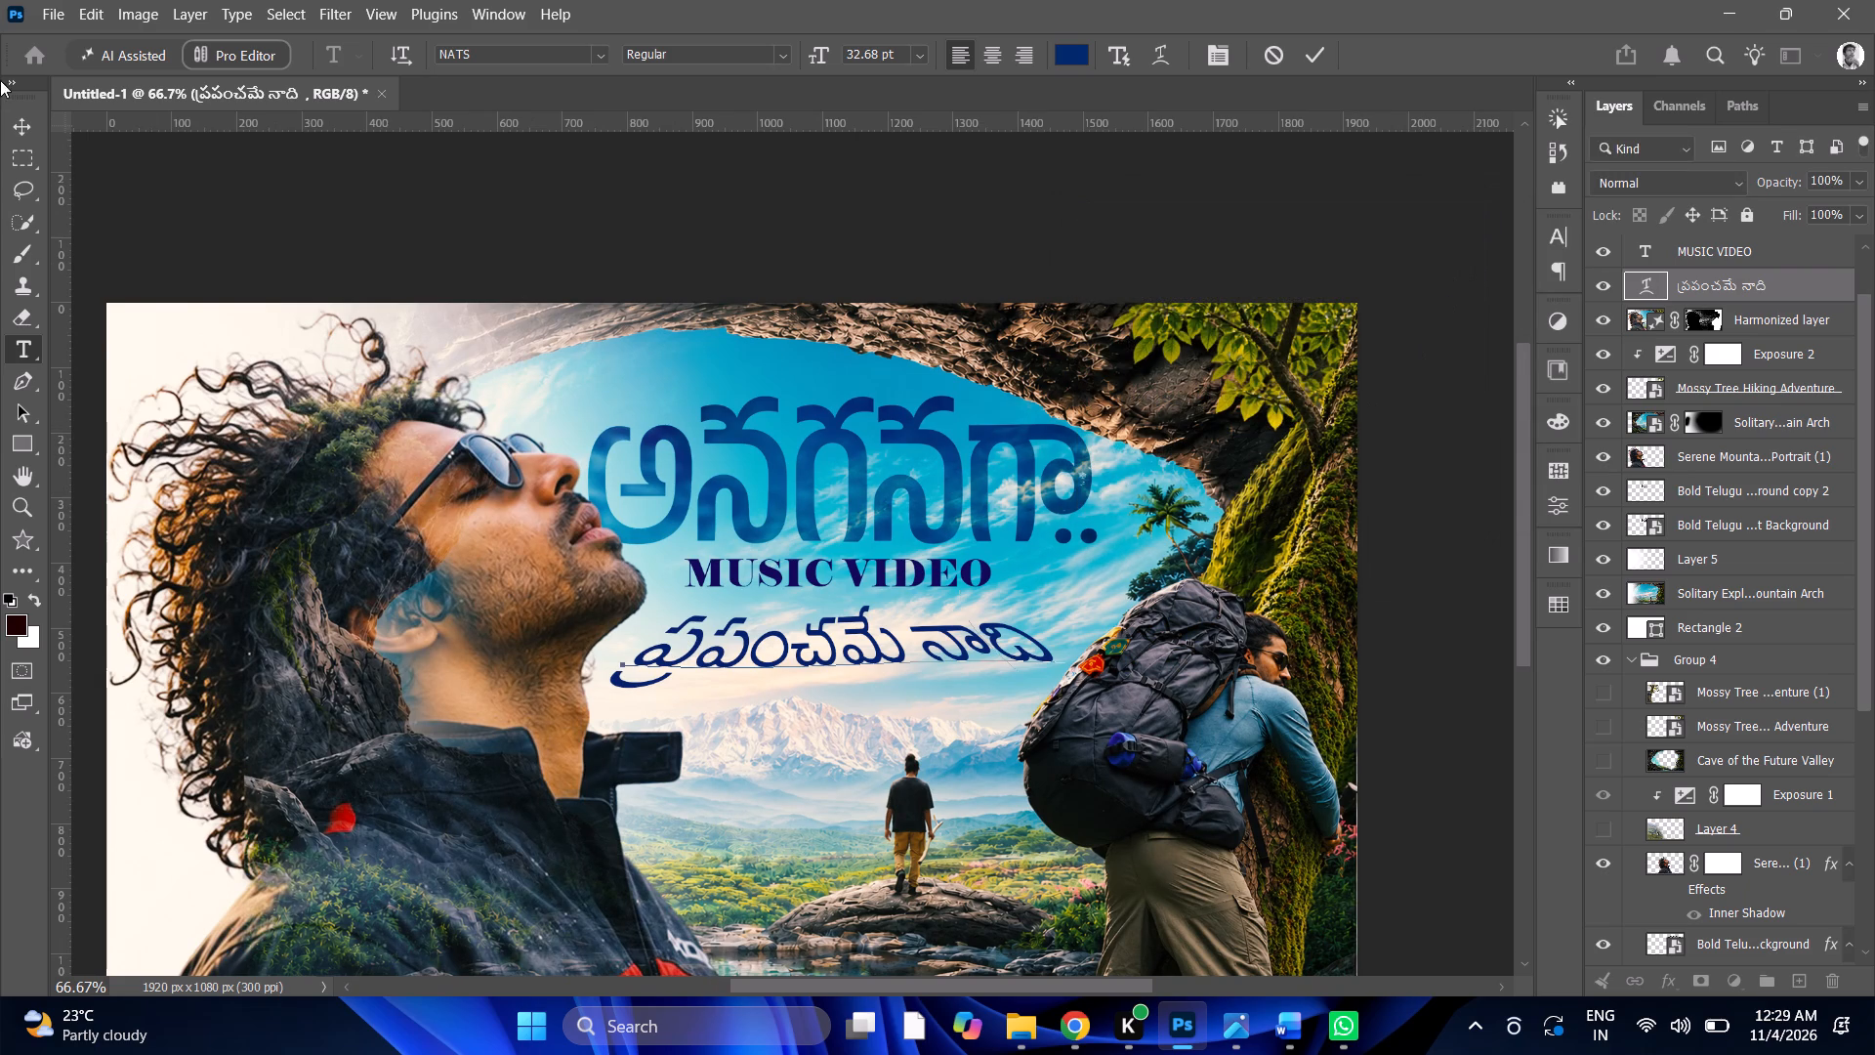
Scale the warped "ప్రపంచమే నాది" tagline up proportionally to about 110% and apply the transform.
{"action": "left_click", "coordinate": [13, 133]}
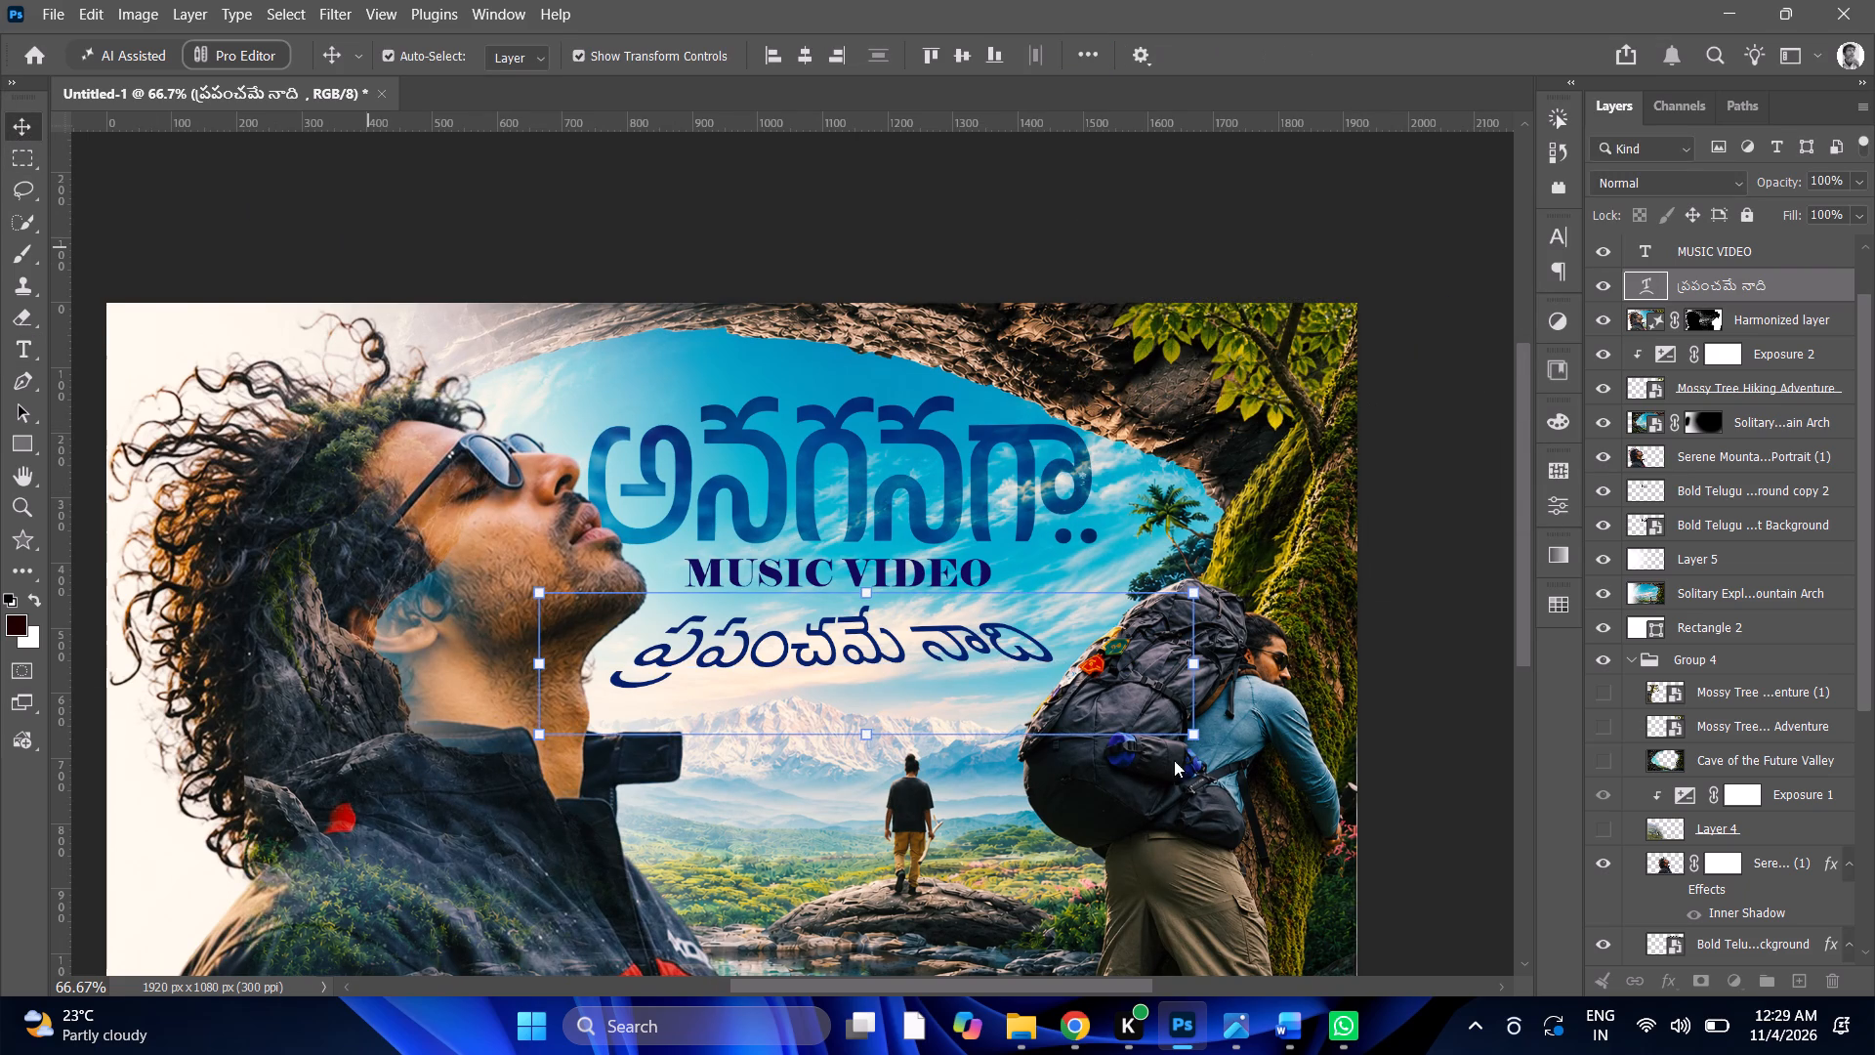
{"action": "left_click_drag", "start_coordinate": [1192, 734], "coordinate": [1242, 788]}
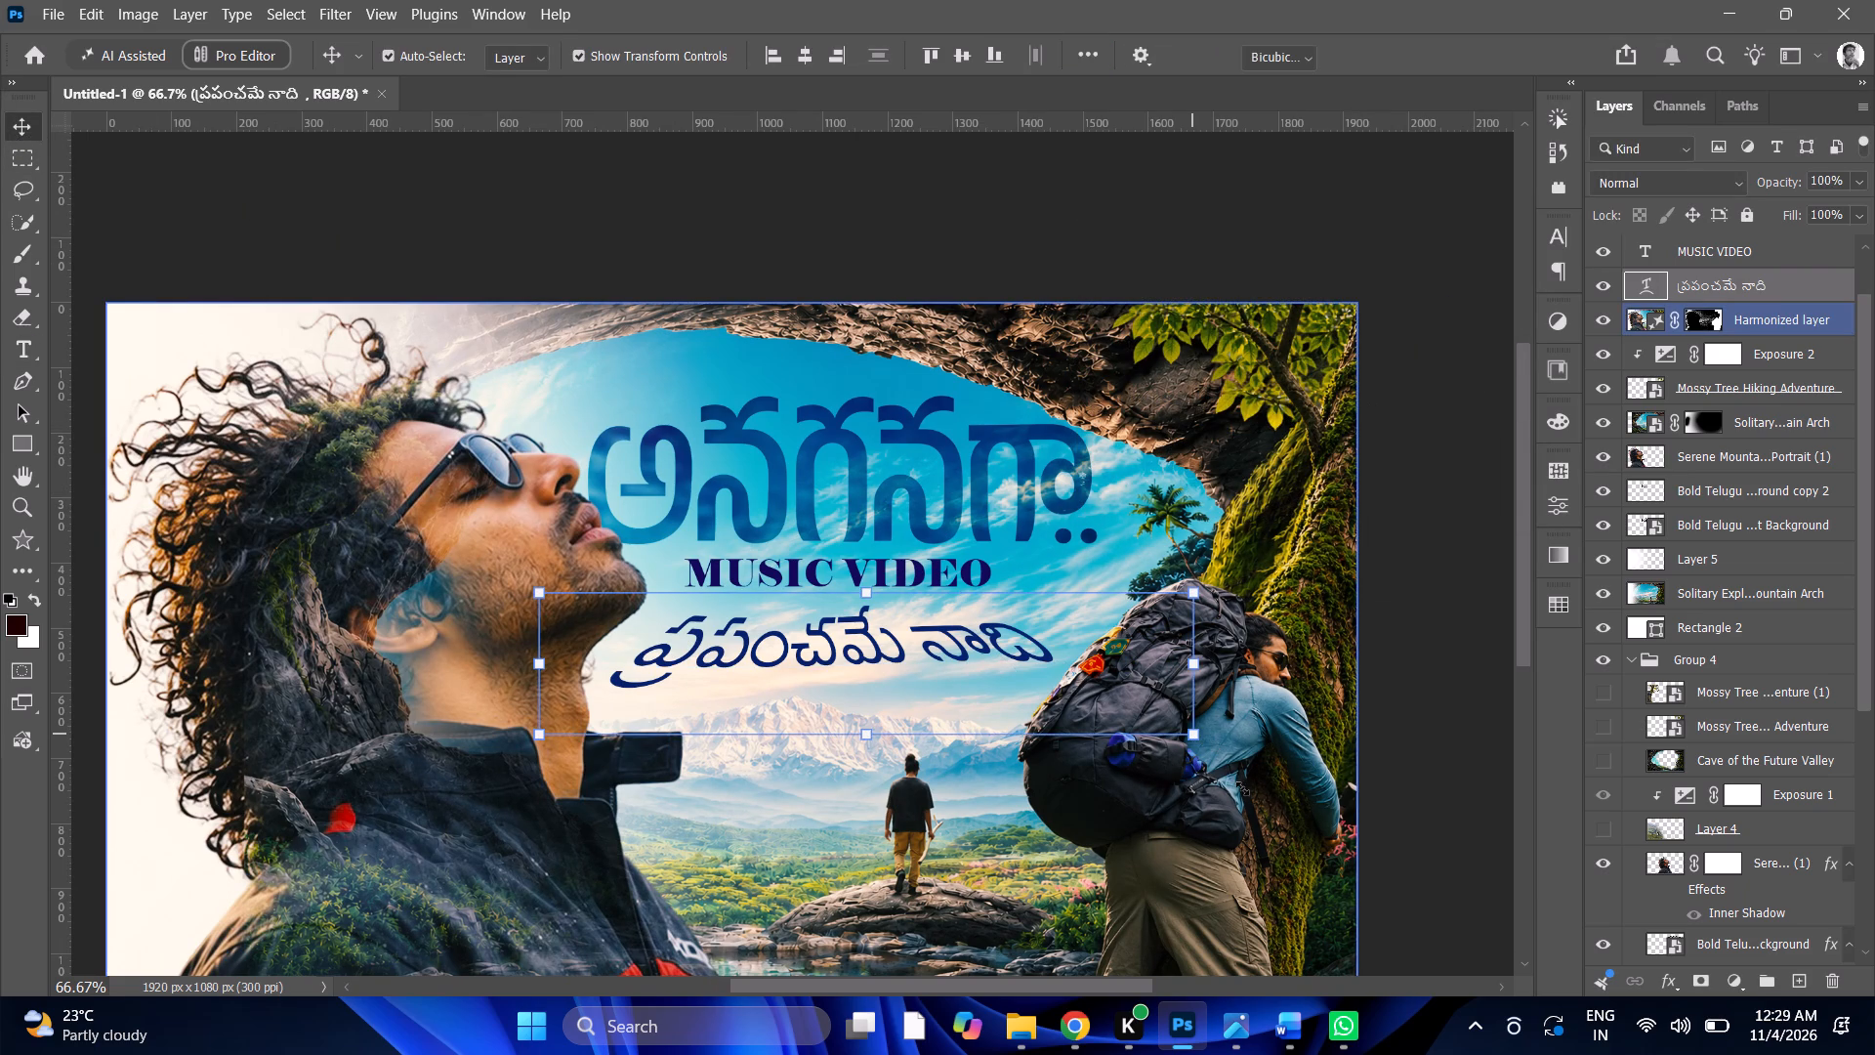
{"action": "left_click_drag", "start_coordinate": [1242, 788], "coordinate": [1244, 788]}
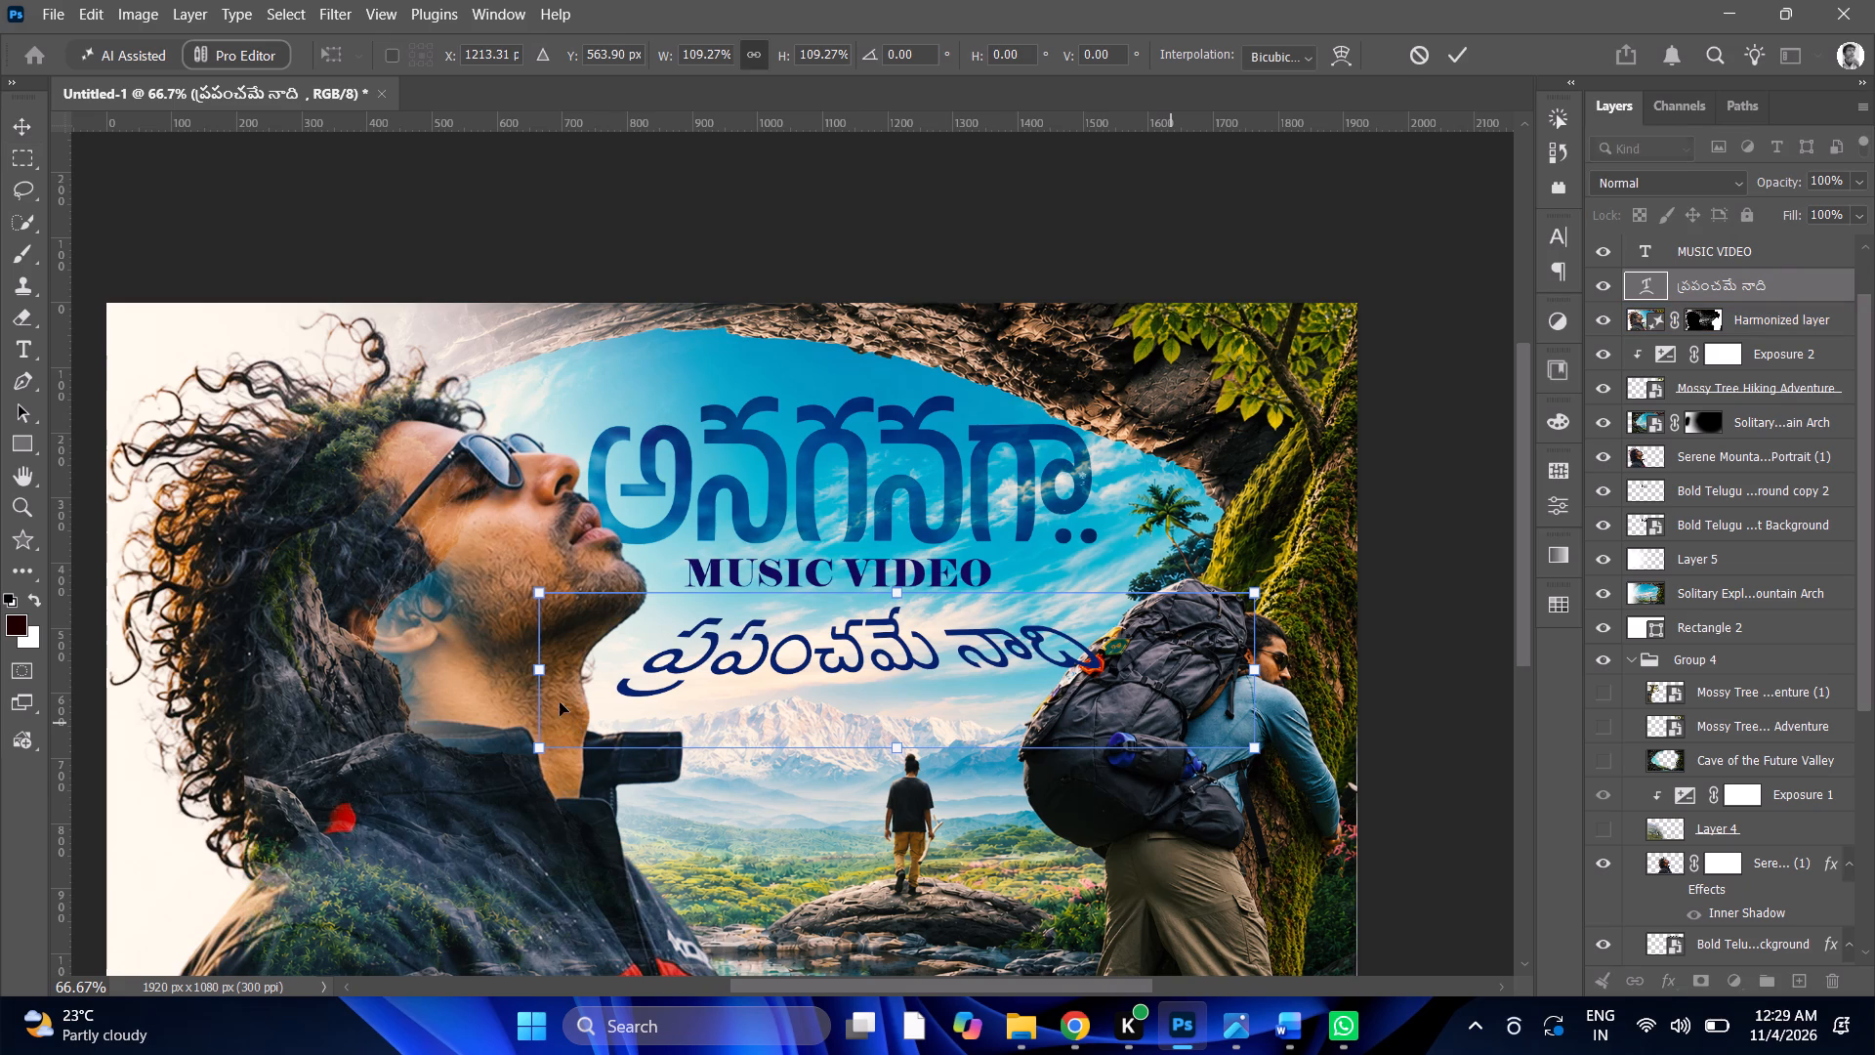
{"action": "left_click", "coordinate": [542, 676]}
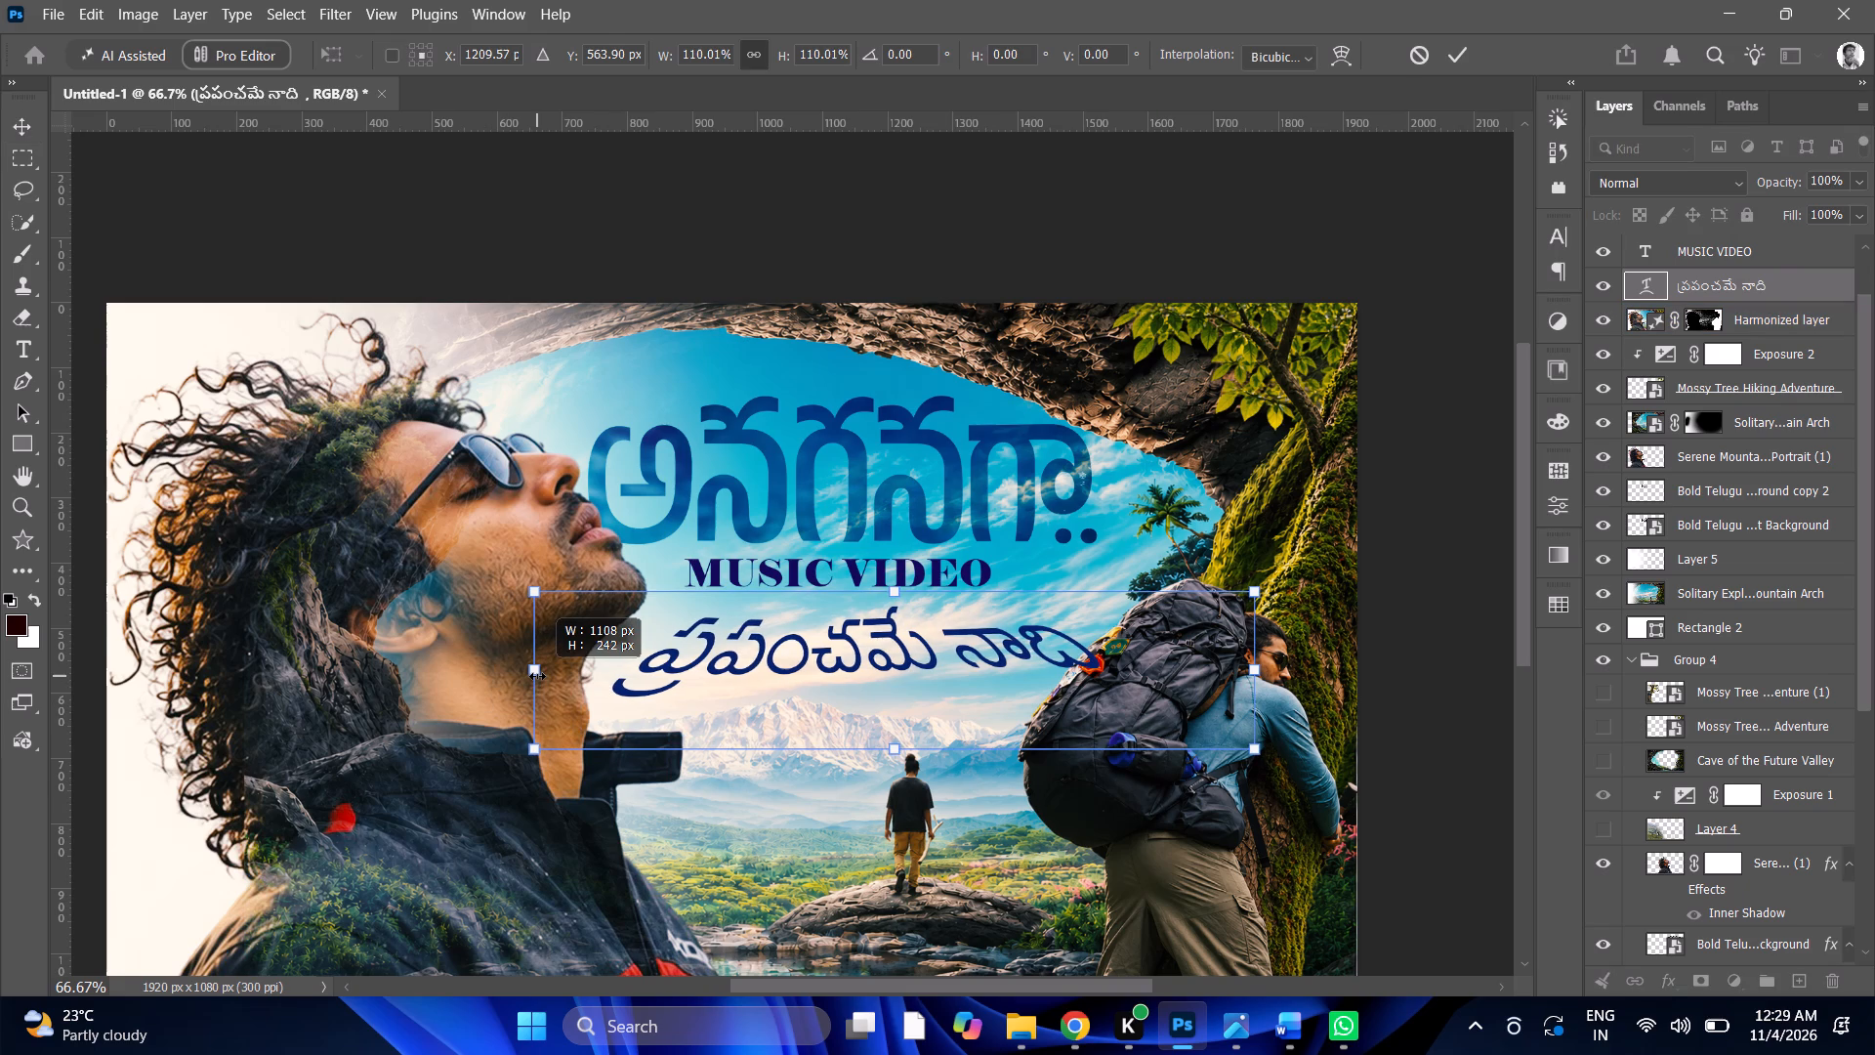
{"action": "scroll", "coordinate": [657, 580], "scroll_direction": "down", "scroll_amount": 1, "text": "alt"}
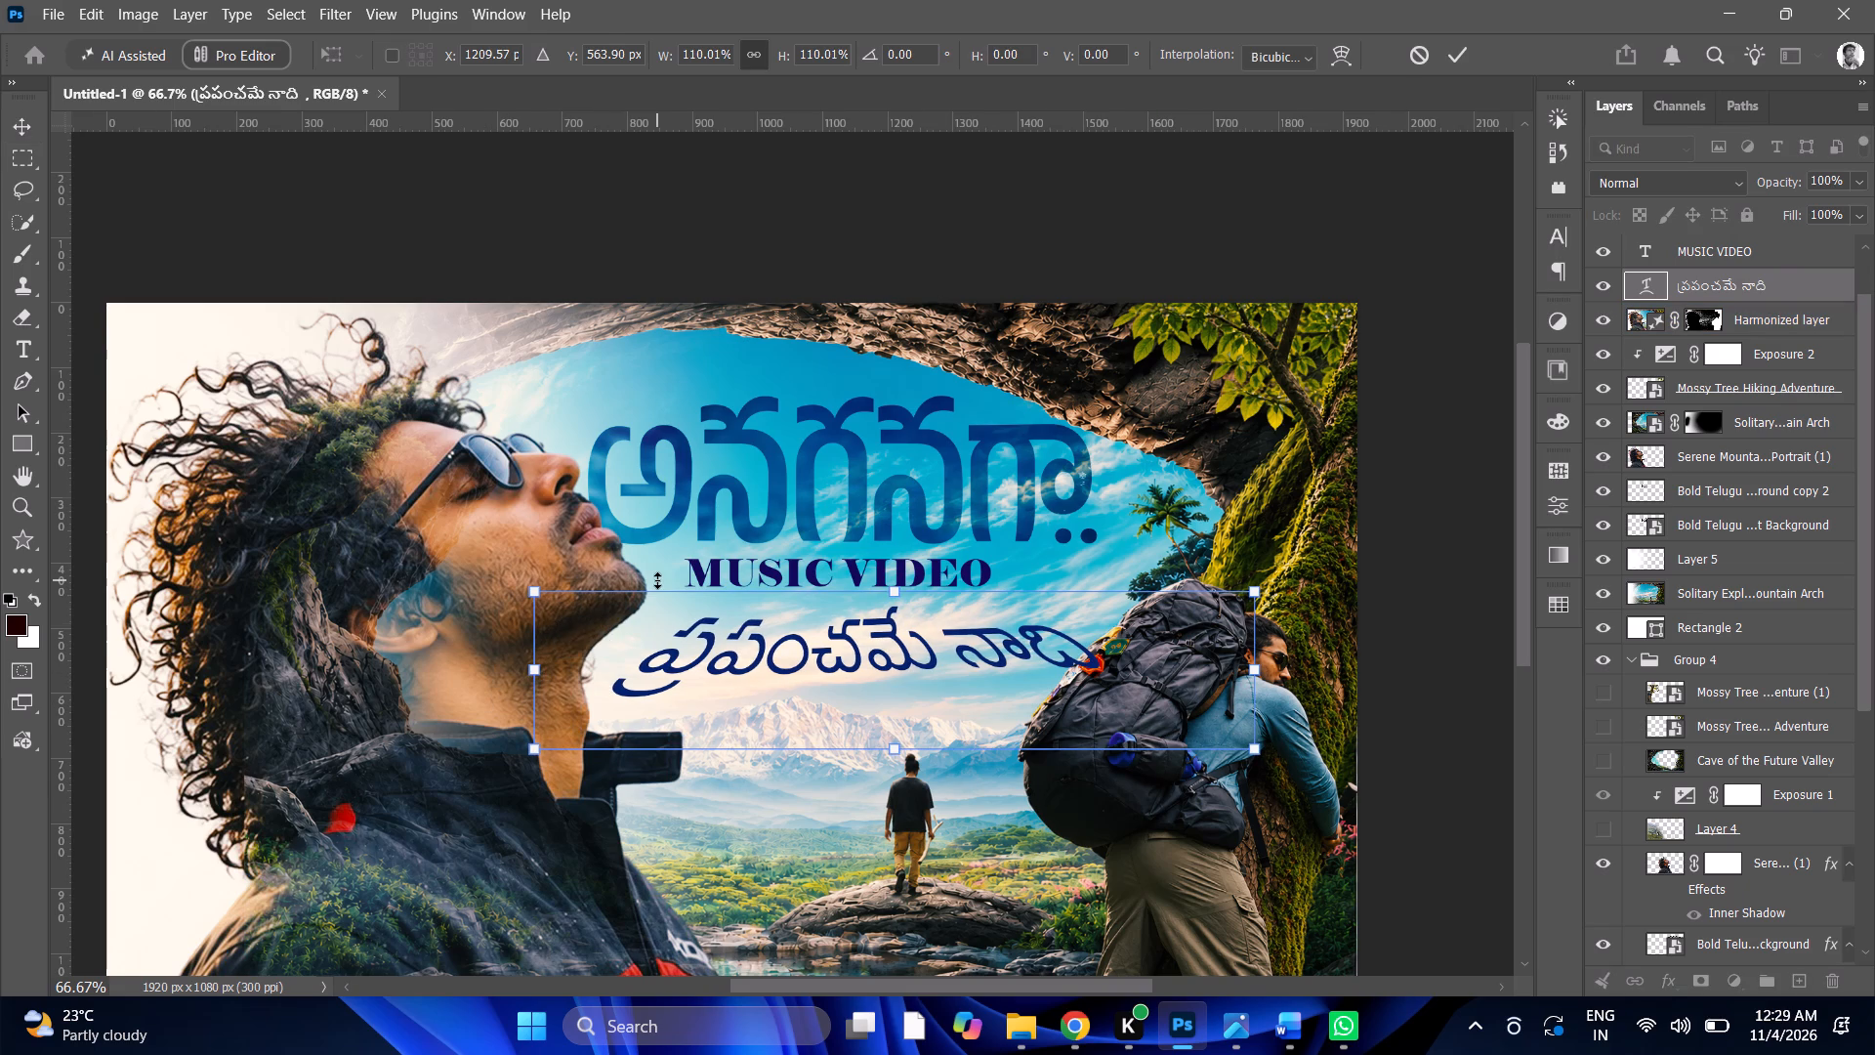
{"action": "scroll", "coordinate": [657, 580], "scroll_direction": "down", "scroll_amount": 5, "text": "alt"}
{"action": "left_click_drag", "start_coordinate": [1146, 981], "coordinate": [1051, 979]}
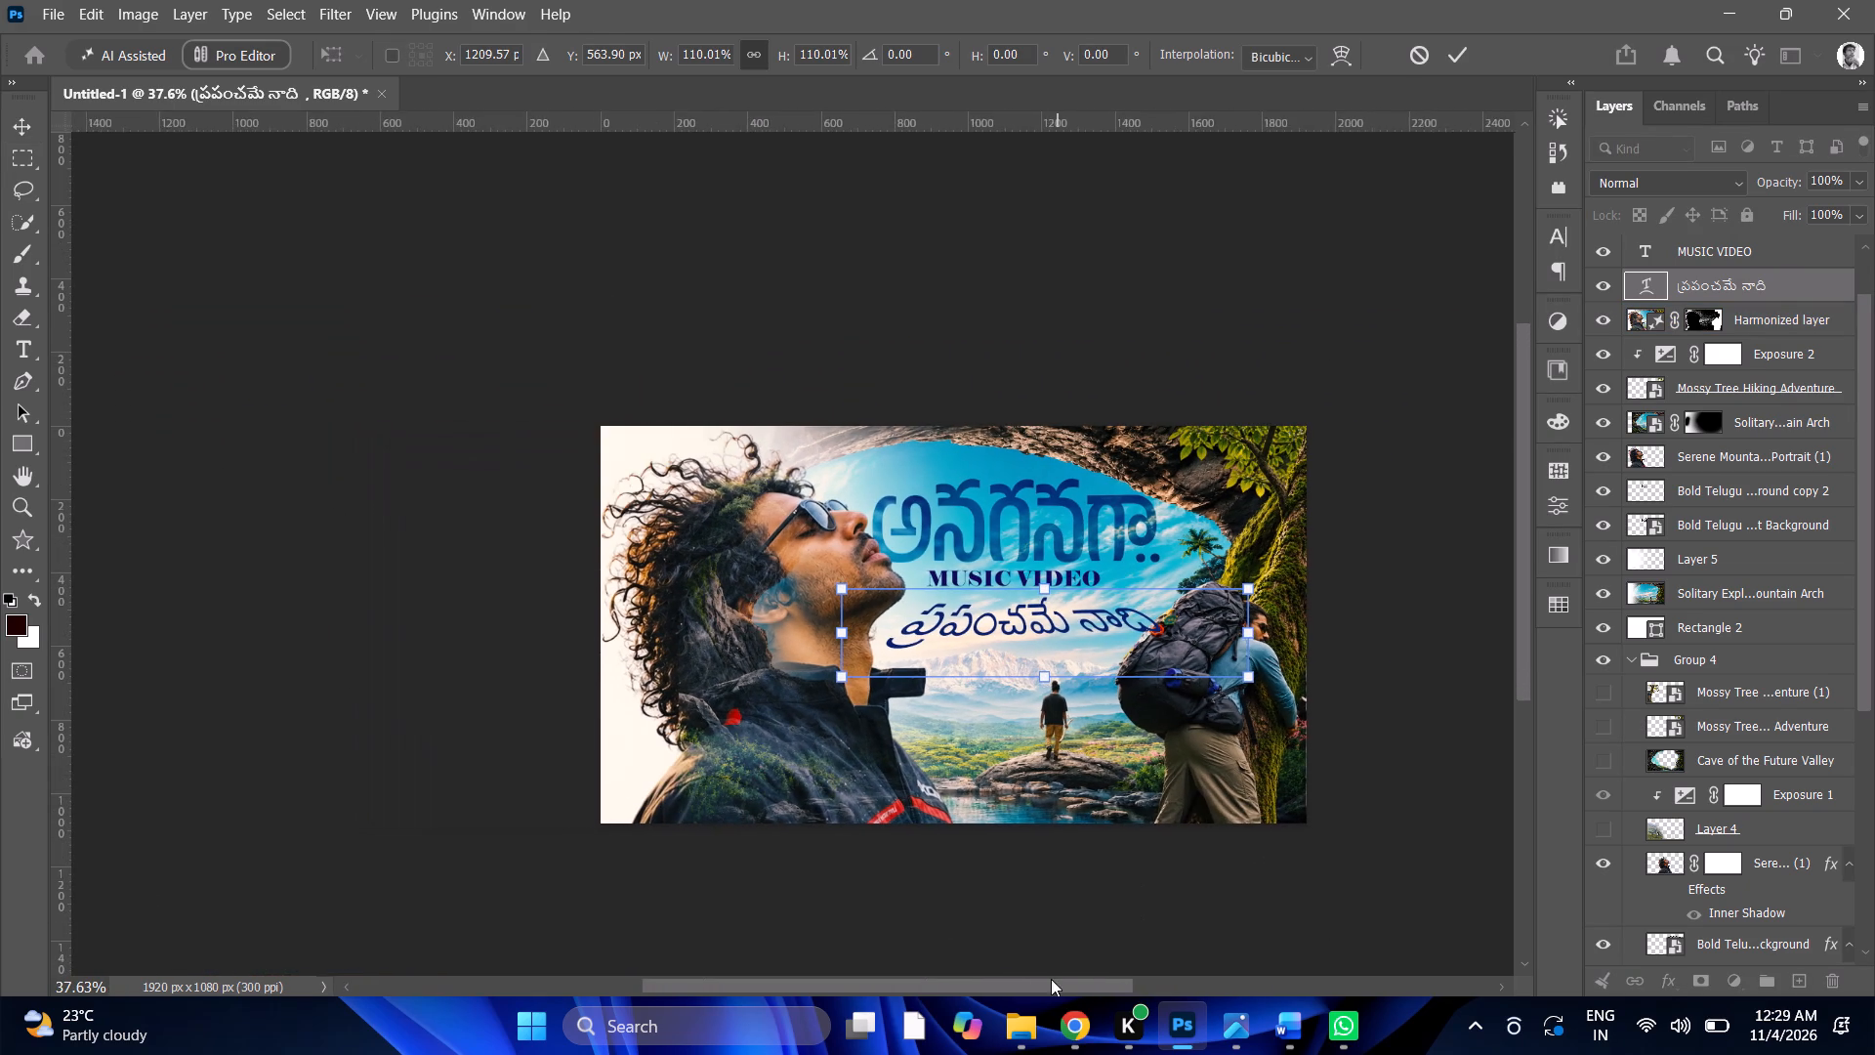
{"action": "left_click_drag", "start_coordinate": [1051, 979], "coordinate": [1021, 942]}
{"action": "scroll", "coordinate": [1043, 679], "scroll_direction": "up", "scroll_amount": 3, "text": "alt"}
{"action": "left_click", "coordinate": [1465, 58]}
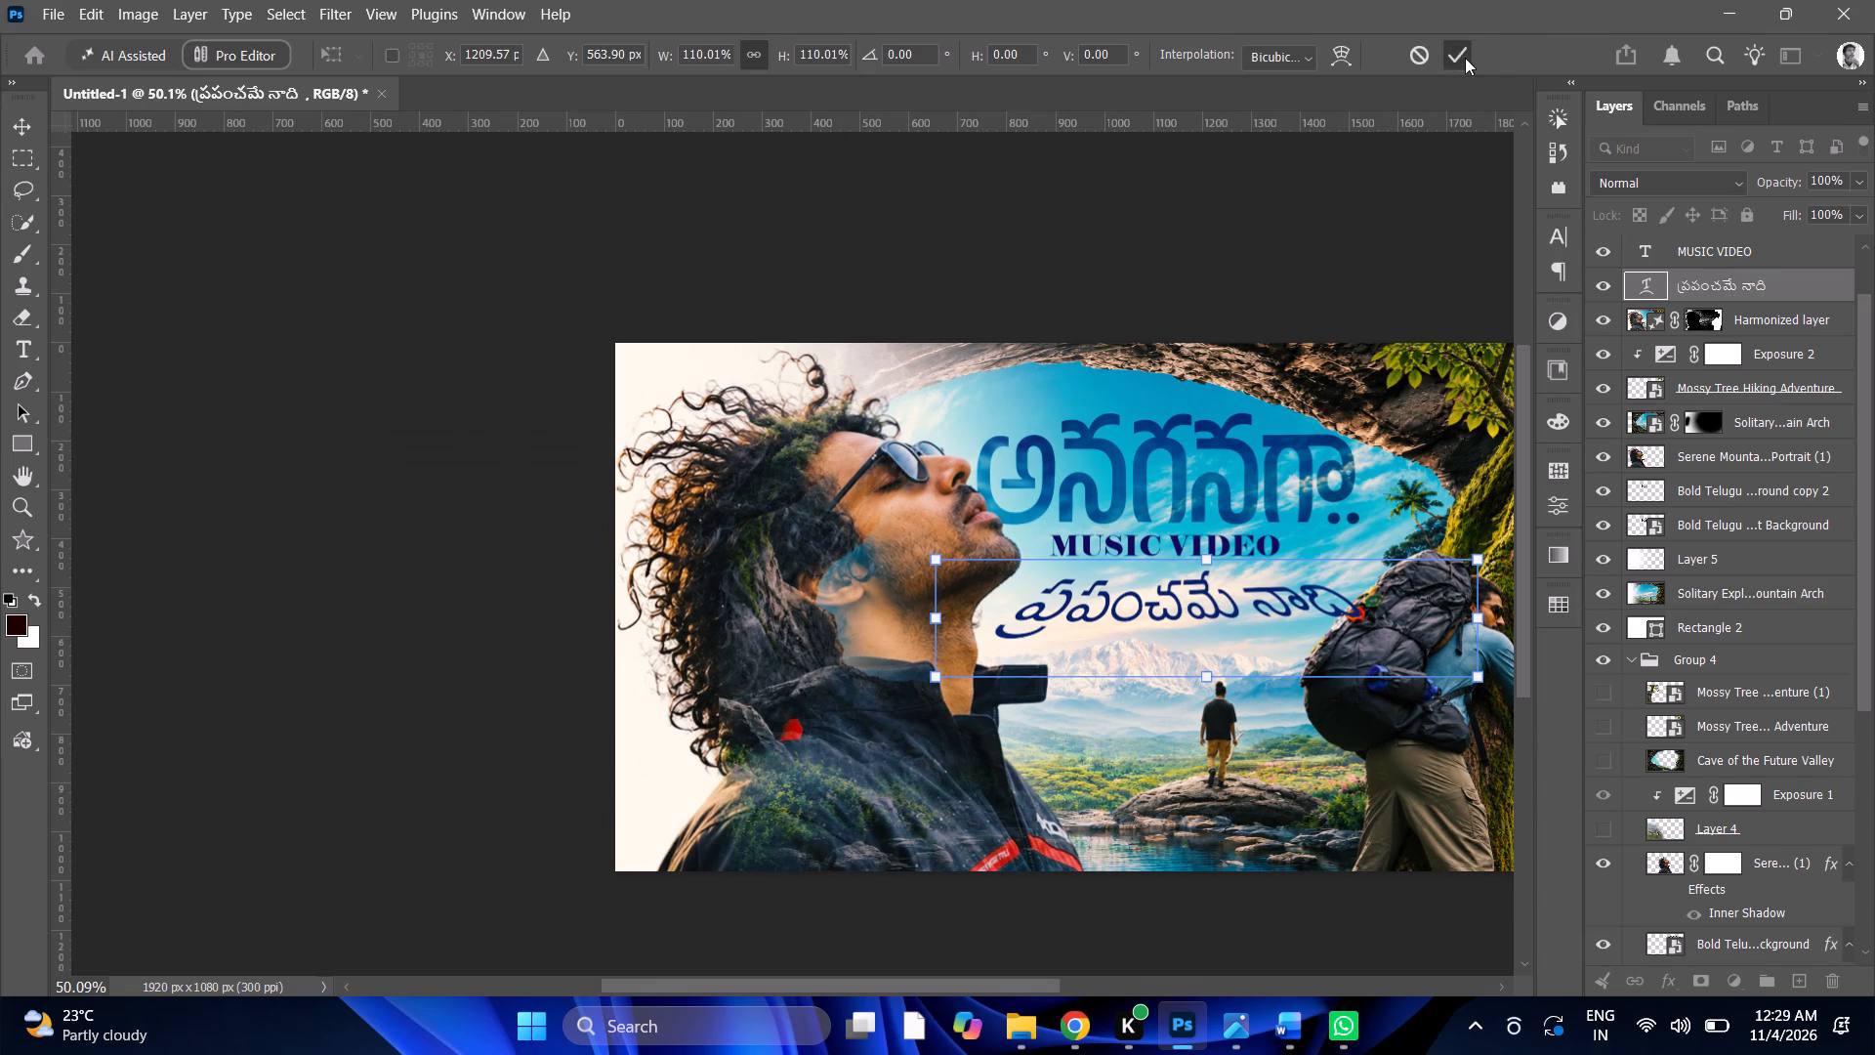
Move the tagline about 34 px left and slightly up, clearing the backpack and lining up with the title's left edge.
{"action": "left_click_drag", "start_coordinate": [1247, 587], "coordinate": [1246, 587]}
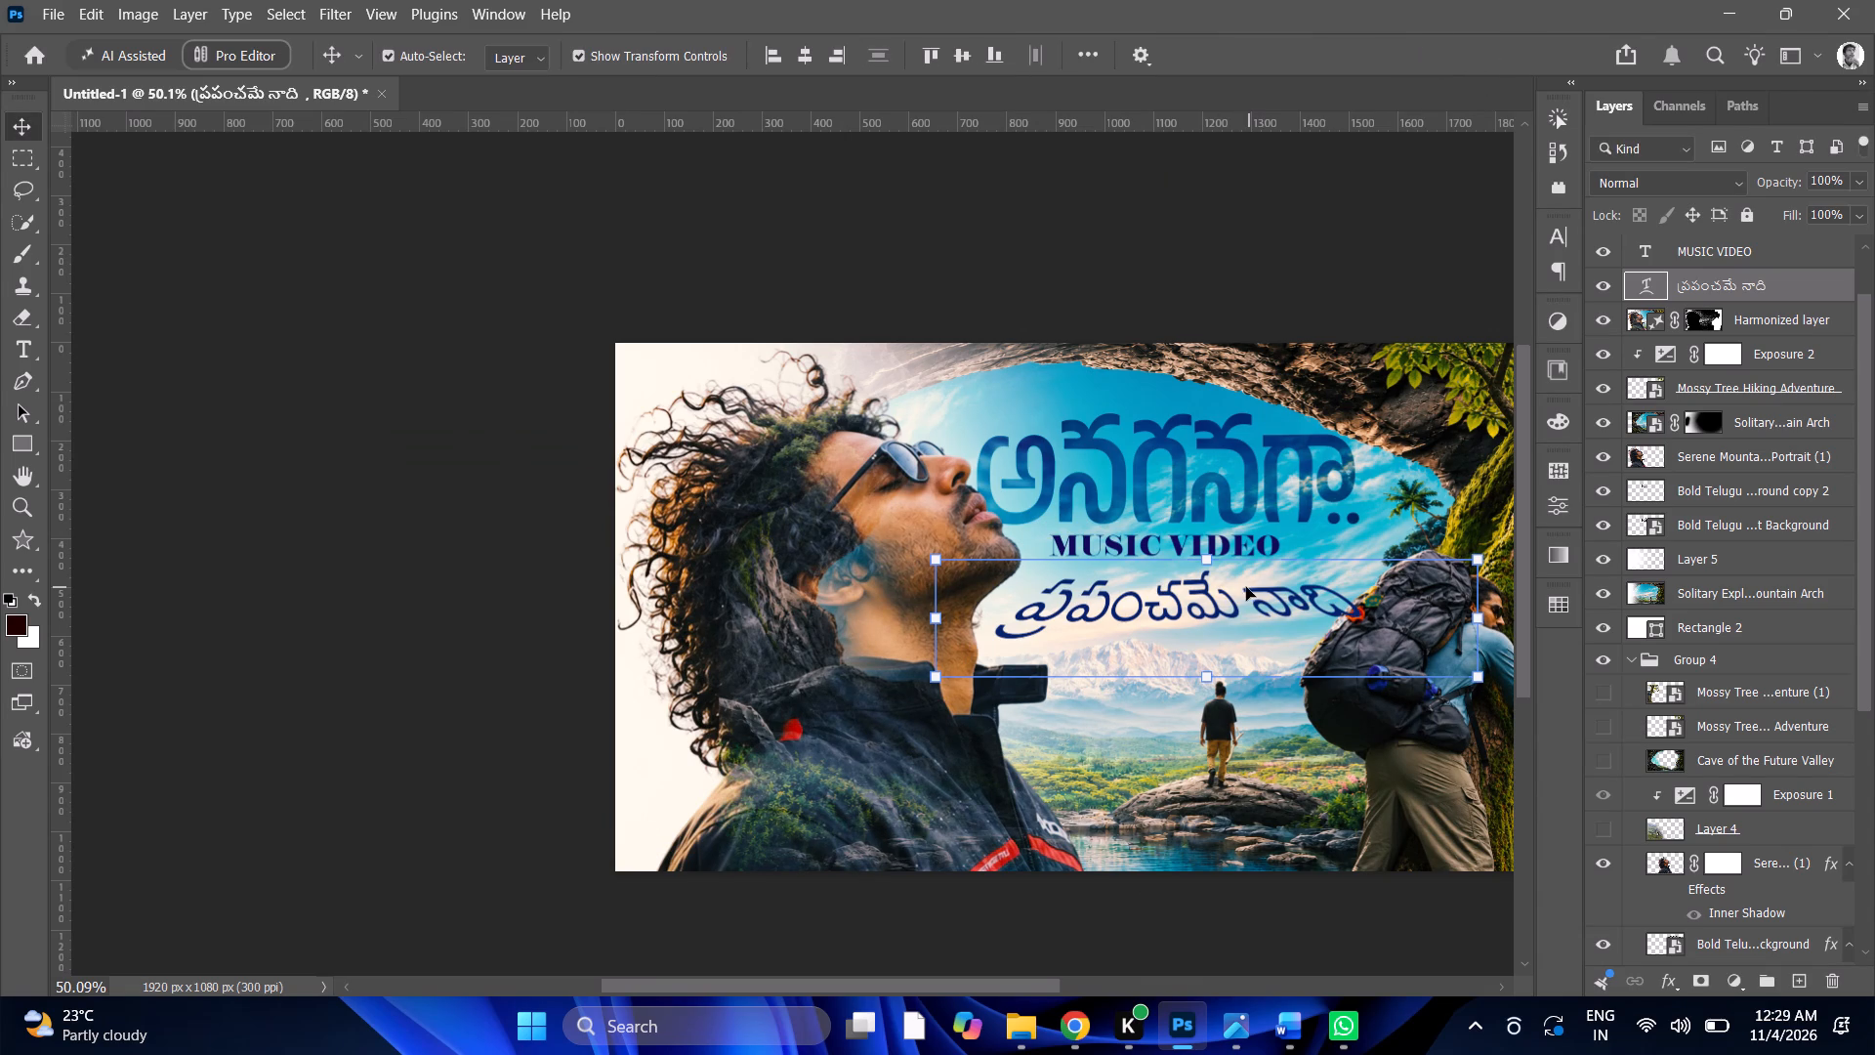
{"action": "left_click_drag", "start_coordinate": [1246, 587], "coordinate": [1230, 583]}
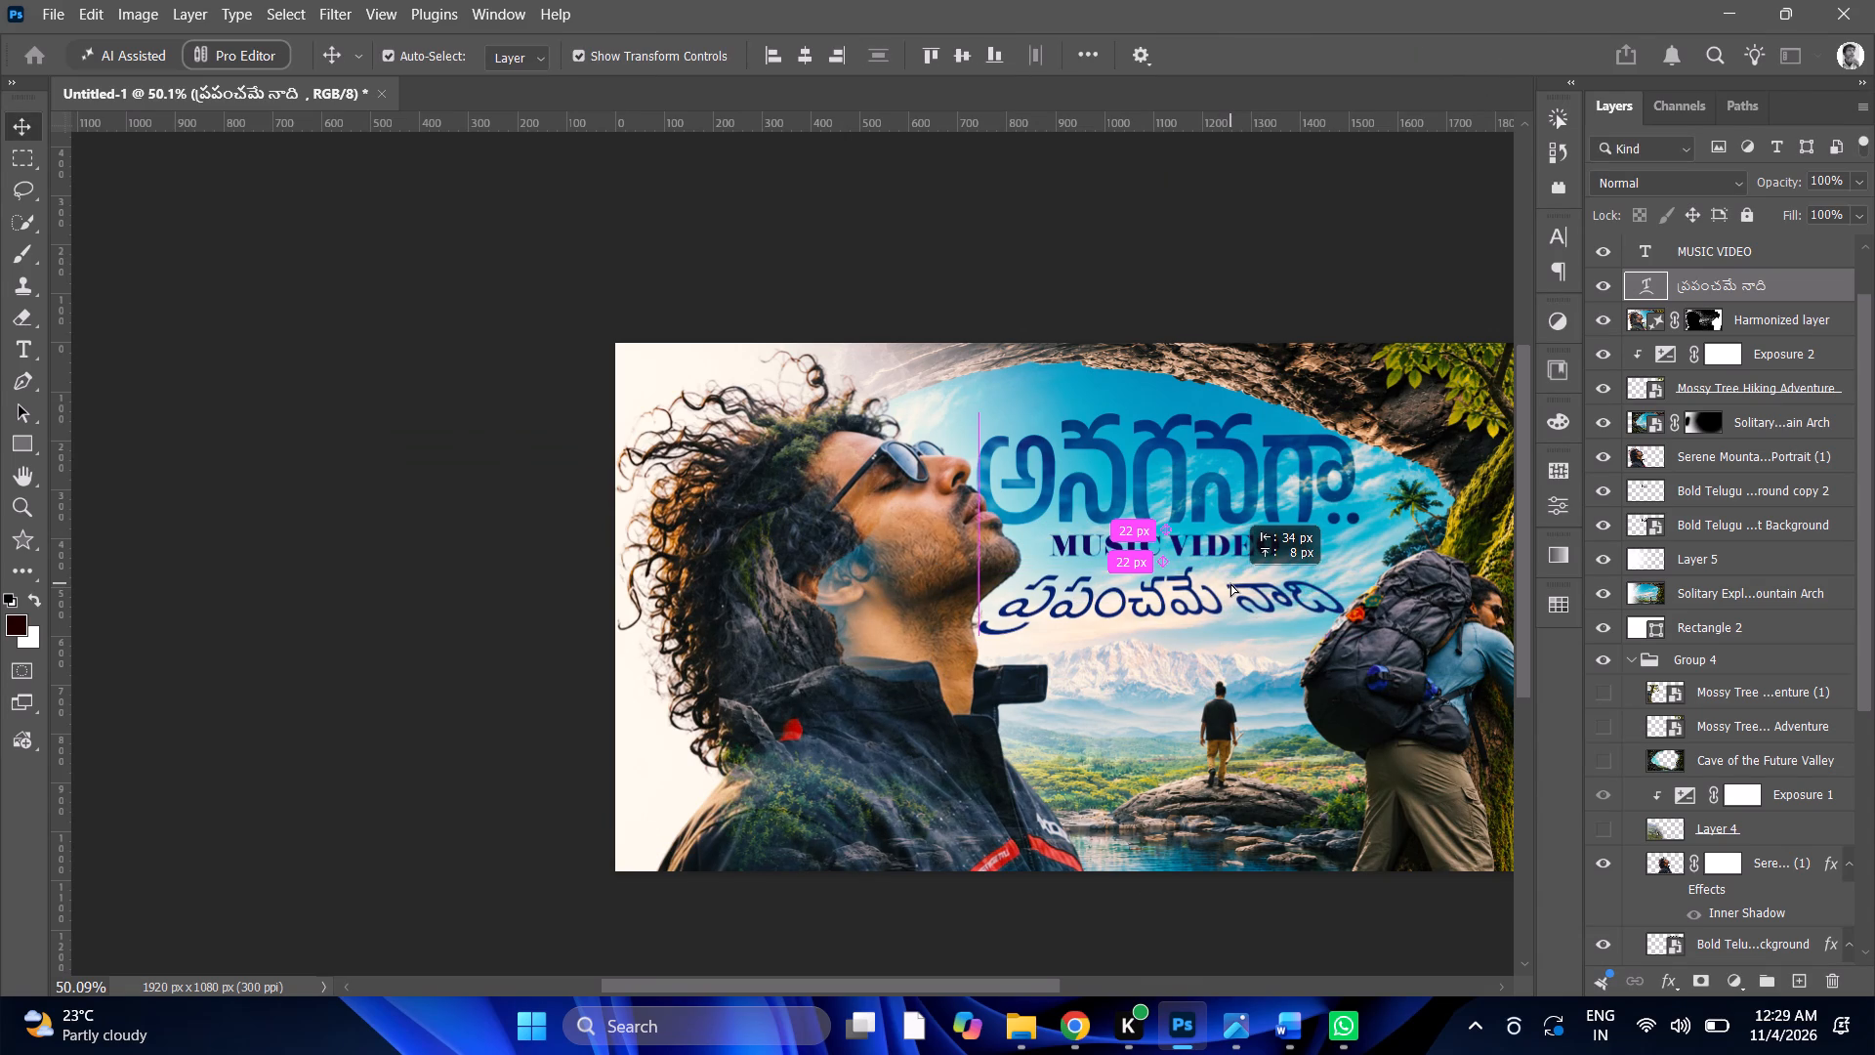
{"action": "left_click_drag", "start_coordinate": [1230, 583], "coordinate": [1229, 578]}
Break the tagline text so "నాది" sits on its own line below "ప్రపంచమే", and commit the text edit.
{"action": "scroll", "coordinate": [1229, 578], "scroll_direction": "down", "scroll_amount": 7, "text": "alt"}
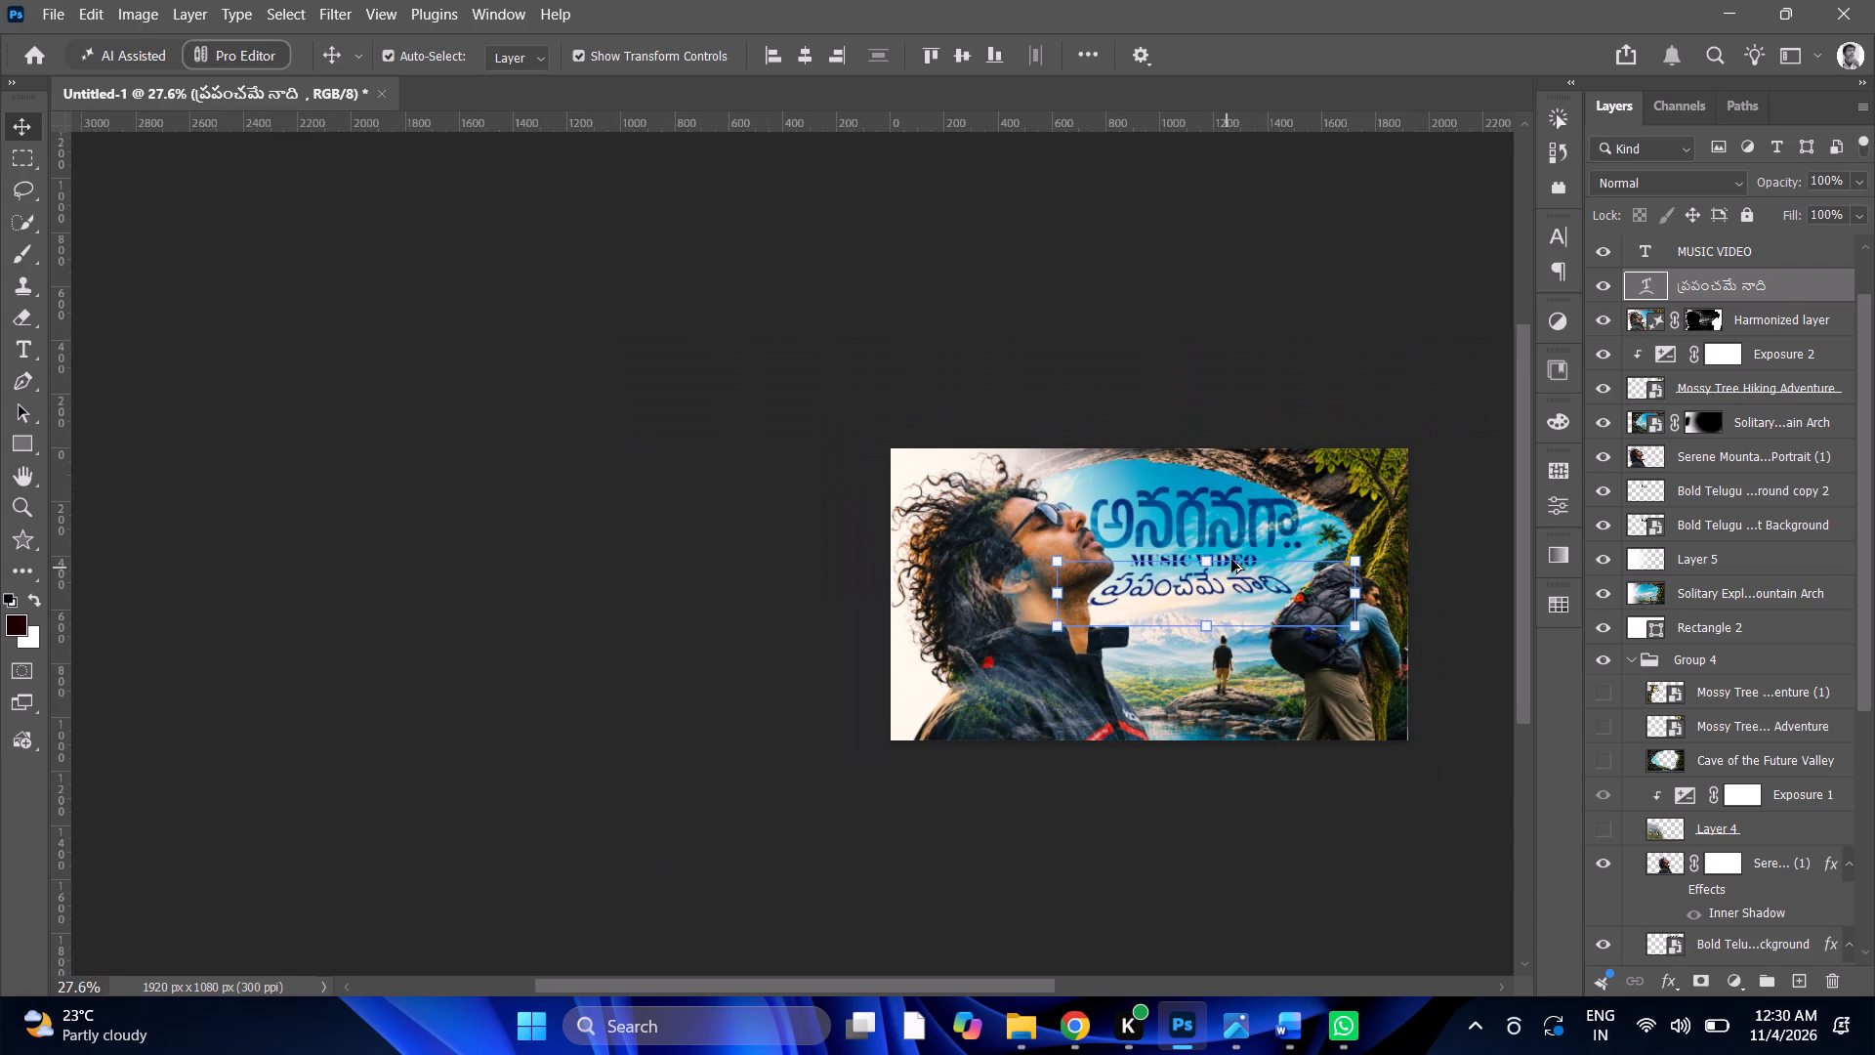
{"action": "left_click", "coordinate": [1370, 644]}
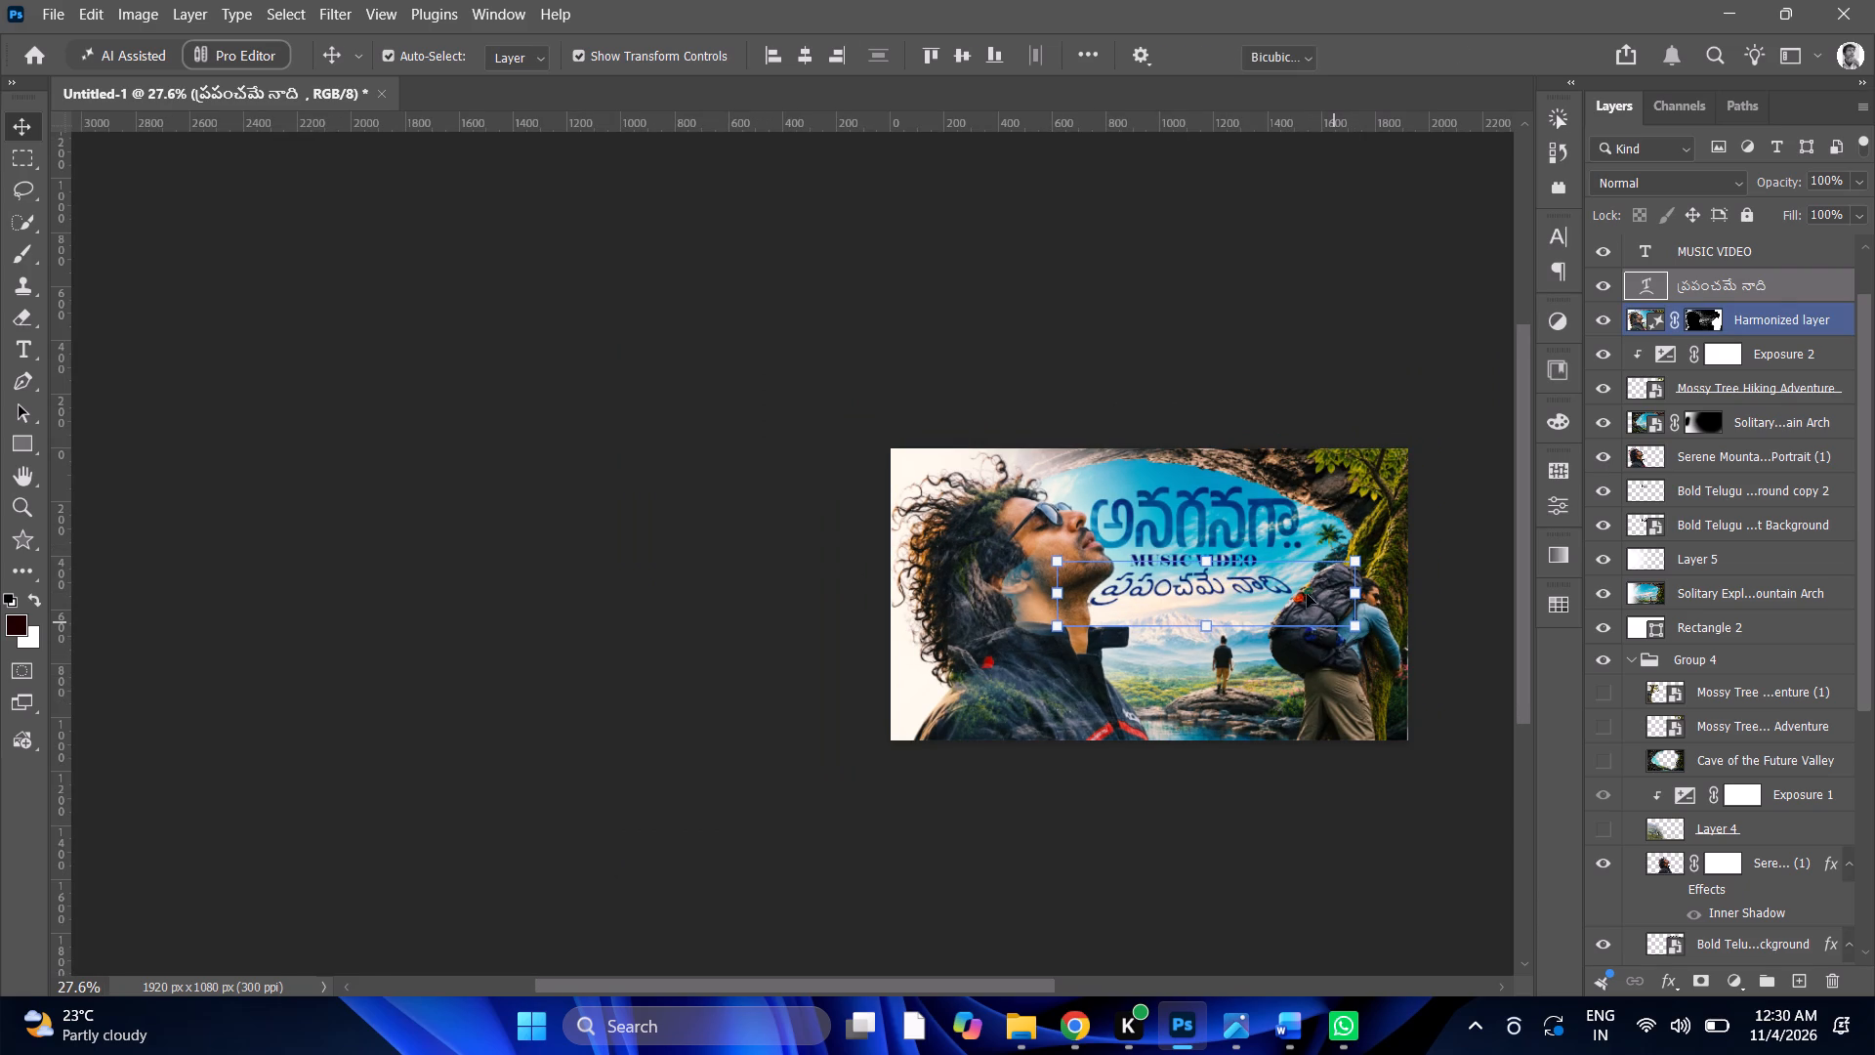
{"action": "key", "text": "t"}
{"action": "key", "text": "t"}
{"action": "left_click", "coordinate": [1235, 579]}
{"action": "triple_click", "coordinate": [1229, 580]}
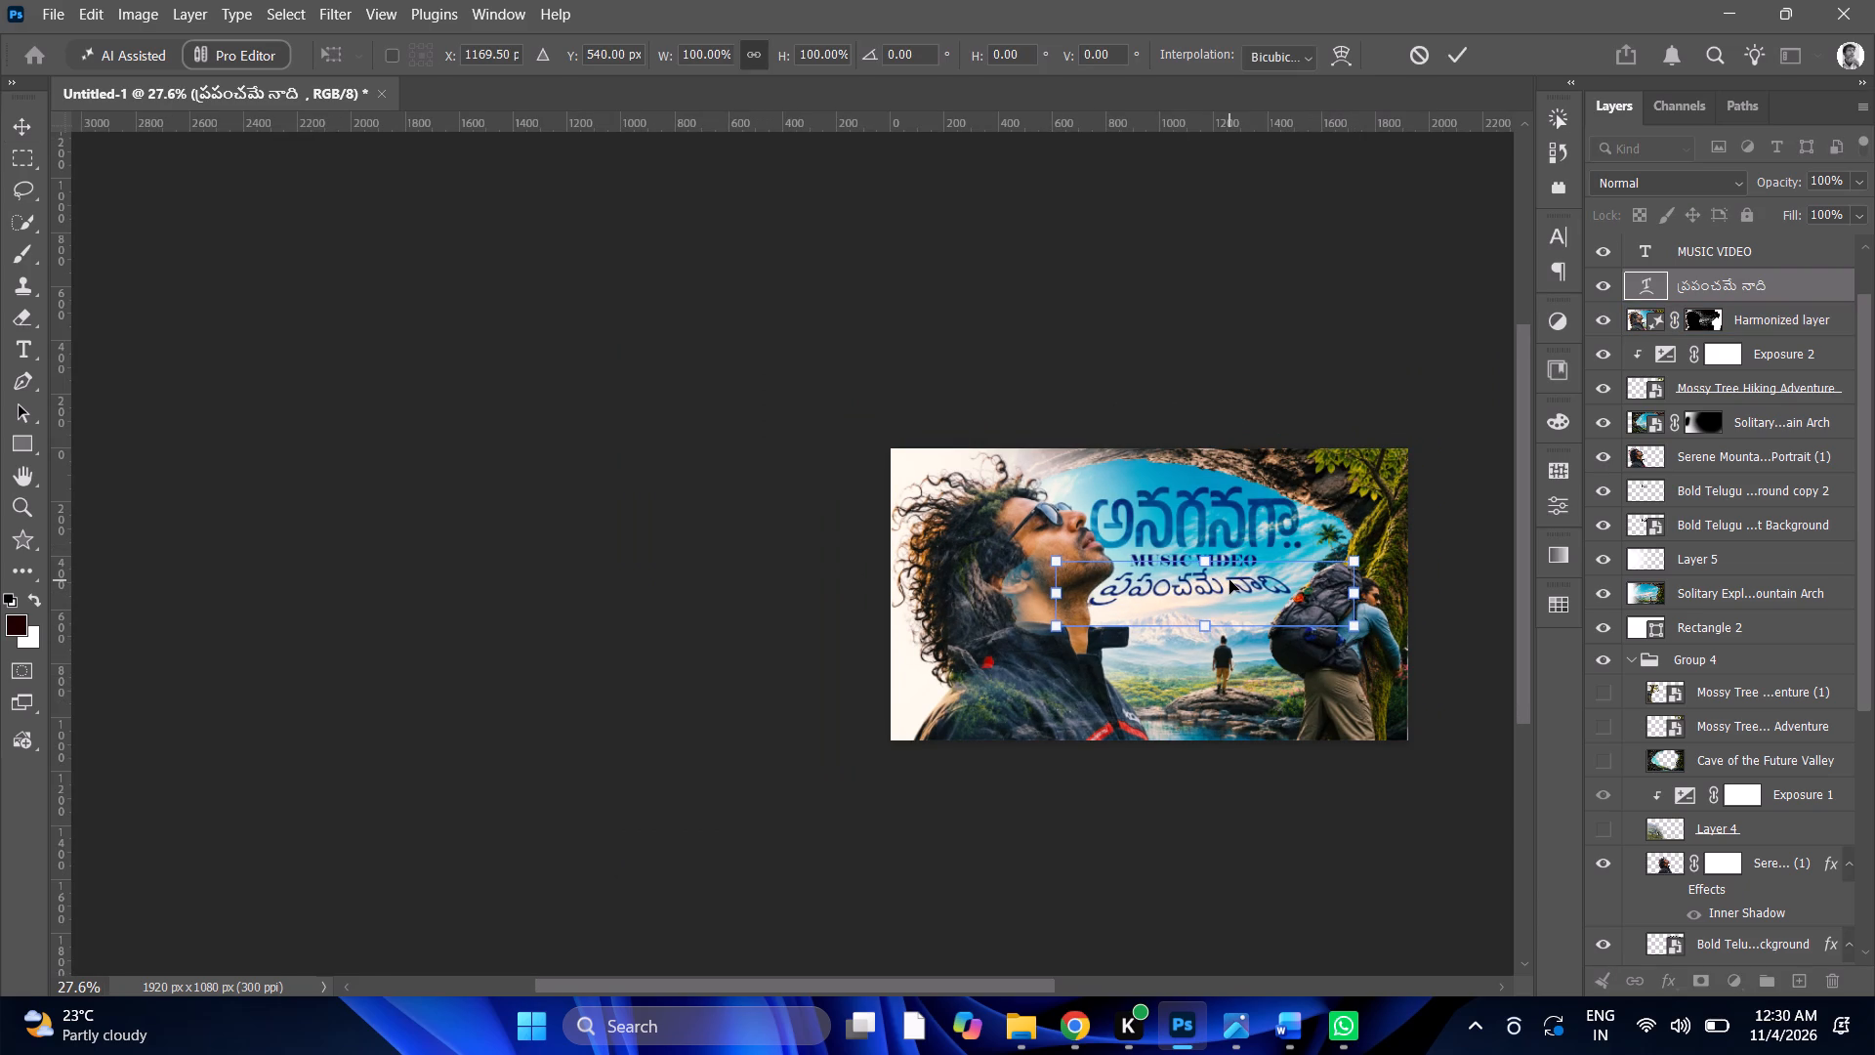
{"action": "double_click", "coordinate": [1229, 580]}
{"action": "triple_click", "coordinate": [1234, 582]}
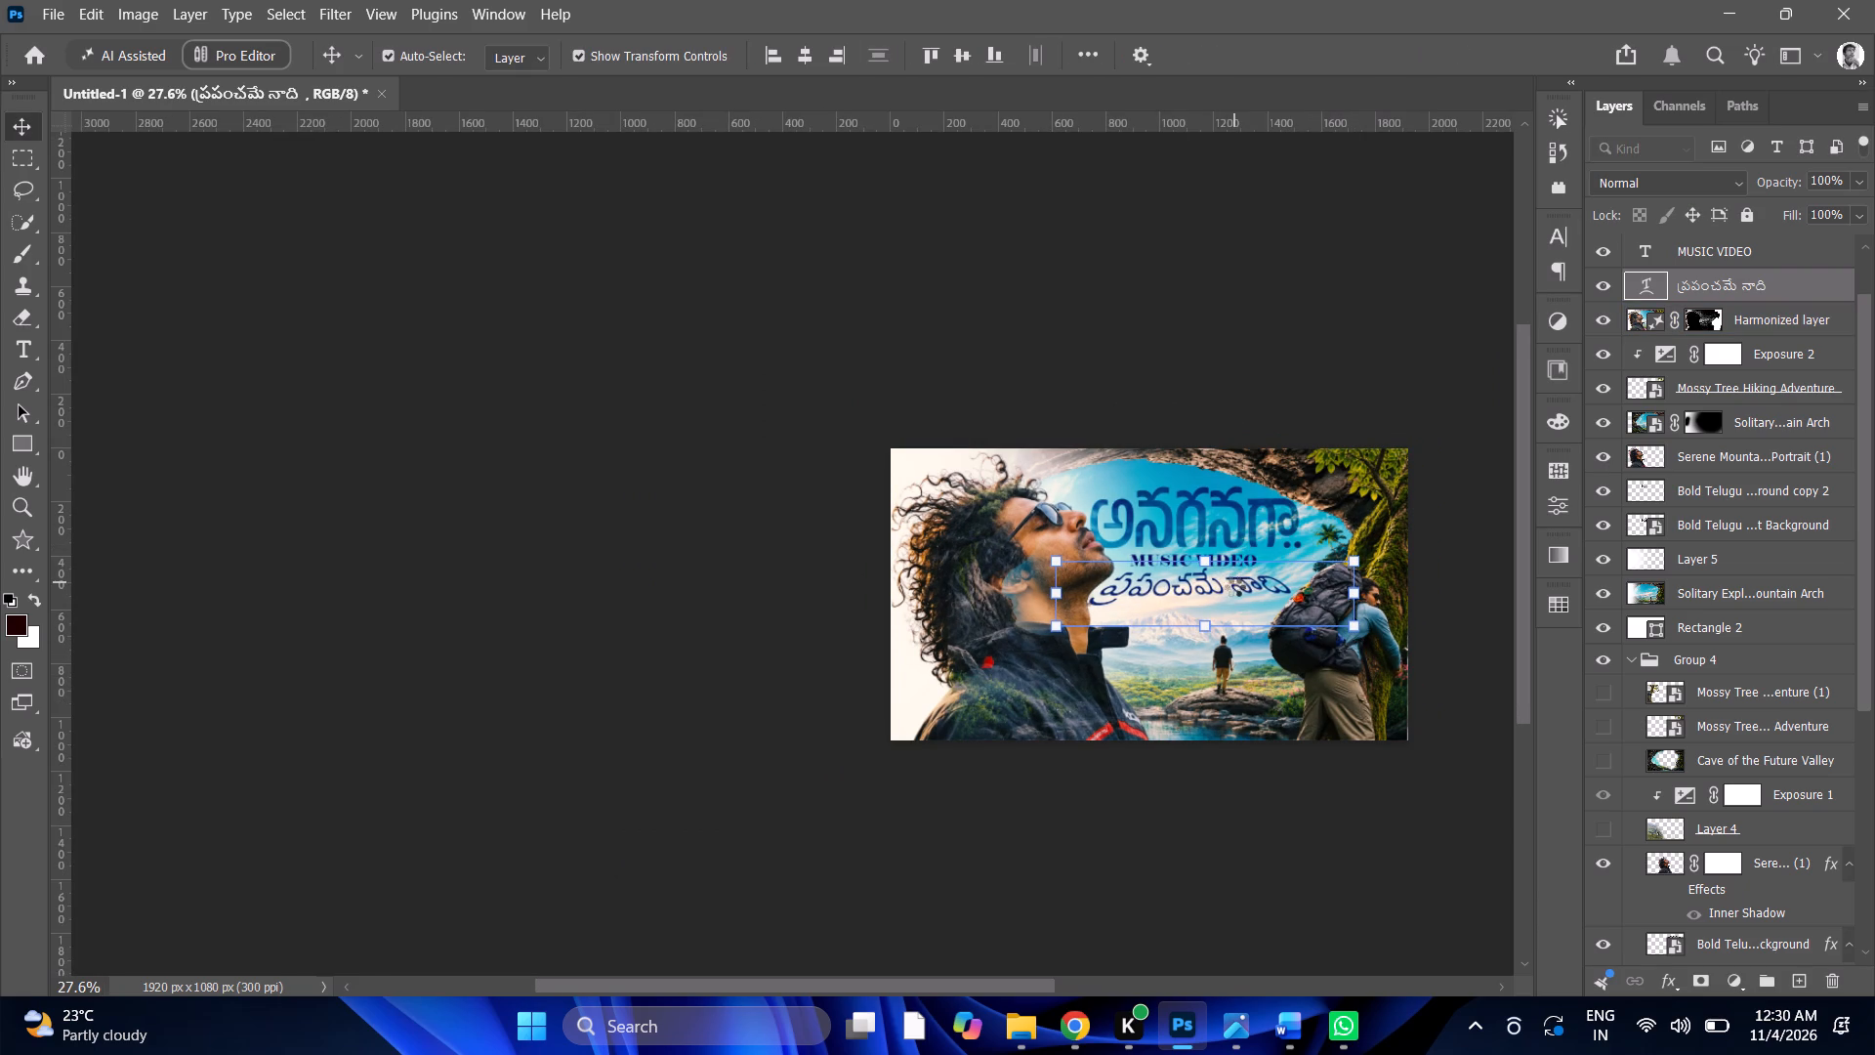
{"action": "triple_click", "coordinate": [1234, 588]}
{"action": "triple_click", "coordinate": [1234, 588]}
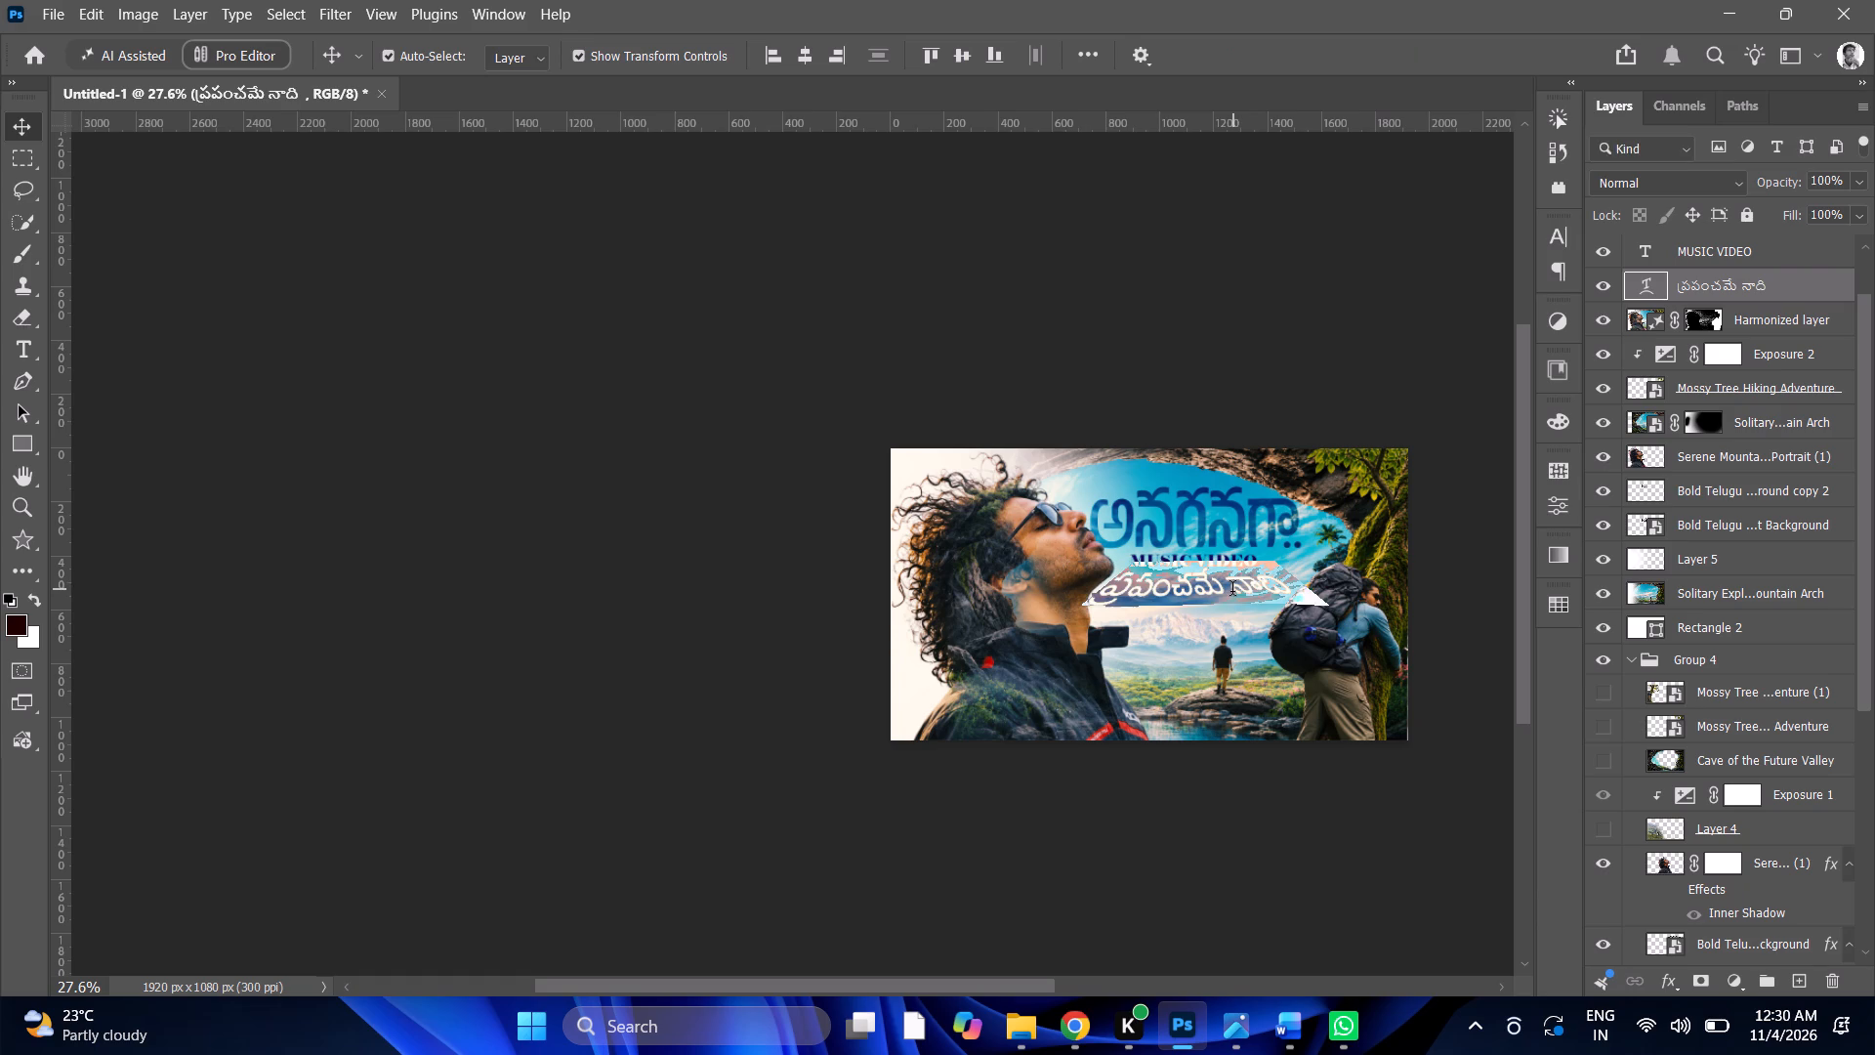
{"action": "left_click", "coordinate": [1232, 593]}
{"action": "key", "text": "Return"}
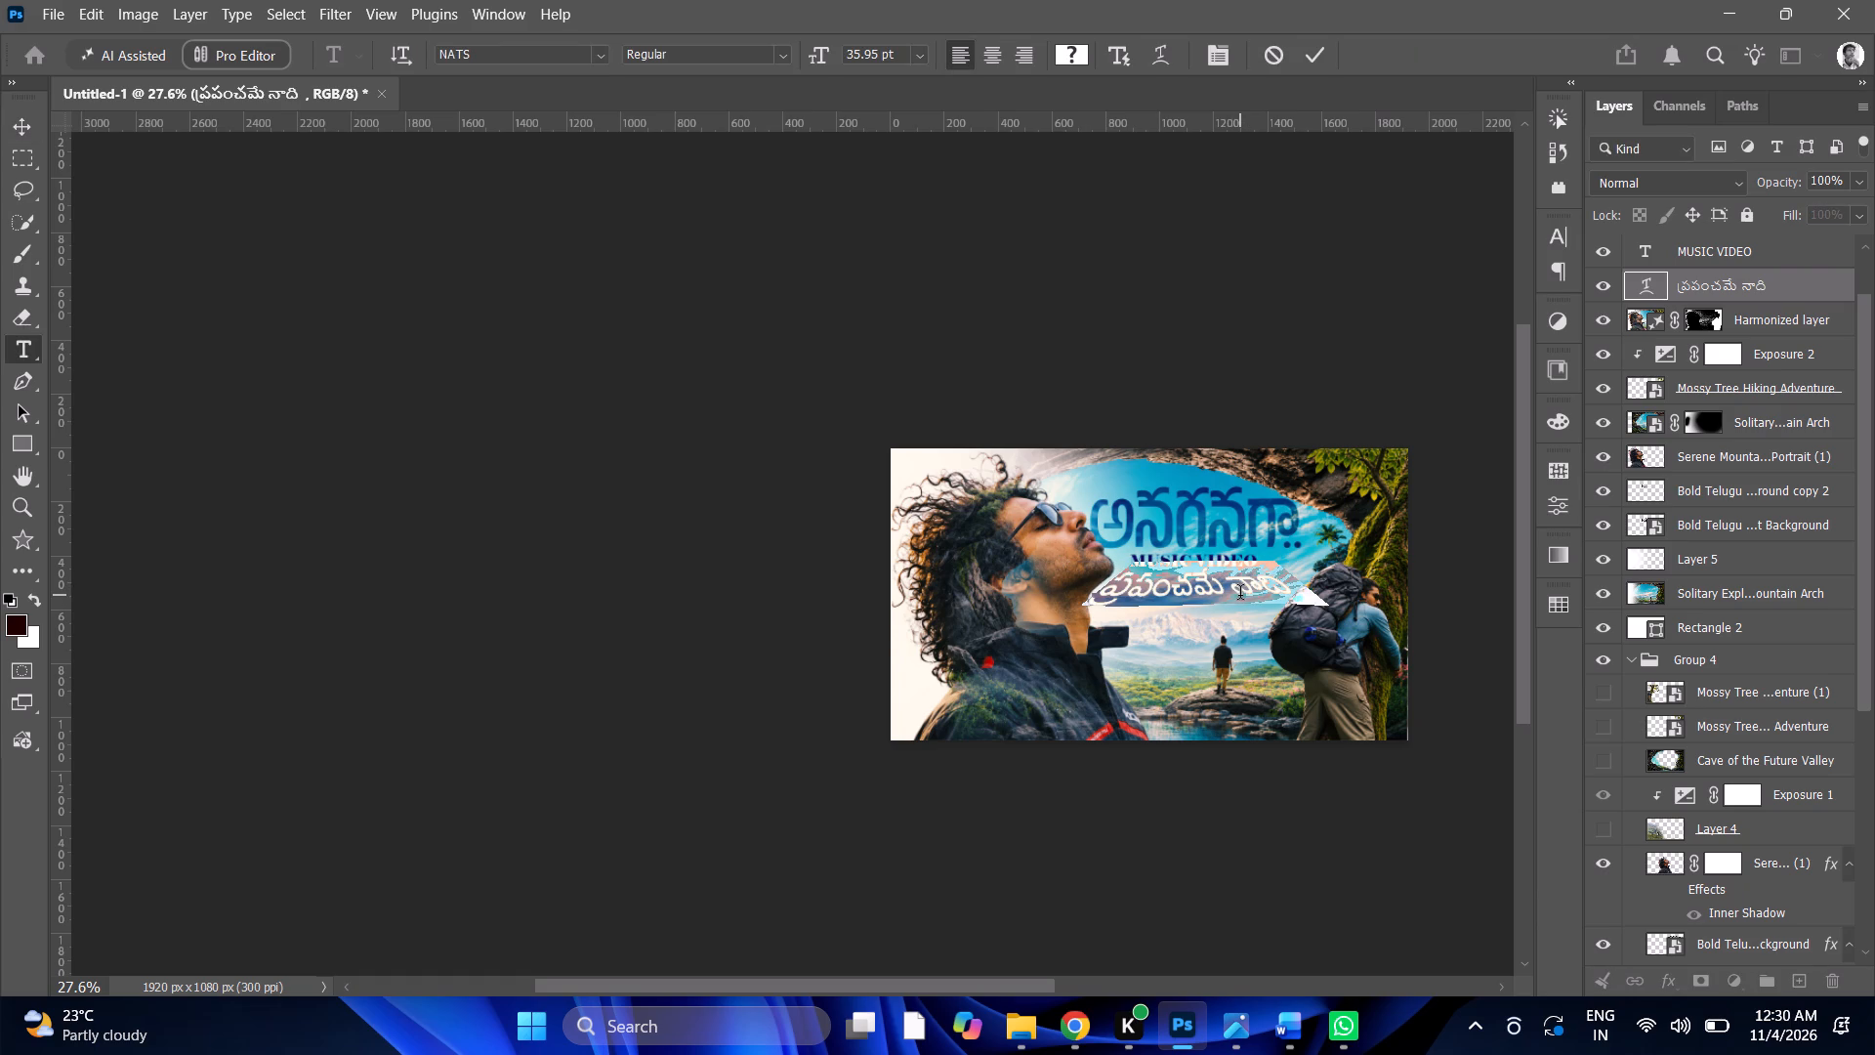
{"action": "left_click", "coordinate": [1230, 585]}
{"action": "key", "text": "Return"}
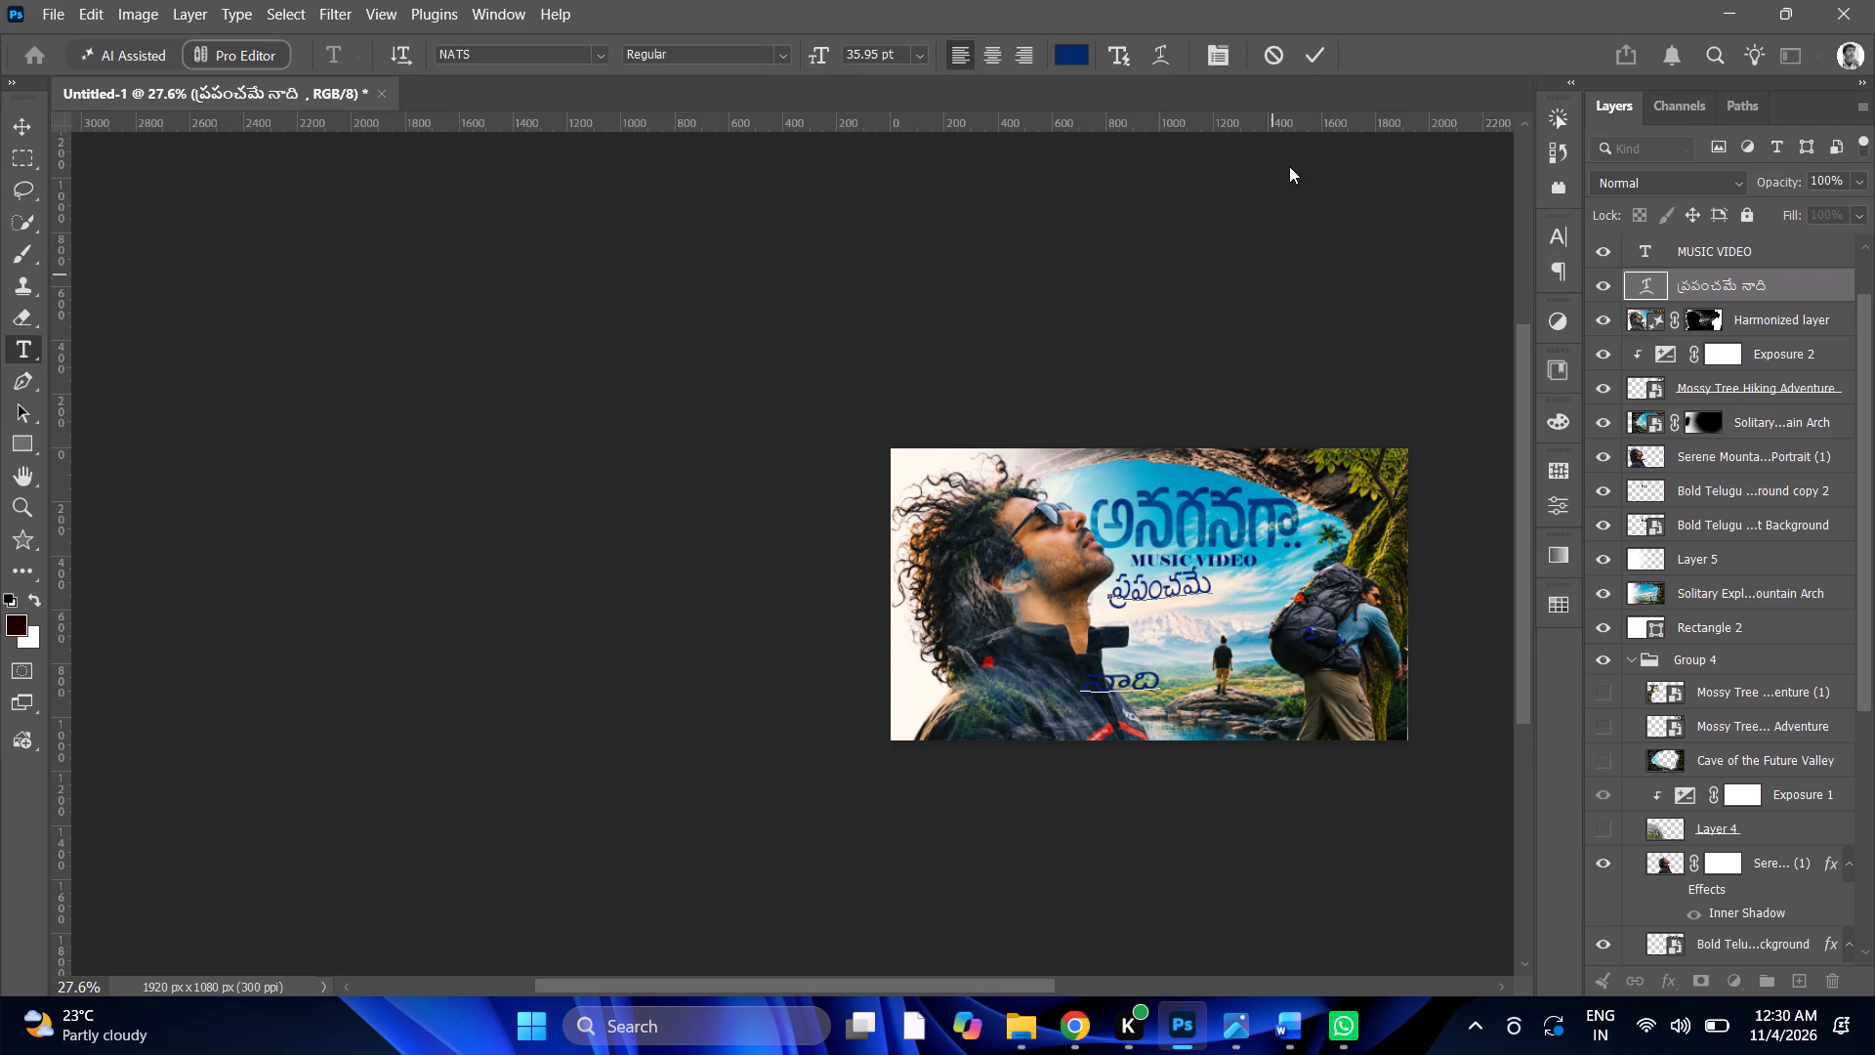
{"action": "left_click", "coordinate": [1307, 48]}
Shift the split tagline slightly down and to the right beneath the MUSIC VIDEO line.
{"action": "scroll", "coordinate": [1298, 566], "scroll_direction": "up", "scroll_amount": 2, "text": "alt"}
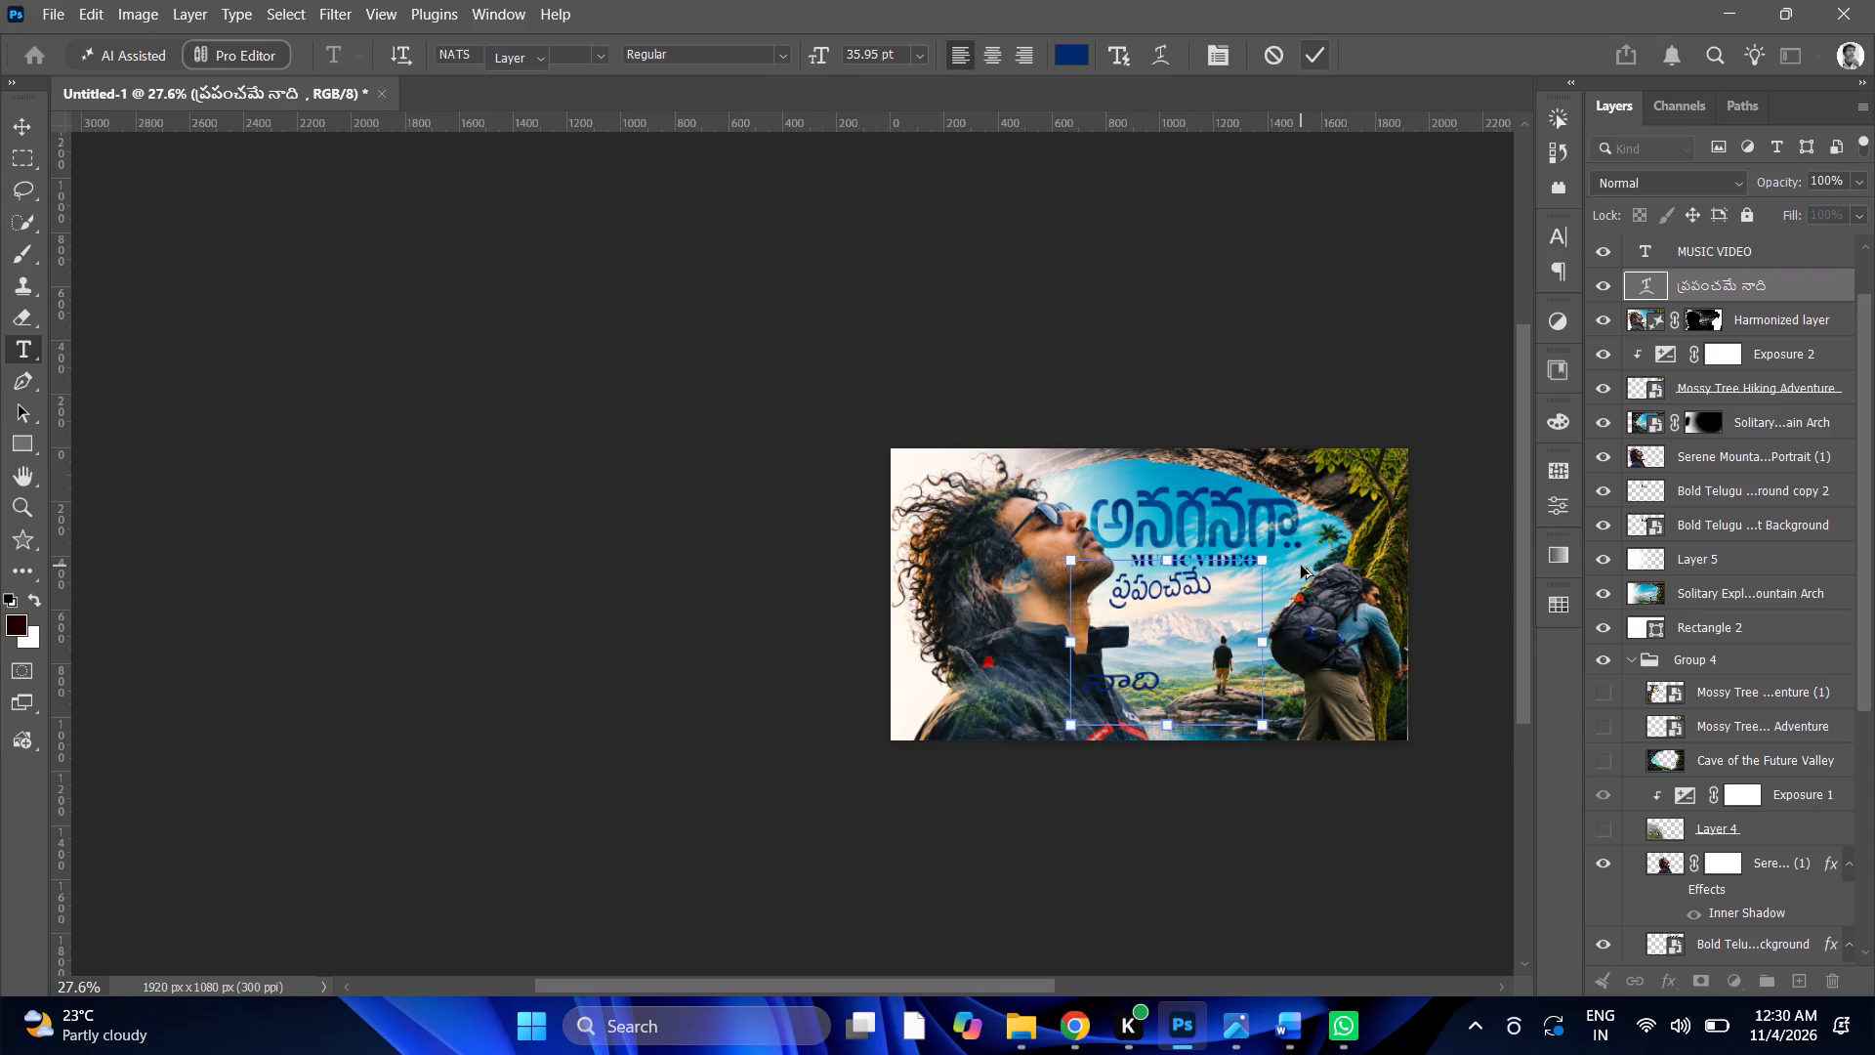
{"action": "scroll", "coordinate": [1301, 566], "scroll_direction": "up", "scroll_amount": 9, "text": "alt"}
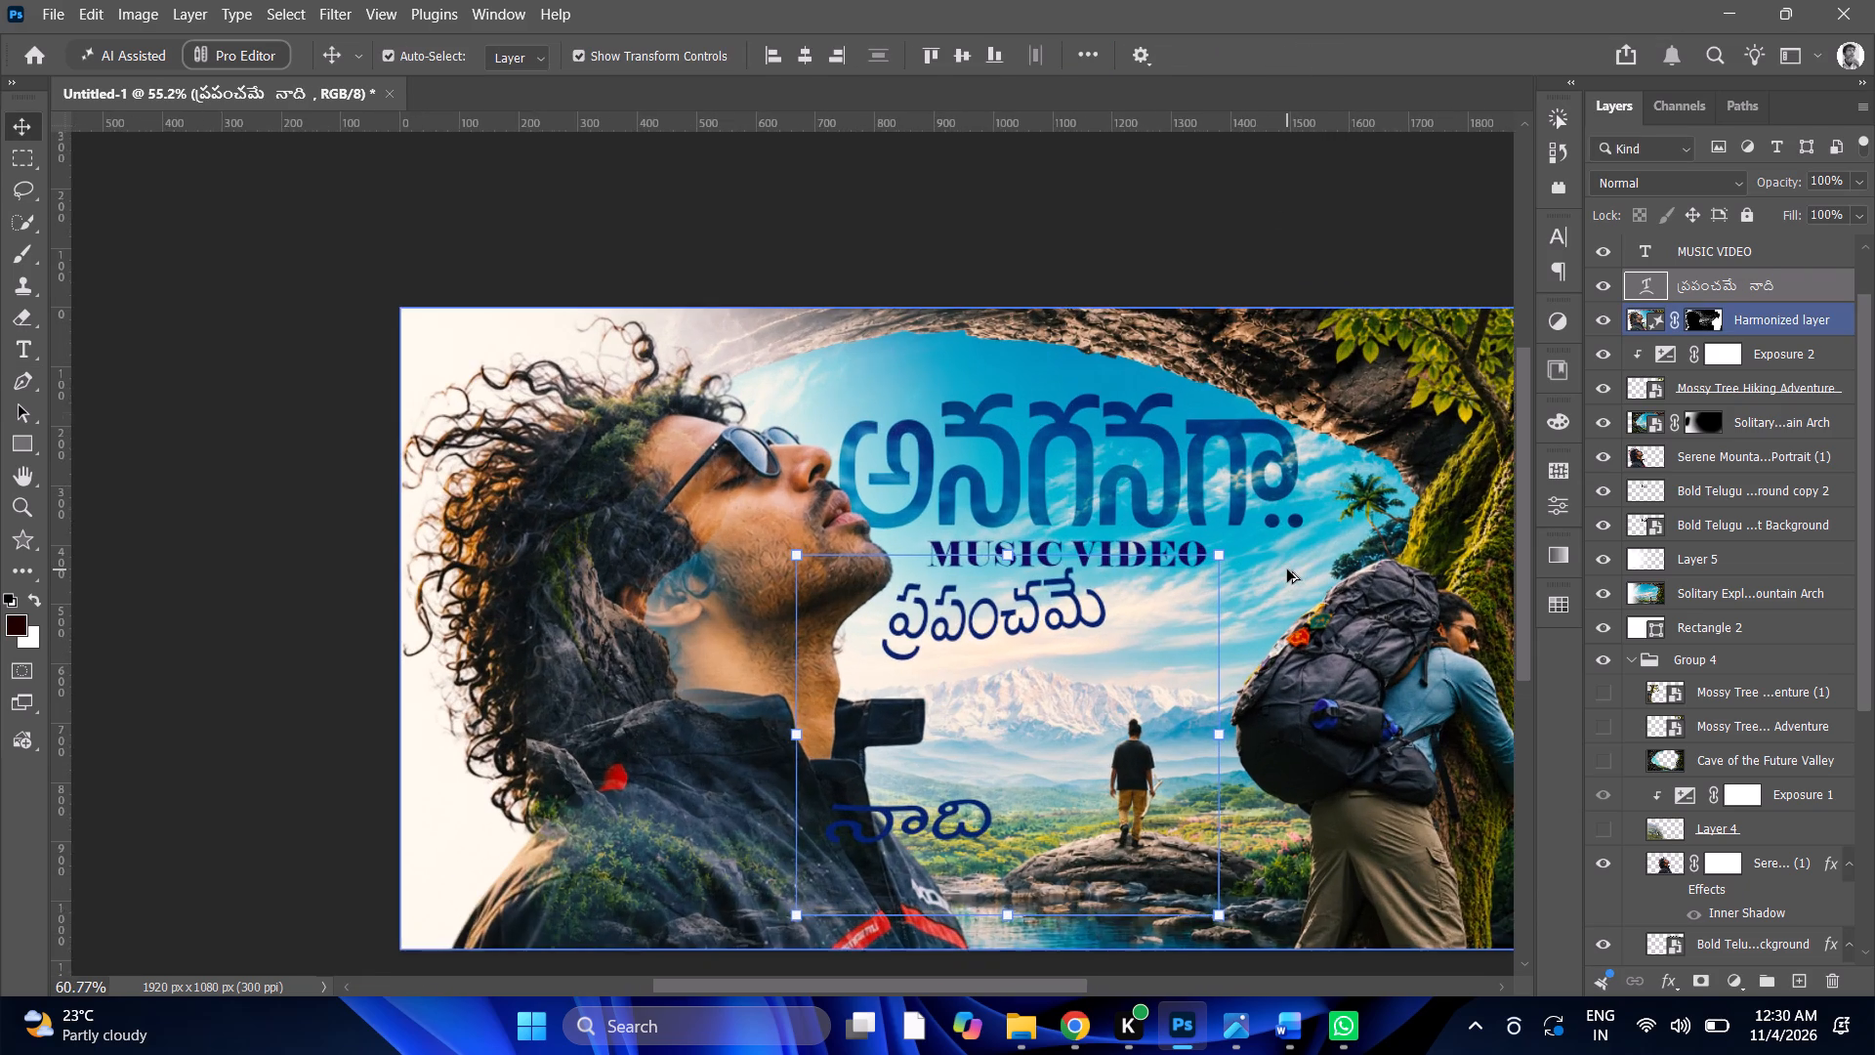
{"action": "left_click_drag", "start_coordinate": [1019, 671], "coordinate": [1038, 692]}
{"action": "scroll", "coordinate": [1037, 689], "scroll_direction": "down", "scroll_amount": 3, "text": "alt"}
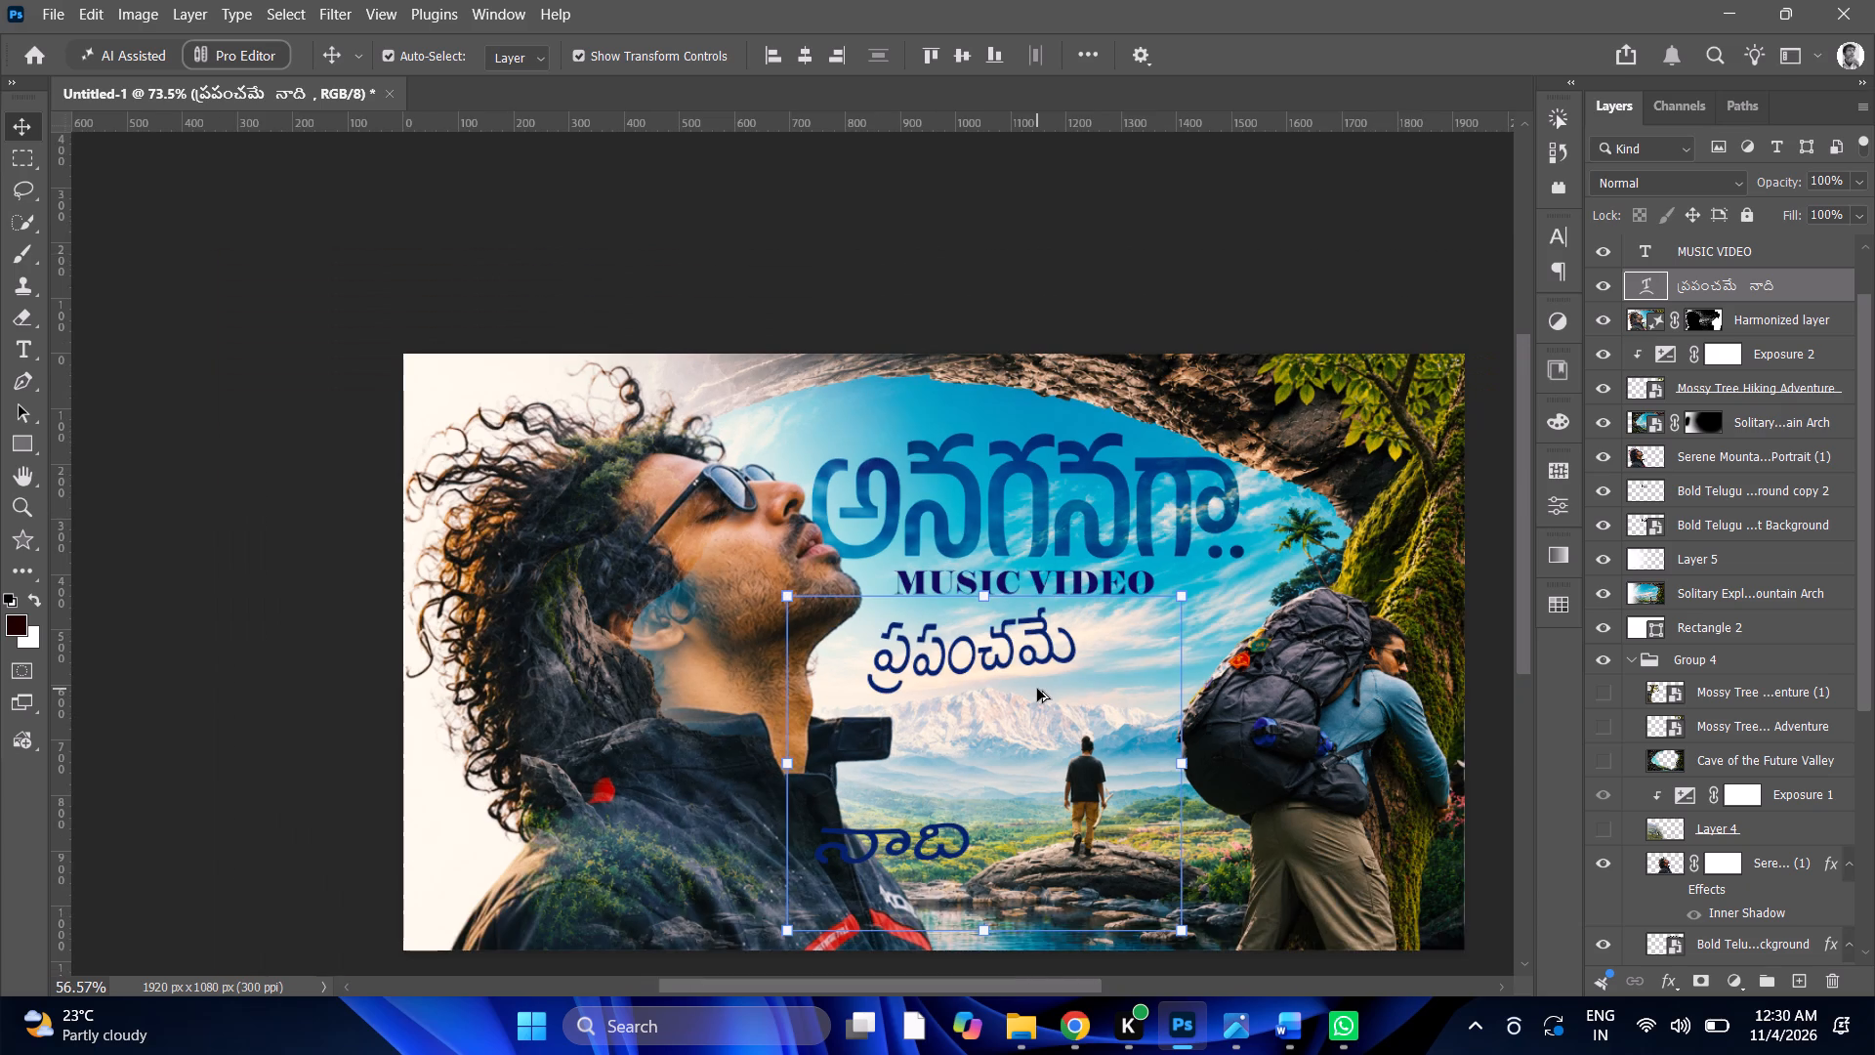
Move the two-line "ప్రపంచమే నాది" tagline right so that "ప్రపంచమే" sits centred beneath the MUSIC VIDEO line.
{"action": "scroll", "coordinate": [1037, 689], "scroll_direction": "down", "scroll_amount": 1, "text": "alt"}
{"action": "key", "text": "t"}
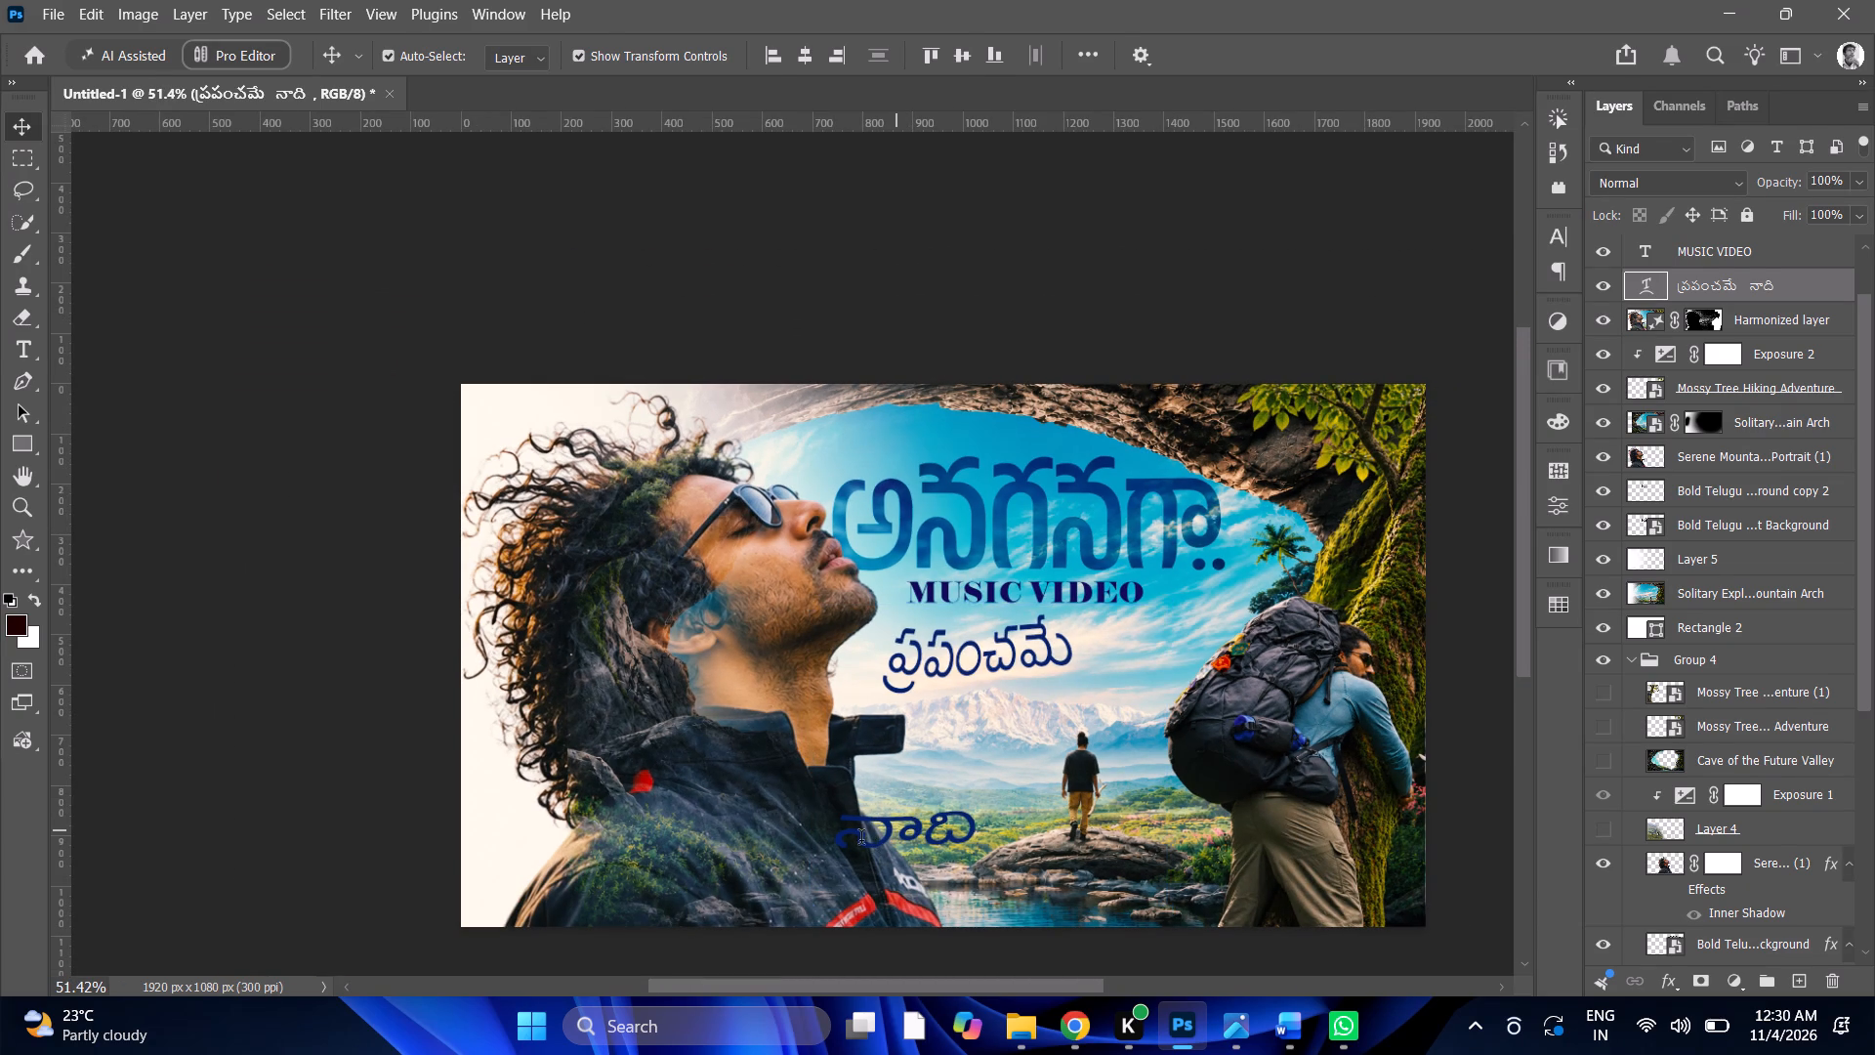
{"action": "left_click_drag", "start_coordinate": [850, 830], "coordinate": [994, 829]}
{"action": "left_click_drag", "start_coordinate": [1030, 820], "coordinate": [1016, 817]}
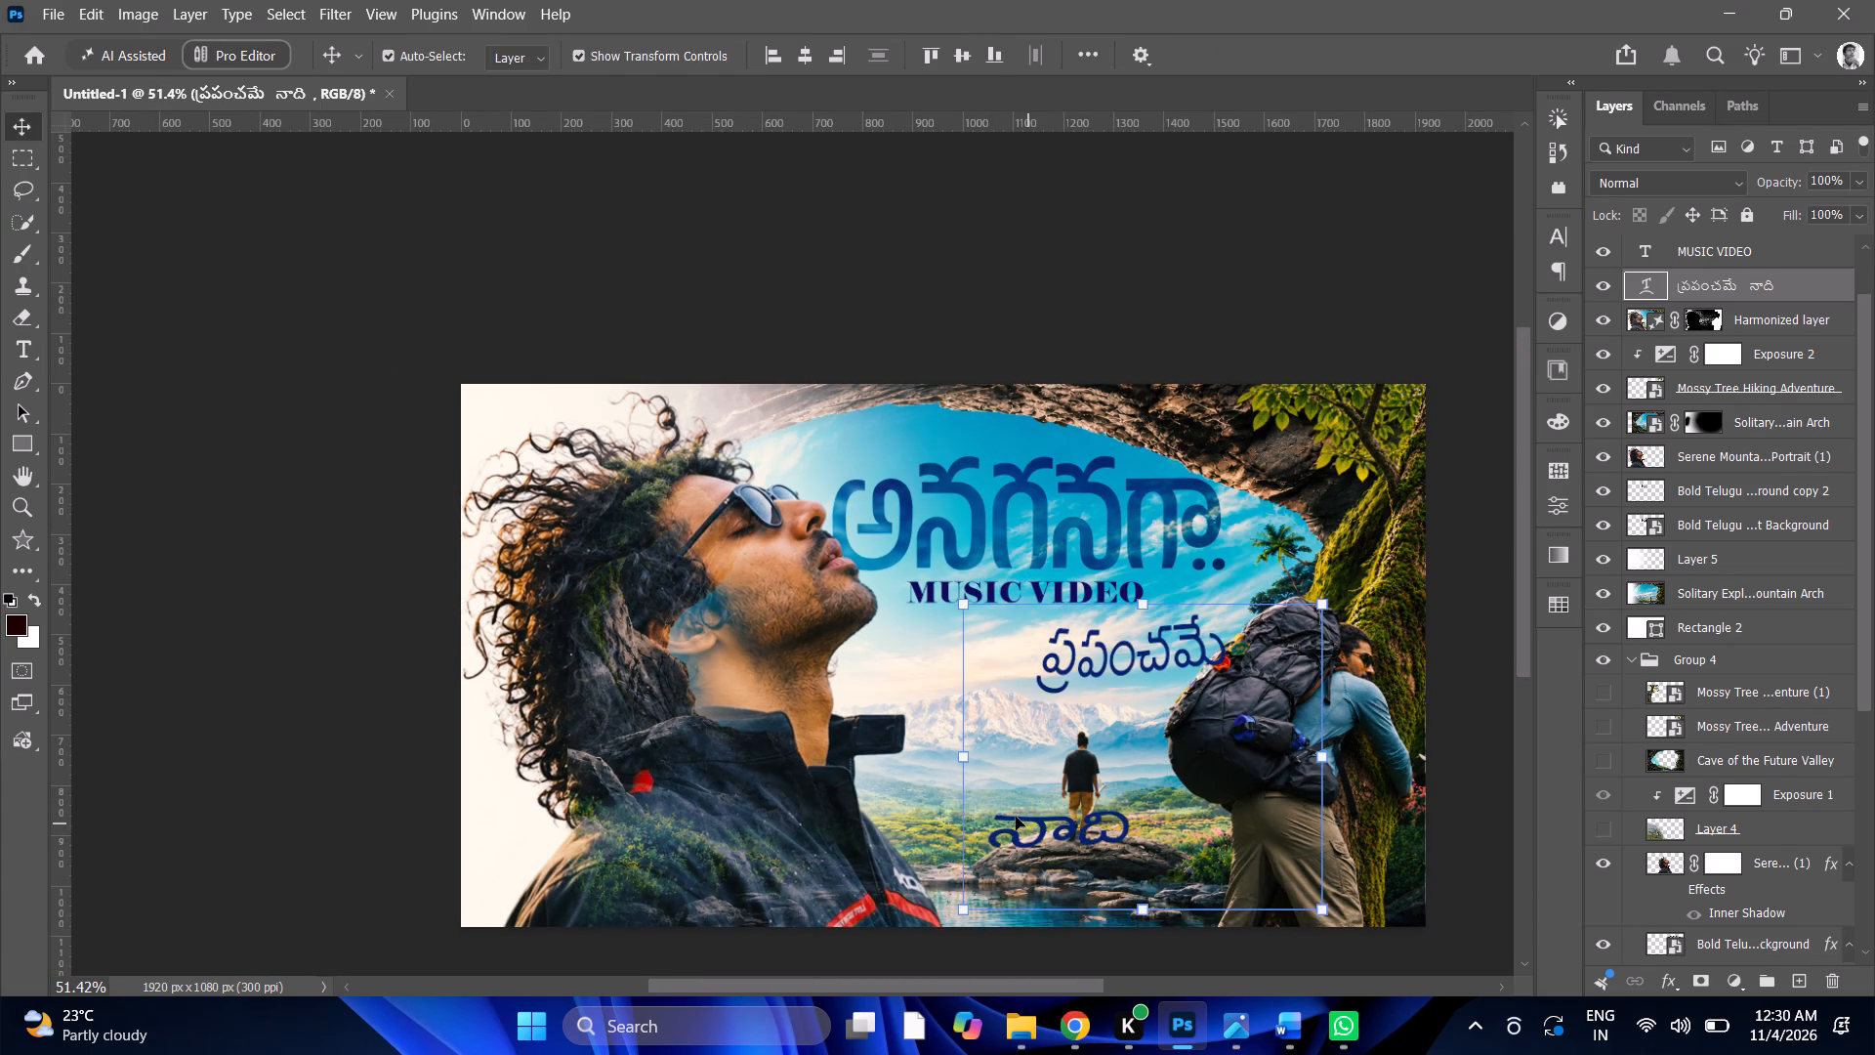
{"action": "left_click_drag", "start_coordinate": [1016, 817], "coordinate": [923, 823]}
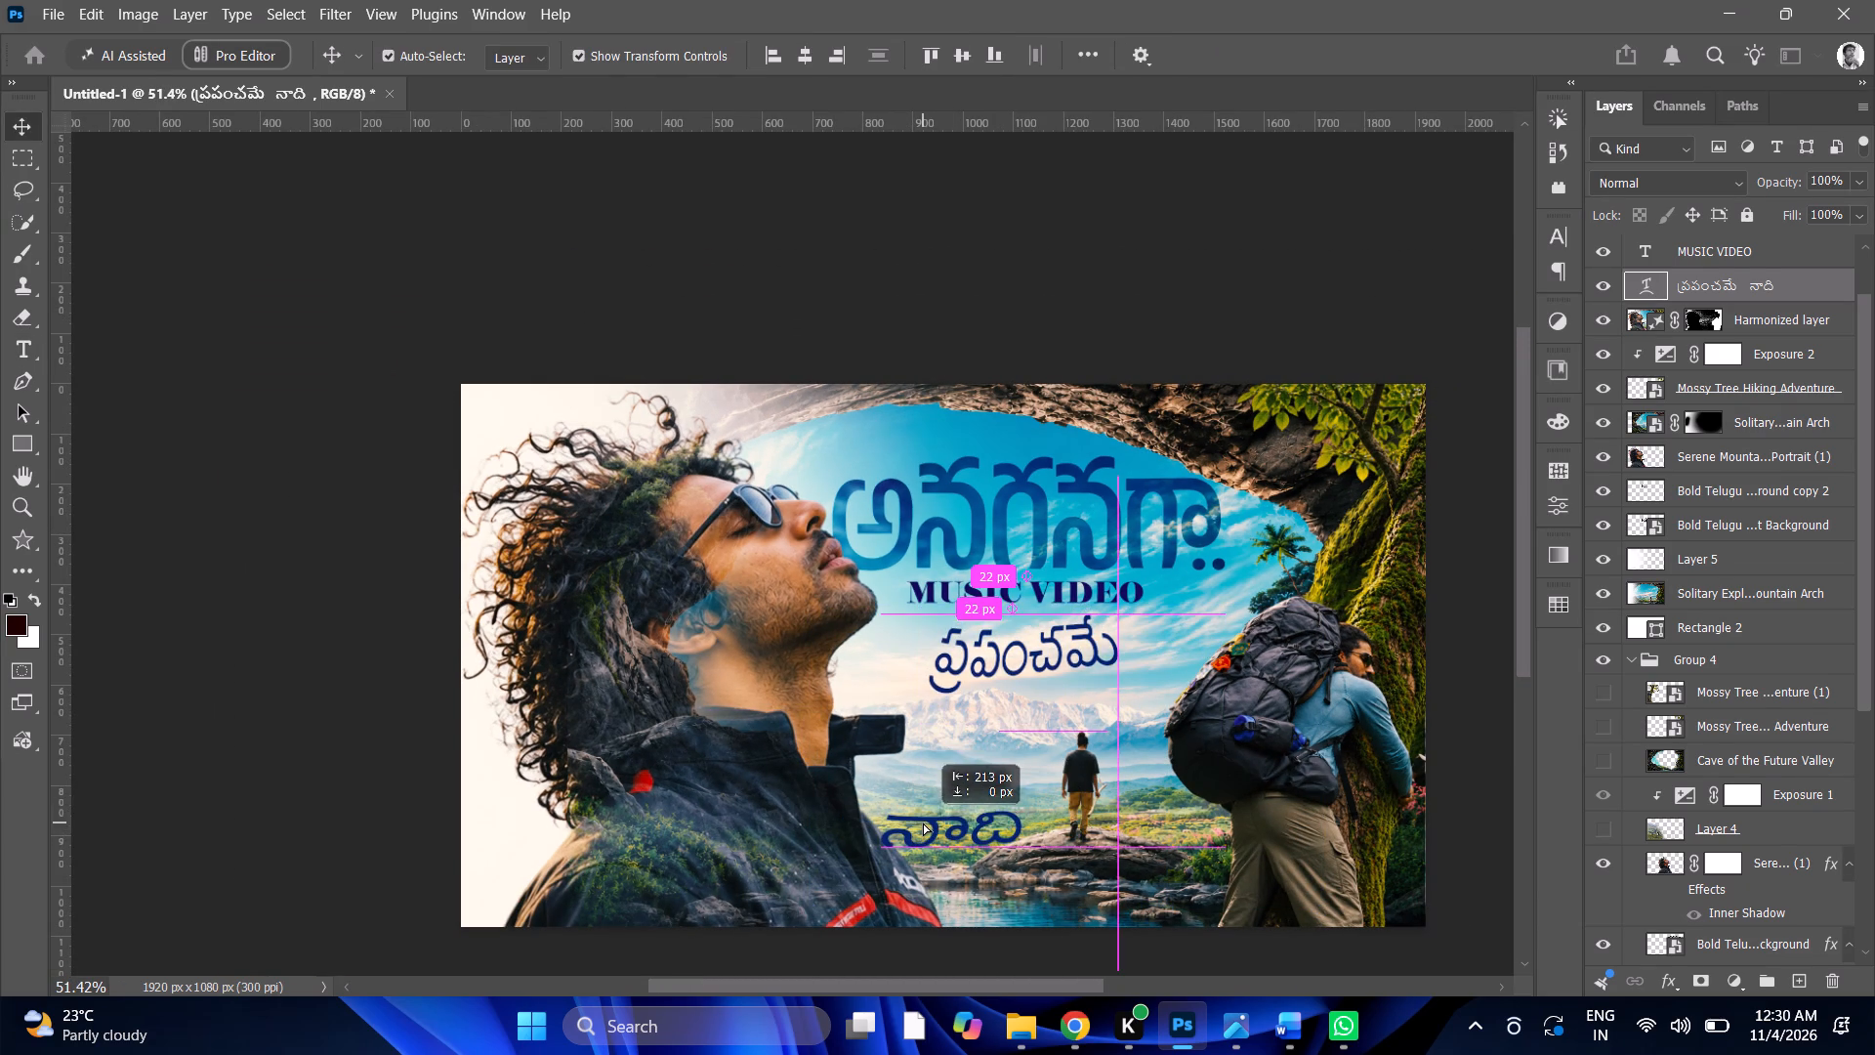
{"action": "scroll", "coordinate": [1025, 705], "scroll_direction": "down", "scroll_amount": 7, "text": "alt"}
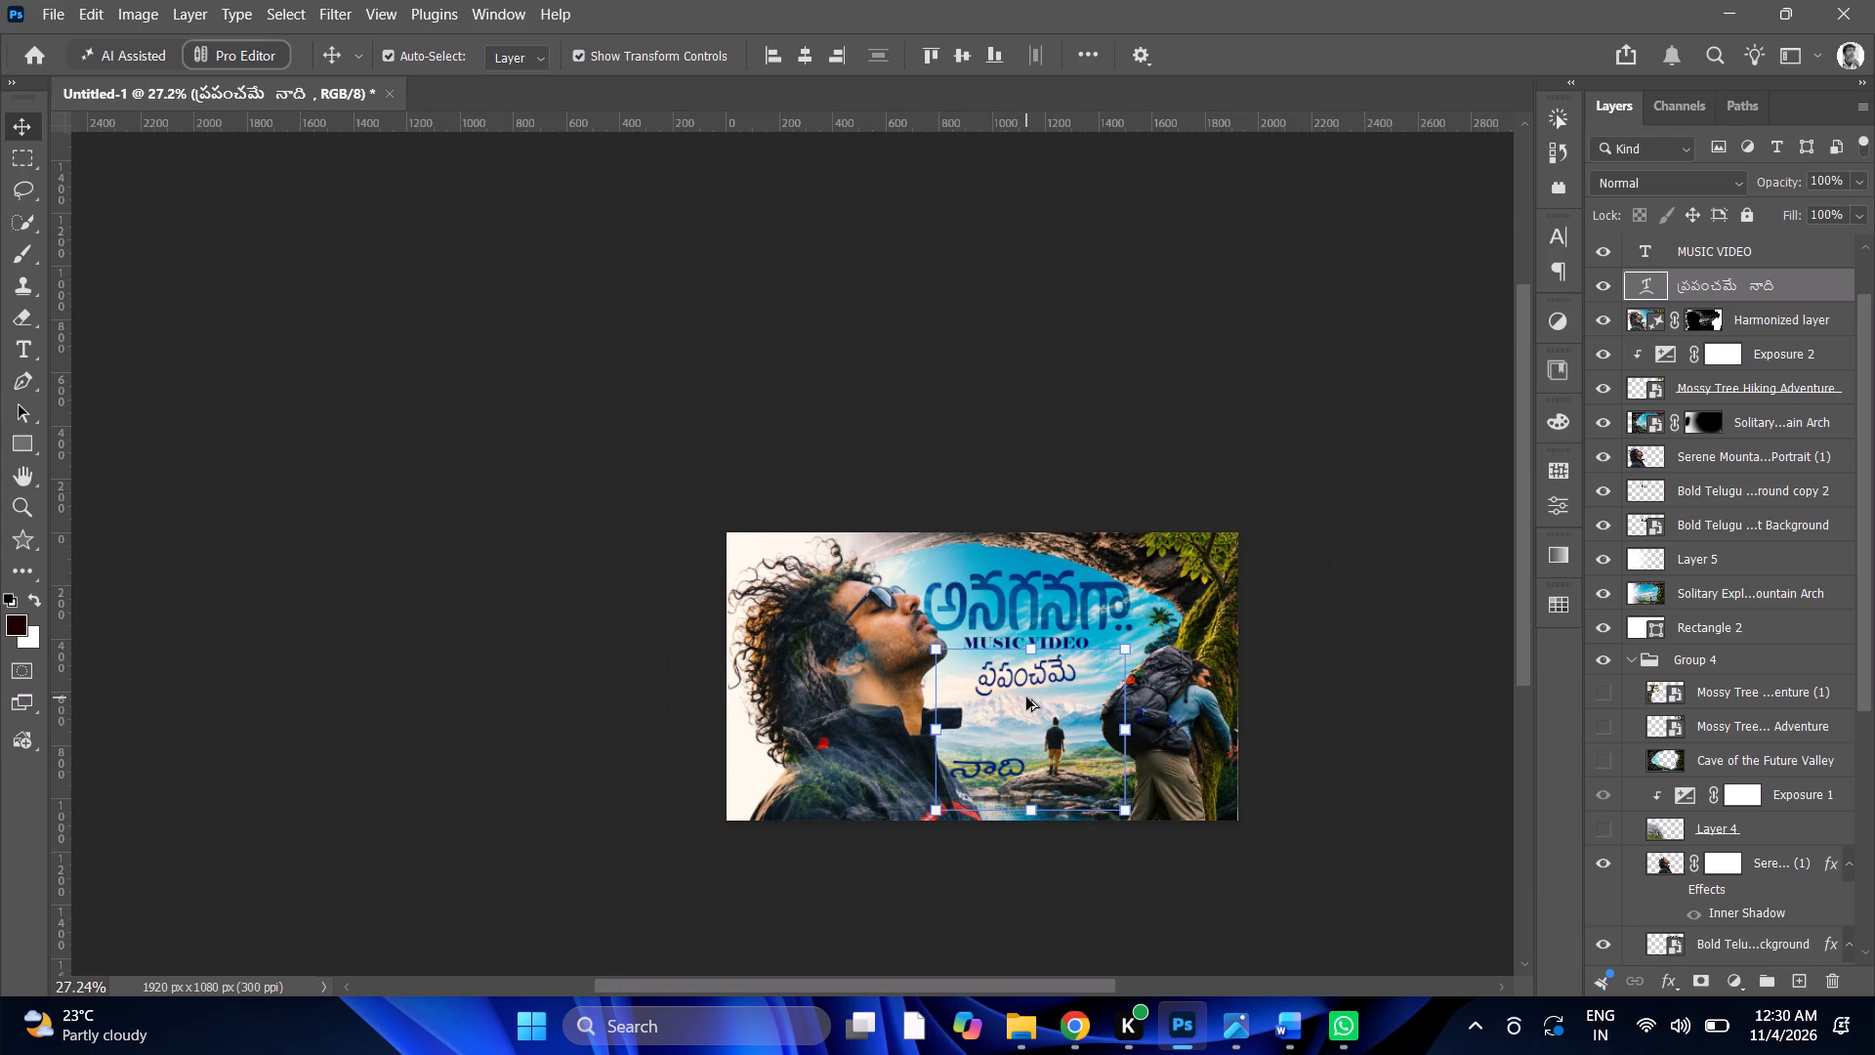
Scale the tagline up proportionally to about 124% and move it about 19 px right and 48 px down, below MUSIC VIDEO.
{"action": "scroll", "coordinate": [1032, 683], "scroll_direction": "up", "scroll_amount": 3, "text": "alt"}
{"action": "left_click_drag", "start_coordinate": [899, 751], "coordinate": [890, 753]}
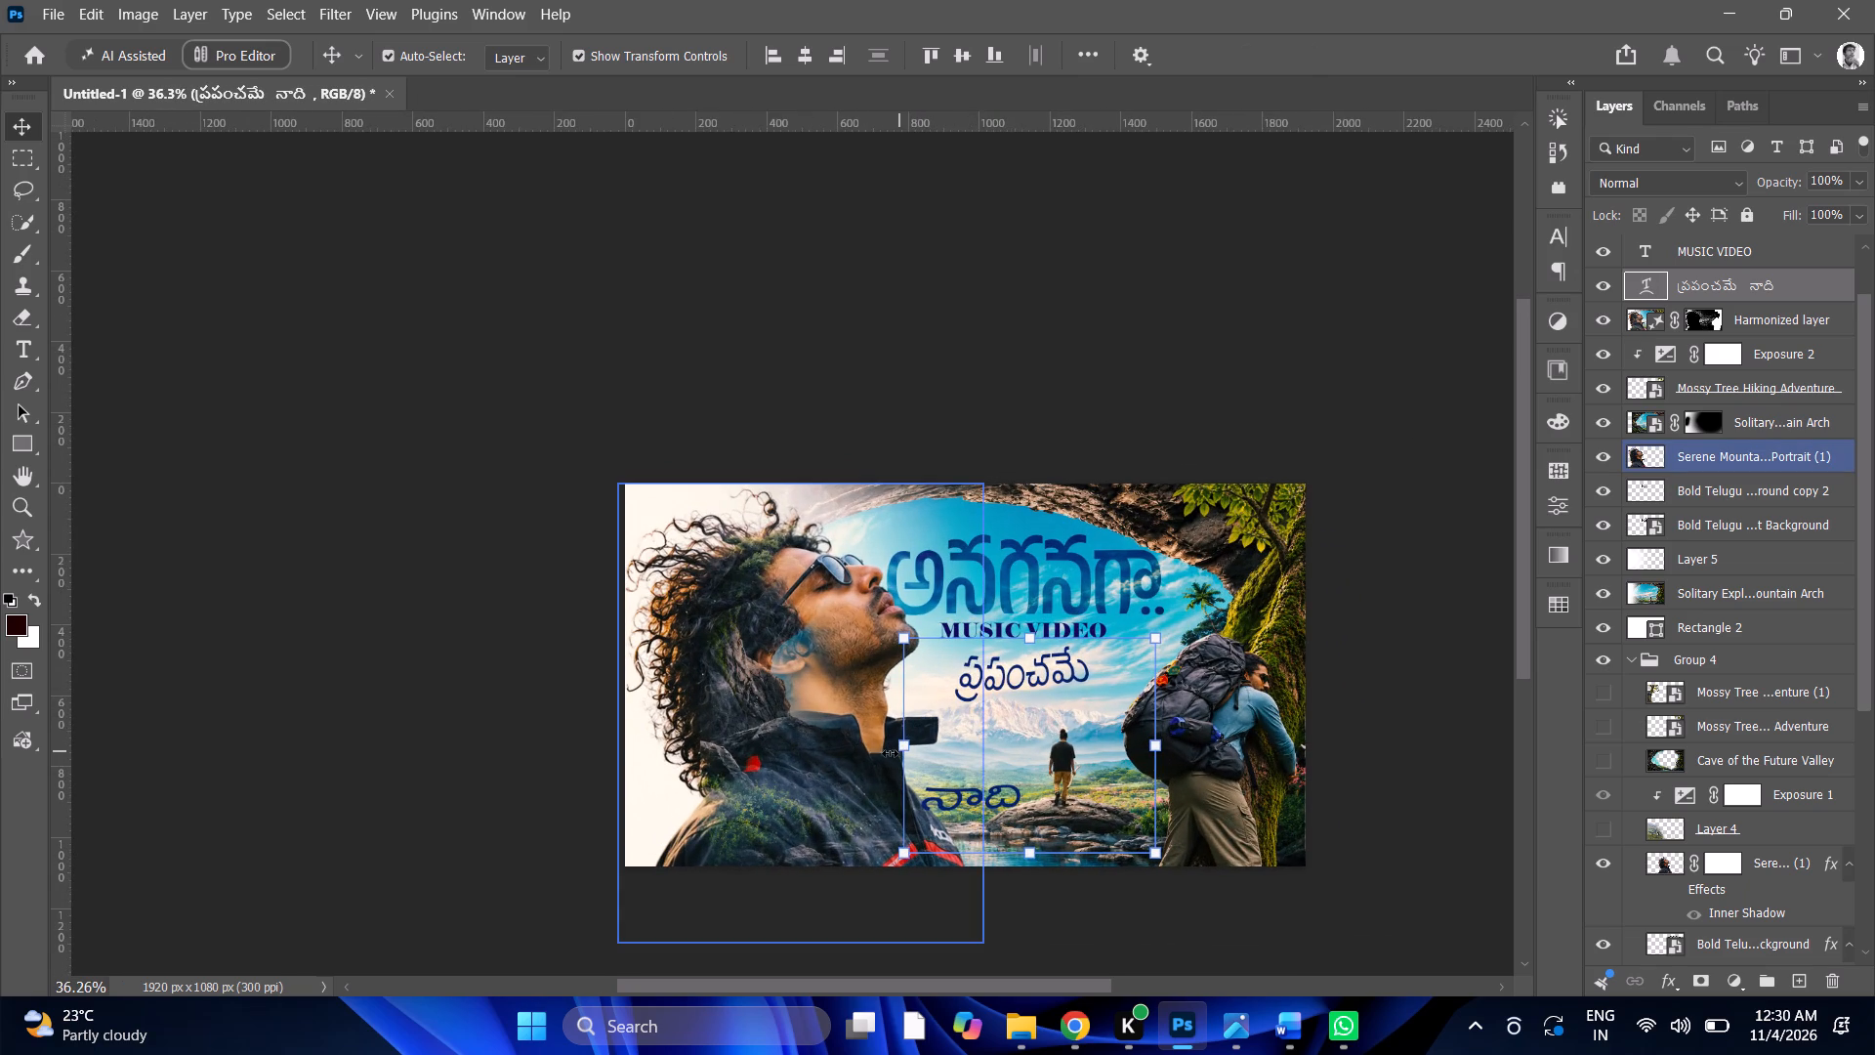
{"action": "left_click_drag", "start_coordinate": [890, 753], "coordinate": [839, 738]}
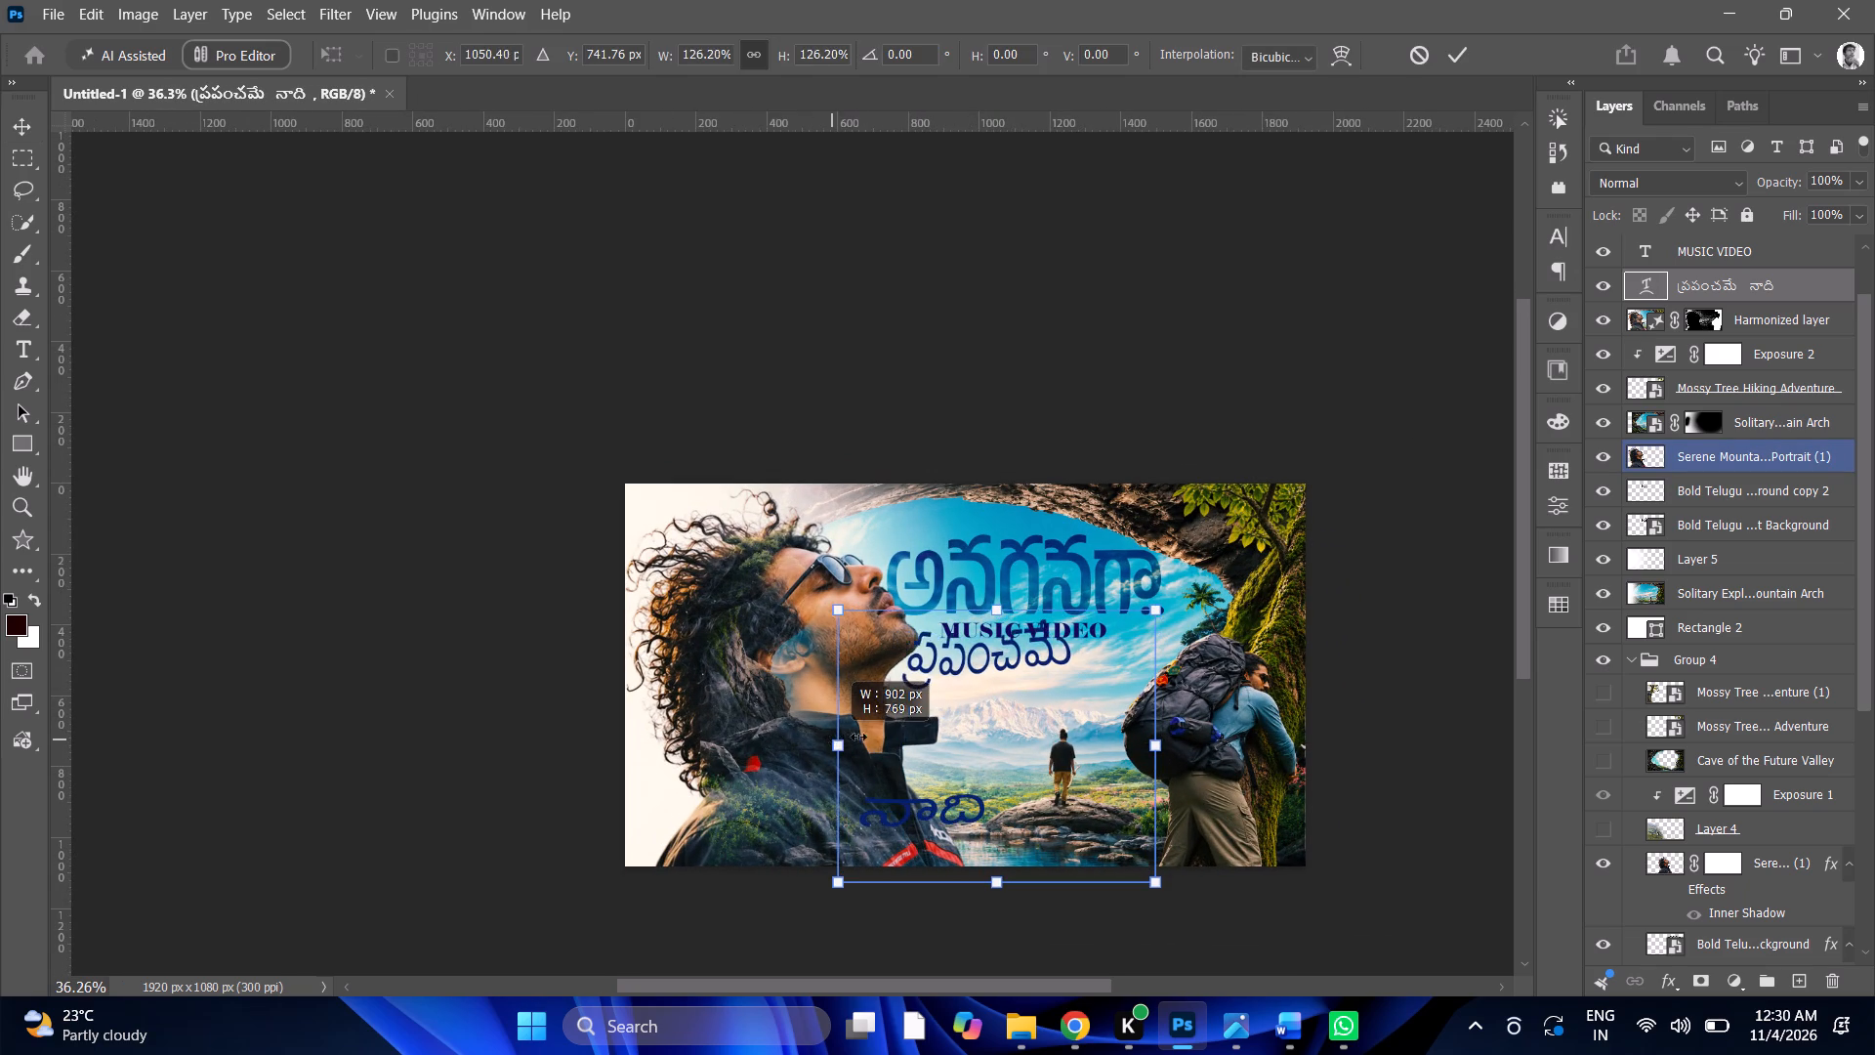
{"action": "left_click_drag", "start_coordinate": [1023, 672], "coordinate": [1024, 685]}
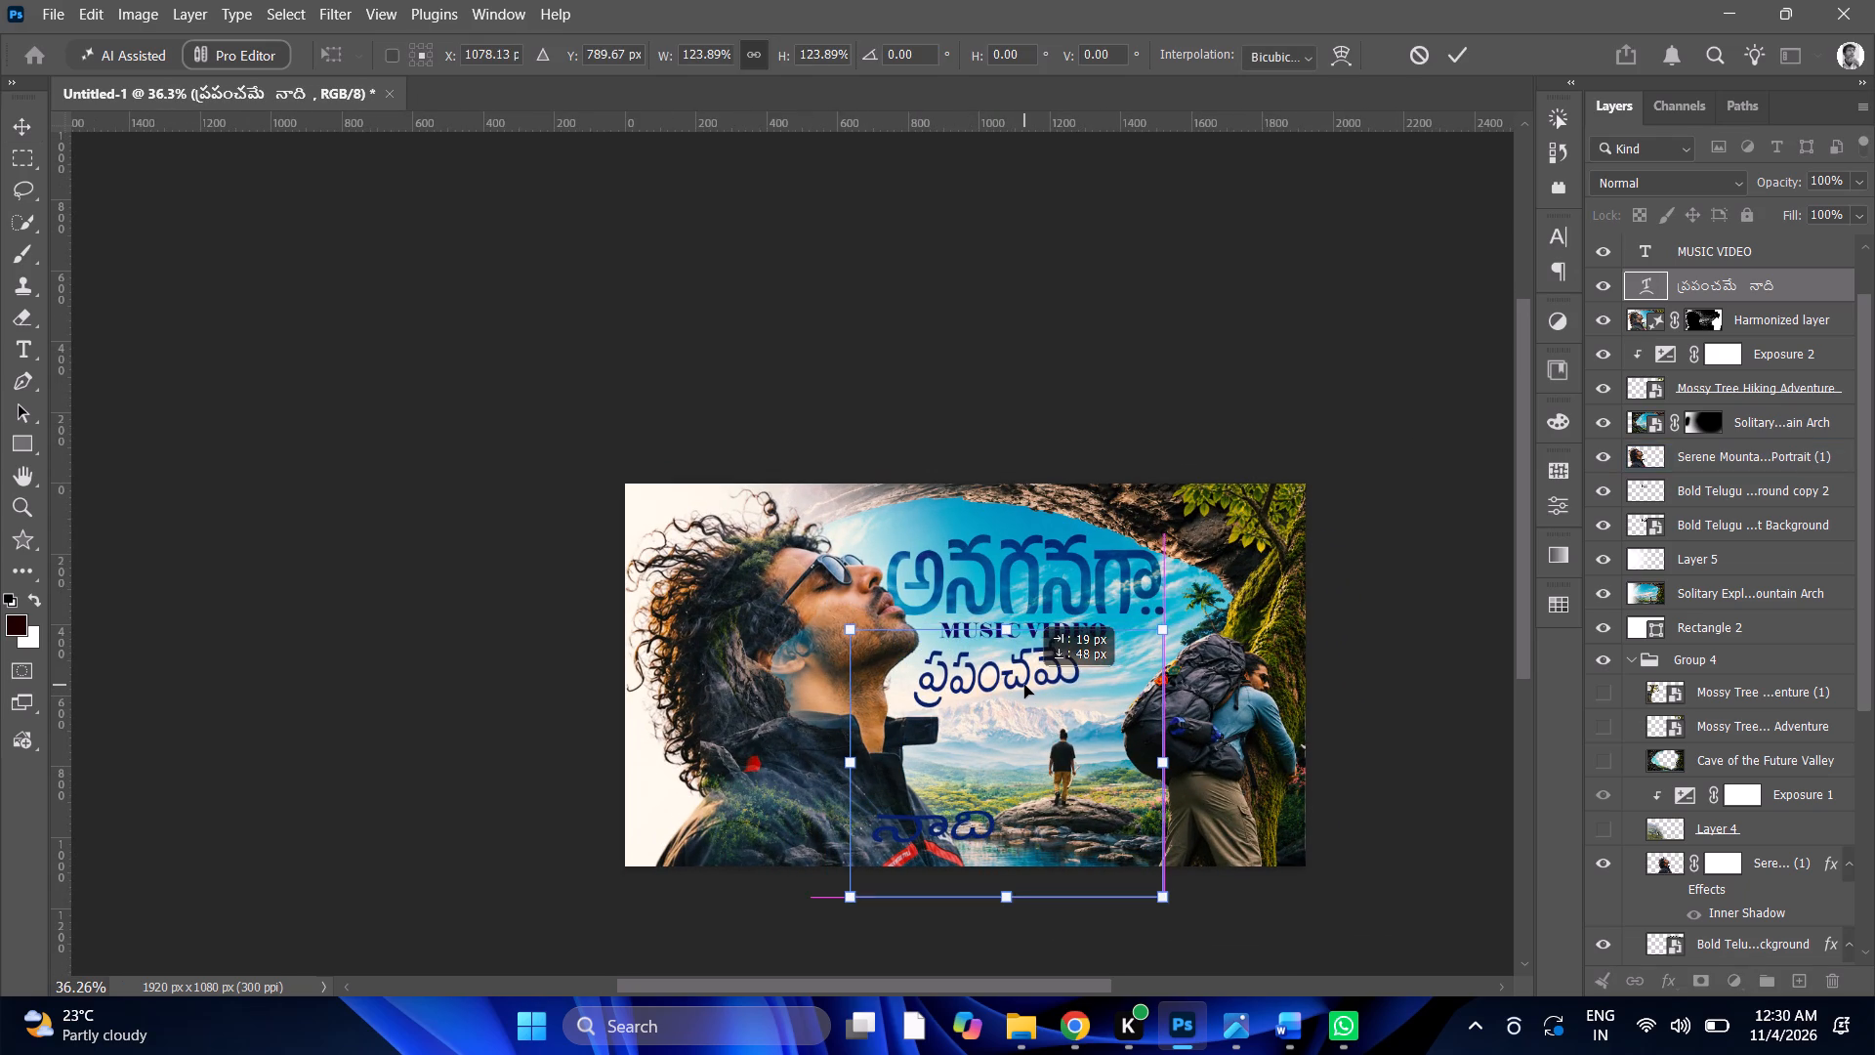
{"action": "left_click_drag", "start_coordinate": [1024, 685], "coordinate": [1033, 687]}
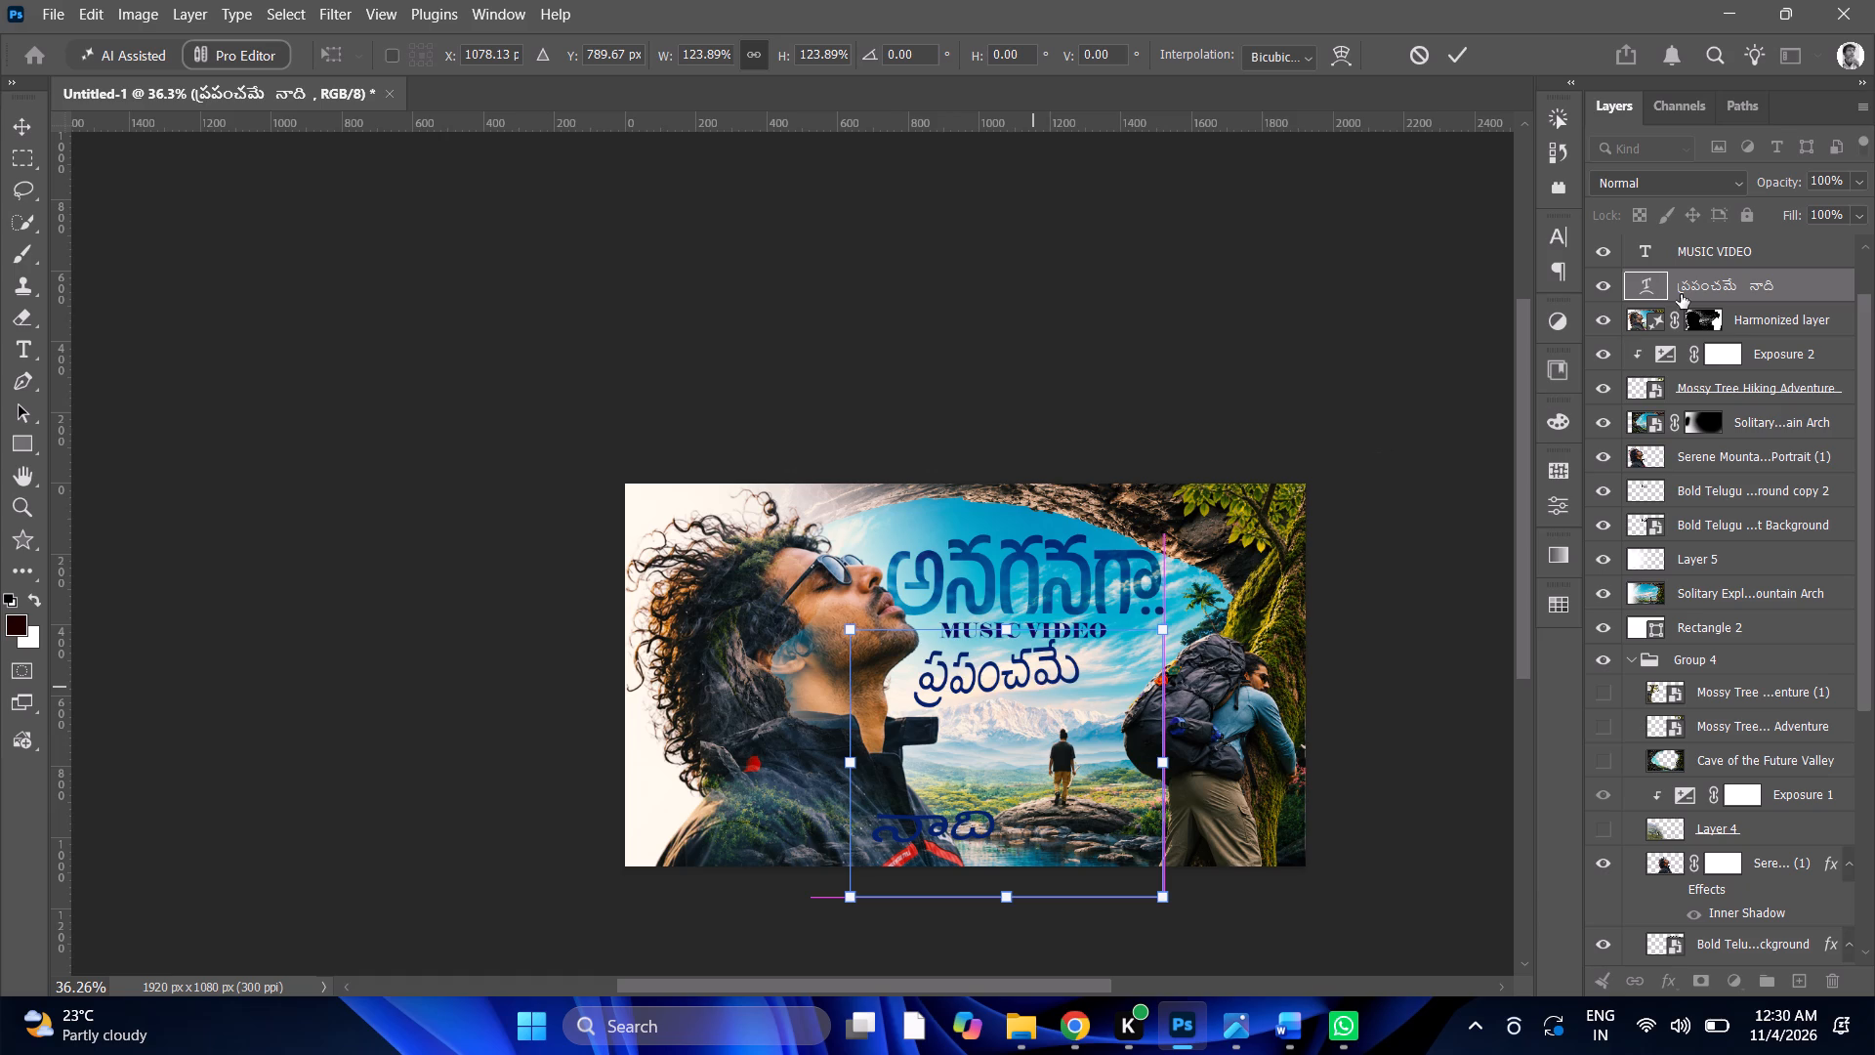
Reorder the tagline layer to directly below the Serene Mounta…Portrait (1) layer, behind the man's portrait.
{"action": "left_click_drag", "start_coordinate": [1692, 285], "coordinate": [1732, 481]}
Toggle the Mossy Tree Hiking, Color Lookup 1, Solitary…ain Arch and Harmonized layers off and on to check which one affects the tagline.
{"action": "scroll", "coordinate": [1076, 652], "scroll_direction": "up", "scroll_amount": 2, "text": "alt"}
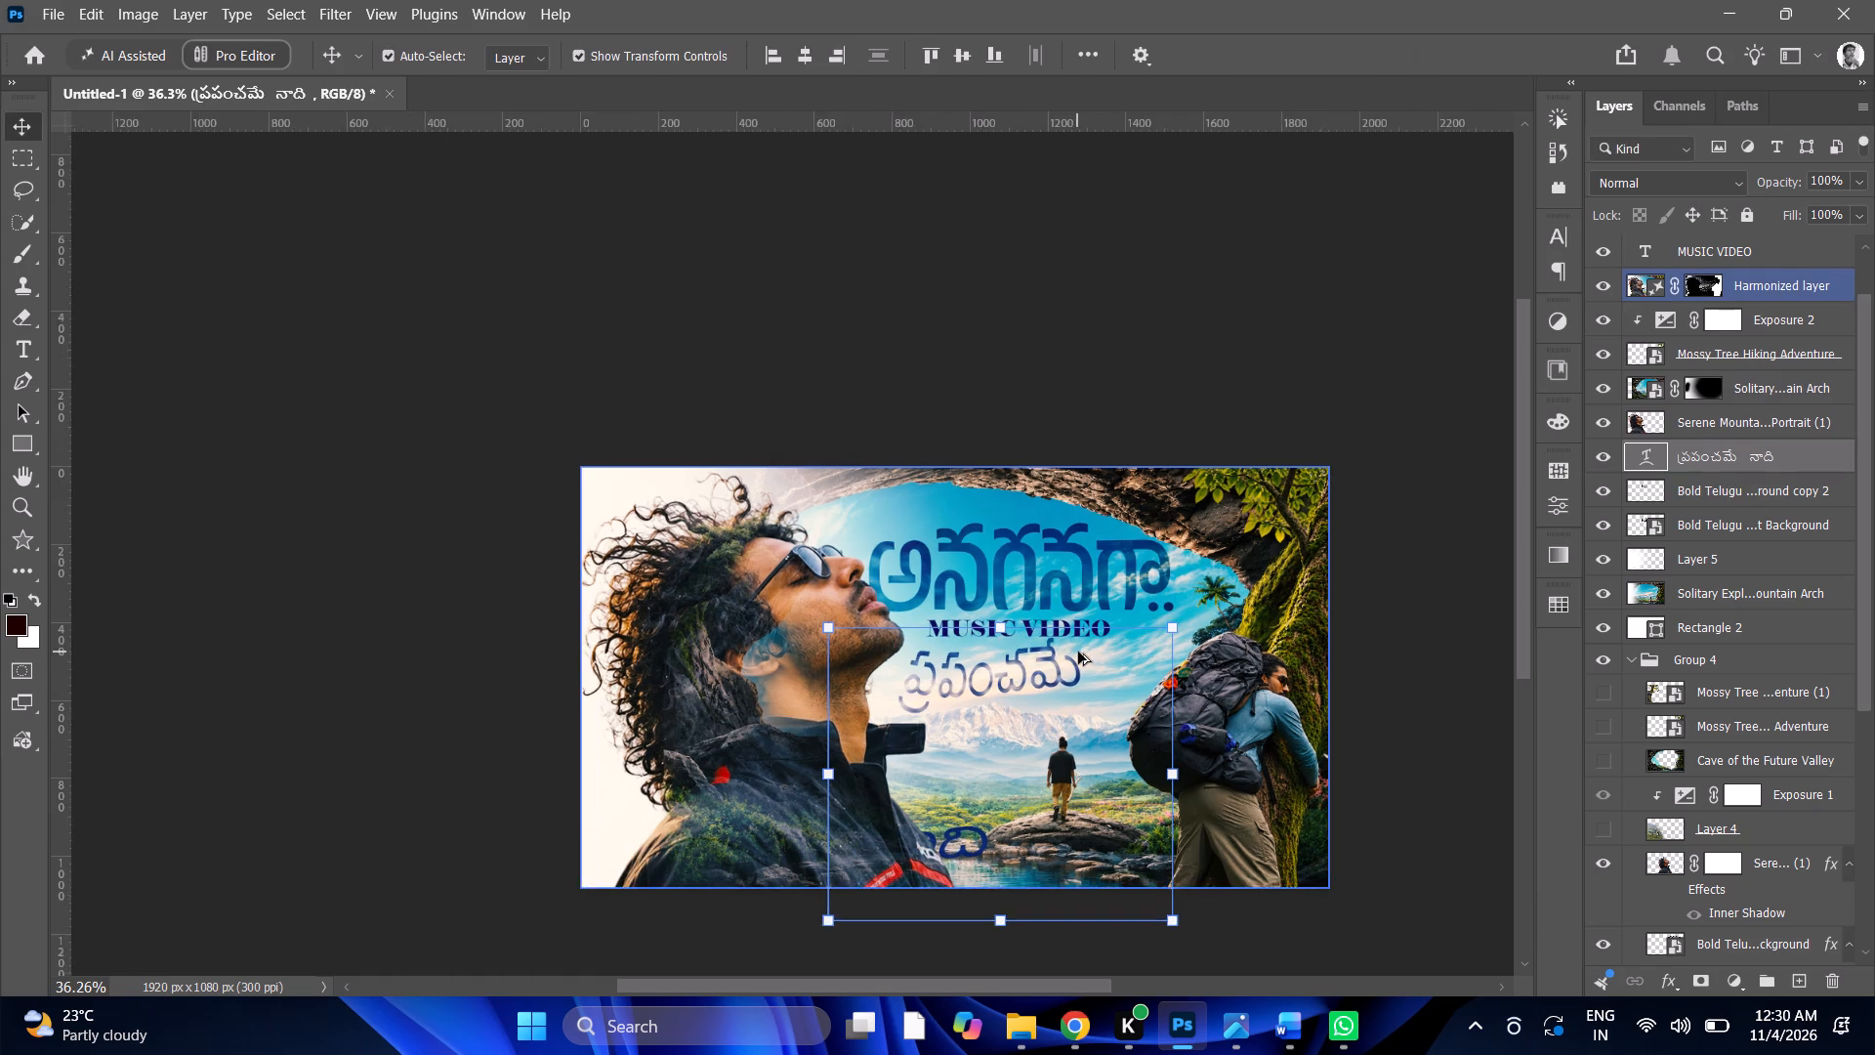
{"action": "scroll", "coordinate": [1078, 652], "scroll_direction": "up", "scroll_amount": 3, "text": "alt"}
{"action": "scroll", "coordinate": [941, 661], "scroll_direction": "up", "scroll_amount": 4, "text": "alt"}
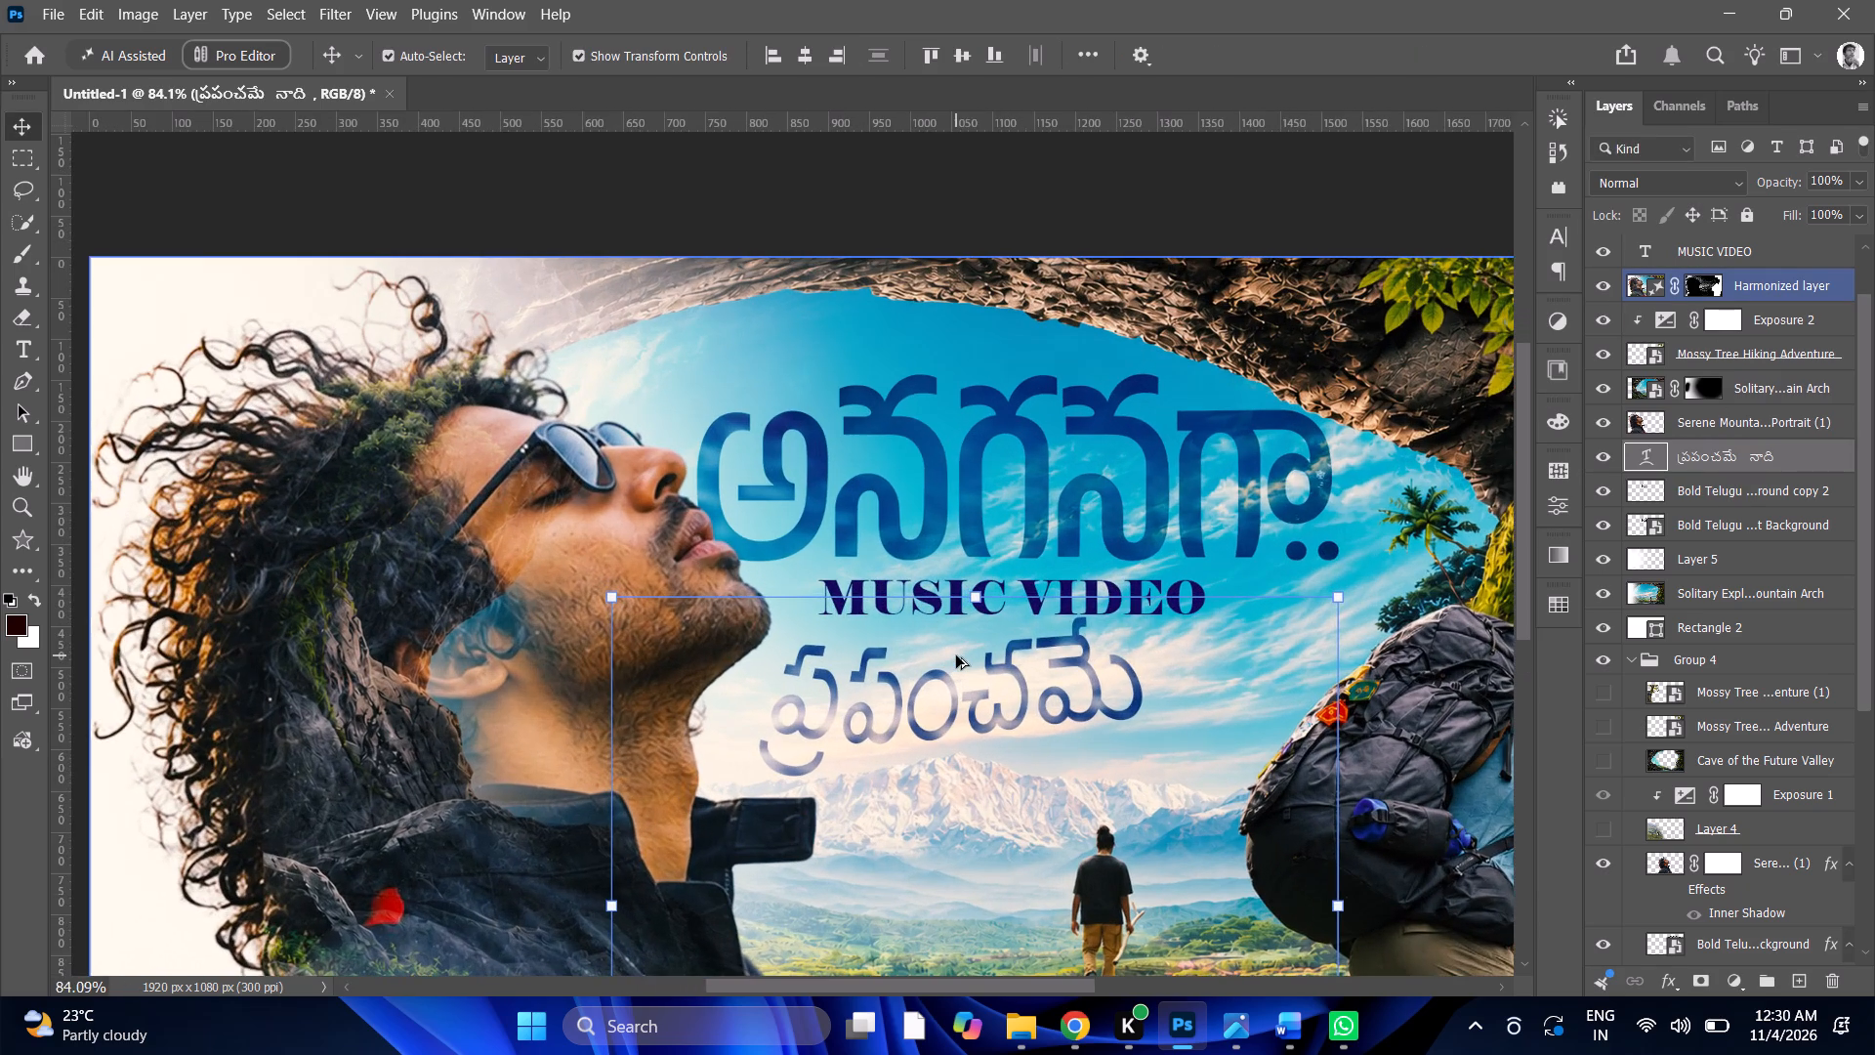
{"action": "scroll", "coordinate": [959, 654], "scroll_direction": "up", "scroll_amount": 4, "text": "alt"}
{"action": "scroll", "coordinate": [959, 654], "scroll_direction": "down", "scroll_amount": 9, "text": "alt"}
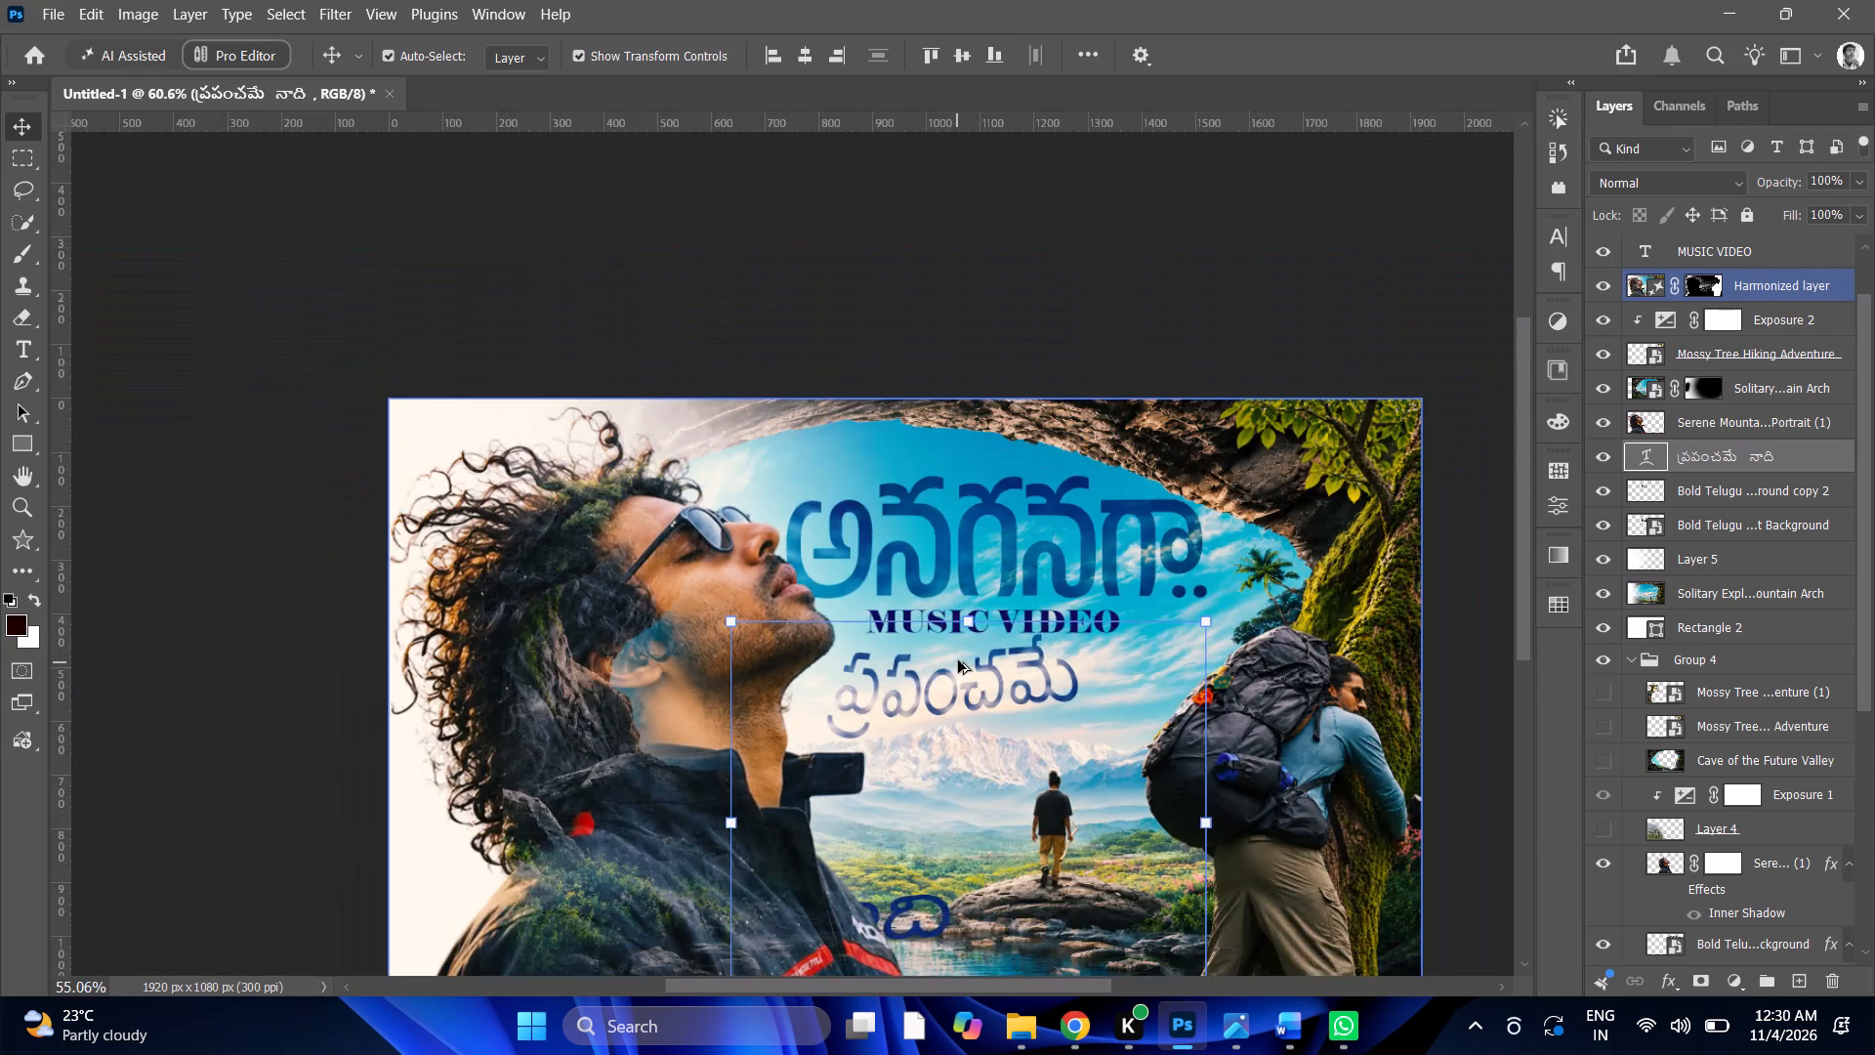
{"action": "scroll", "coordinate": [958, 660], "scroll_direction": "down", "scroll_amount": 4, "text": "alt"}
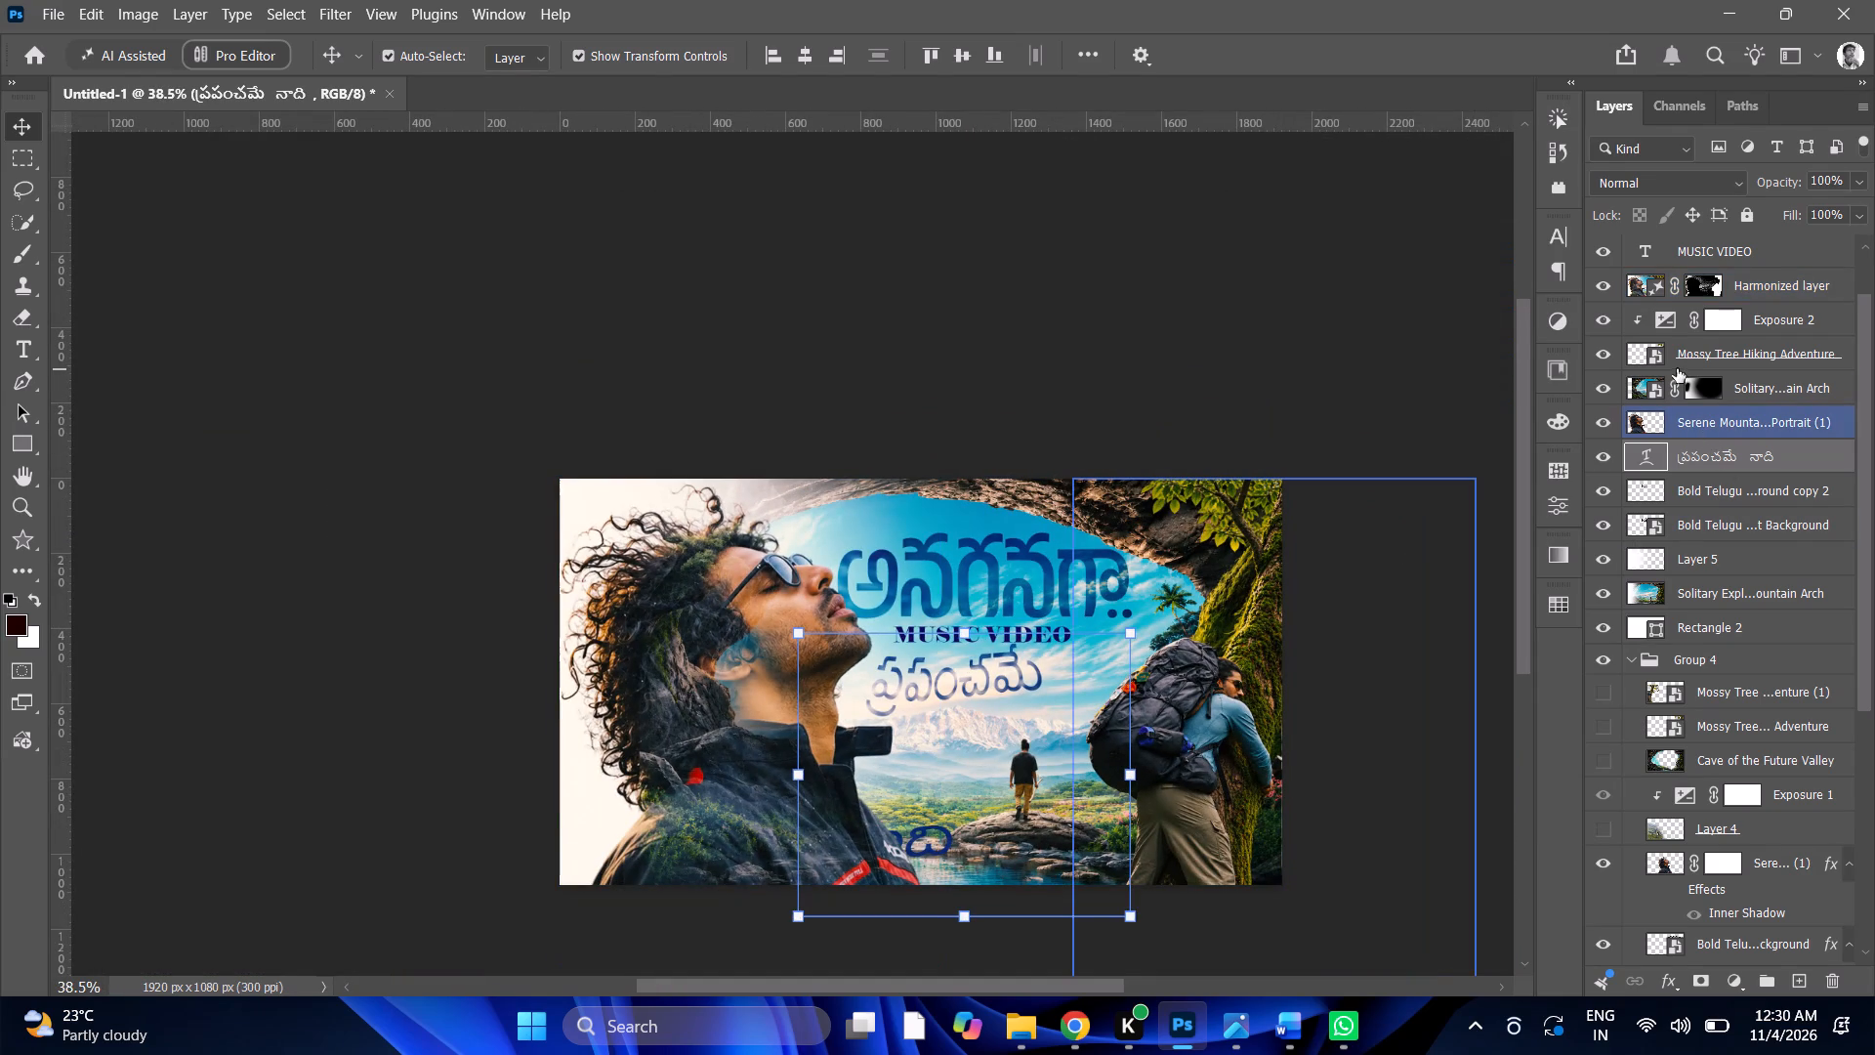
{"action": "left_click", "coordinate": [1597, 362]}
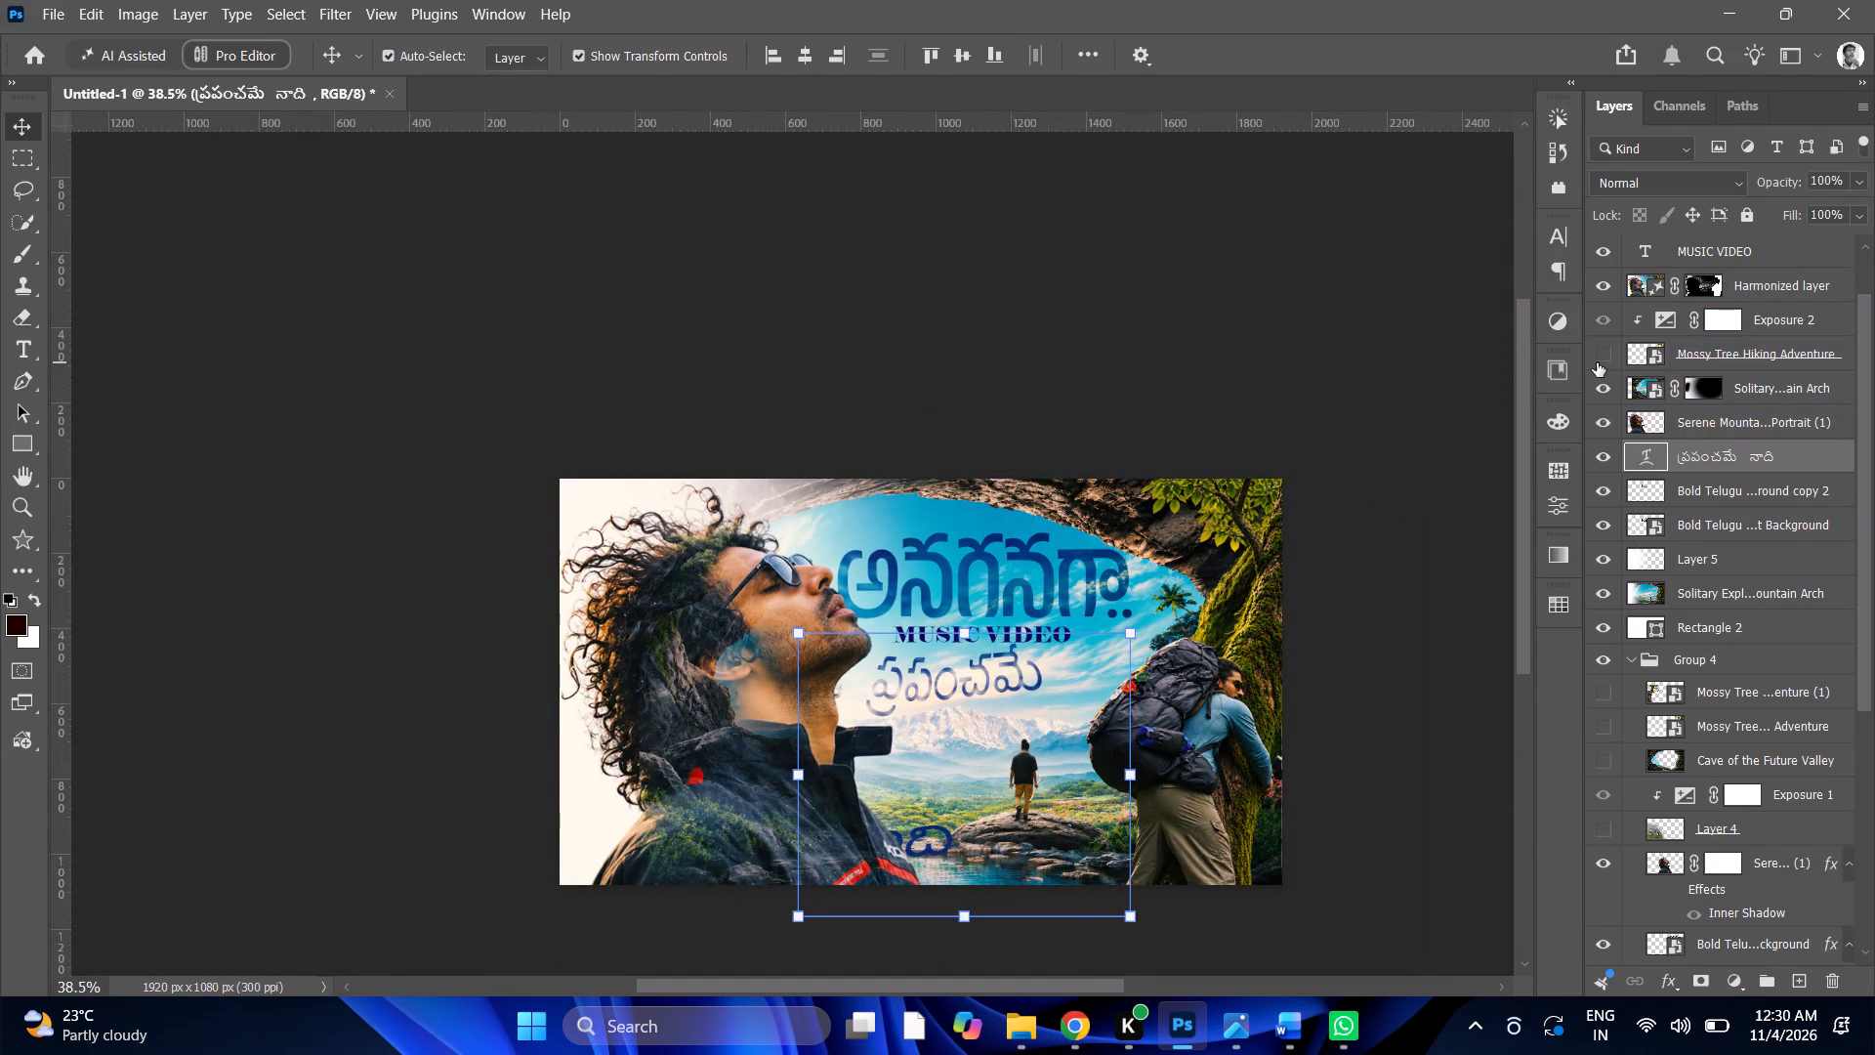
{"action": "left_click", "coordinate": [1597, 362]}
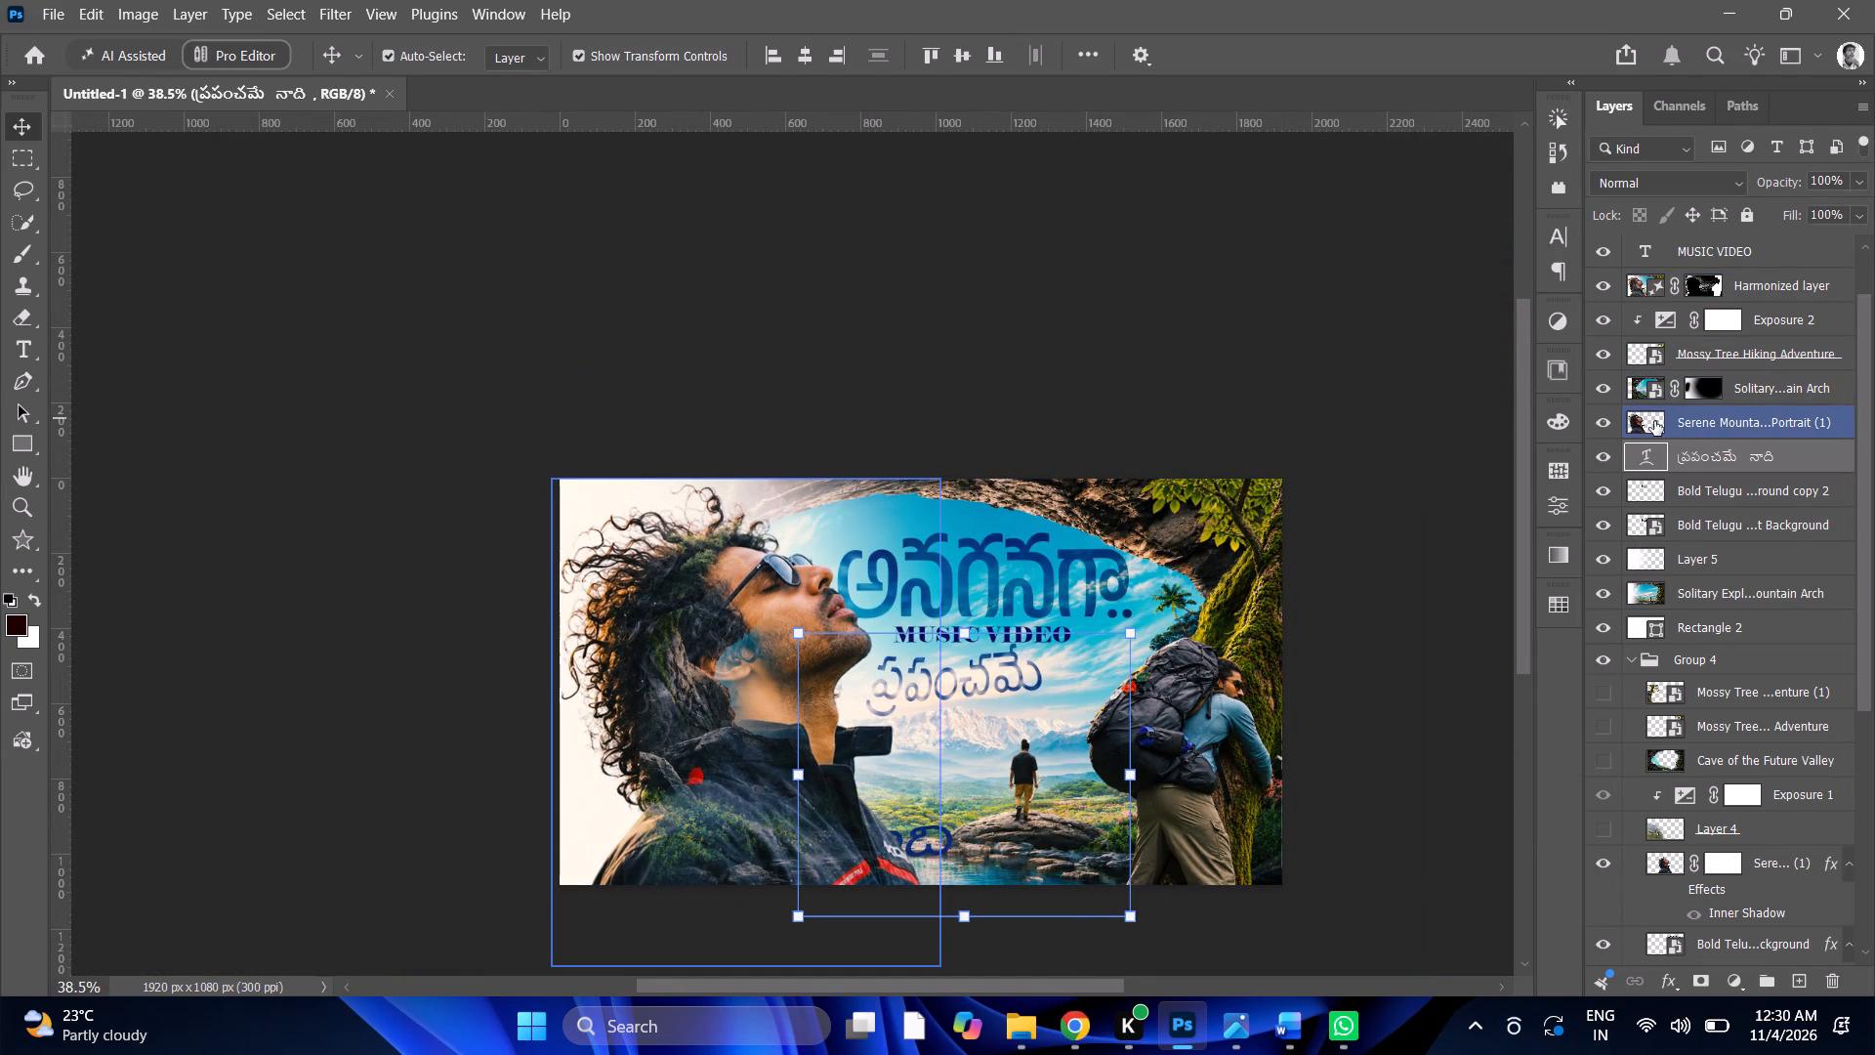
{"action": "scroll", "coordinate": [1688, 334], "scroll_direction": "up", "scroll_amount": 4}
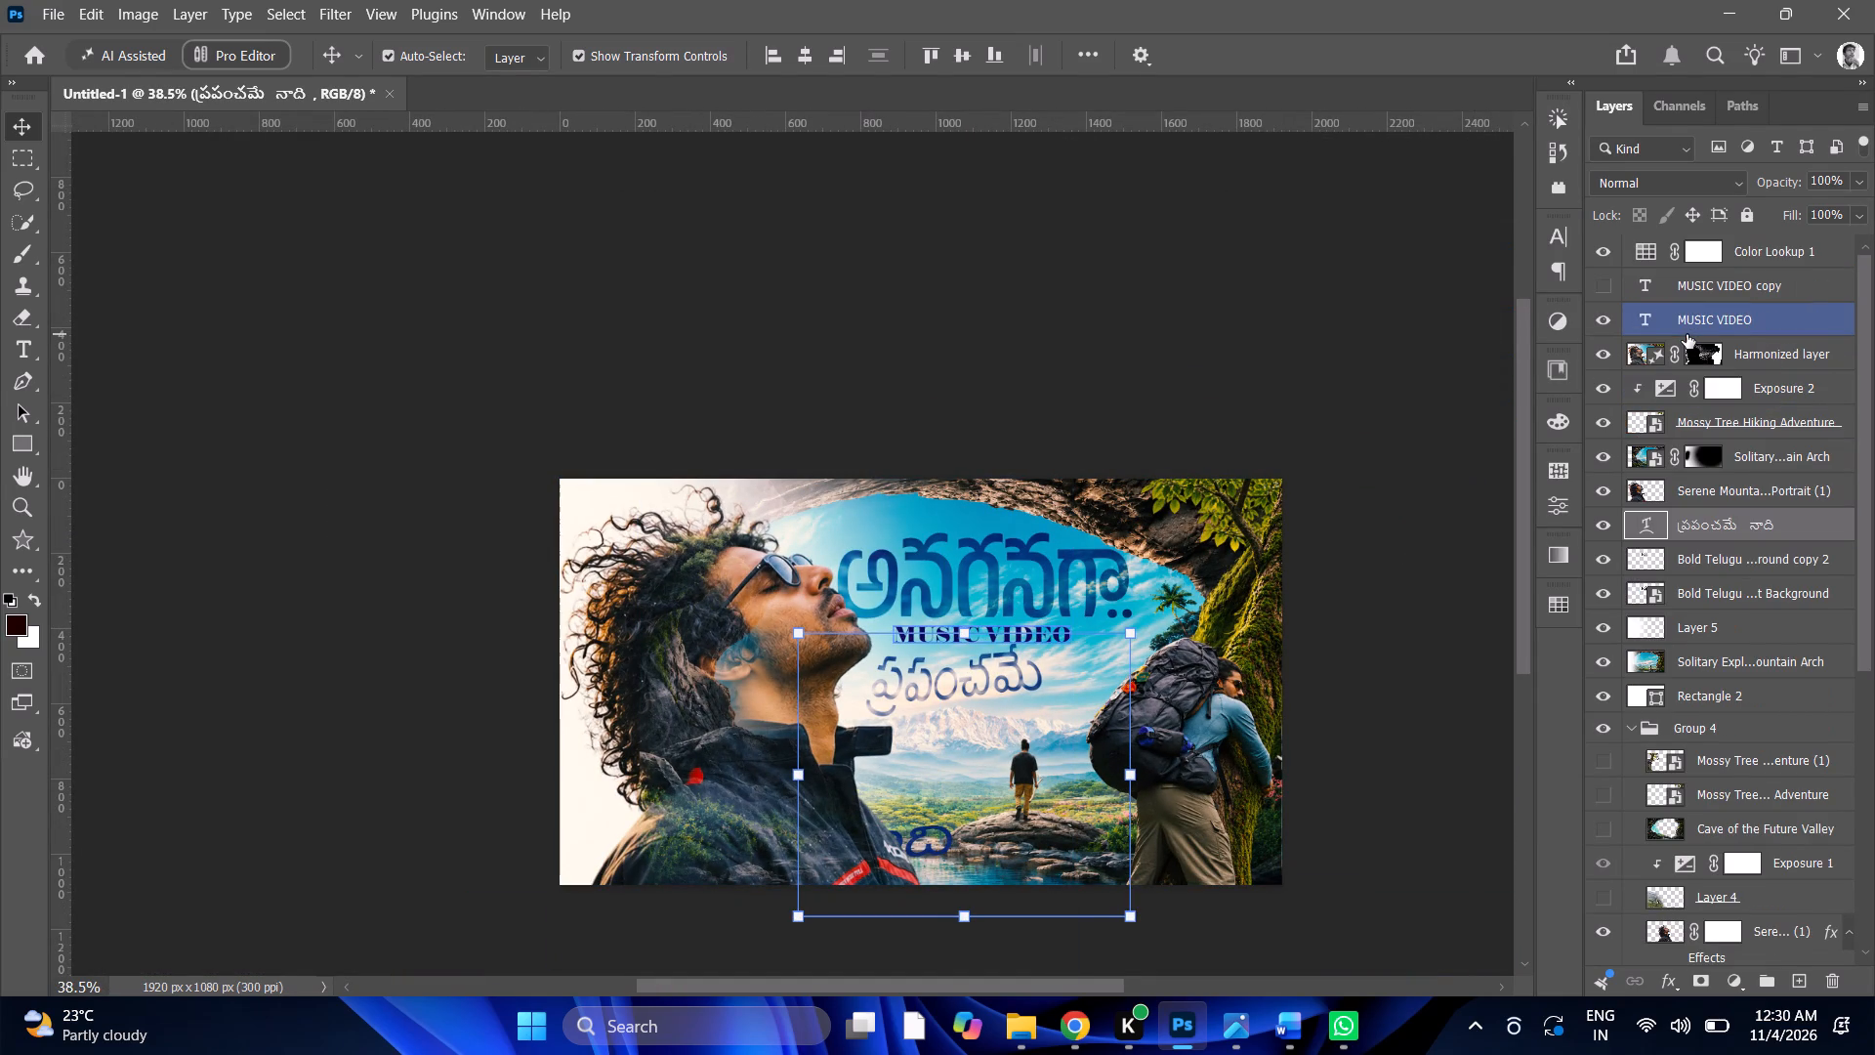
{"action": "scroll", "coordinate": [1687, 334], "scroll_direction": "up", "scroll_amount": 4}
{"action": "left_click", "coordinate": [1597, 255]}
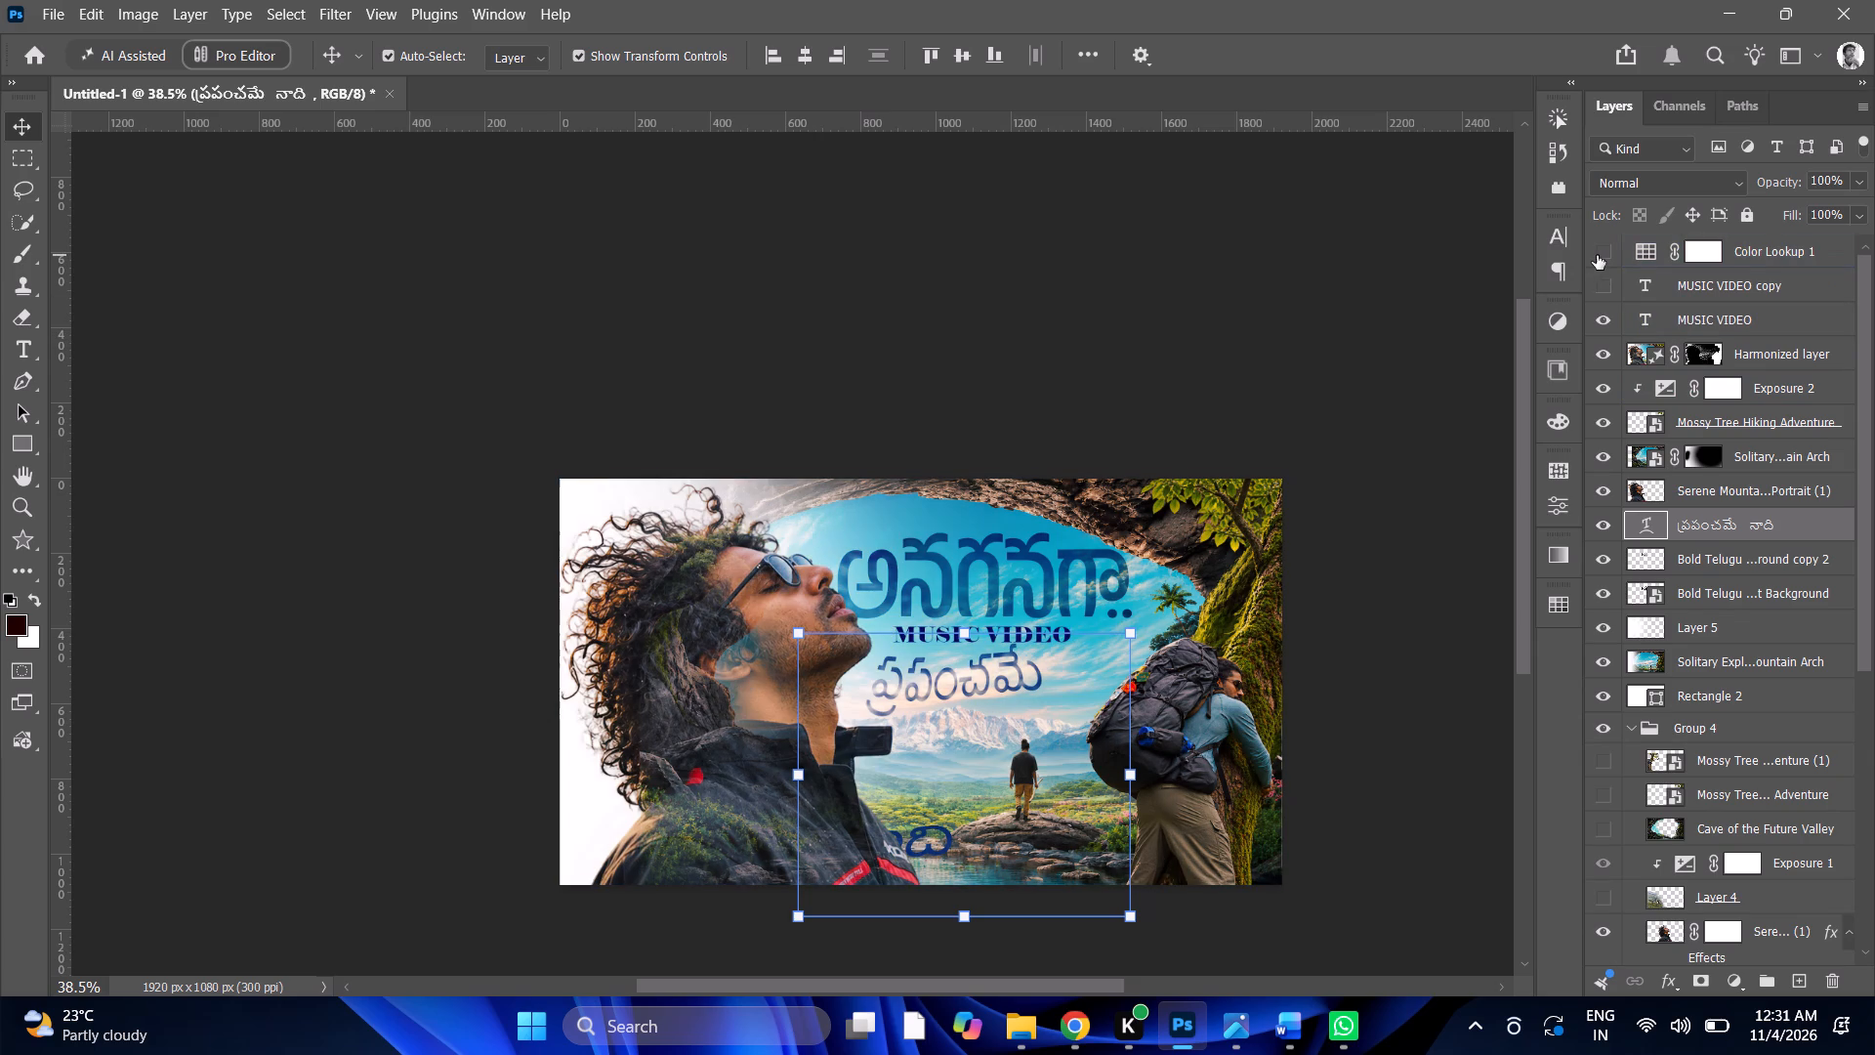
{"action": "left_click", "coordinate": [1597, 255]}
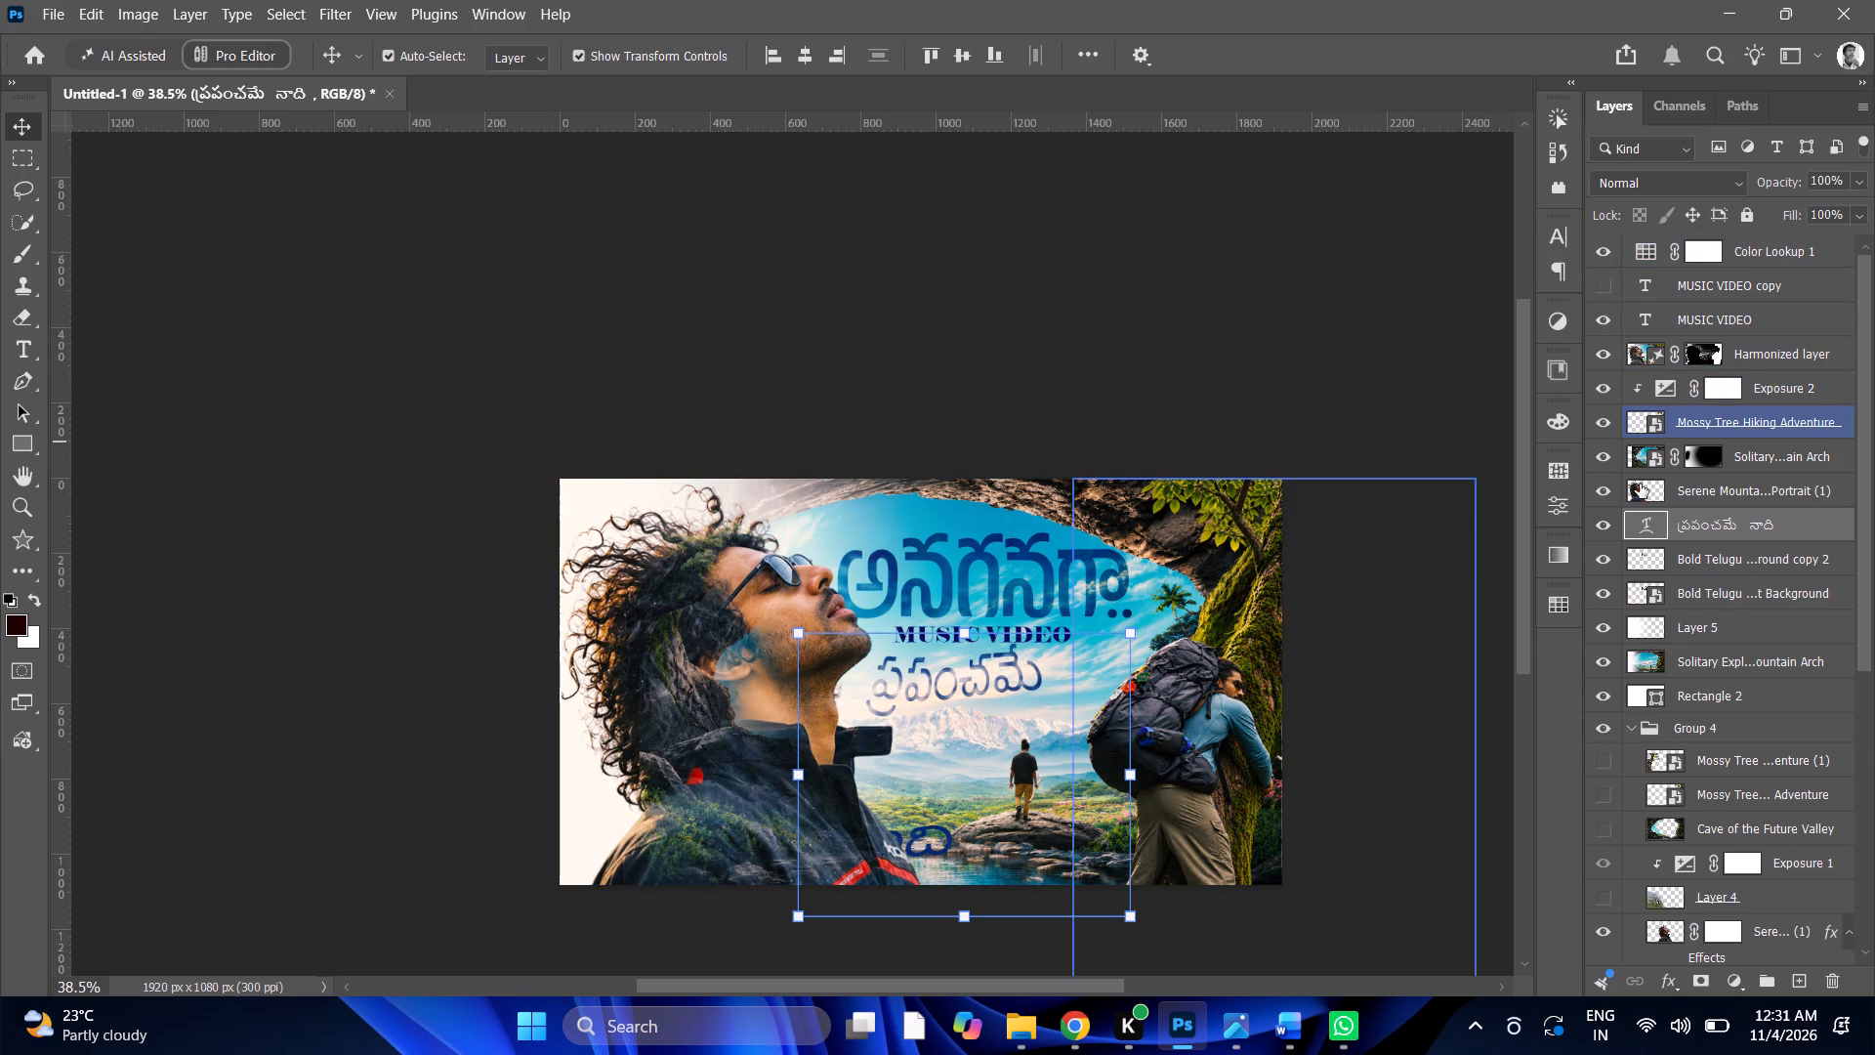
{"action": "left_click", "coordinate": [1602, 463]}
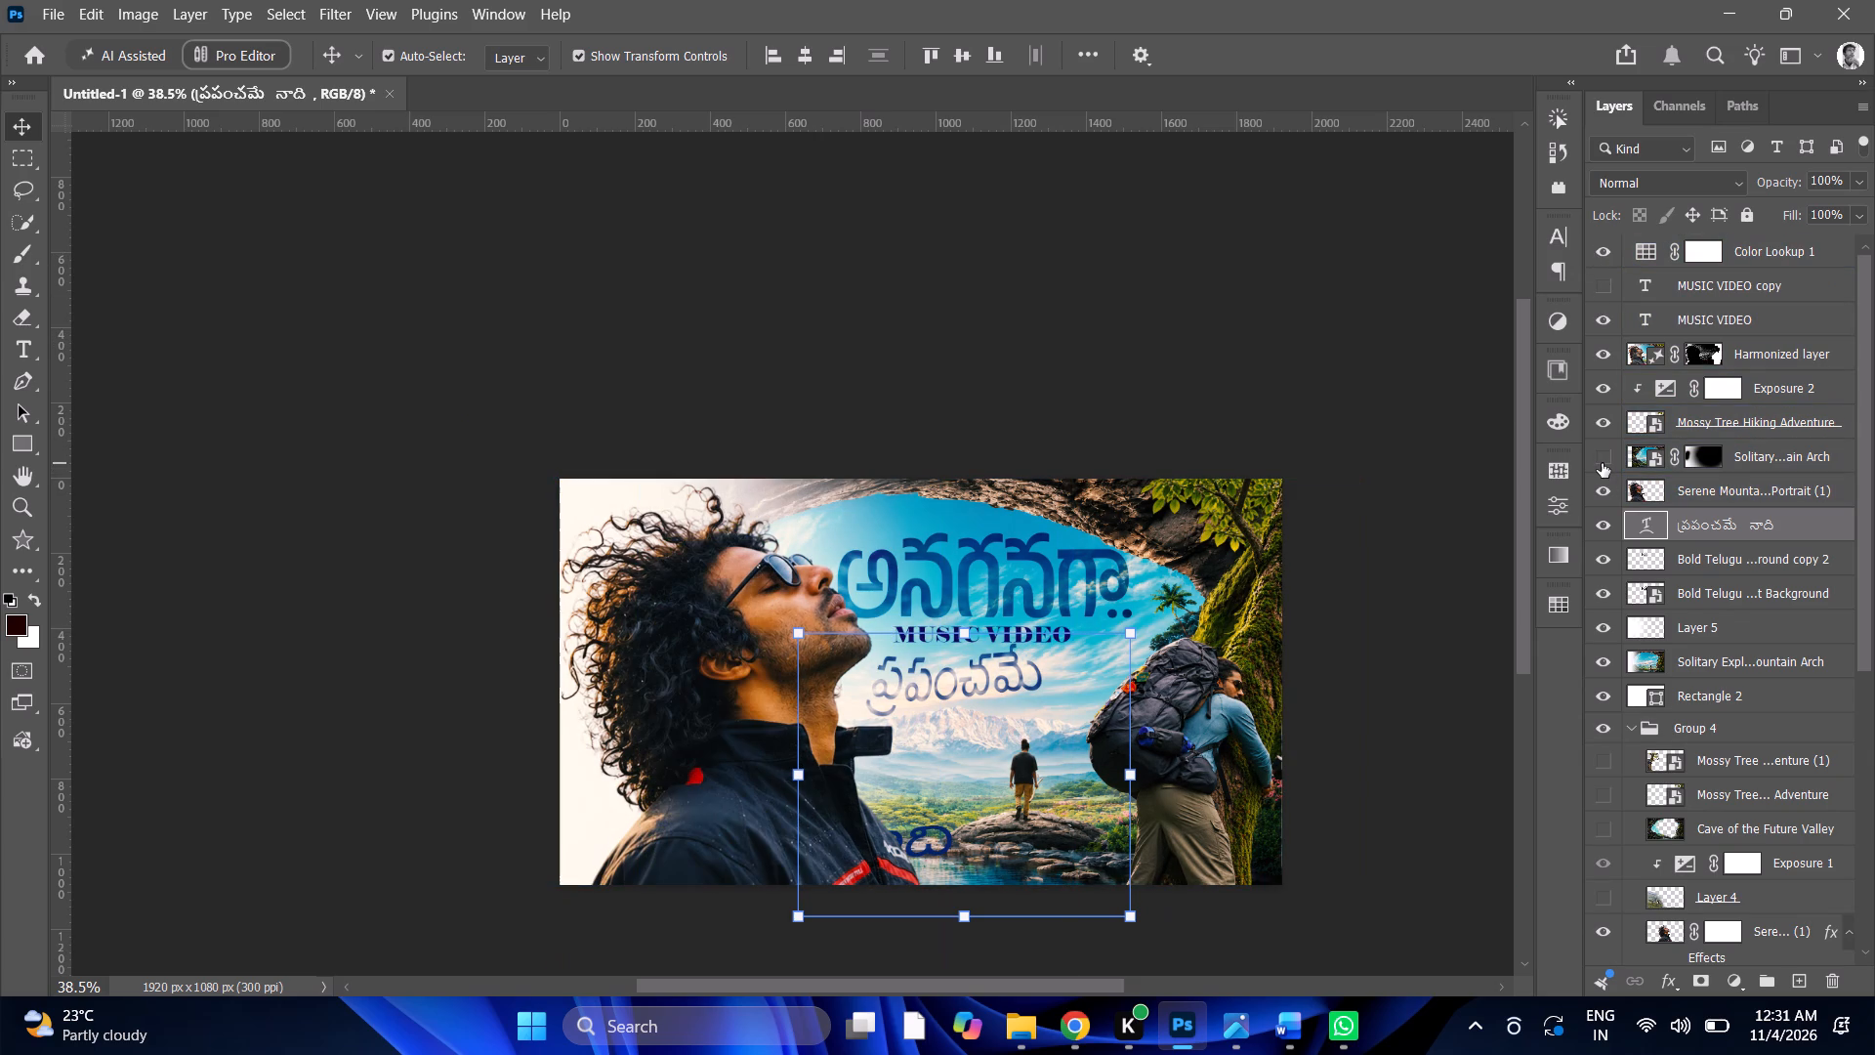
{"action": "left_click", "coordinate": [1602, 463]}
{"action": "left_click", "coordinate": [1607, 360]}
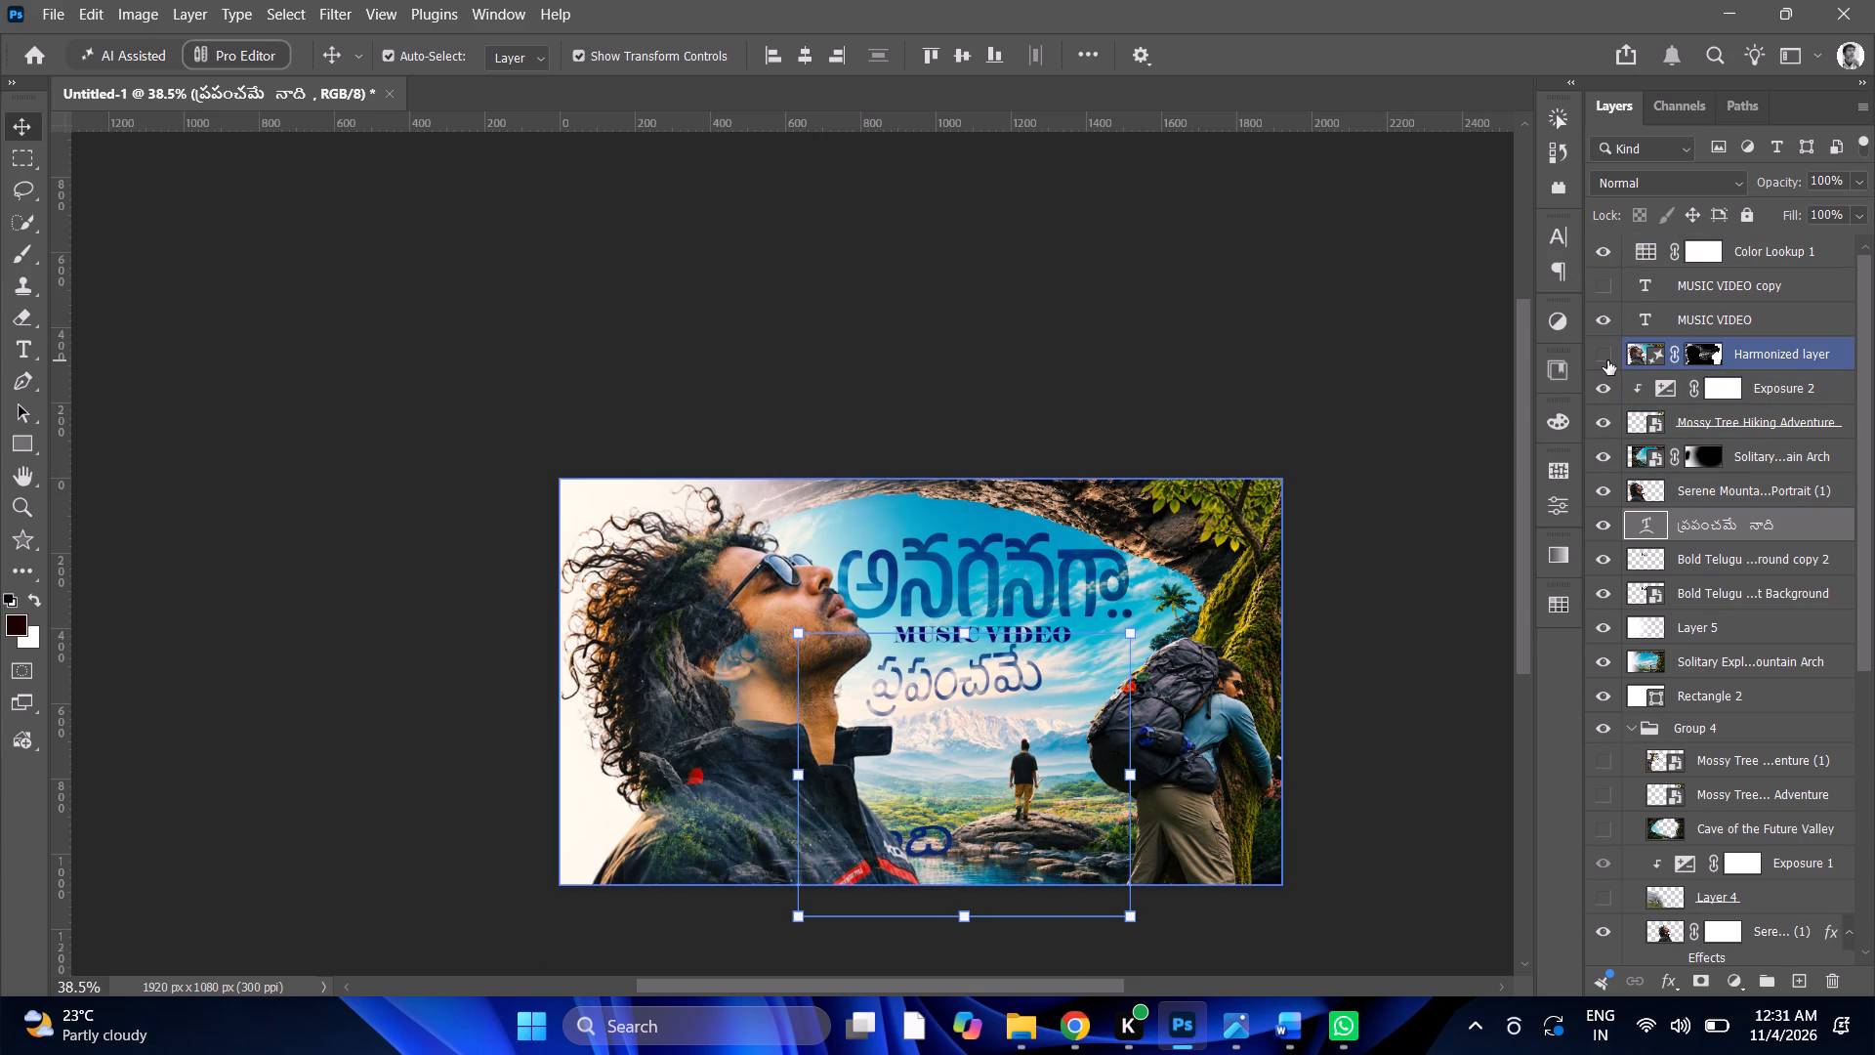
{"action": "left_click", "coordinate": [1607, 360]}
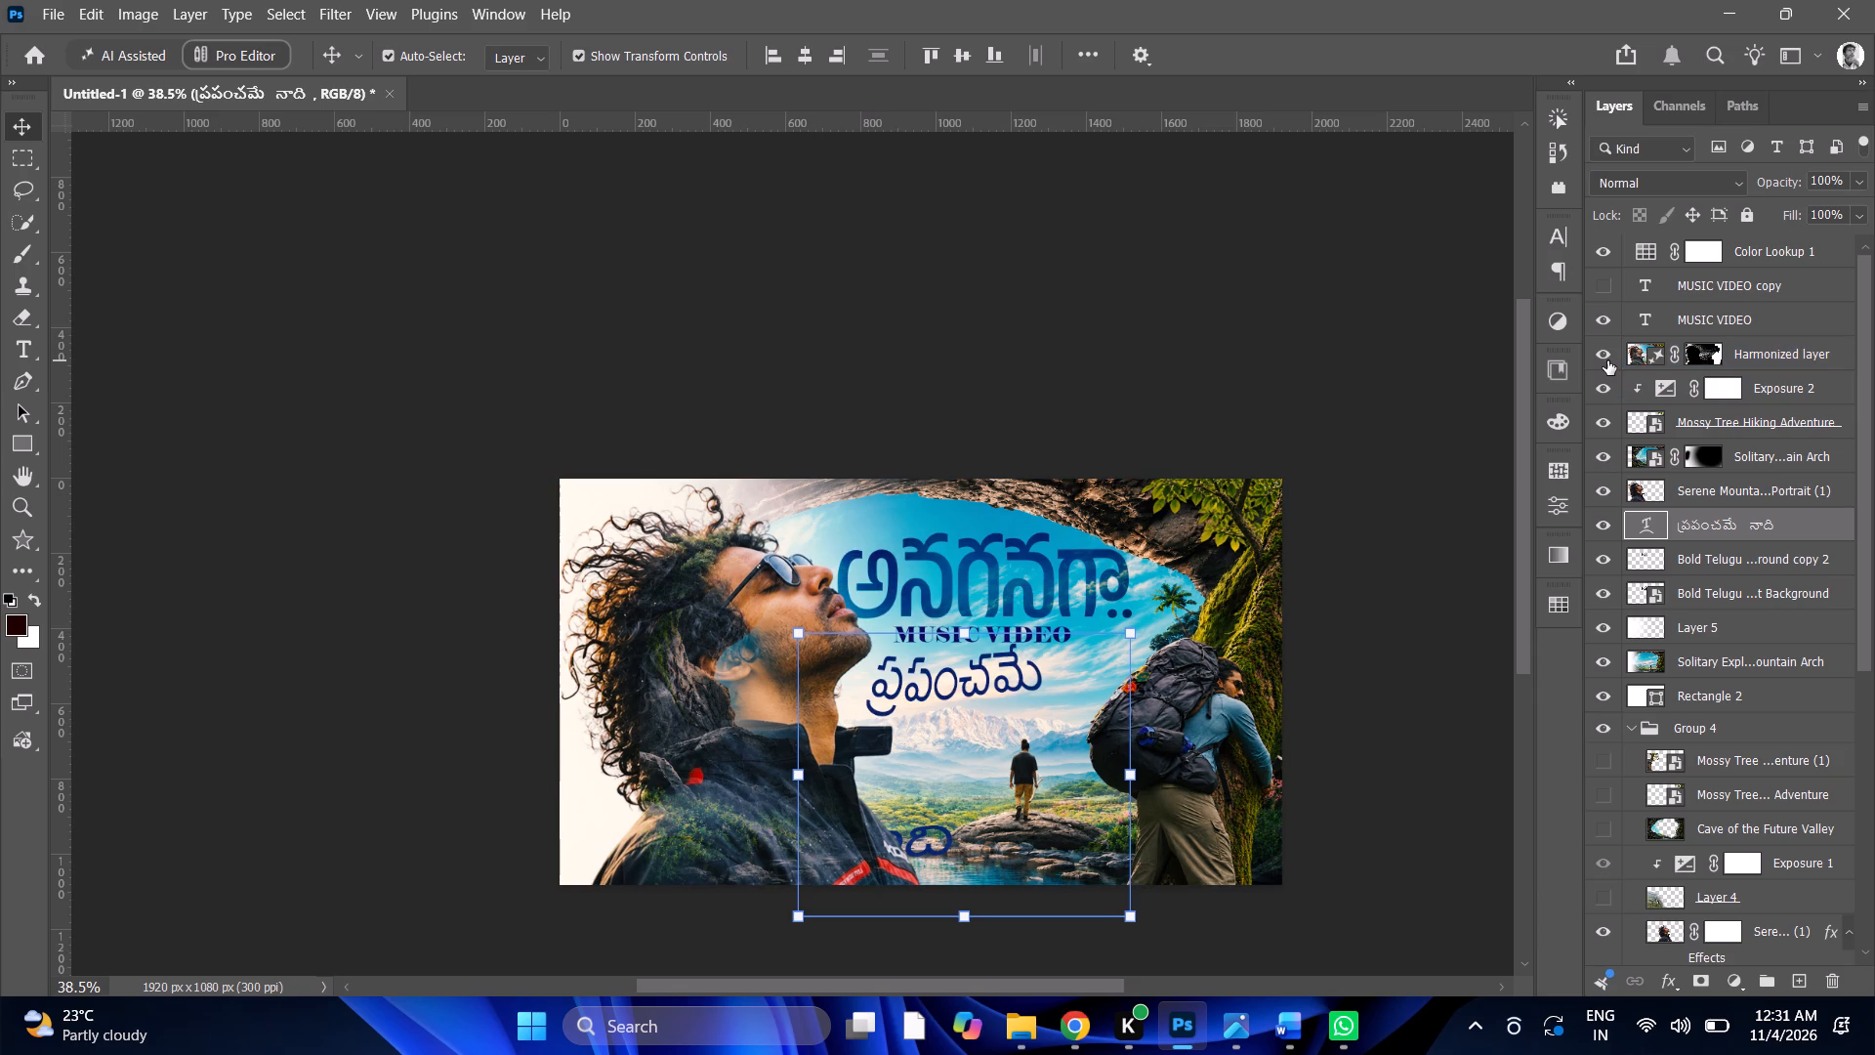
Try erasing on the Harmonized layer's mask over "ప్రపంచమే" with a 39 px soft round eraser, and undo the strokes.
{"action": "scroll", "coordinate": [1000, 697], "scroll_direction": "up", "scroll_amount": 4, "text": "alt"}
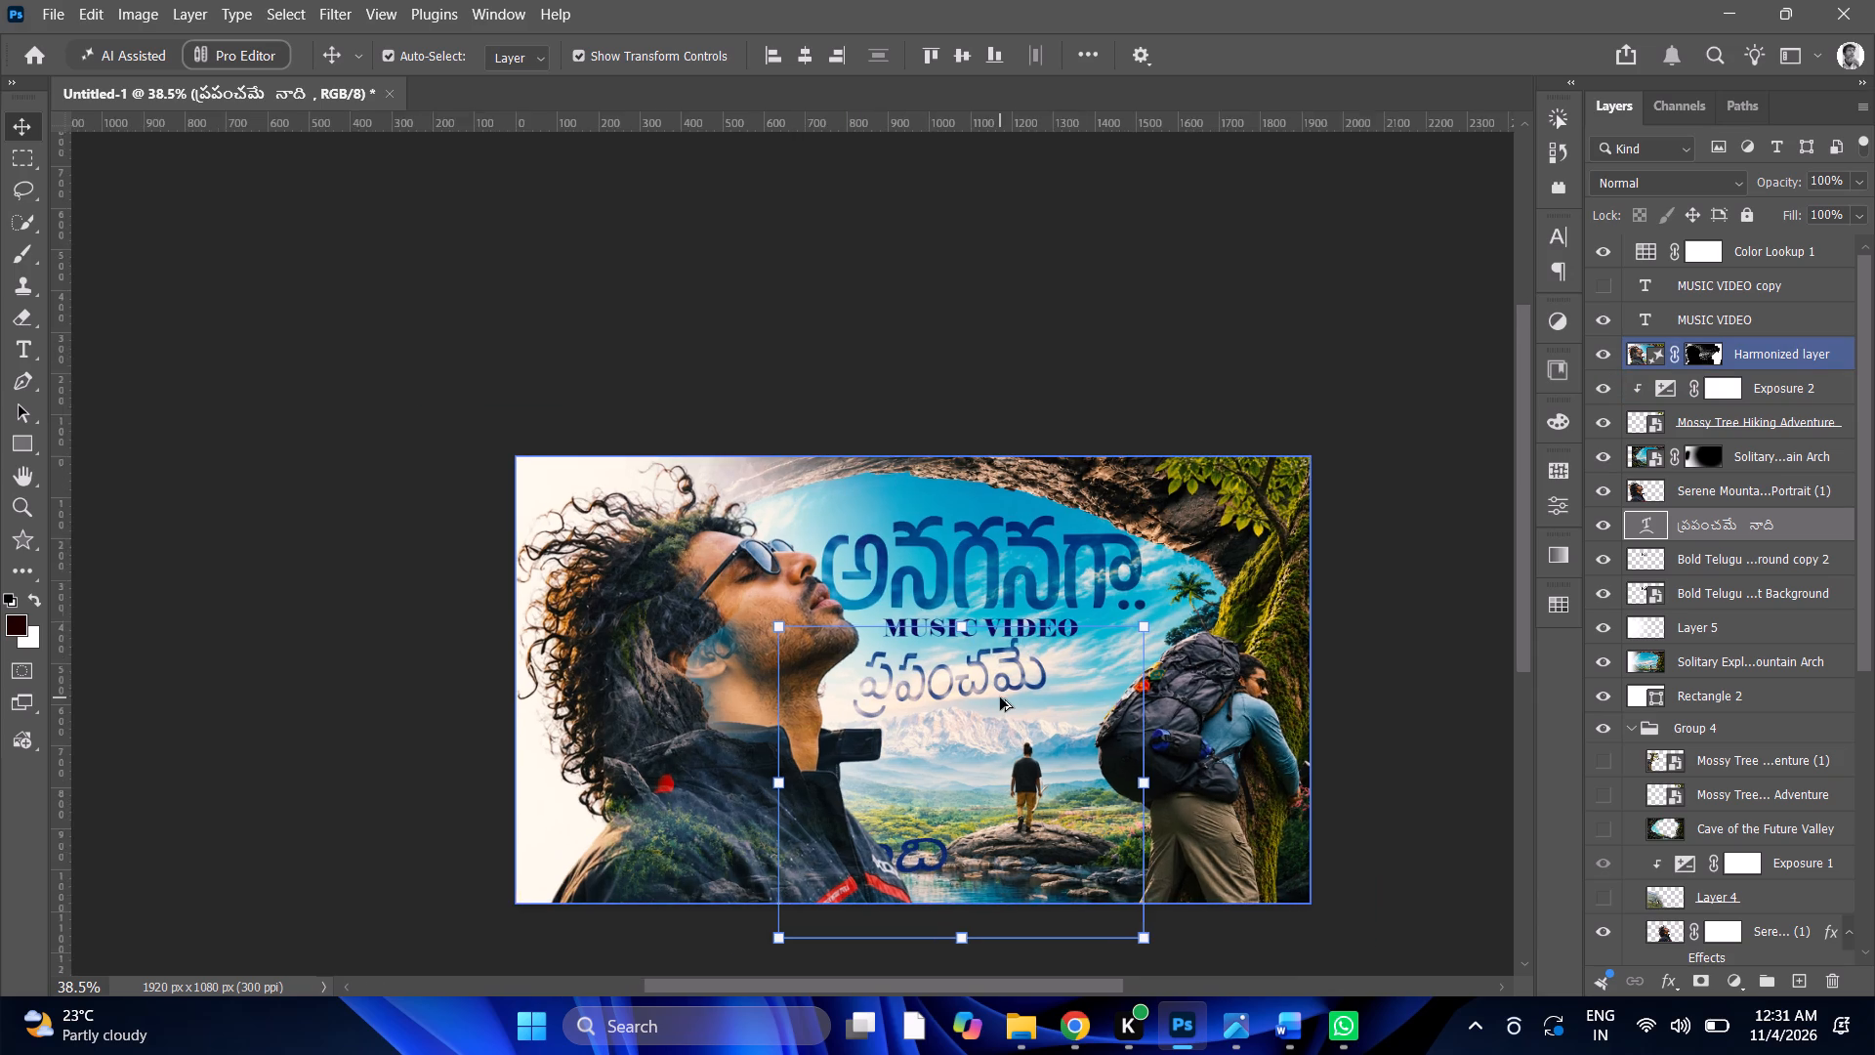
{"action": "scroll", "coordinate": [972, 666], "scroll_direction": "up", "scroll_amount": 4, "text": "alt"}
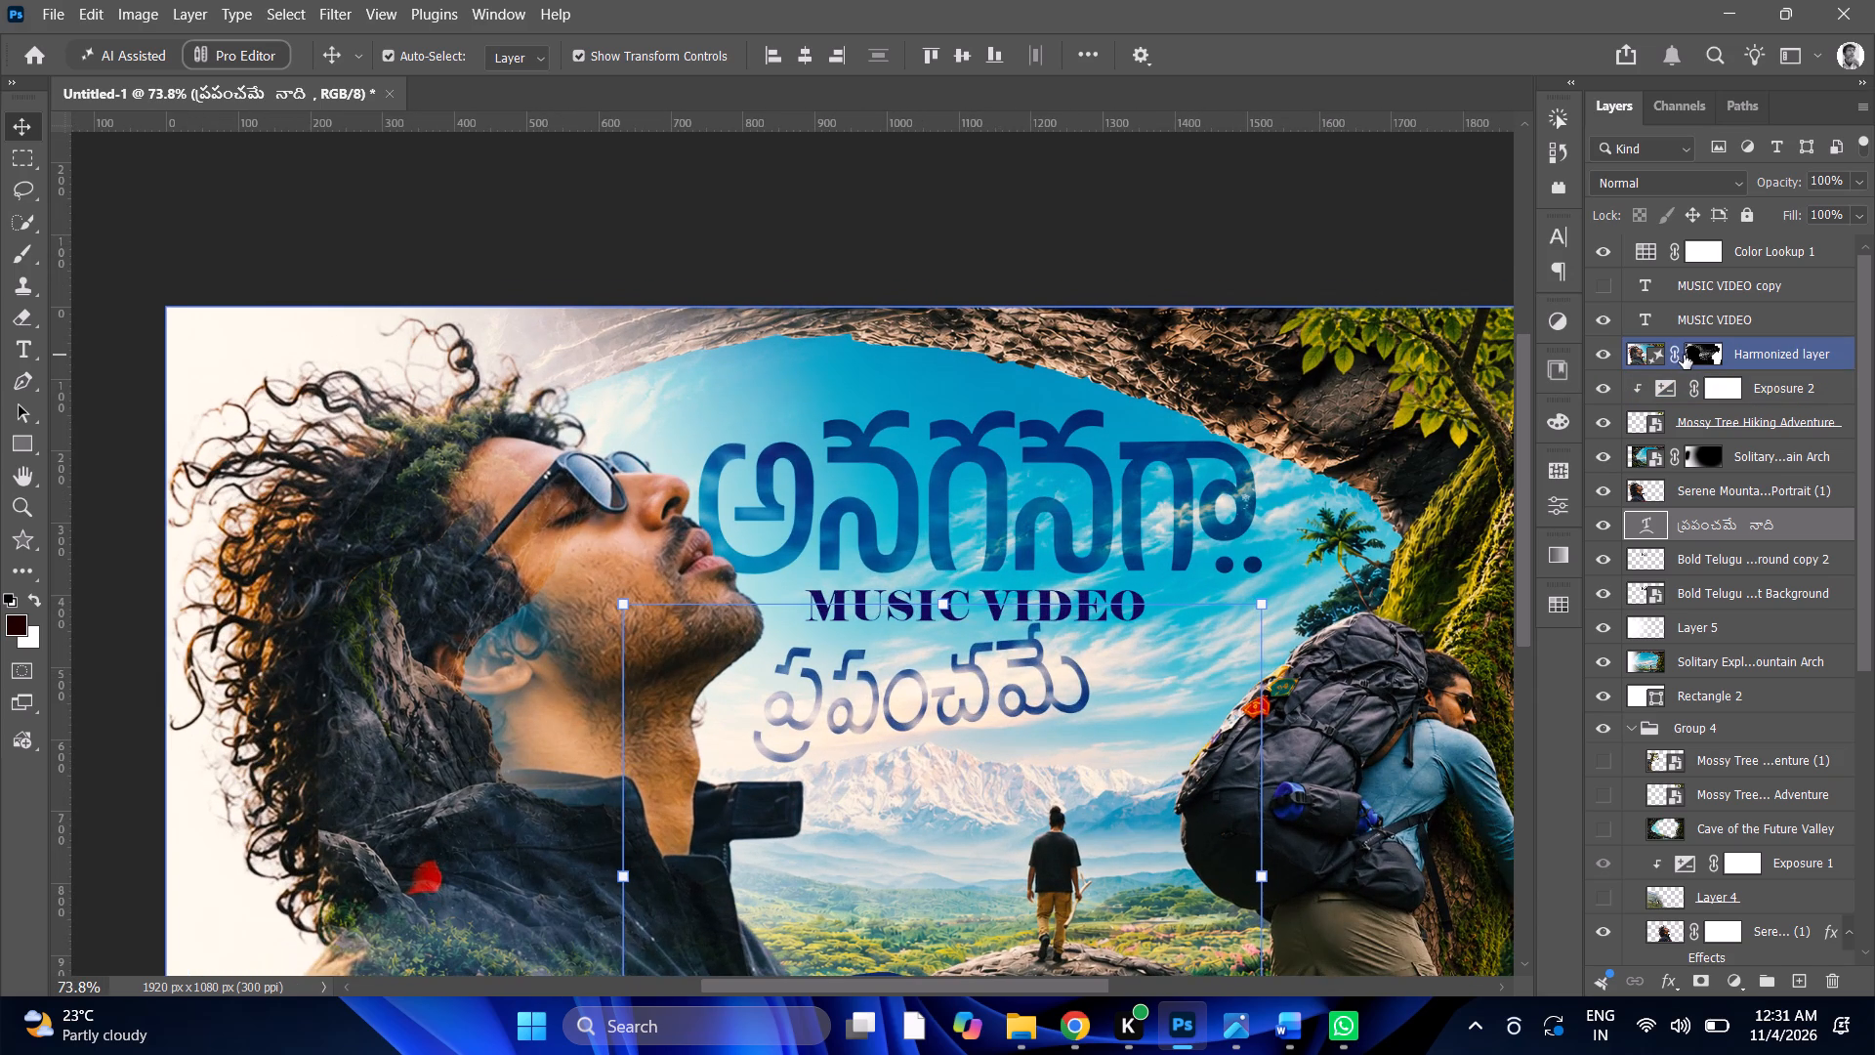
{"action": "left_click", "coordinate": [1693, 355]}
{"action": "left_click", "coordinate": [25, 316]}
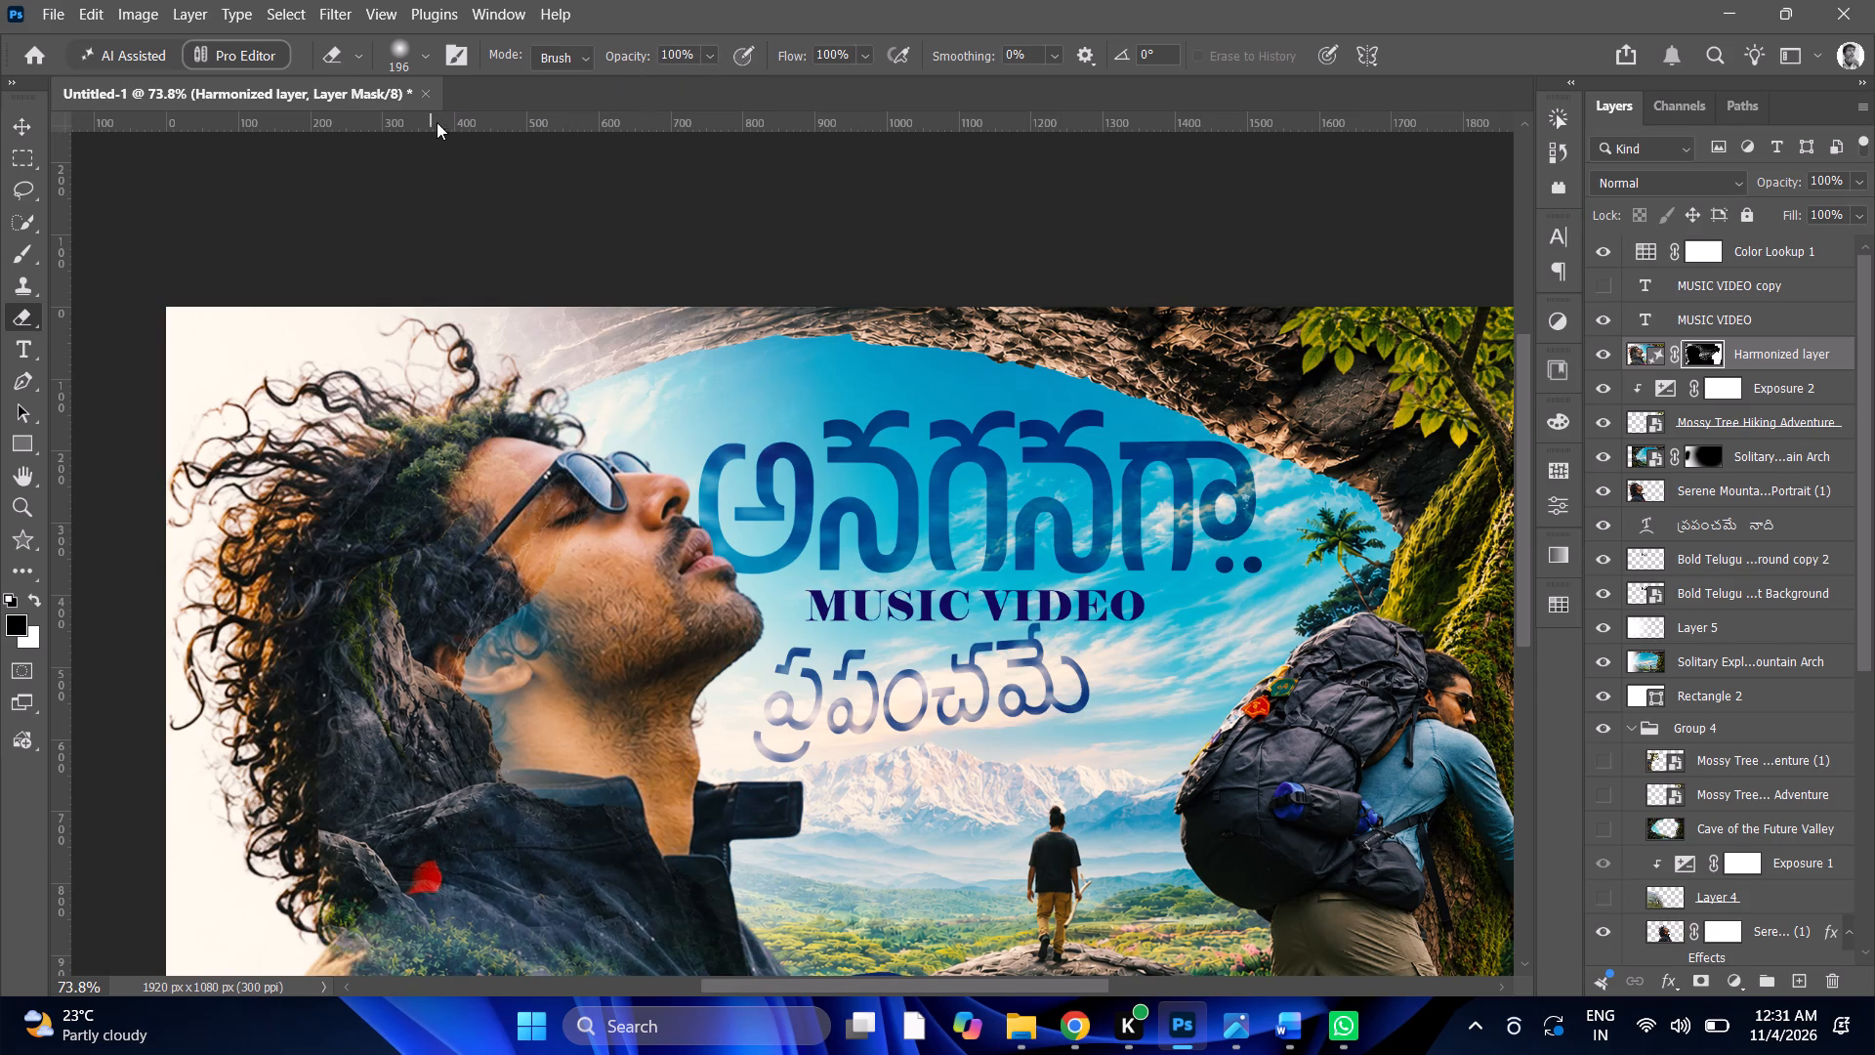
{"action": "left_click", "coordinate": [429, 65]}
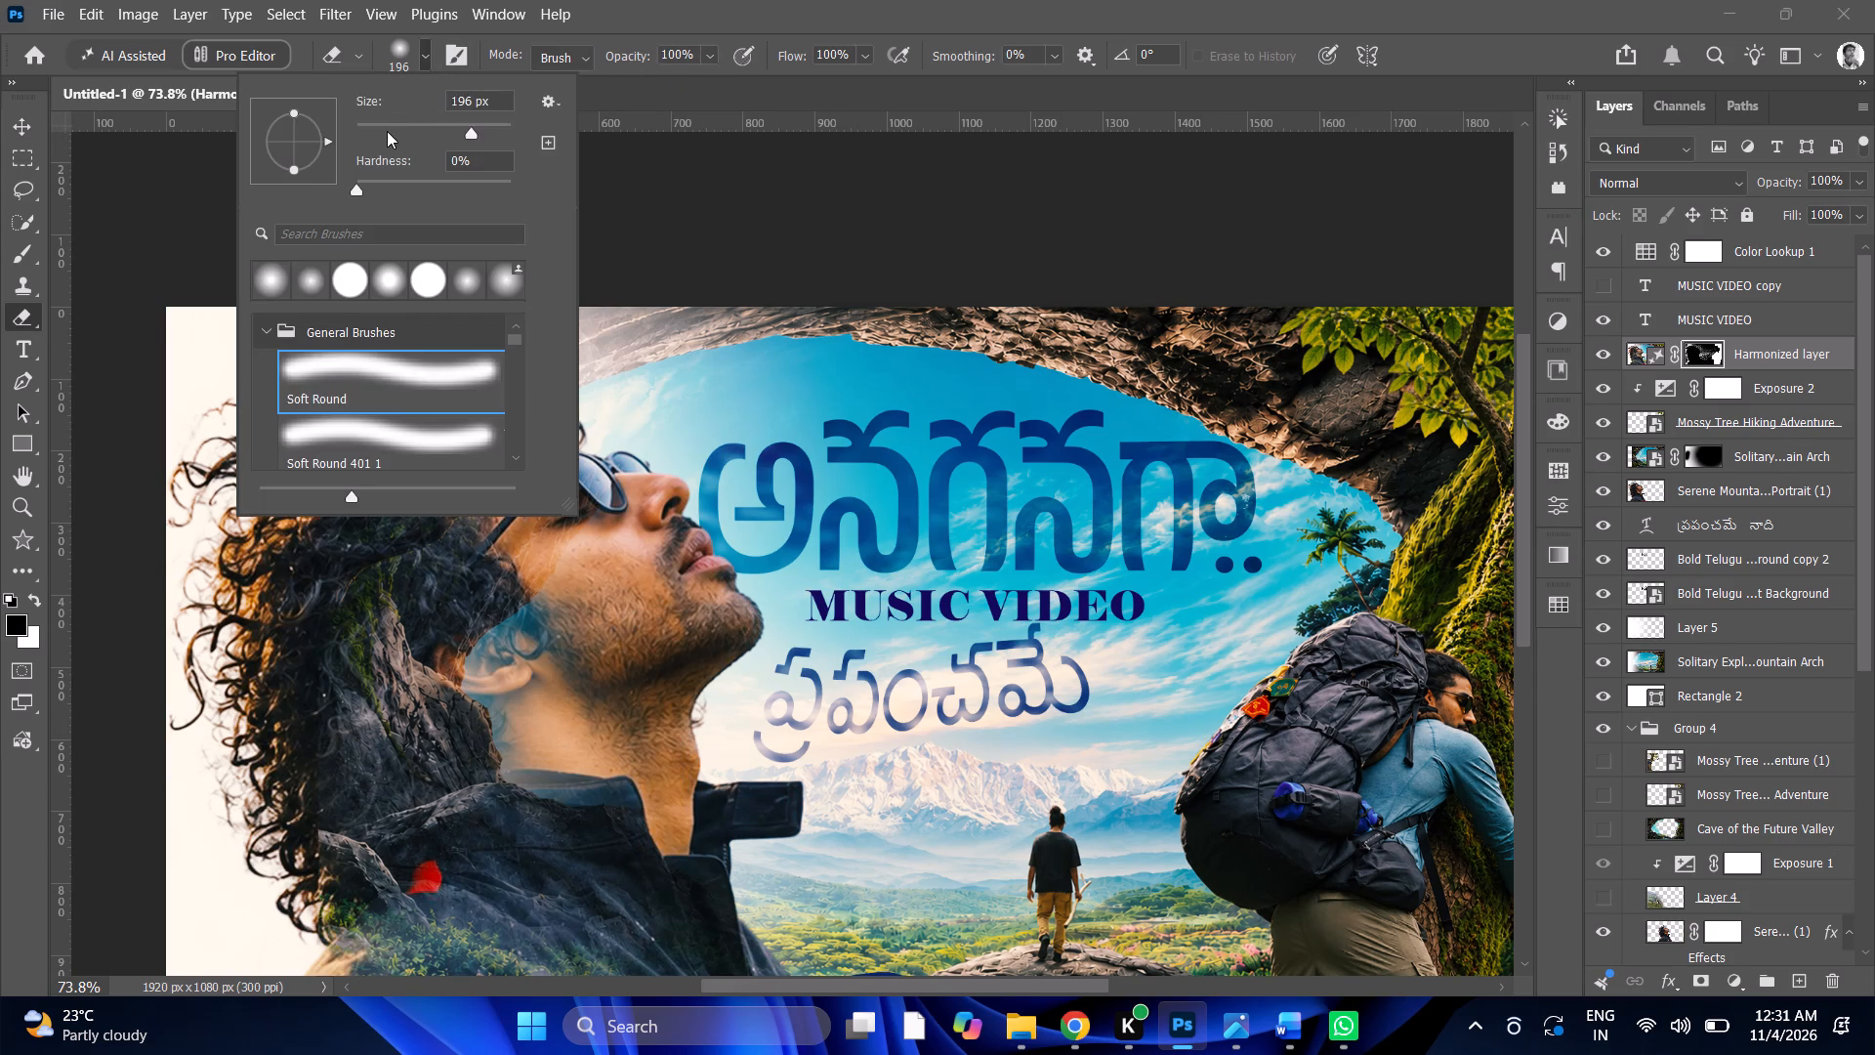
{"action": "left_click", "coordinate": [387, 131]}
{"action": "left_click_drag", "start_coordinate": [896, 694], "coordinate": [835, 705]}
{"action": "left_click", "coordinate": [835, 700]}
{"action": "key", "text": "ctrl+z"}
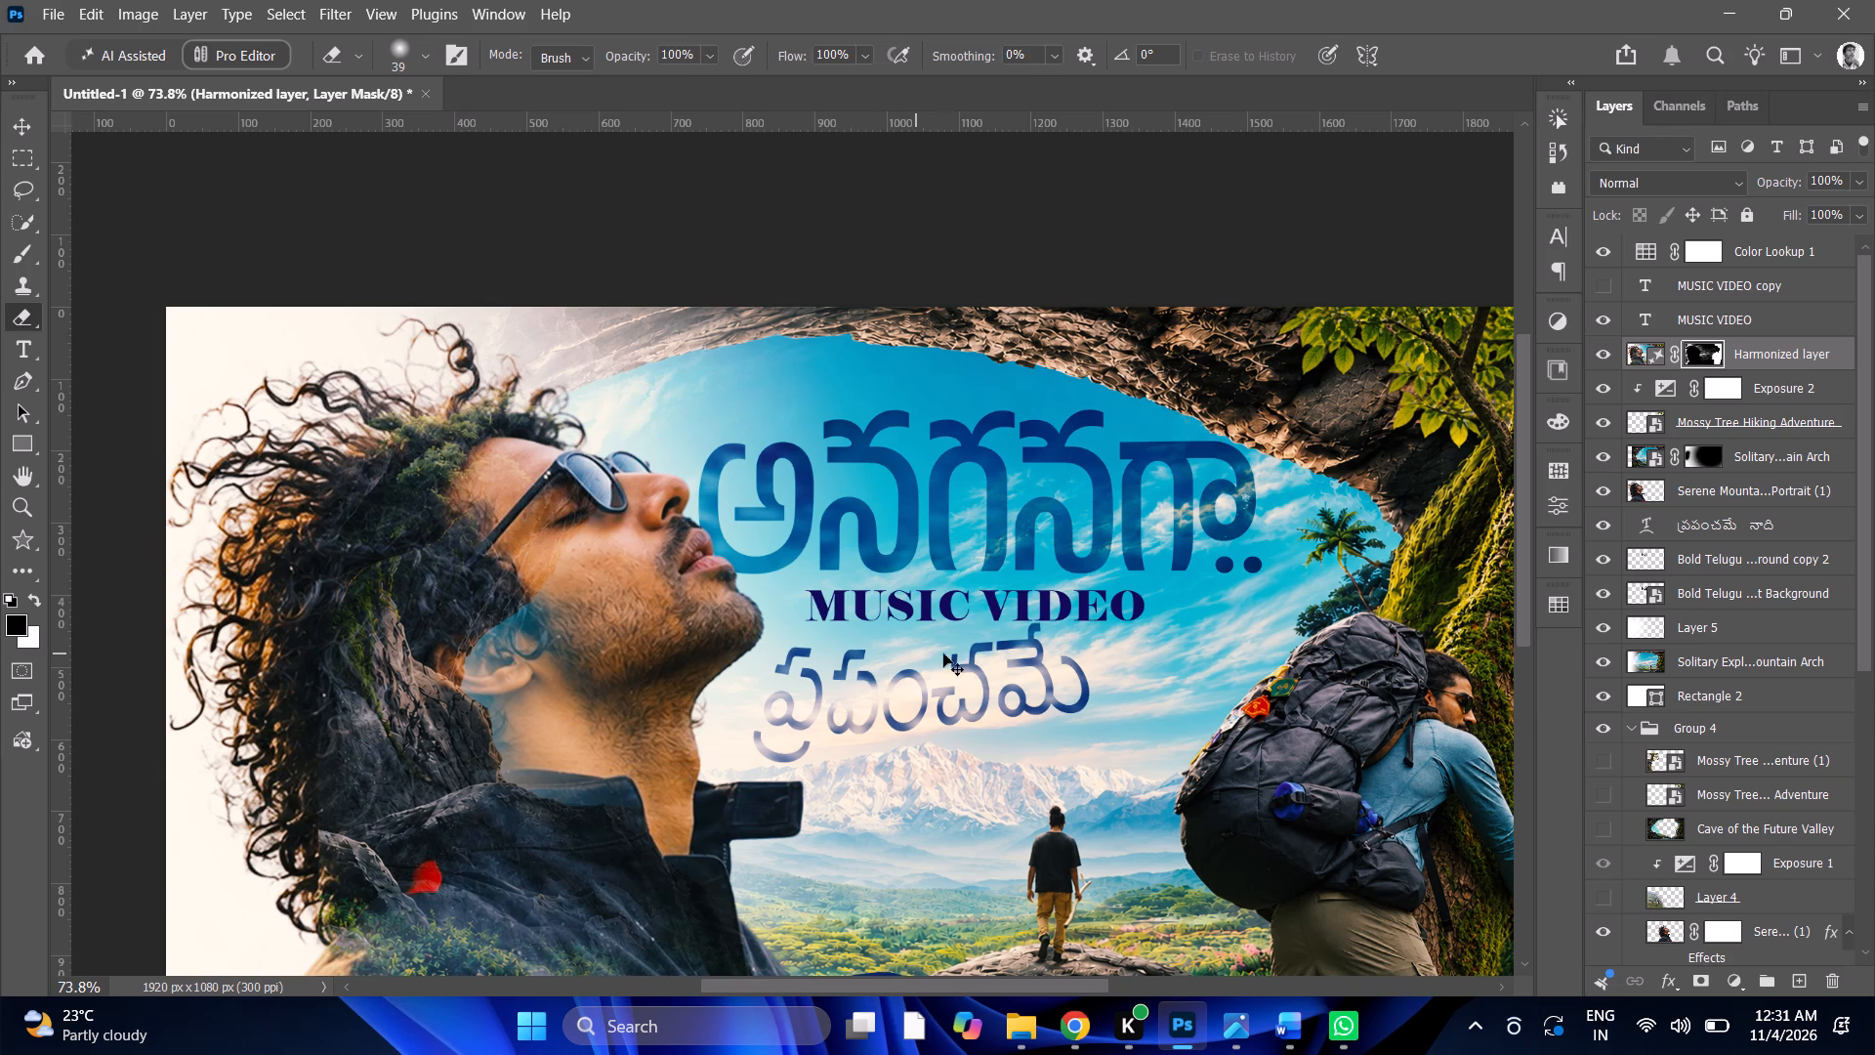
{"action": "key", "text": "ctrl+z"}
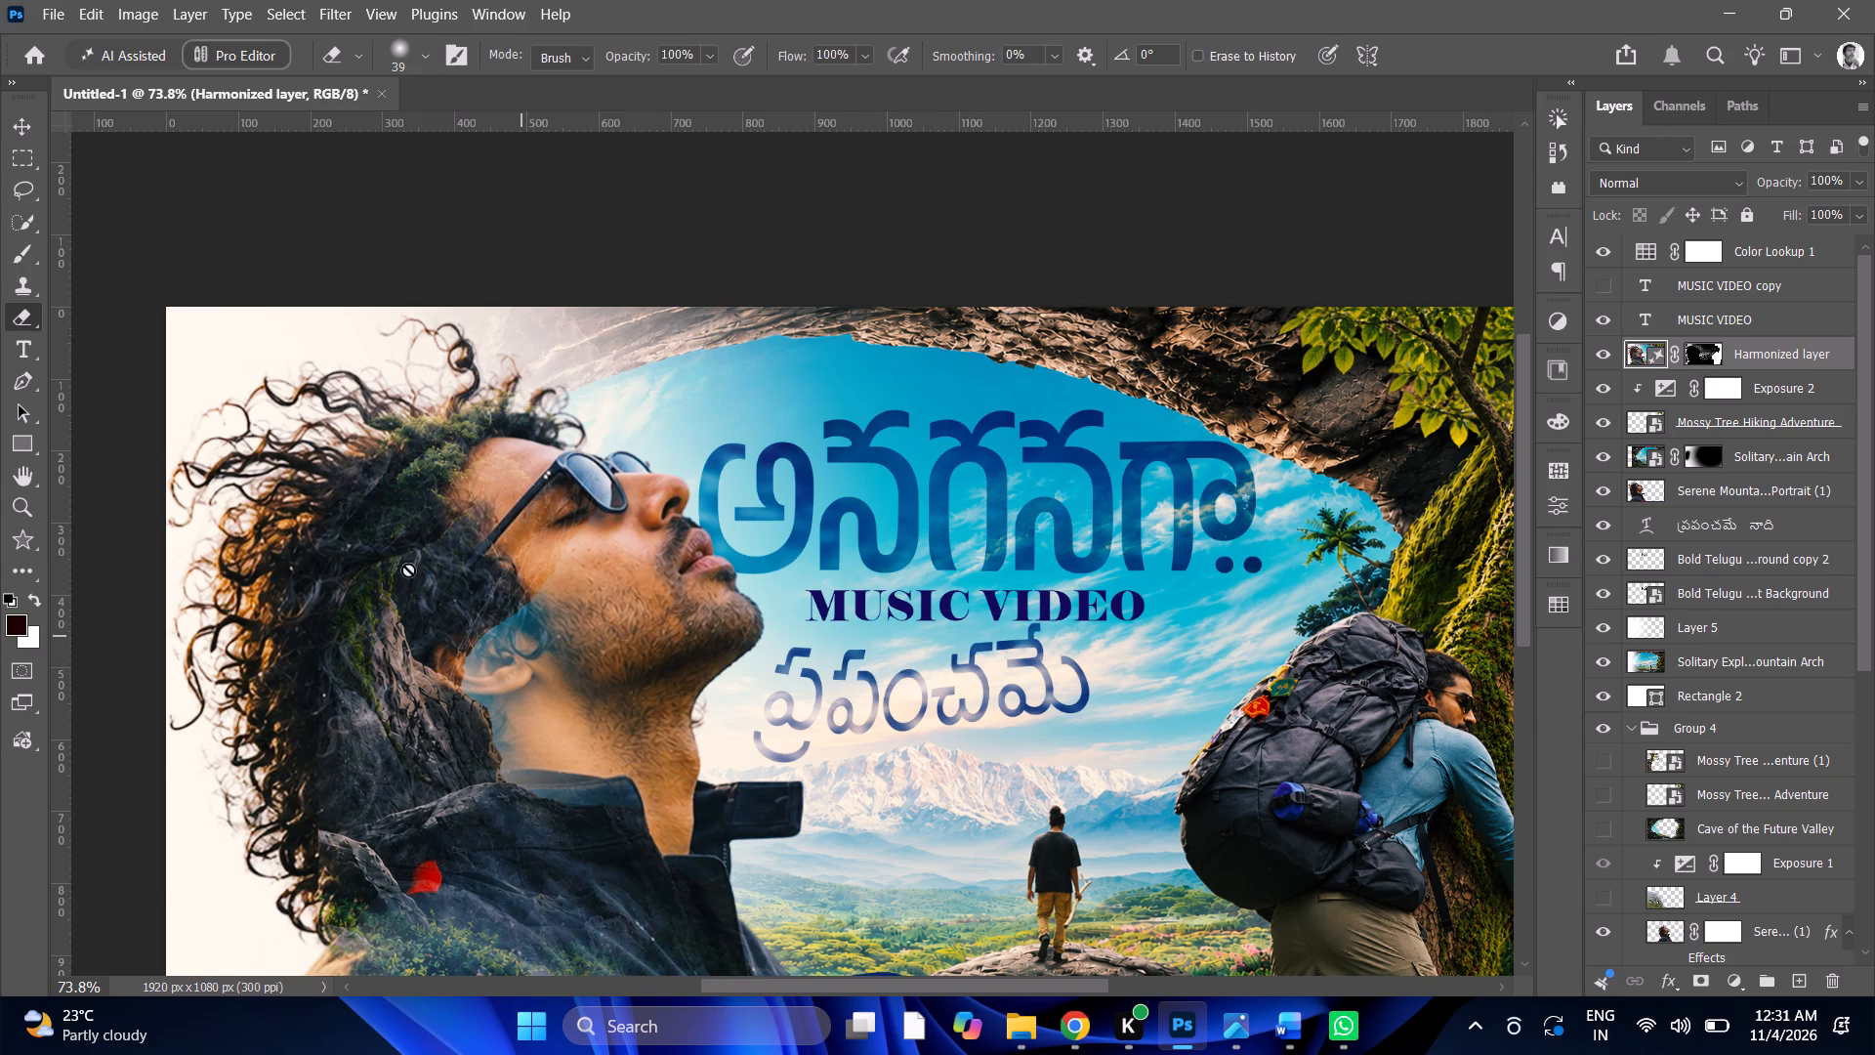
Paint black on the Harmonized layer's mask across "ప్రపంచమే" with a 56 px soft round brush at 15% hardness.
{"action": "left_click", "coordinate": [32, 254]}
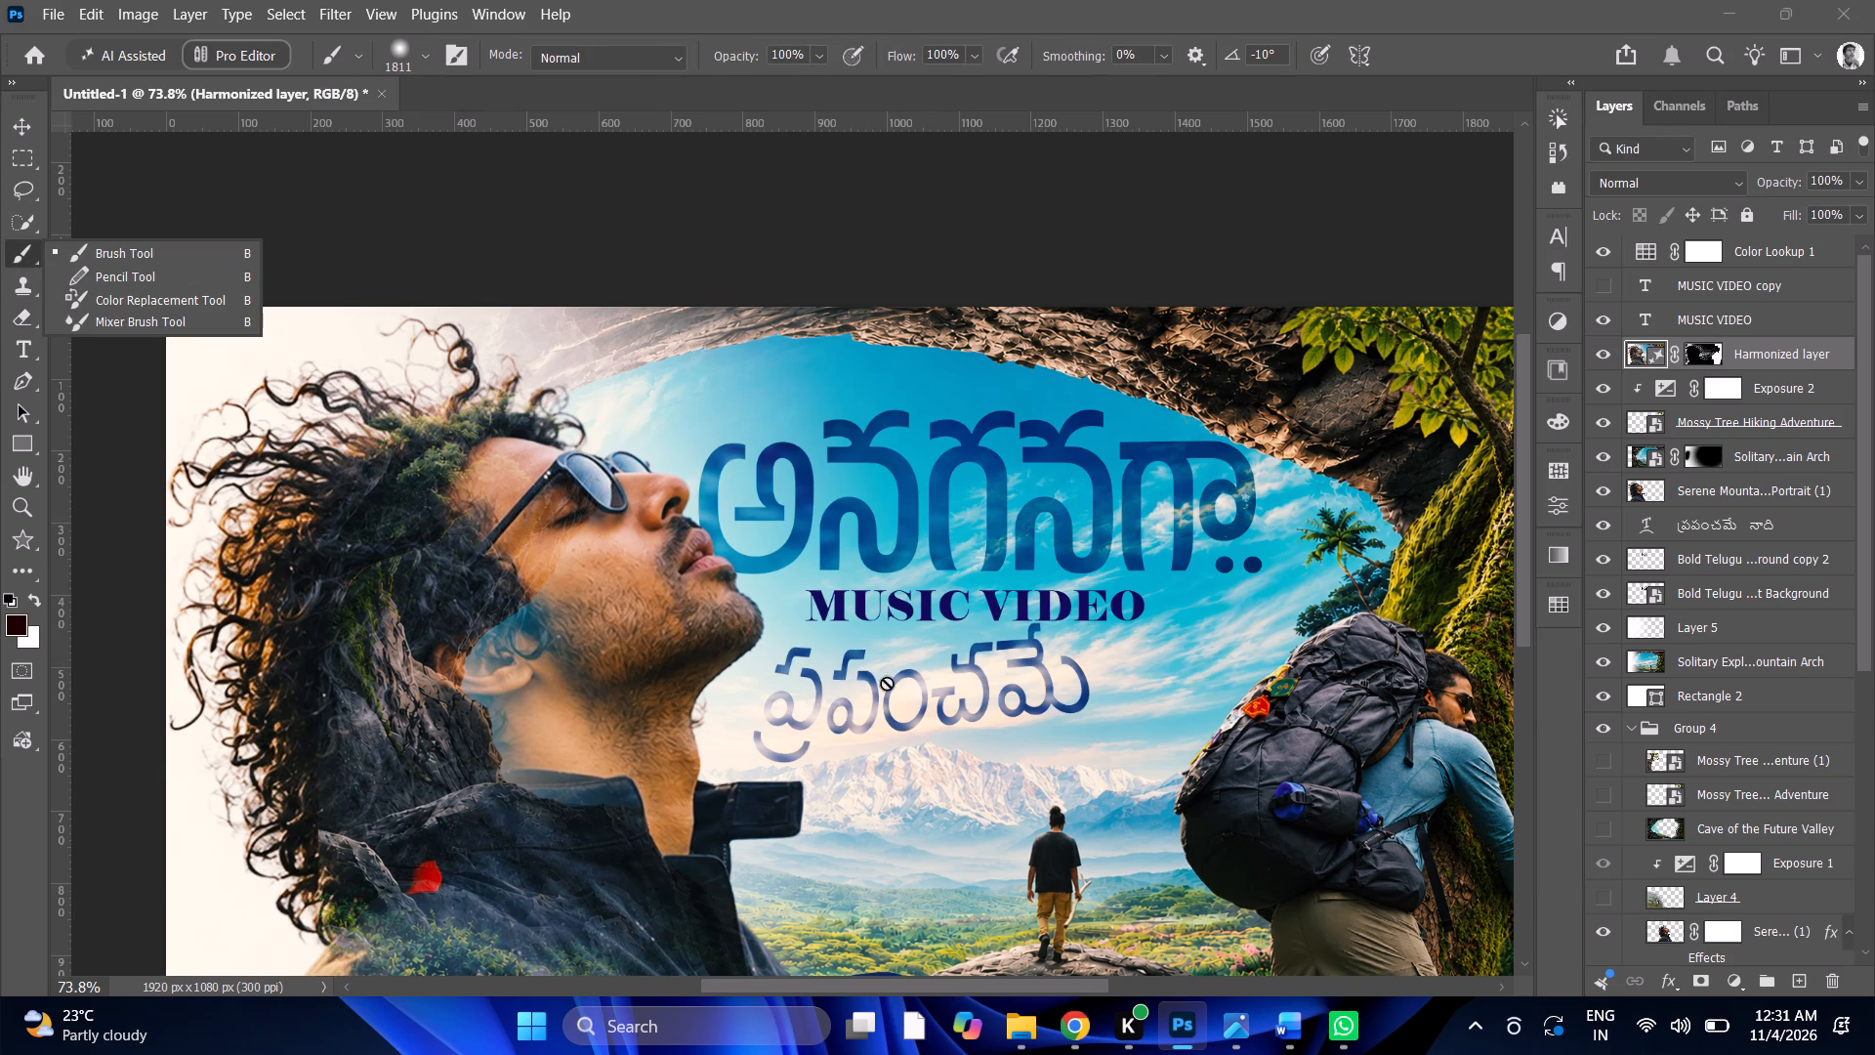
{"action": "left_click", "coordinate": [1690, 356]}
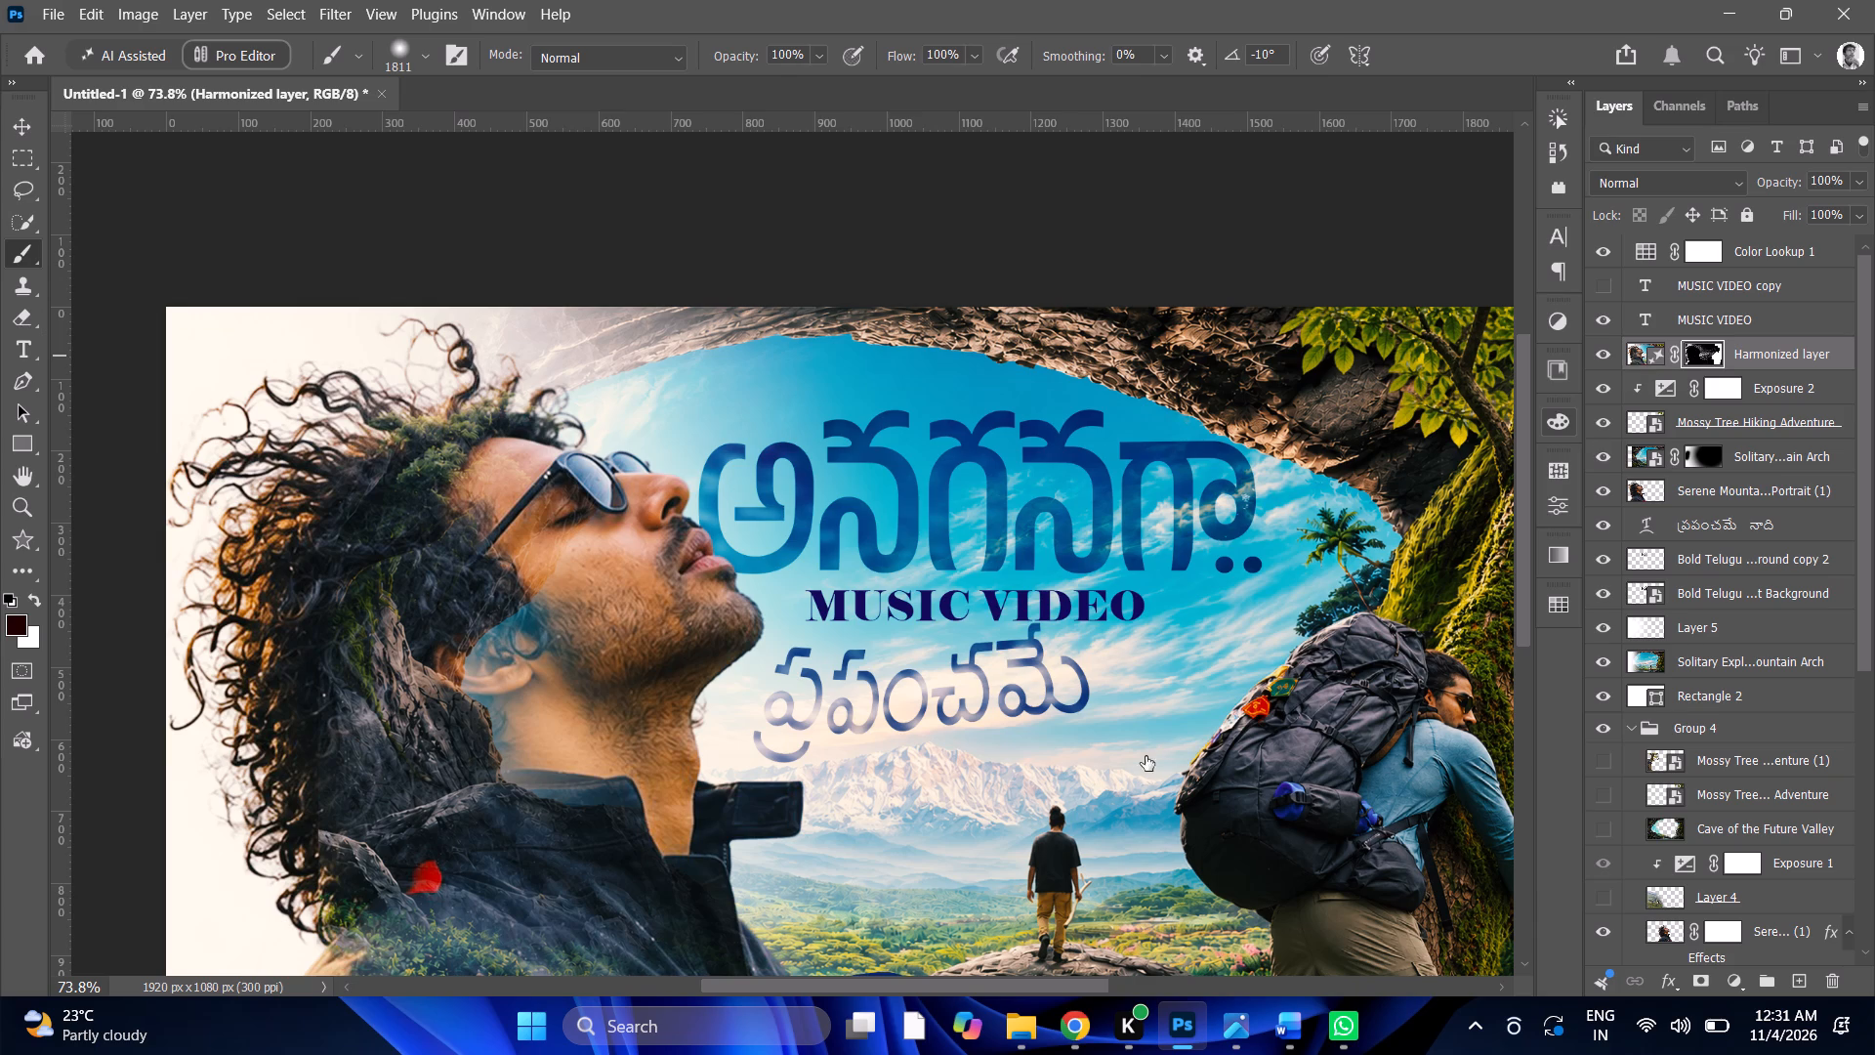
{"action": "left_click", "coordinate": [1013, 676]}
{"action": "key", "text": "ctrl+z"}
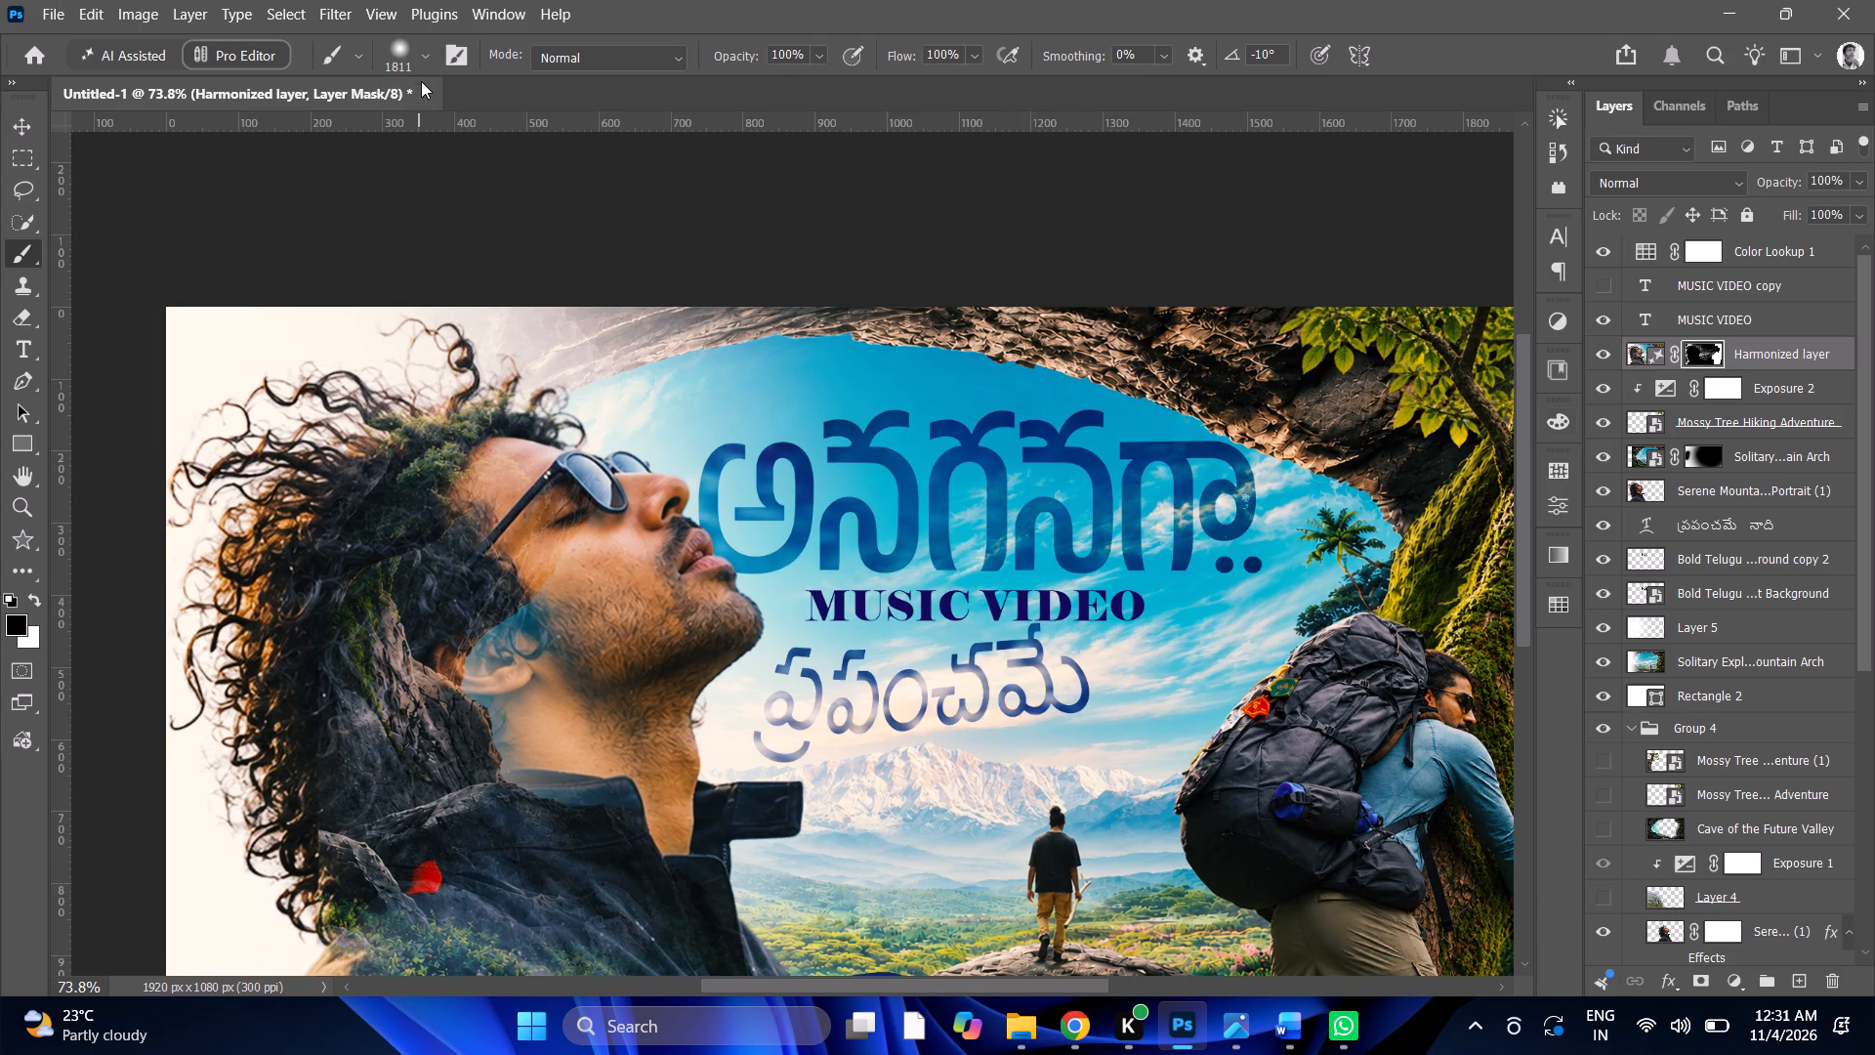
{"action": "left_click", "coordinate": [408, 38]}
{"action": "left_click", "coordinate": [400, 133]}
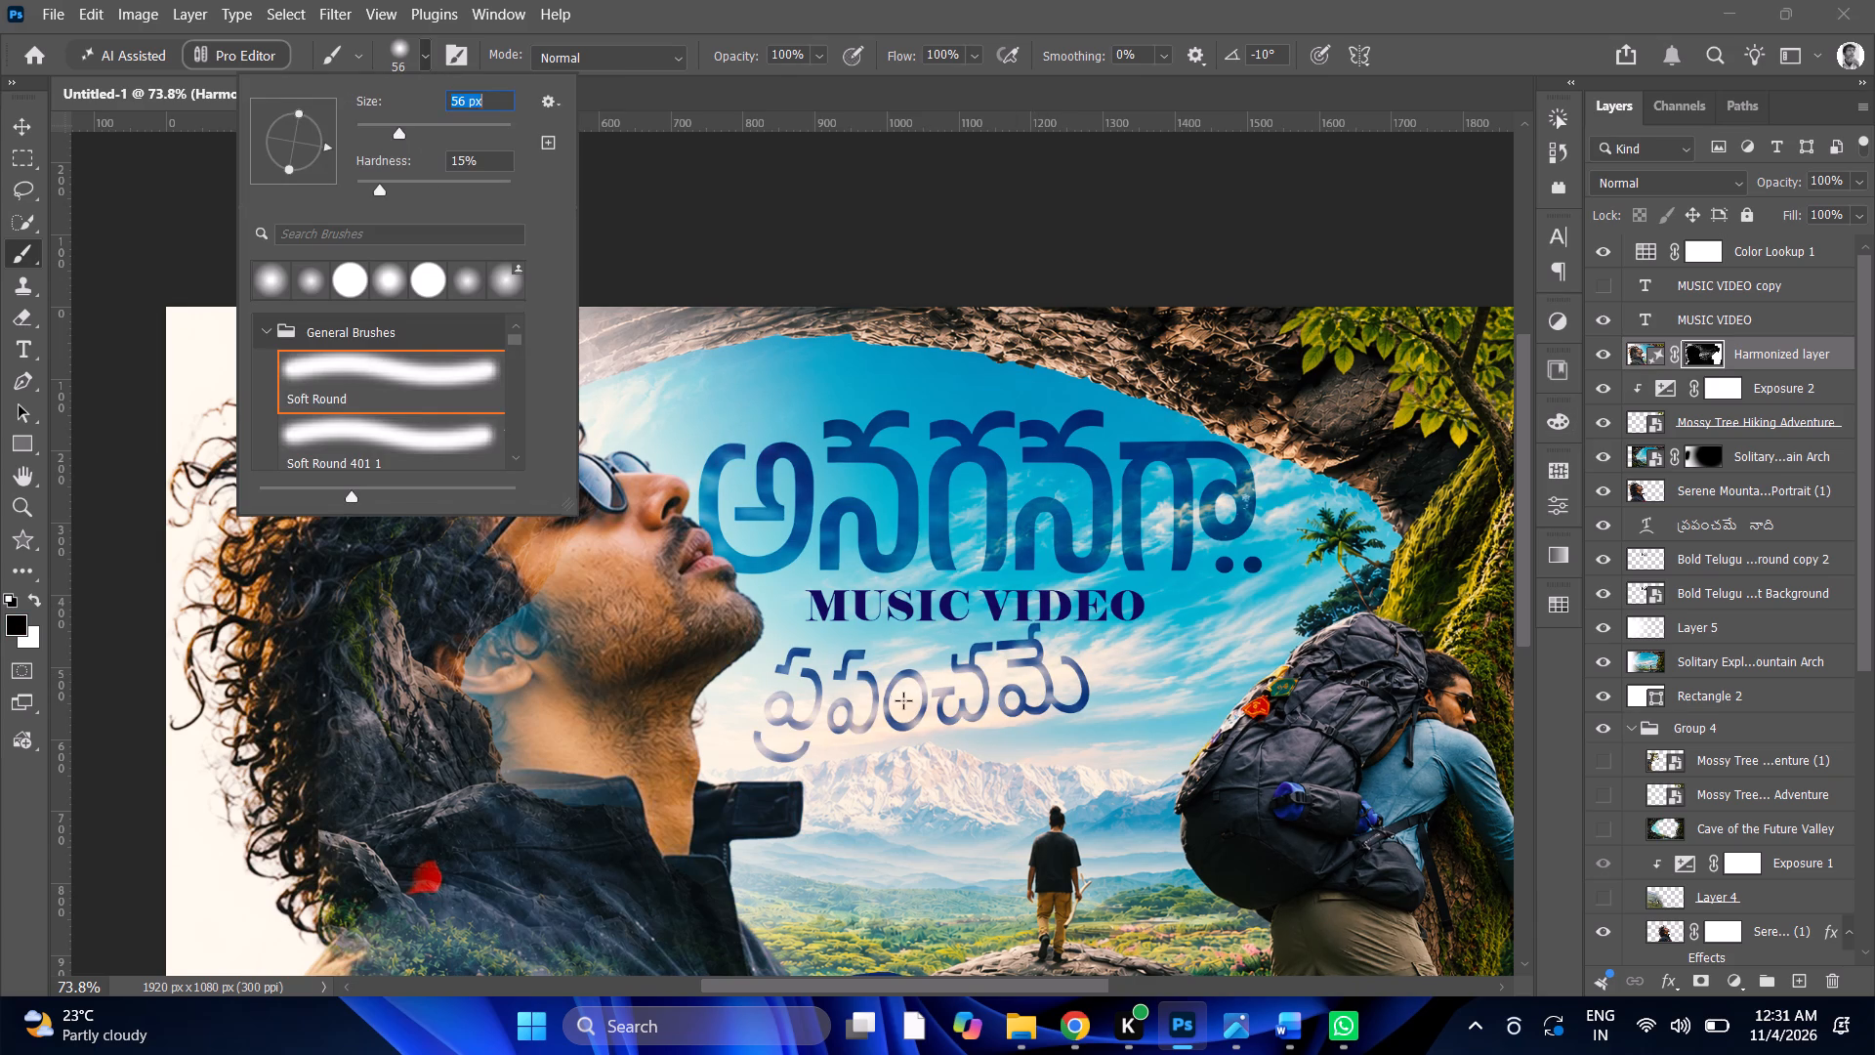
{"action": "left_click", "coordinate": [902, 700]}
{"action": "left_click", "coordinate": [917, 690]}
{"action": "left_click_drag", "start_coordinate": [943, 691], "coordinate": [1079, 683]}
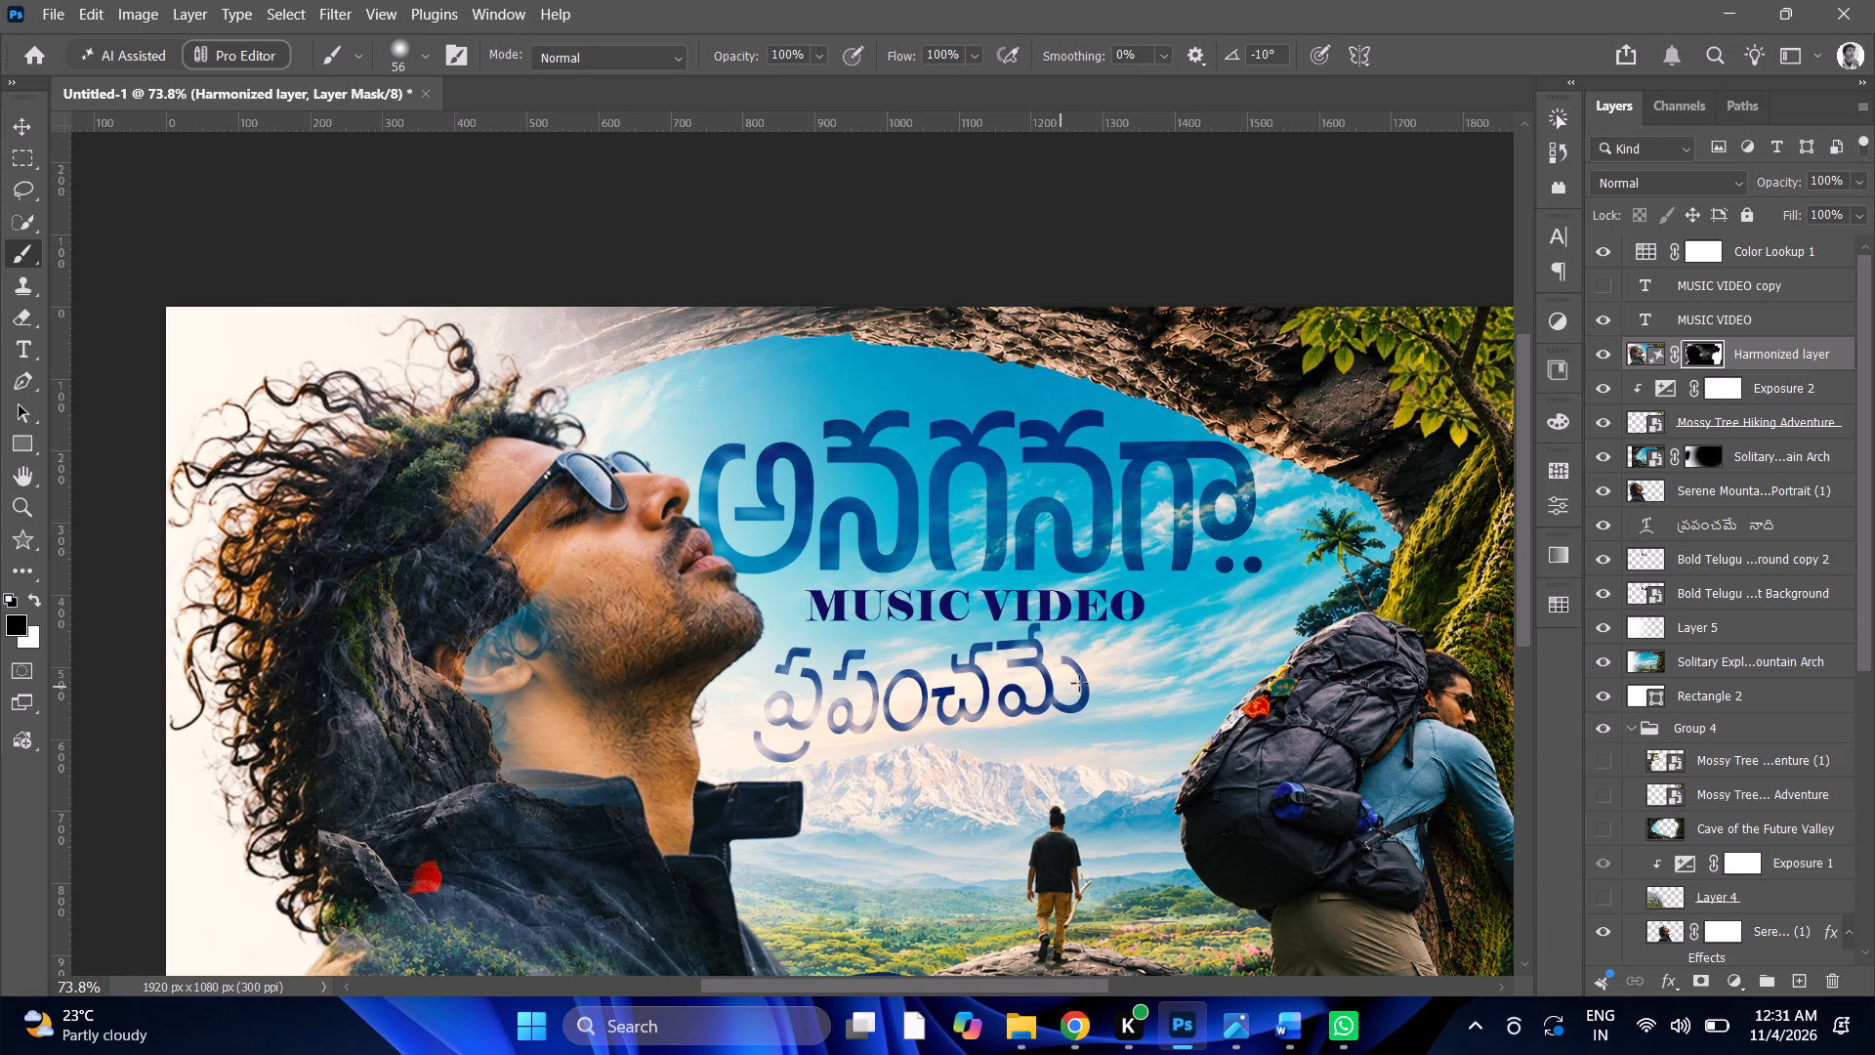
{"action": "left_click_drag", "start_coordinate": [1079, 683], "coordinate": [792, 692]}
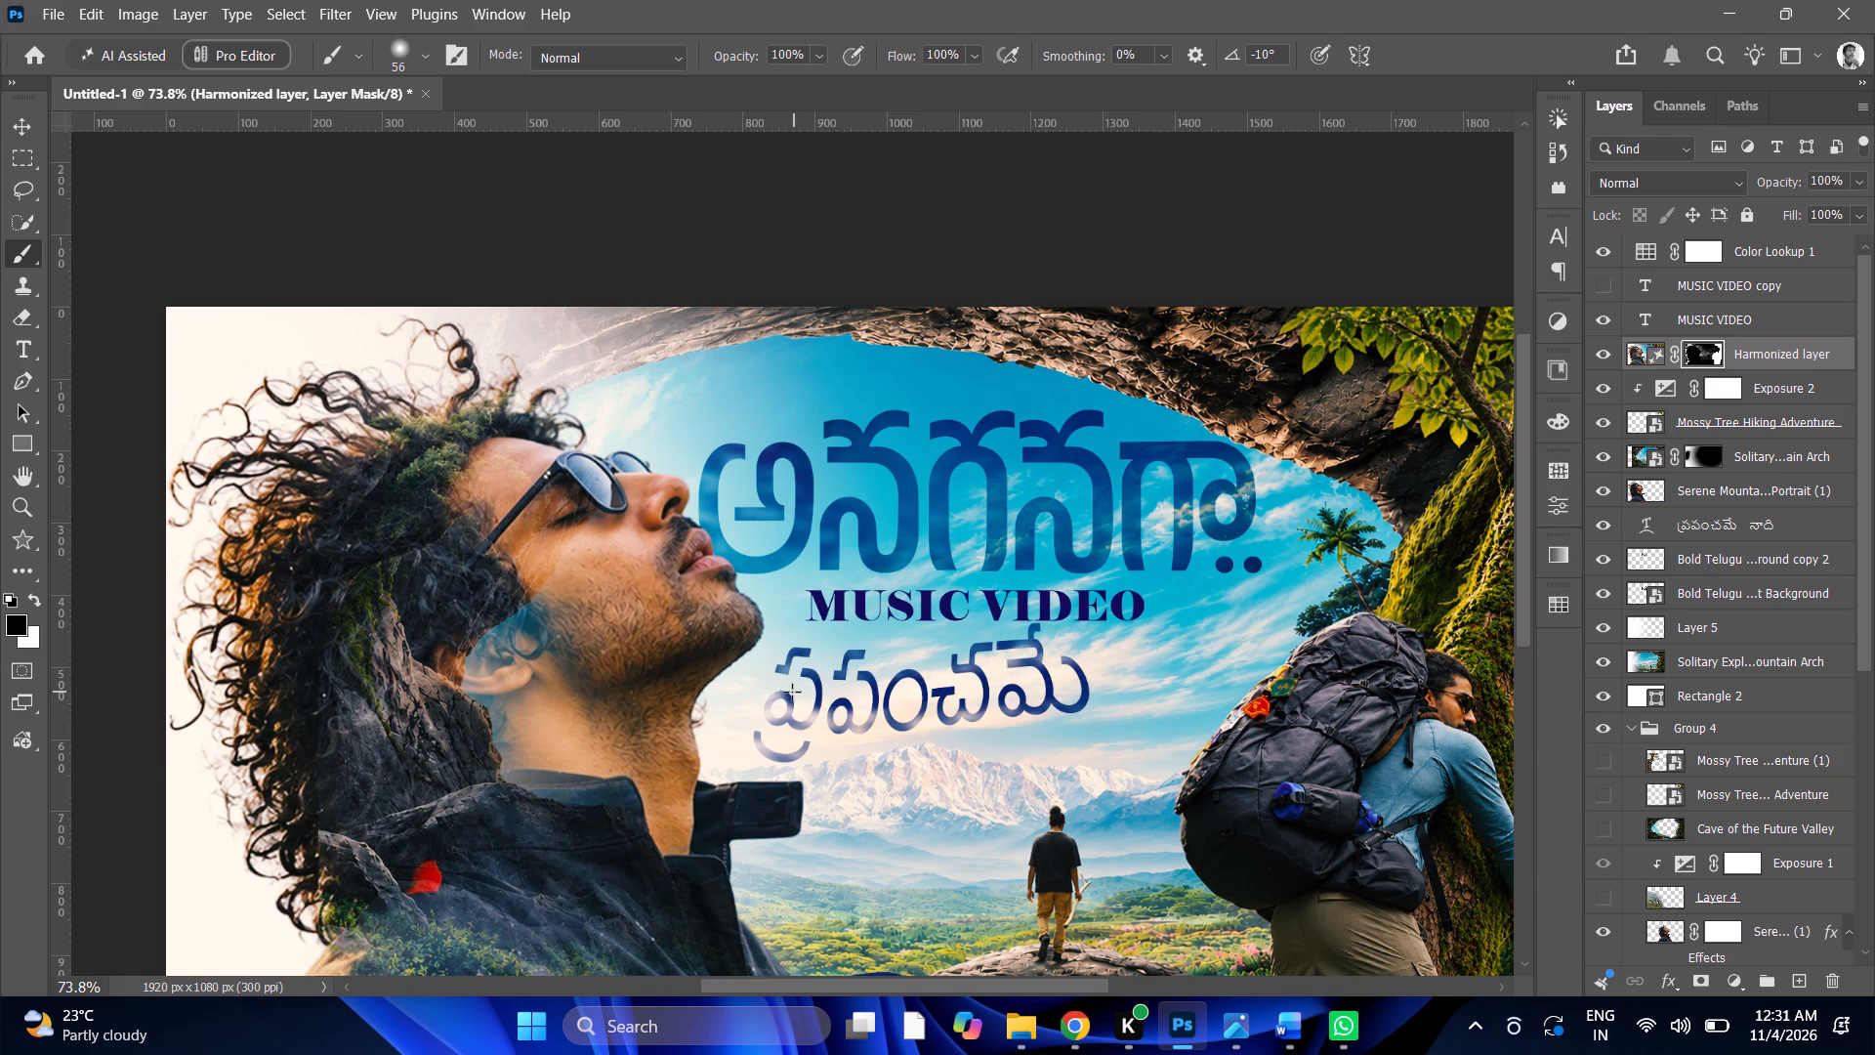
{"action": "left_click_drag", "start_coordinate": [792, 692], "coordinate": [770, 681]}
Dab more black on the Harmonized layer's mask over the first letters of ప్రపంచమే with the 56 px soft brush.
{"action": "scroll", "coordinate": [770, 681], "scroll_direction": "down", "scroll_amount": 7, "text": "alt"}
{"action": "scroll", "coordinate": [797, 739], "scroll_direction": "up", "scroll_amount": 3, "text": "alt"}
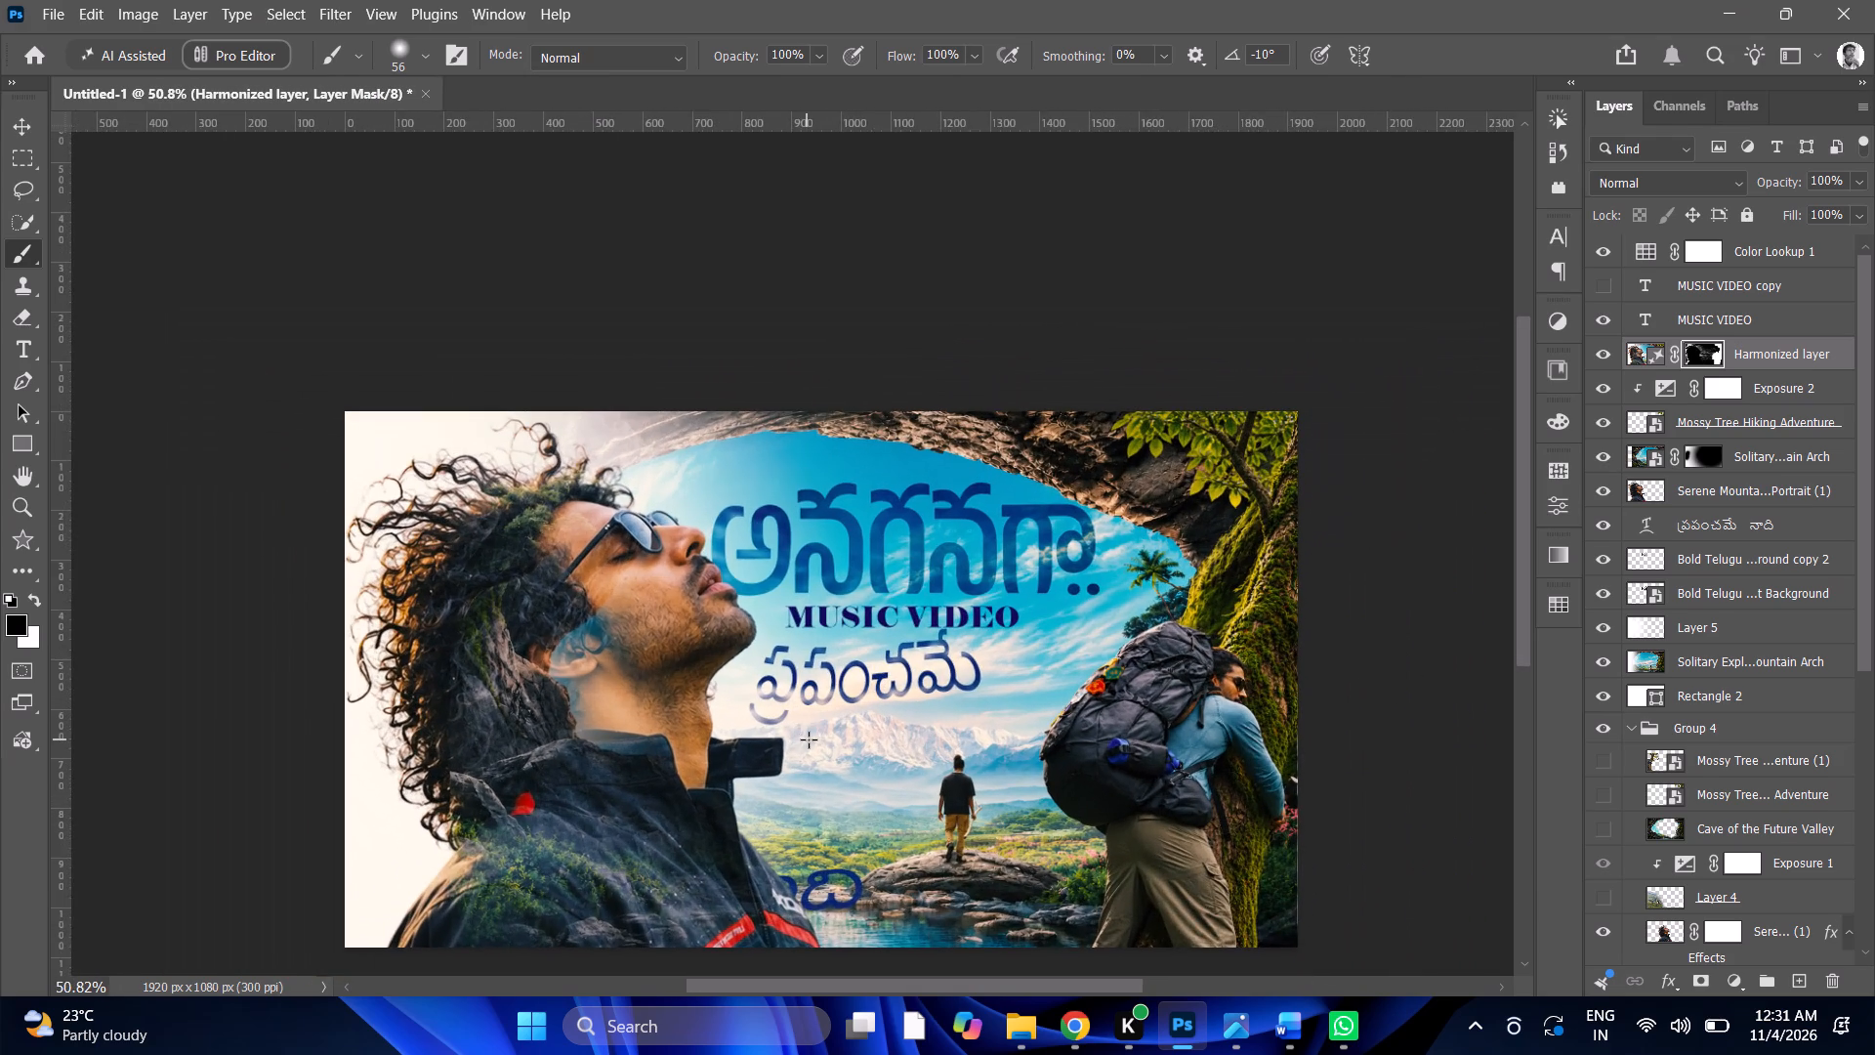
{"action": "scroll", "coordinate": [811, 739], "scroll_direction": "down", "scroll_amount": 10, "text": "alt"}
{"action": "scroll", "coordinate": [822, 739], "scroll_direction": "up", "scroll_amount": 4, "text": "alt"}
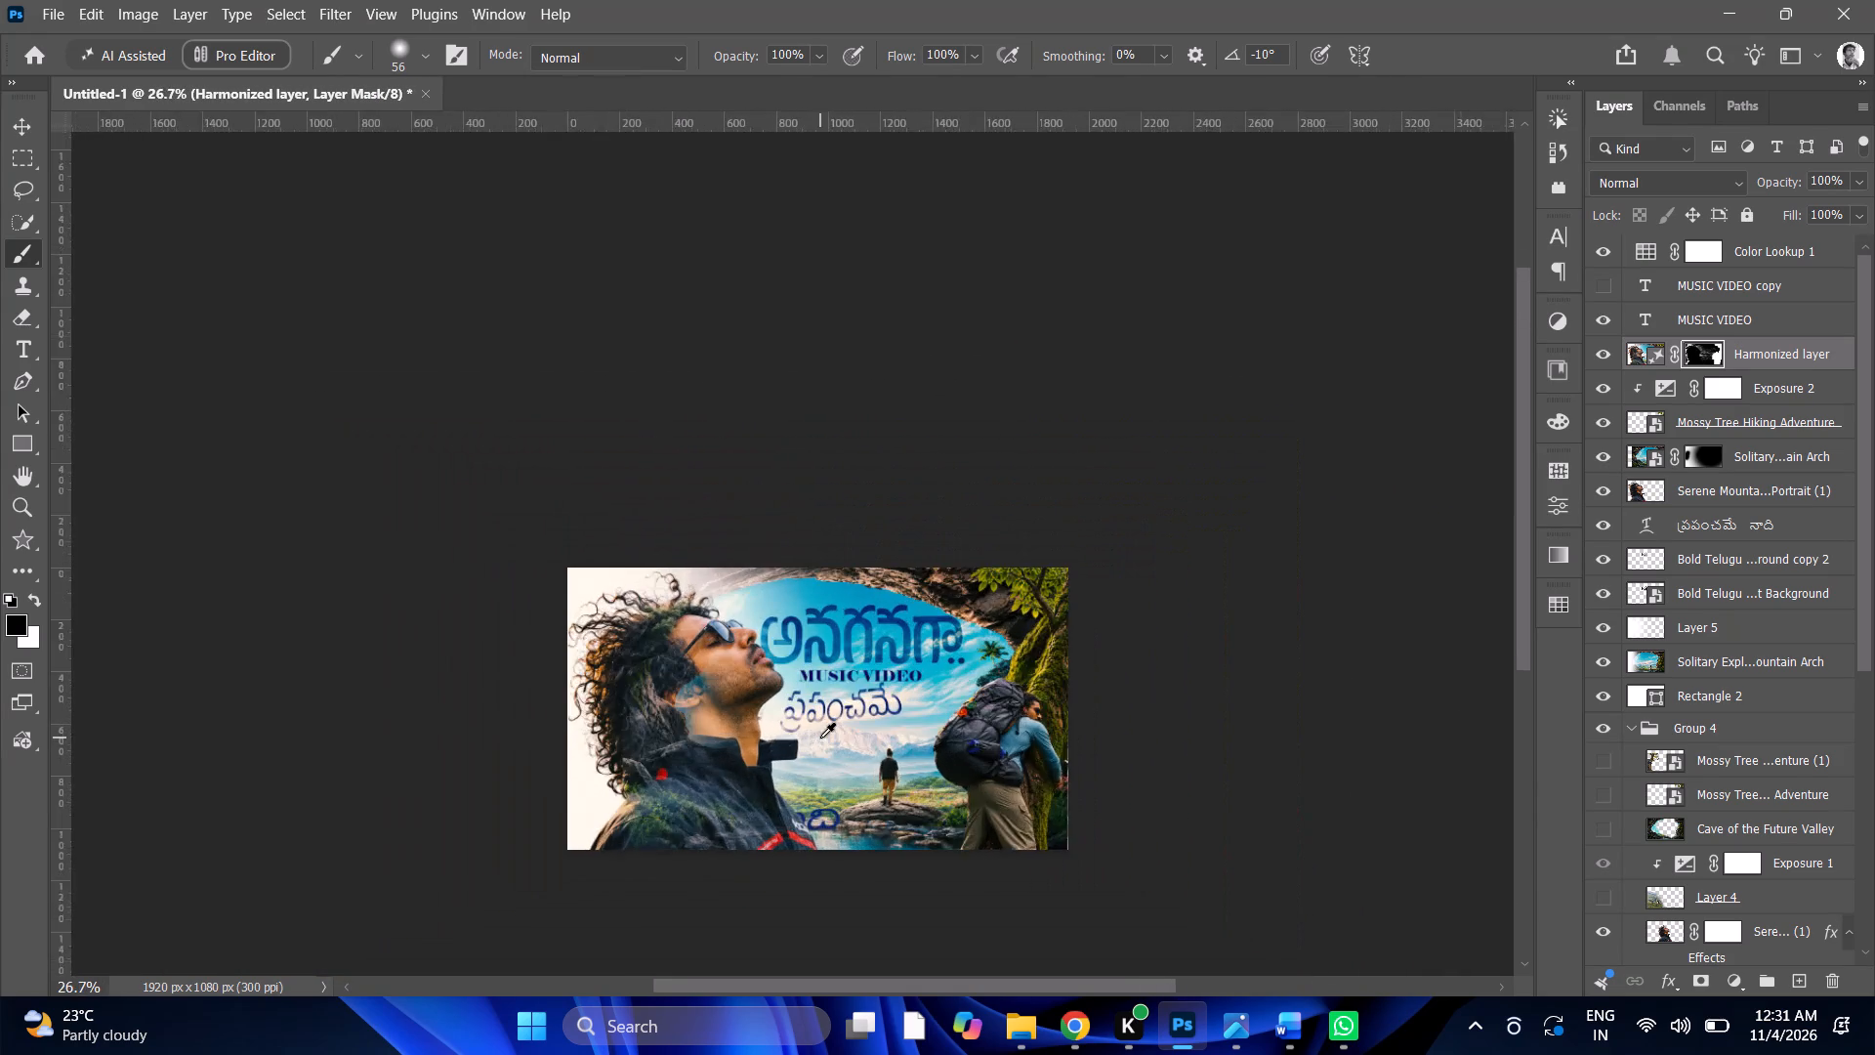
{"action": "scroll", "coordinate": [820, 731], "scroll_direction": "up", "scroll_amount": 9, "text": "alt"}
{"action": "left_click", "coordinate": [807, 691]}
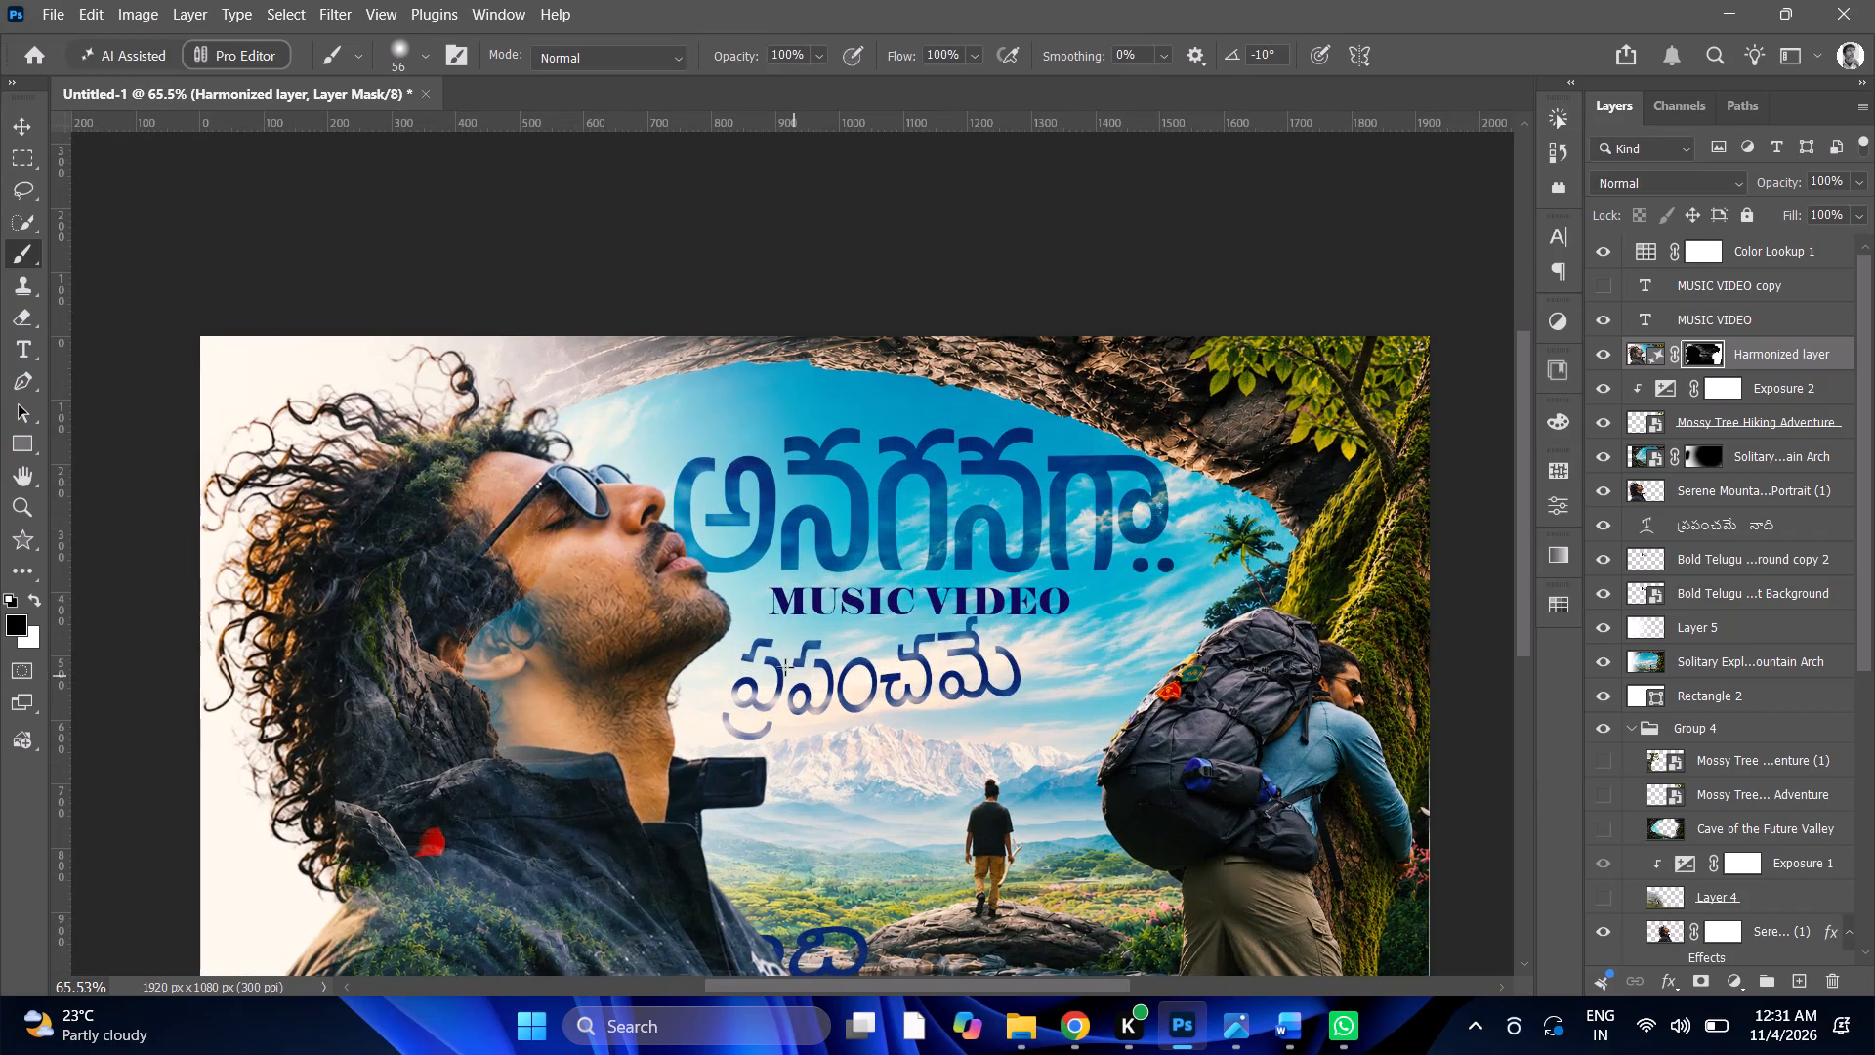
{"action": "left_click", "coordinate": [760, 674]}
{"action": "left_click", "coordinate": [748, 680]}
Cut the word నాది out of the curved tagline text layer and commit the text edit.
{"action": "left_click", "coordinate": [8, 120]}
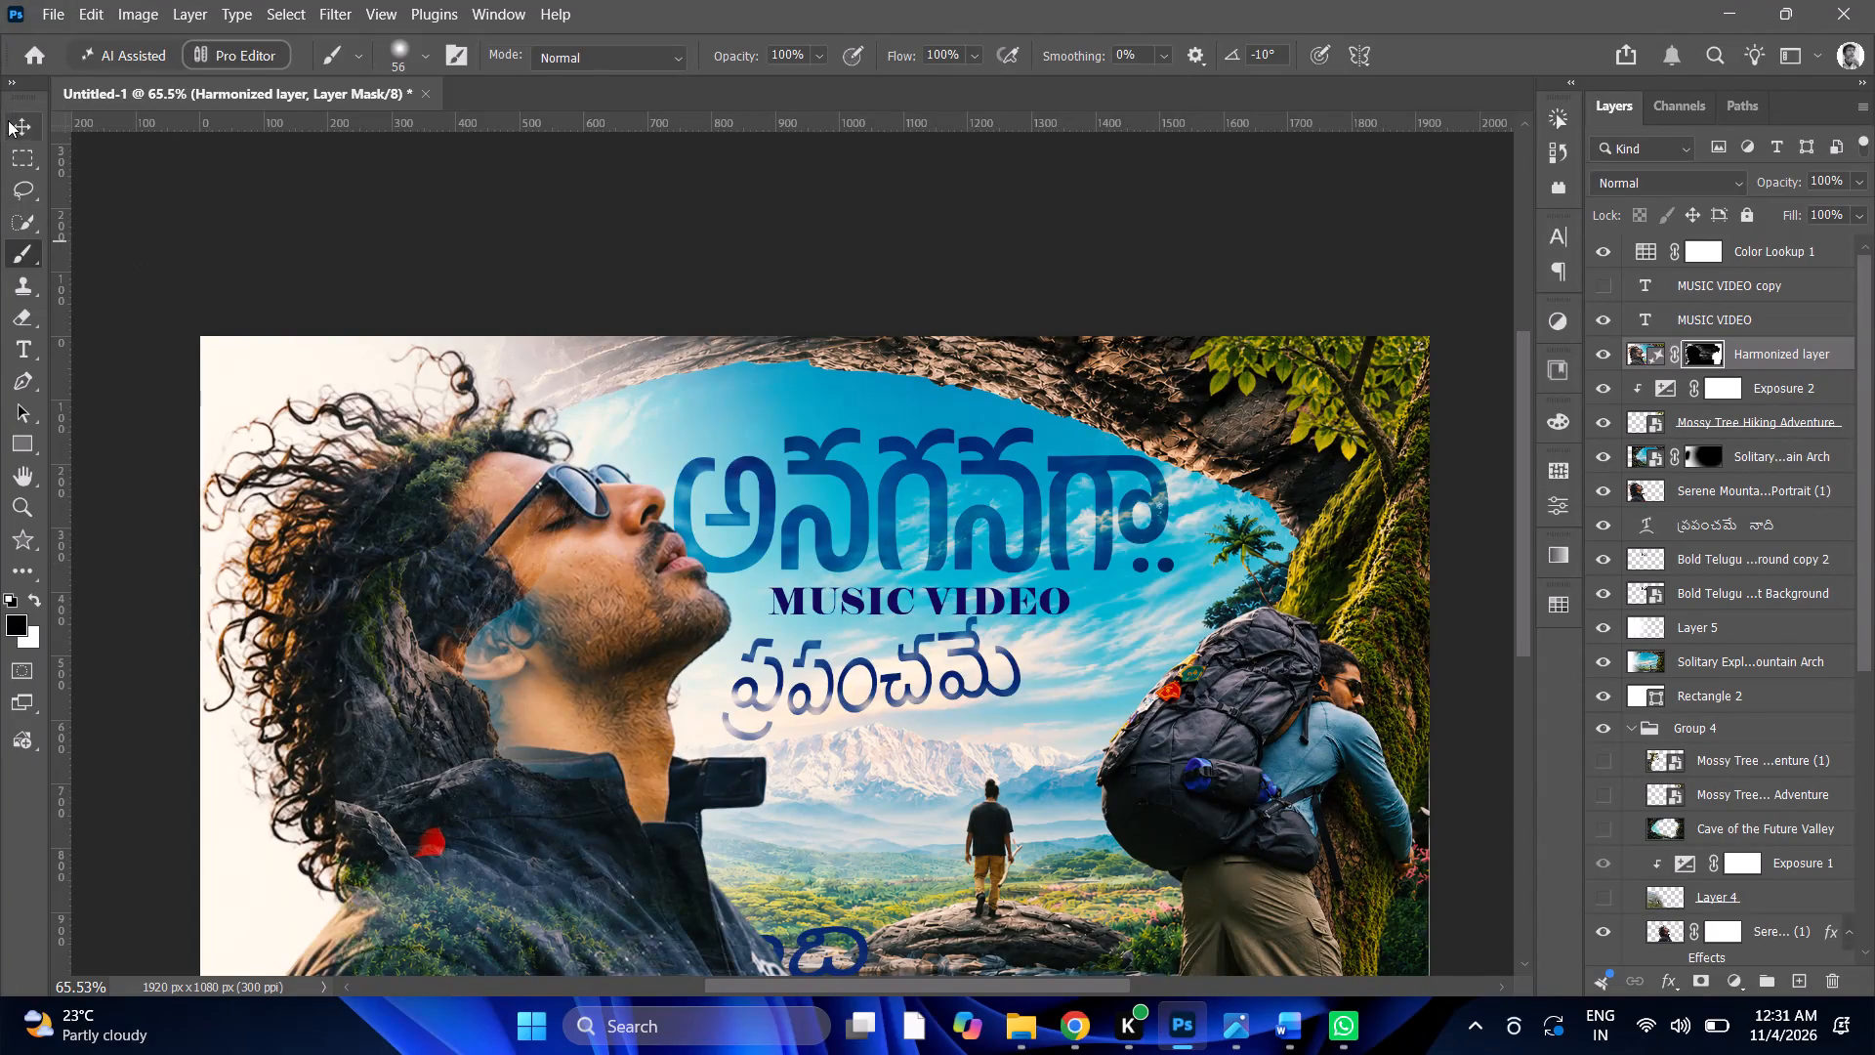
{"action": "key", "text": "t"}
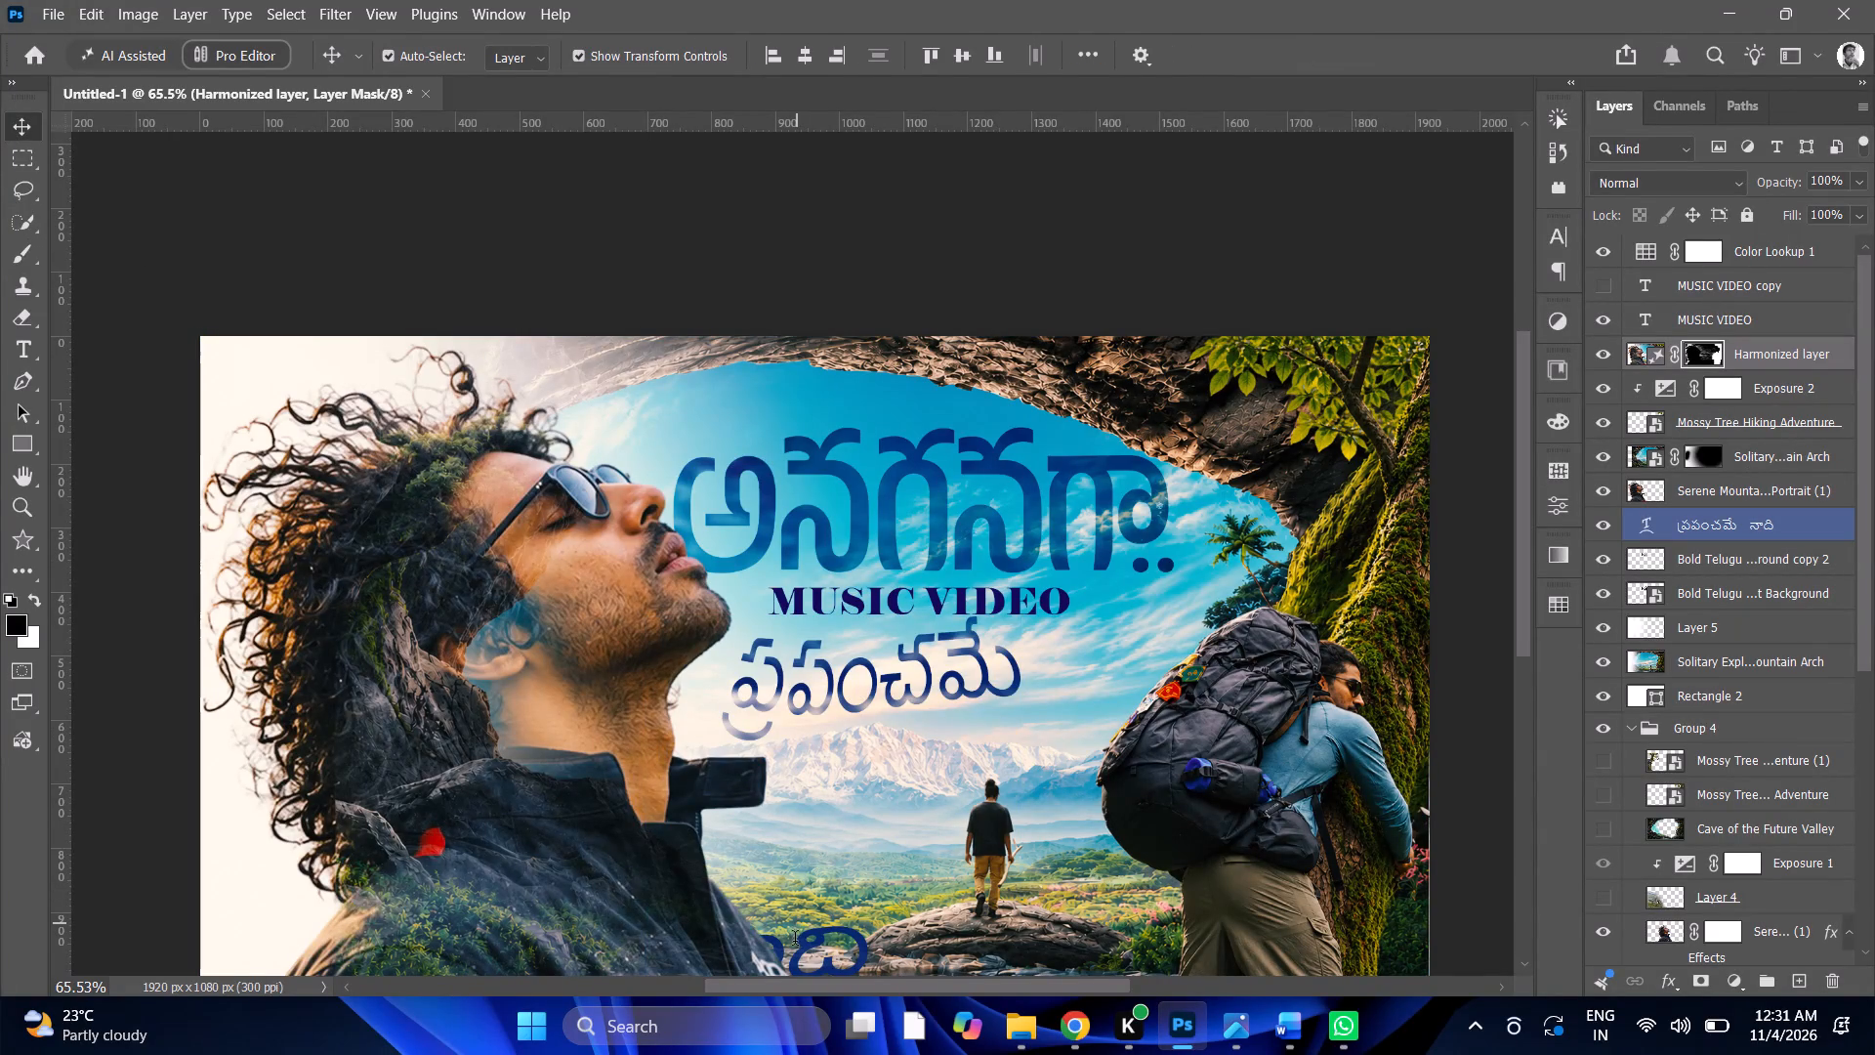
{"action": "double_click", "coordinate": [795, 941]}
{"action": "triple_click", "coordinate": [792, 939]}
{"action": "left_click", "coordinate": [789, 938]}
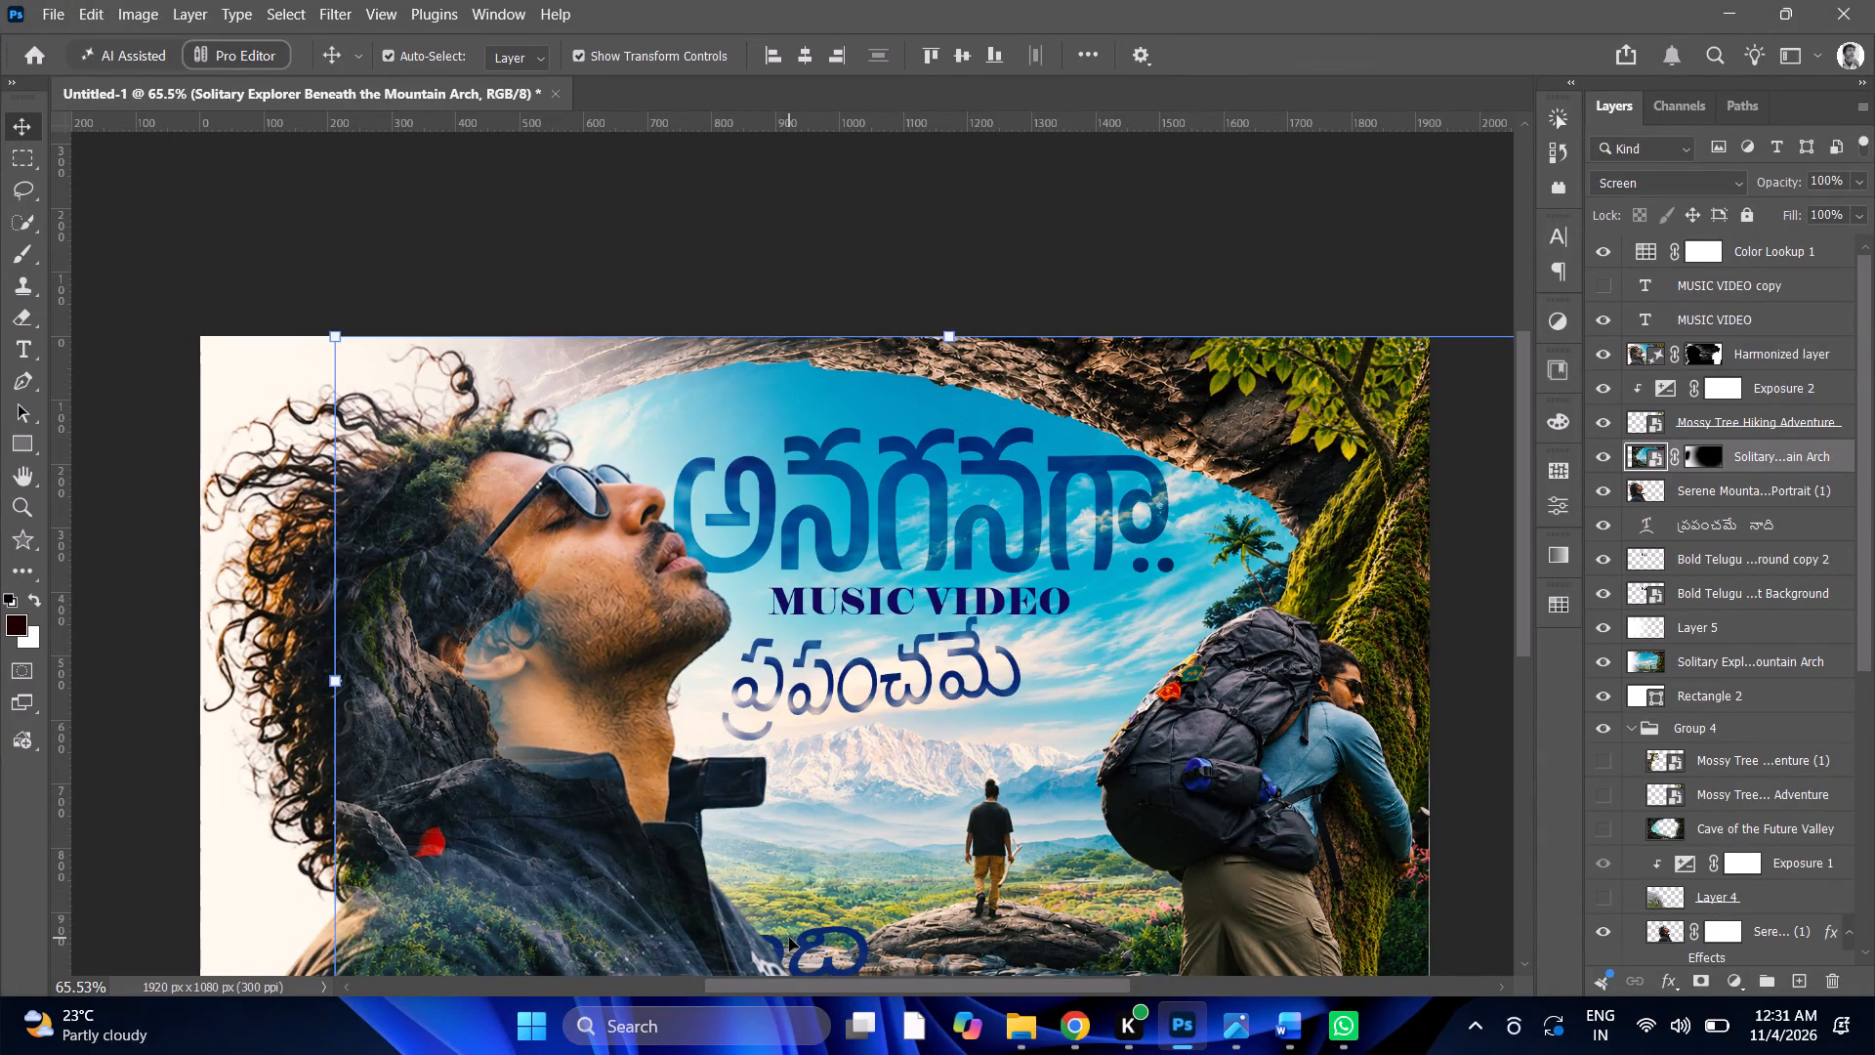
{"action": "left_click", "coordinate": [1754, 531]}
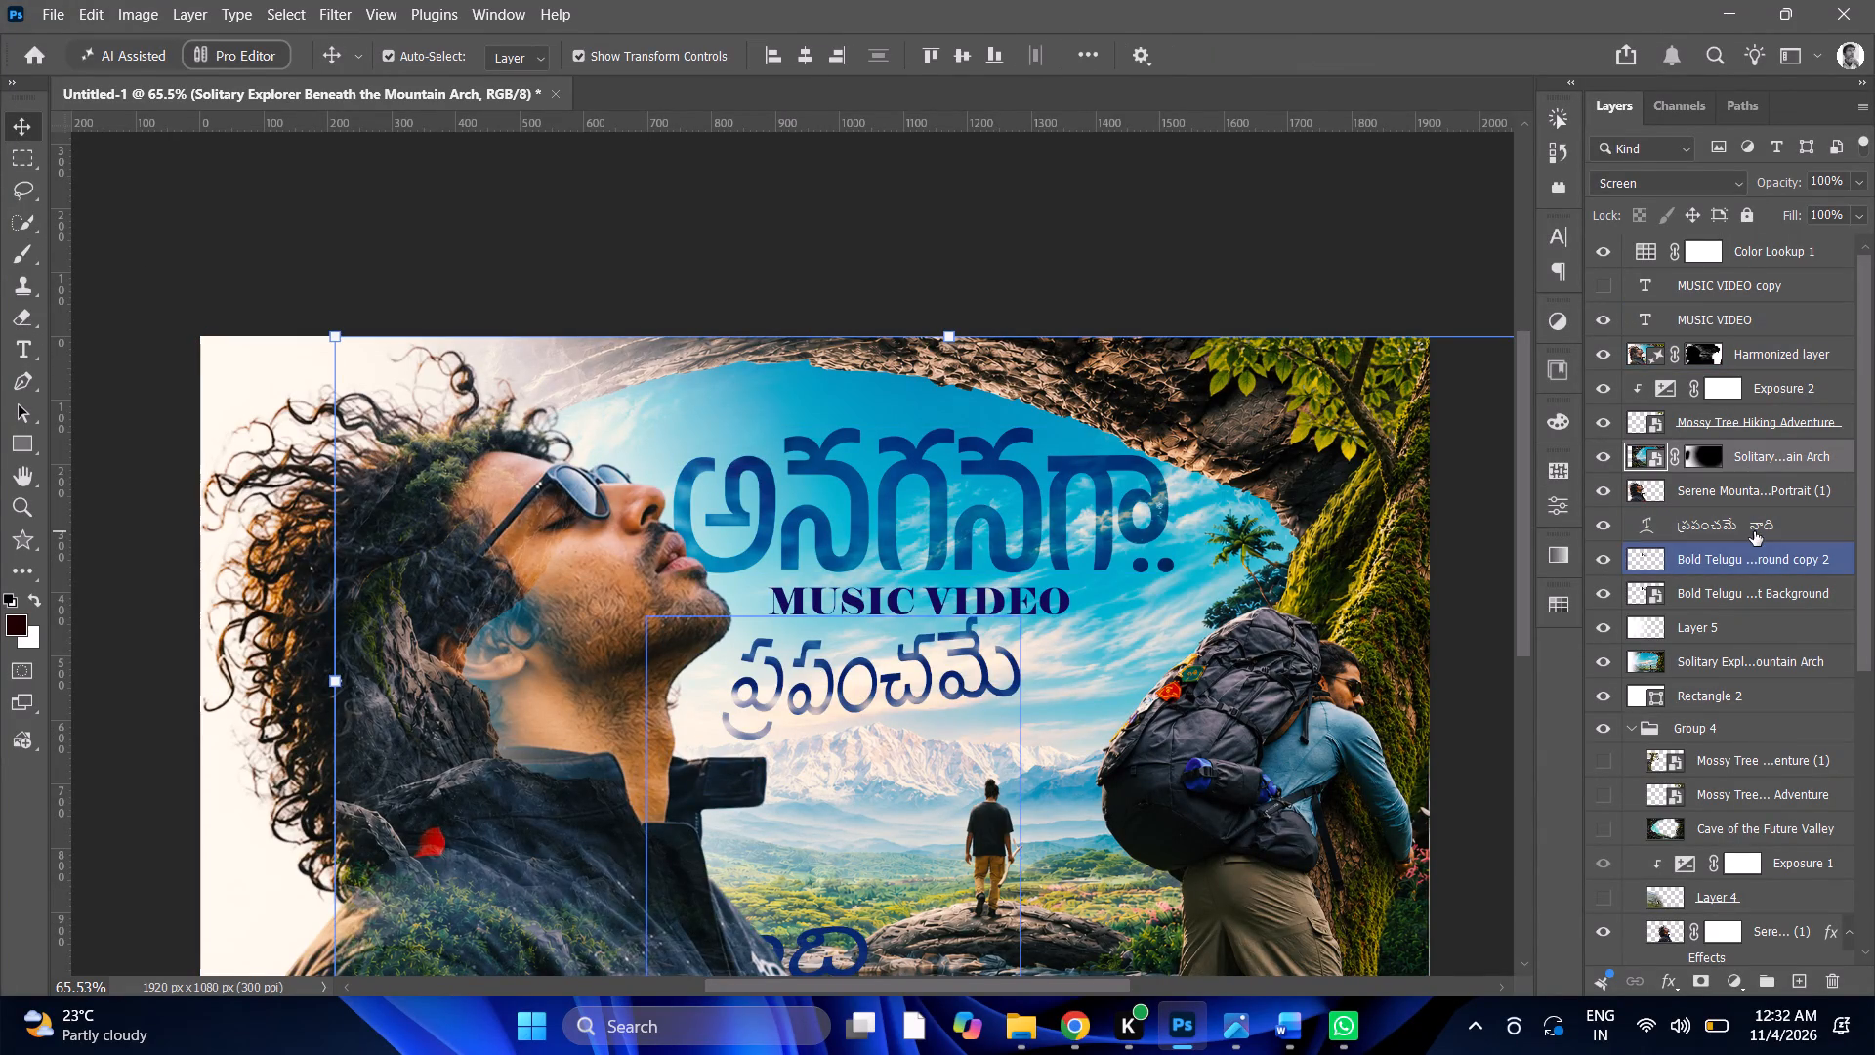
{"action": "key", "text": "t"}
{"action": "key", "text": "t"}
{"action": "key", "text": "t"}
{"action": "key", "text": "t"}
{"action": "key", "text": "t"}
{"action": "key", "text": "t"}
{"action": "key", "text": "t"}
{"action": "key", "text": "t"}
{"action": "key", "text": "t"}
{"action": "key", "text": "t"}
{"action": "key", "text": "t"}
{"action": "key", "text": "t"}
{"action": "key", "text": "t"}
{"action": "key", "text": "t"}
{"action": "key", "text": "t"}
{"action": "triple_click", "coordinate": [818, 937]}
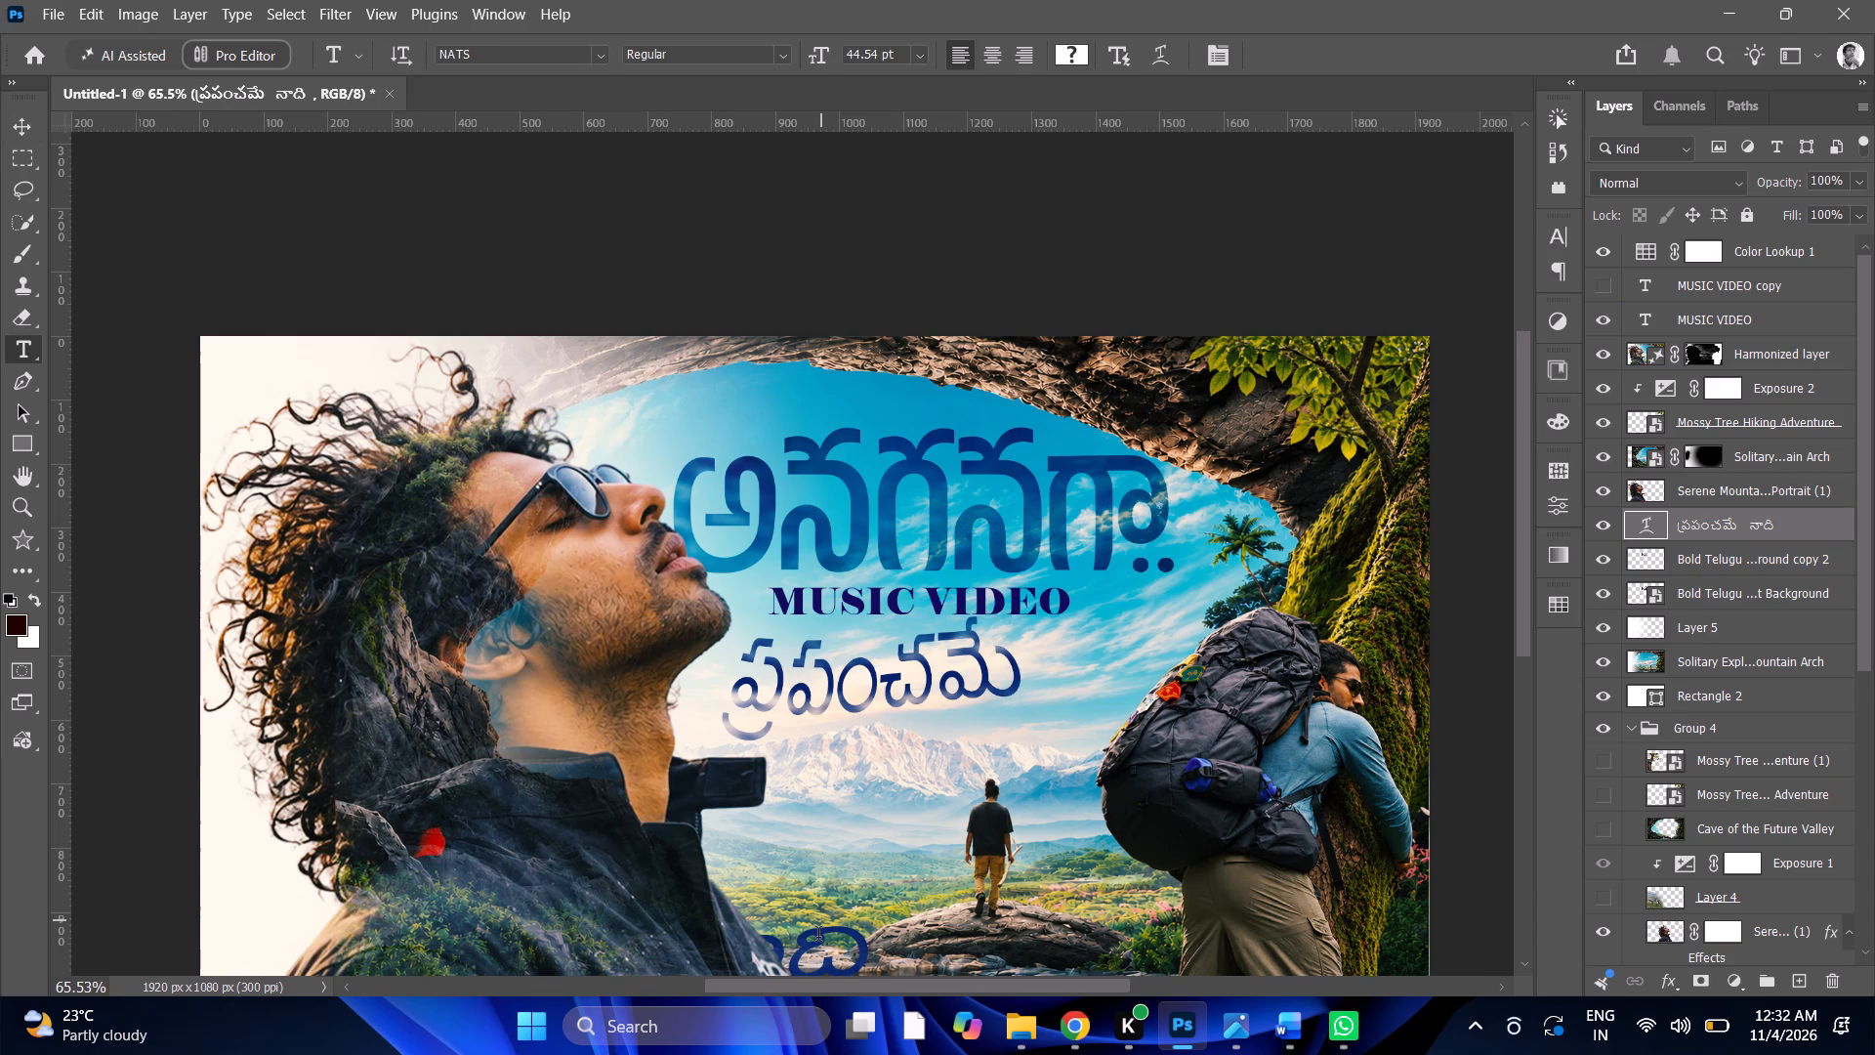
{"action": "left_click", "coordinate": [819, 937]}
{"action": "double_click", "coordinate": [819, 937]}
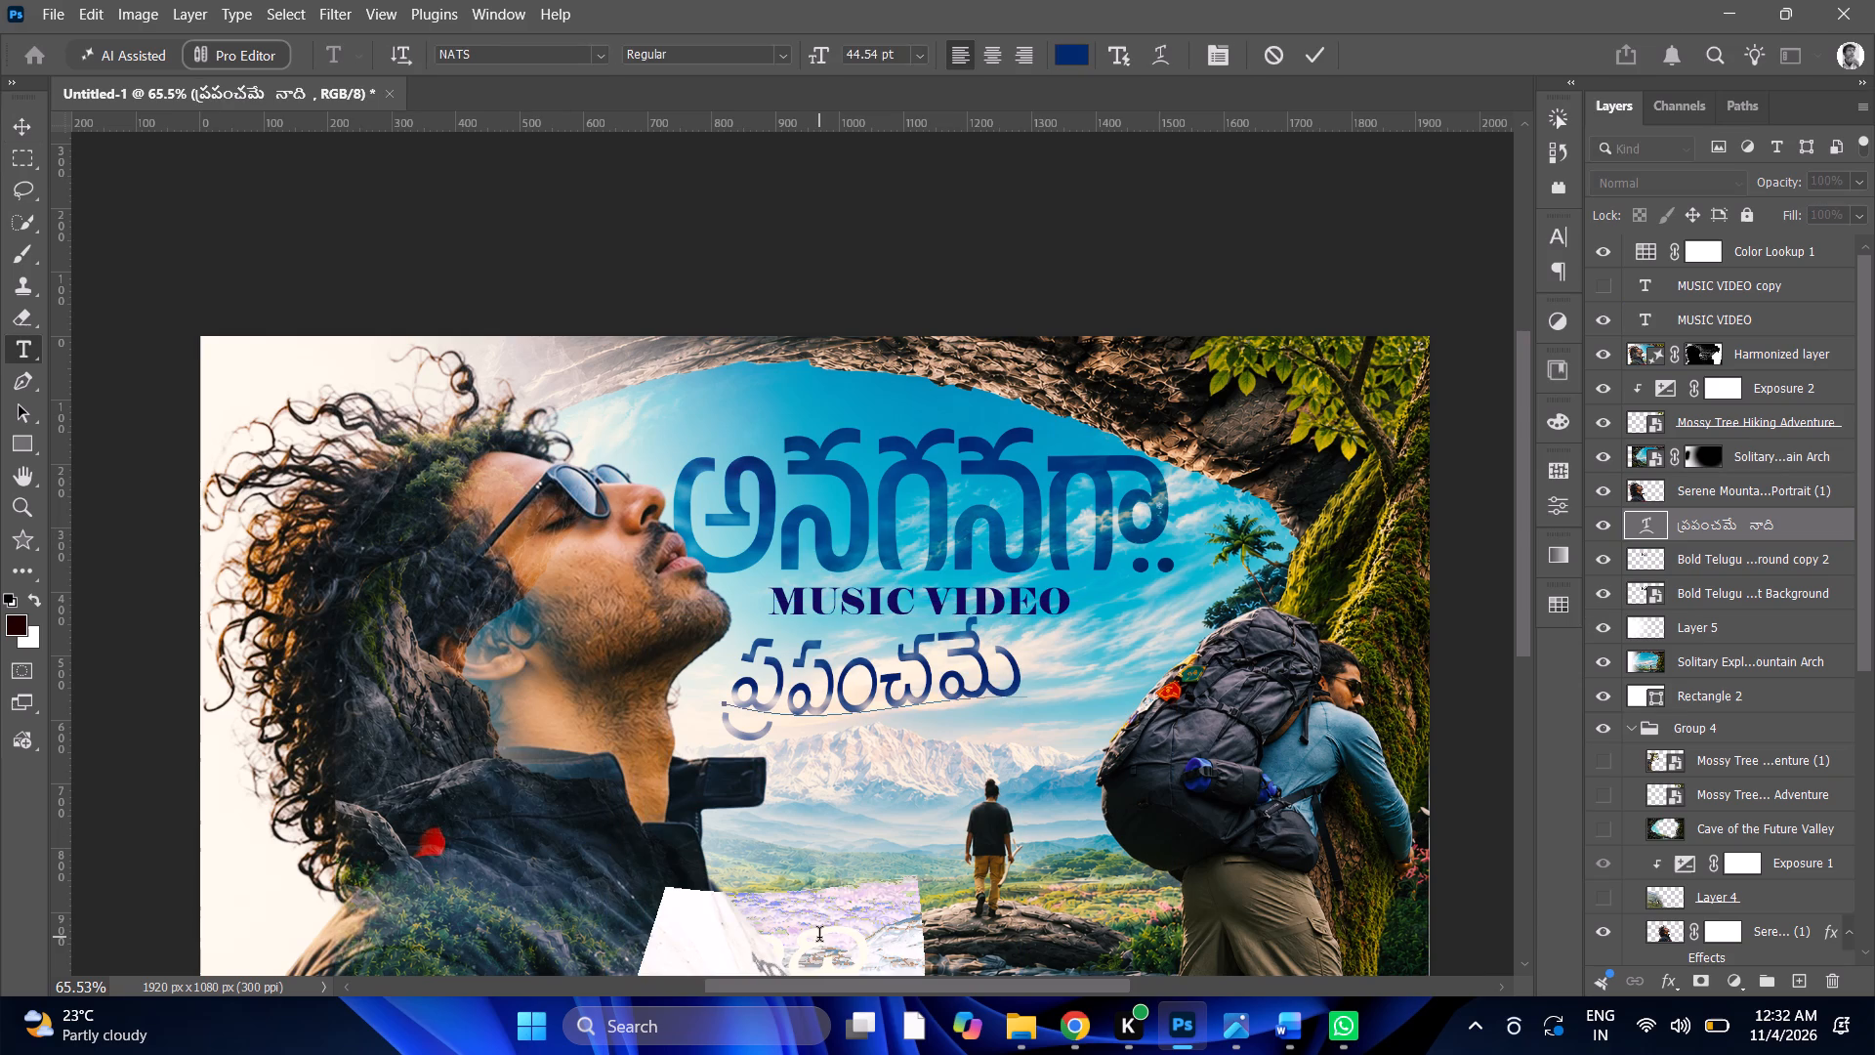
{"action": "key", "text": "ctrl+x"}
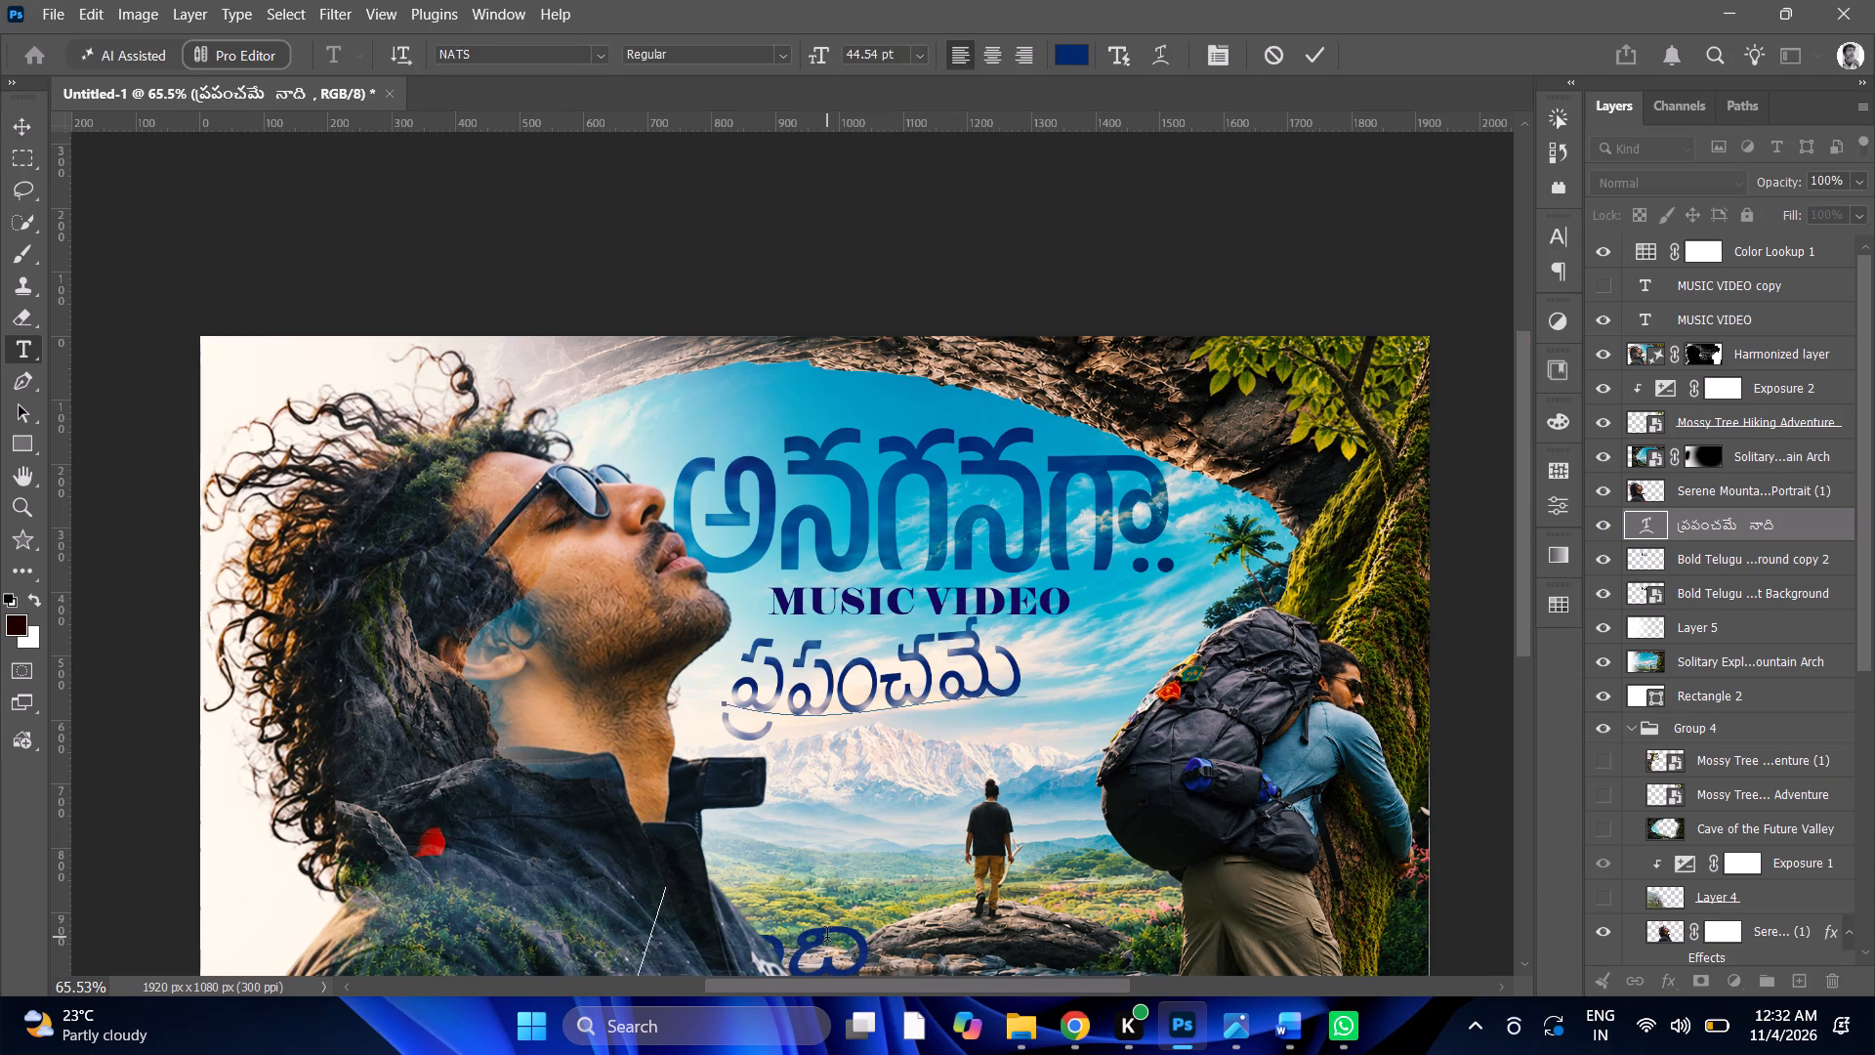
{"action": "left_click", "coordinate": [22, 136]}
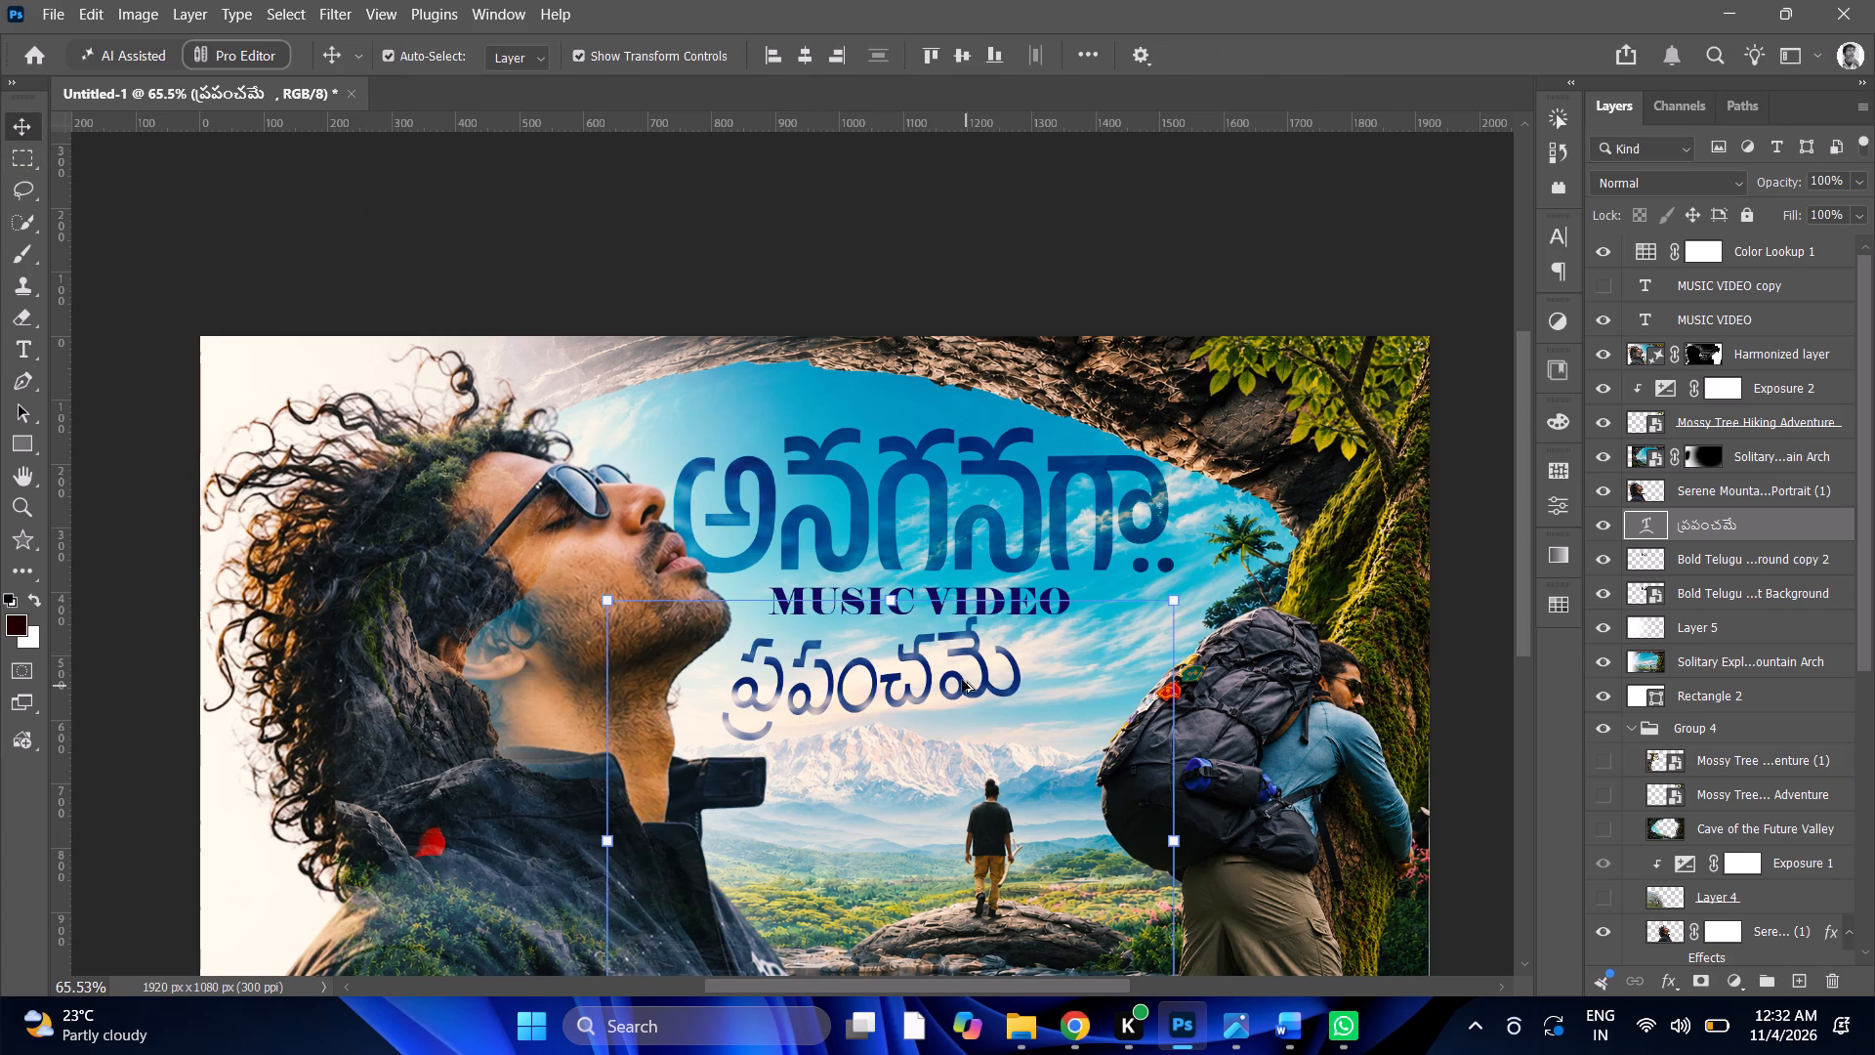
Duplicate the ప్రపంచమే text and place the copy just below and slightly to the right of the original.
{"action": "left_click_drag", "start_coordinate": [962, 676], "coordinate": [1012, 738], "text": "alt"}
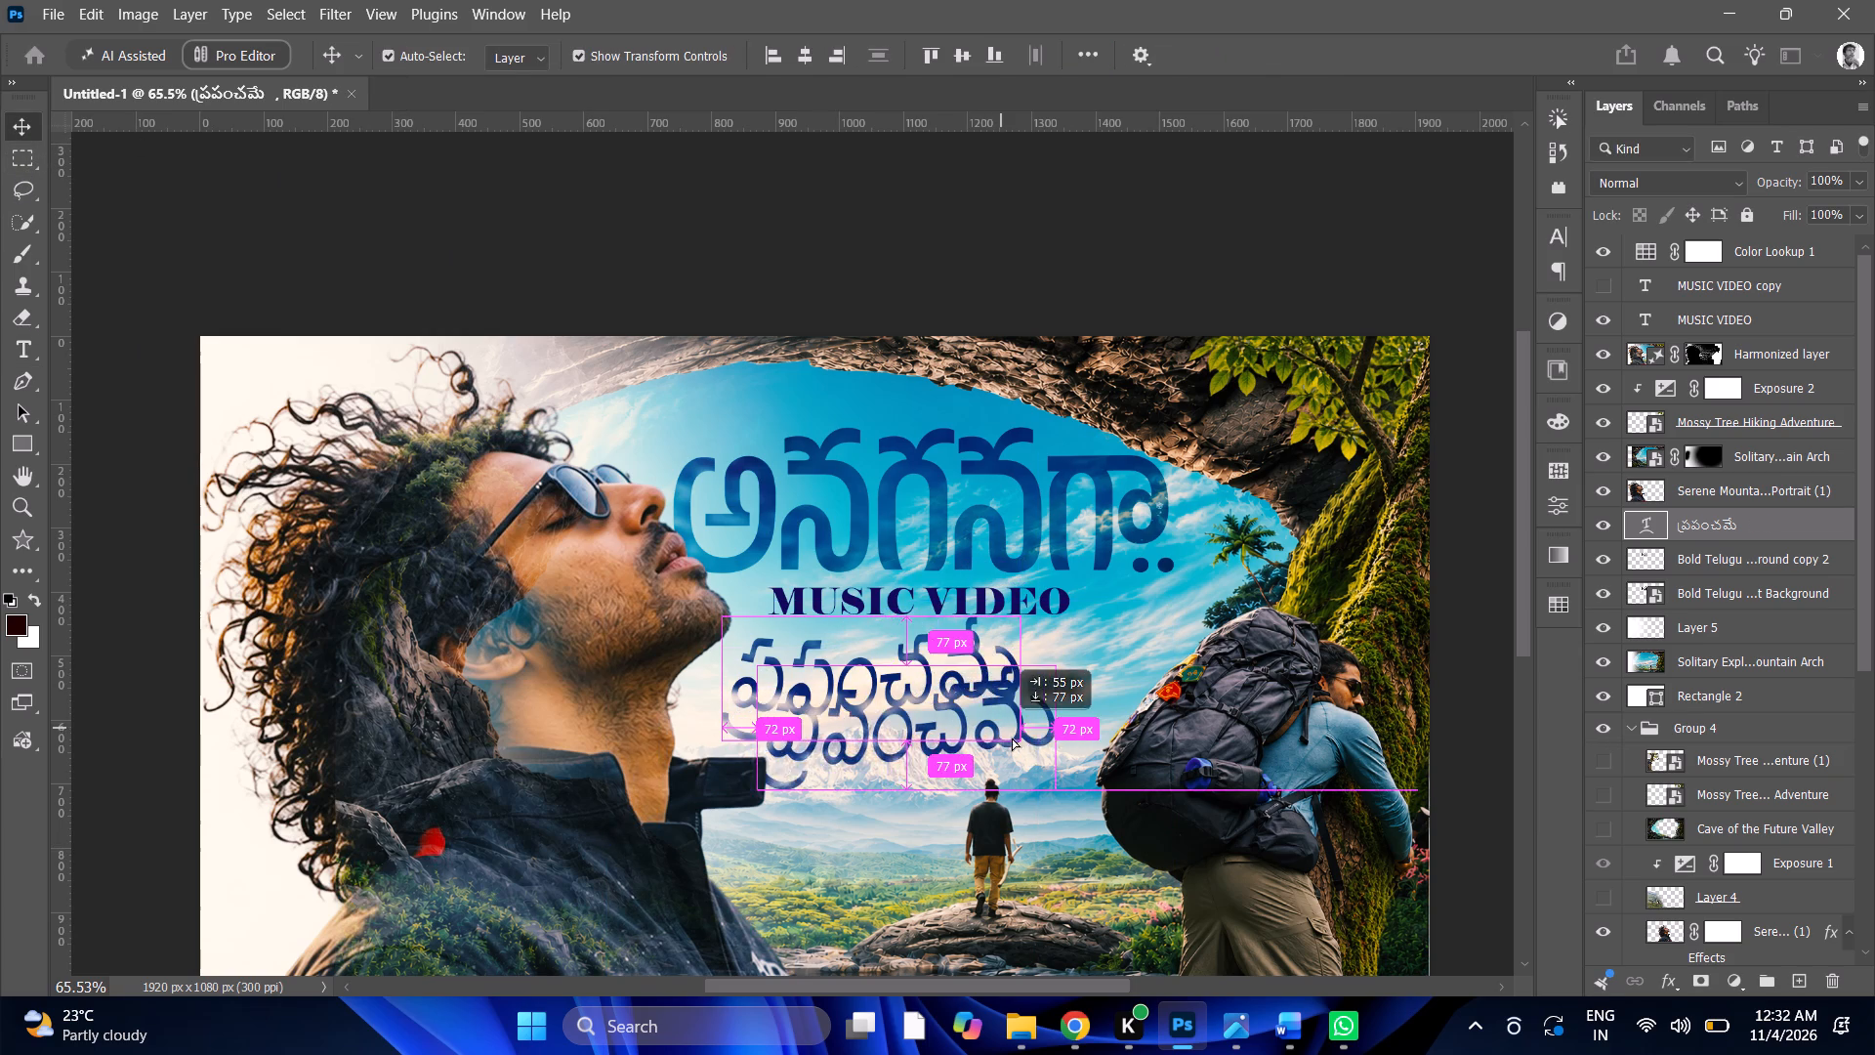
{"action": "left_click_drag", "start_coordinate": [1012, 738], "coordinate": [1034, 746], "text": "alt"}
{"action": "triple_click", "coordinate": [1034, 746]}
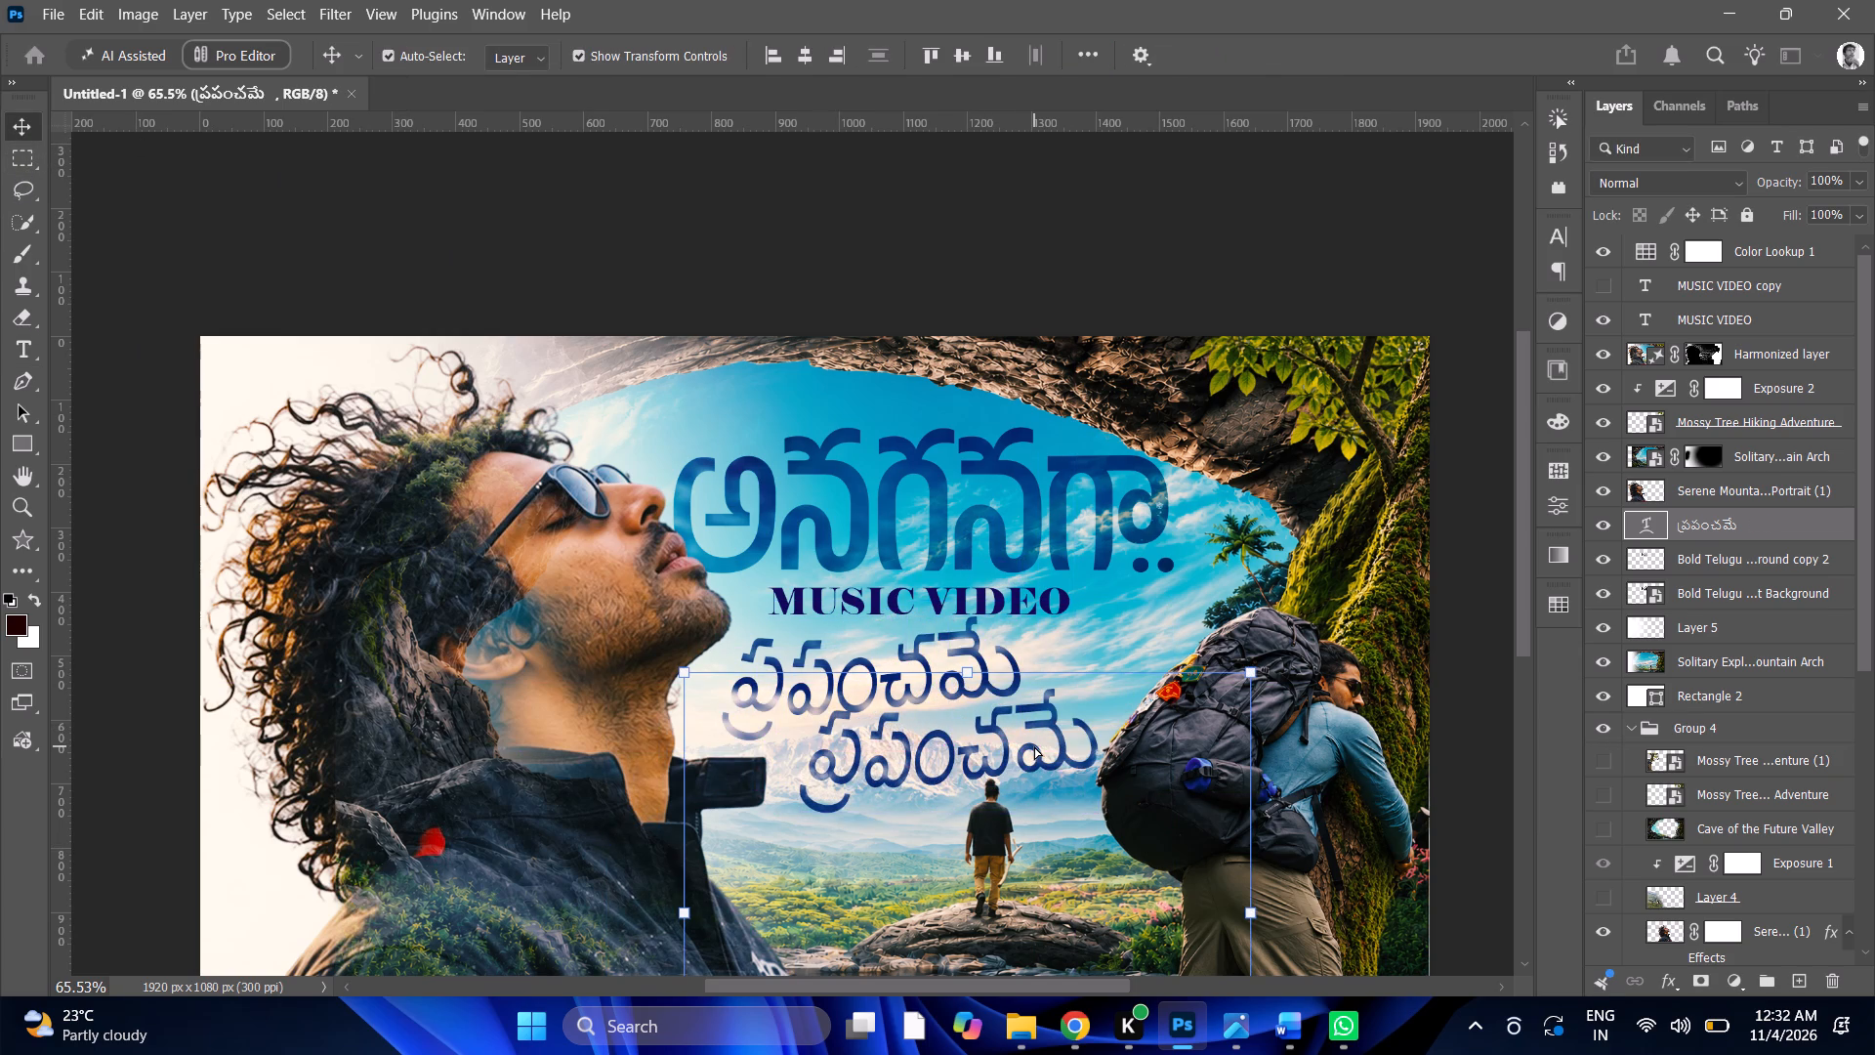
Replace the duplicate's text with the cut word నాది, delete the space before it, and commit the edit.
{"action": "triple_click", "coordinate": [1034, 746]}
{"action": "triple_click", "coordinate": [1009, 756]}
{"action": "triple_click", "coordinate": [1005, 754]}
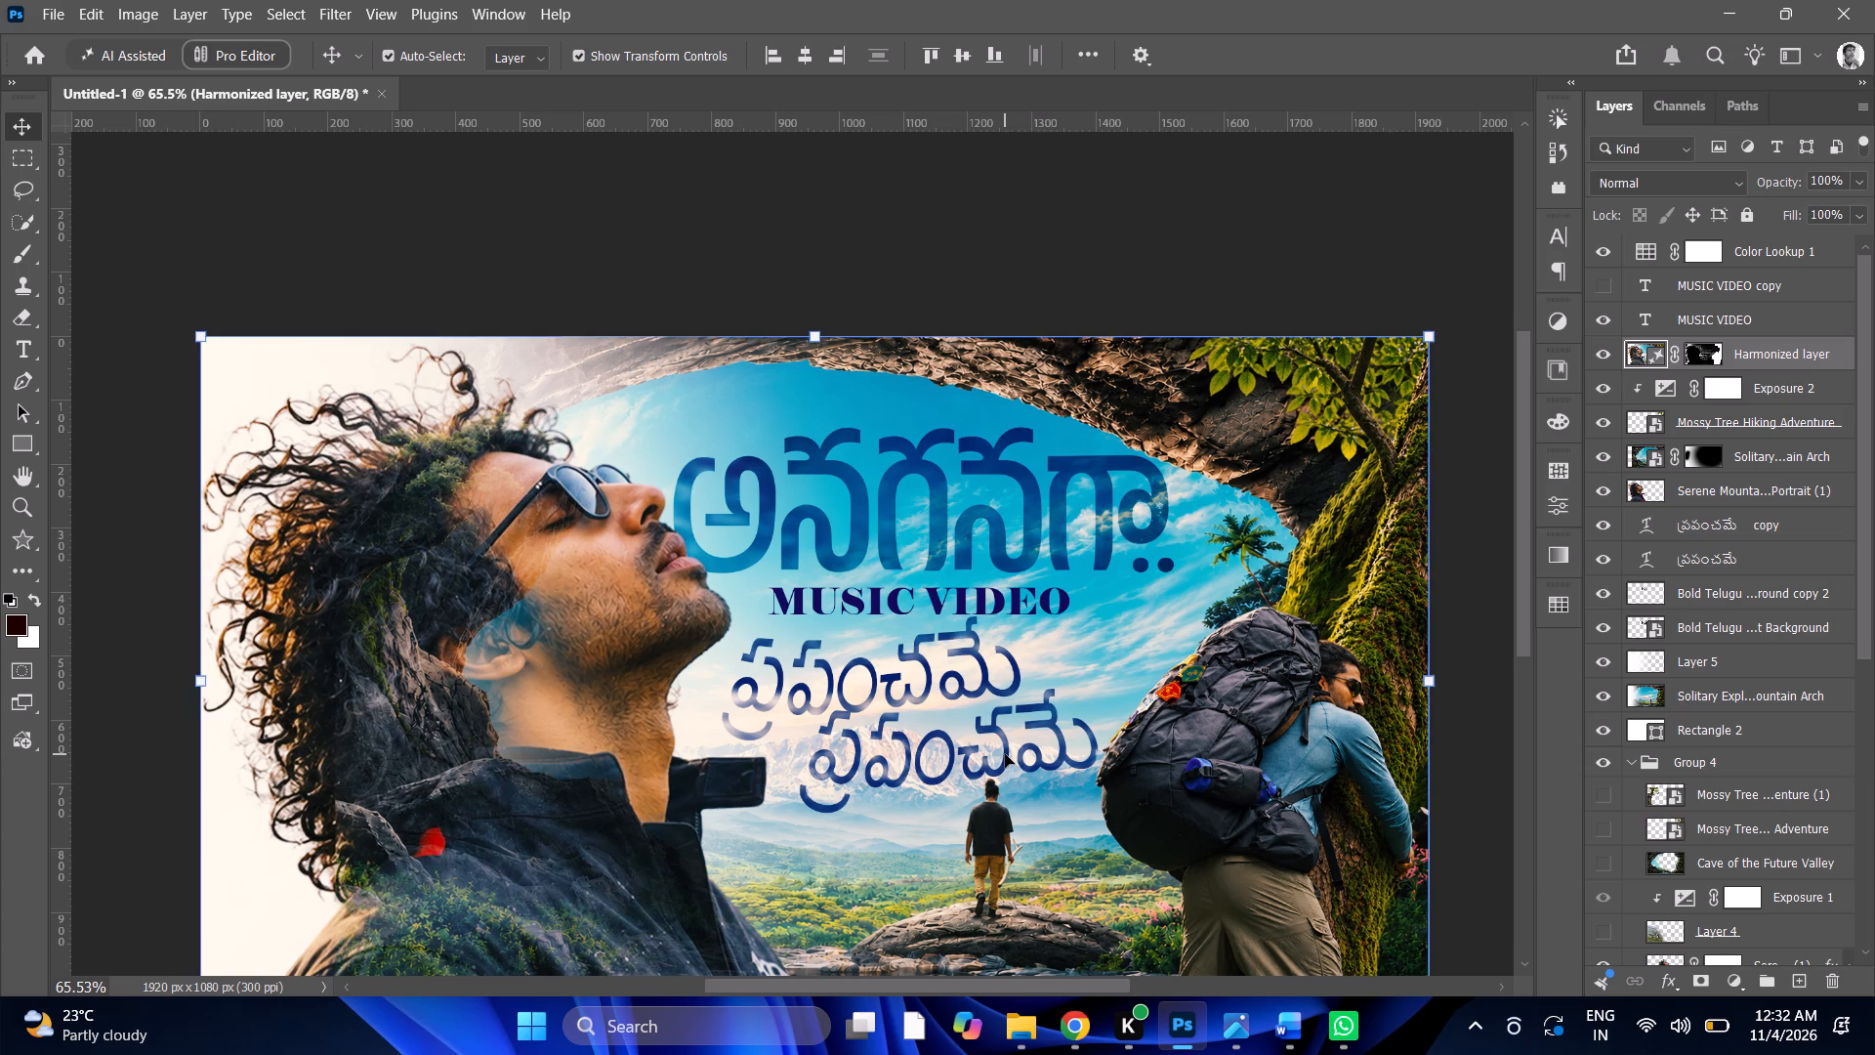
{"action": "left_click", "coordinate": [1005, 754]}
{"action": "key", "text": "t"}
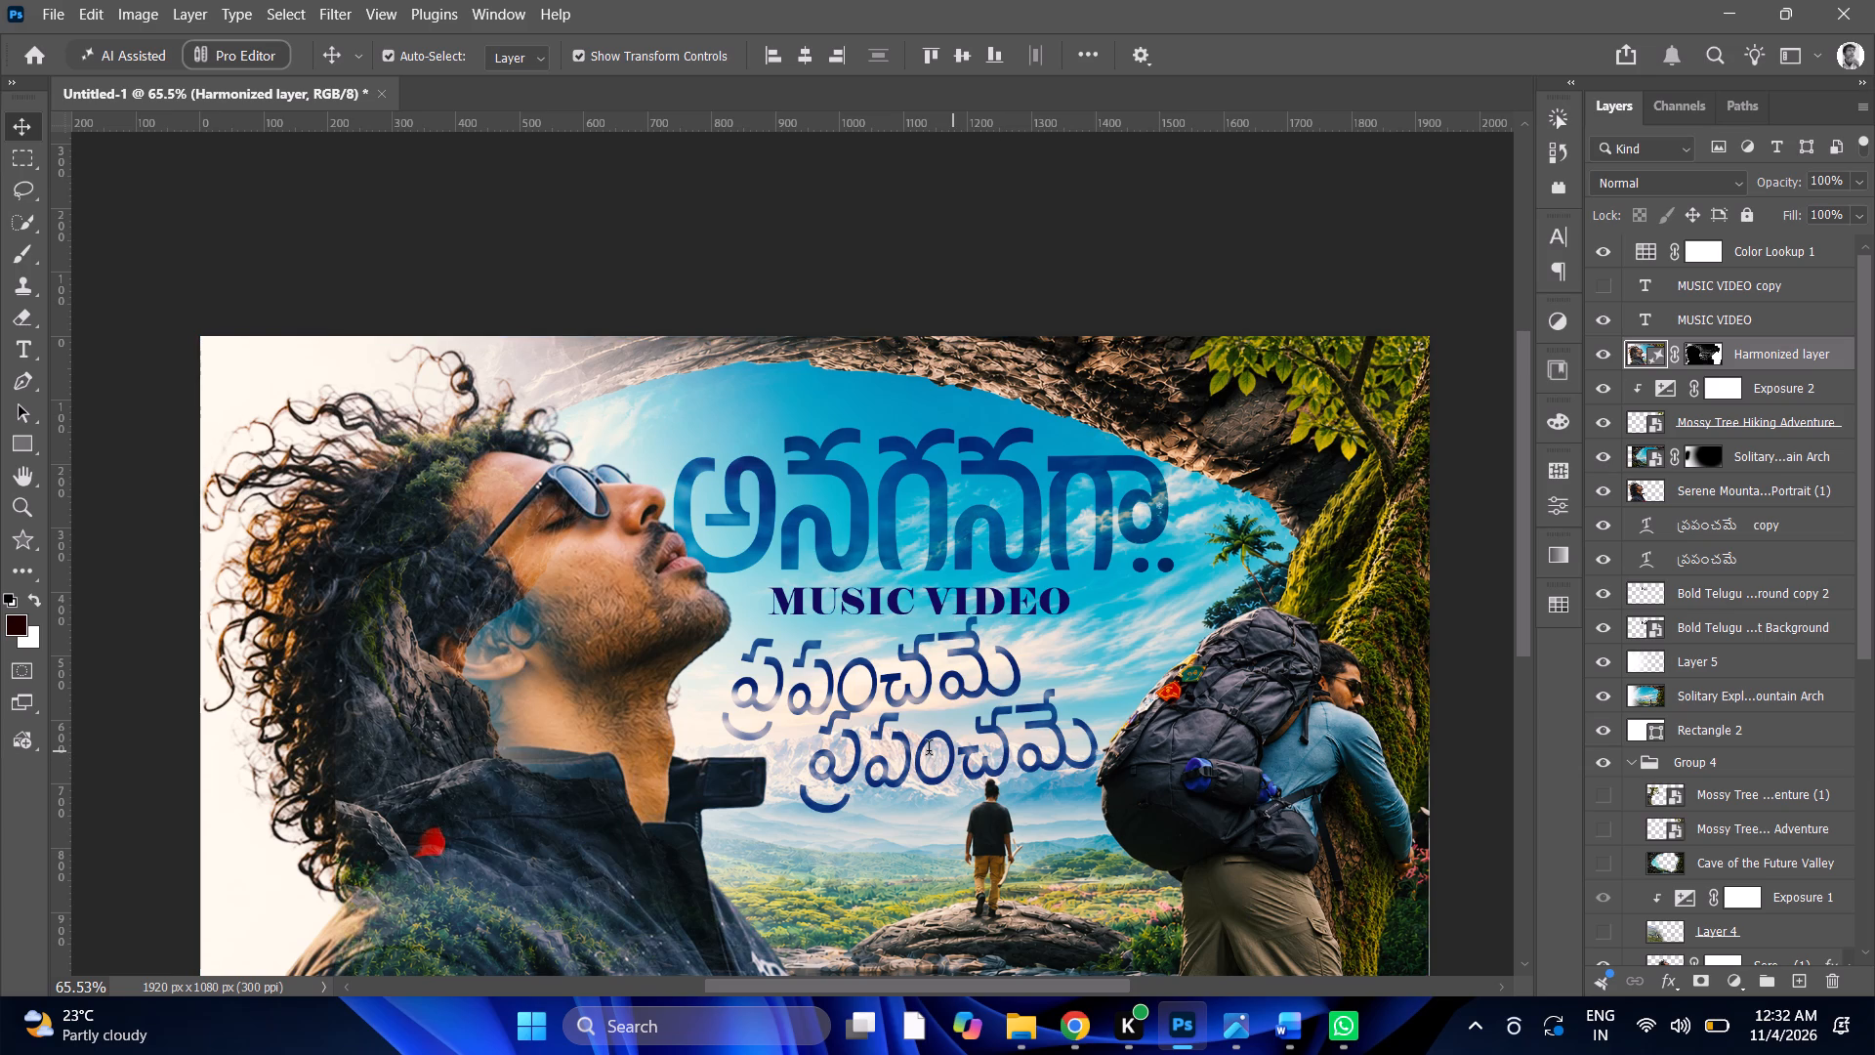
{"action": "left_click", "coordinate": [929, 750]}
{"action": "key", "text": "ctrl+v"}
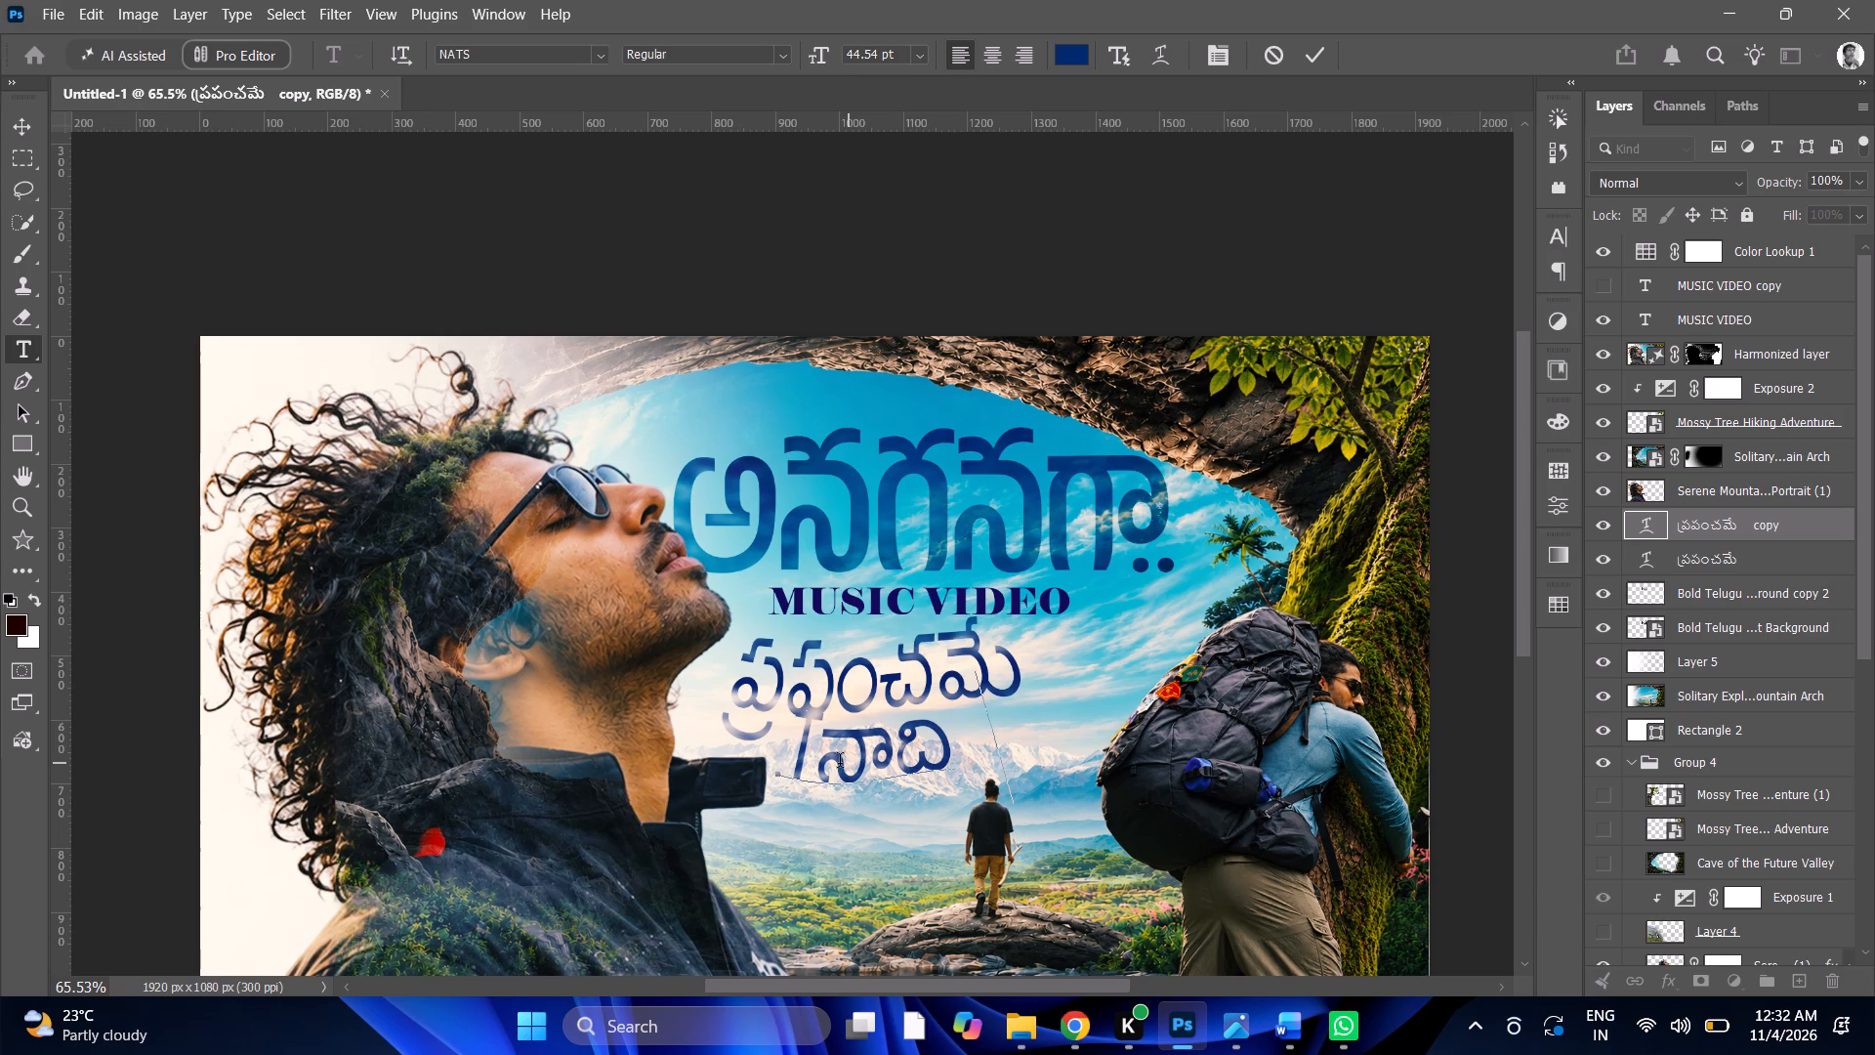
{"action": "left_click", "coordinate": [816, 756]}
{"action": "key", "text": "BackSpace"}
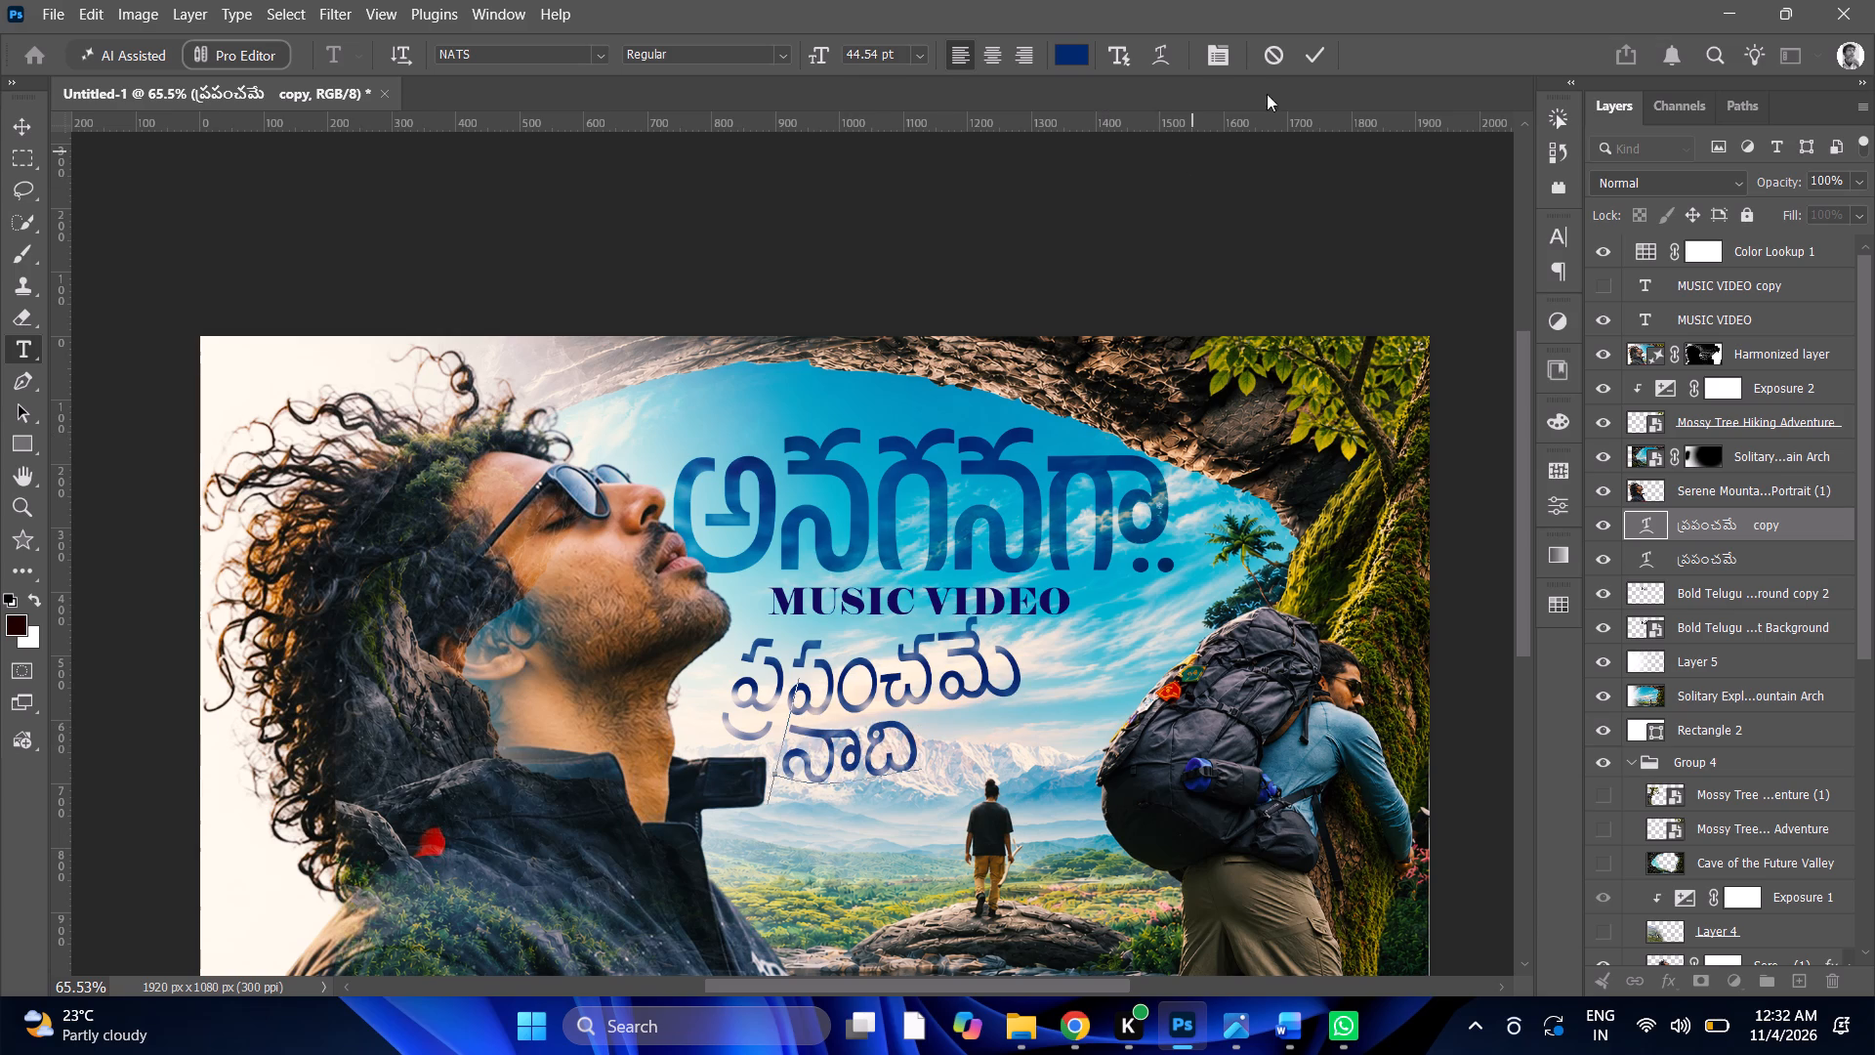
{"action": "left_click", "coordinate": [1305, 63]}
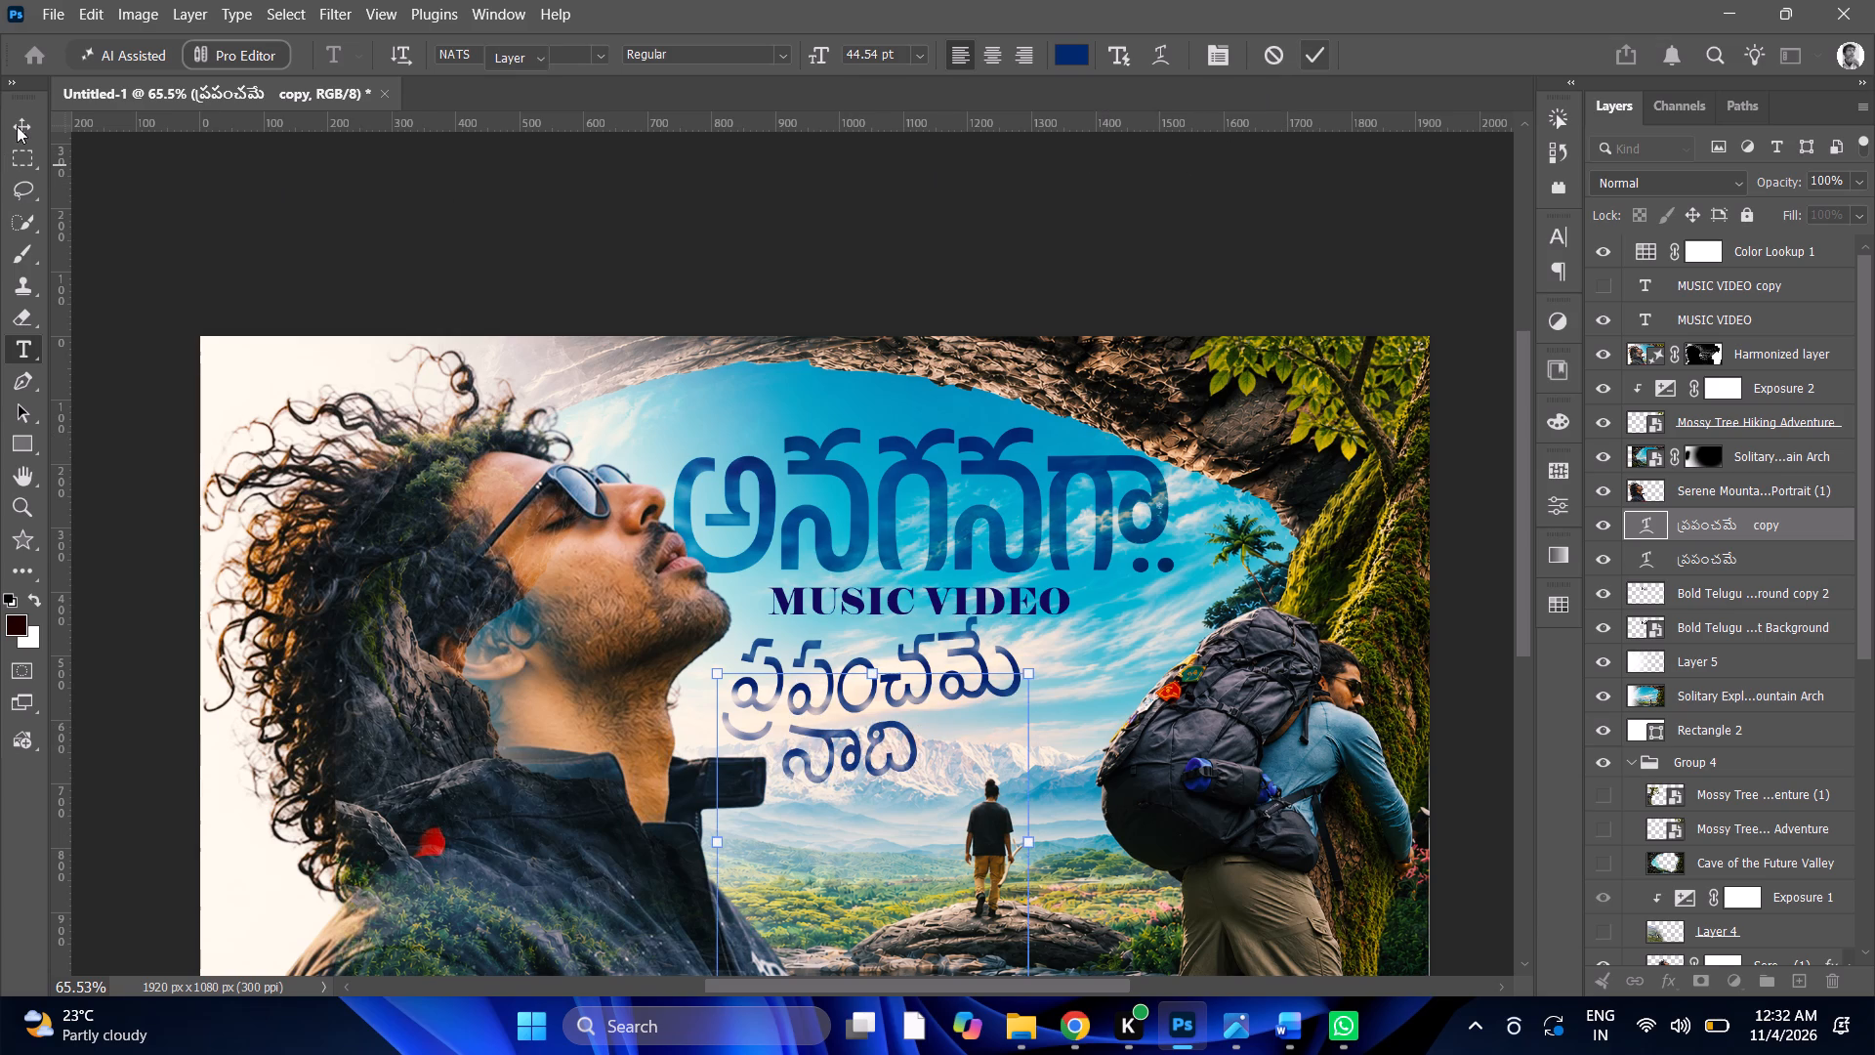
Move నాది beneath the end of ప్రపంచమే and rotate it to about -10.7°, shifting it slightly further right.
{"action": "left_click", "coordinate": [21, 118]}
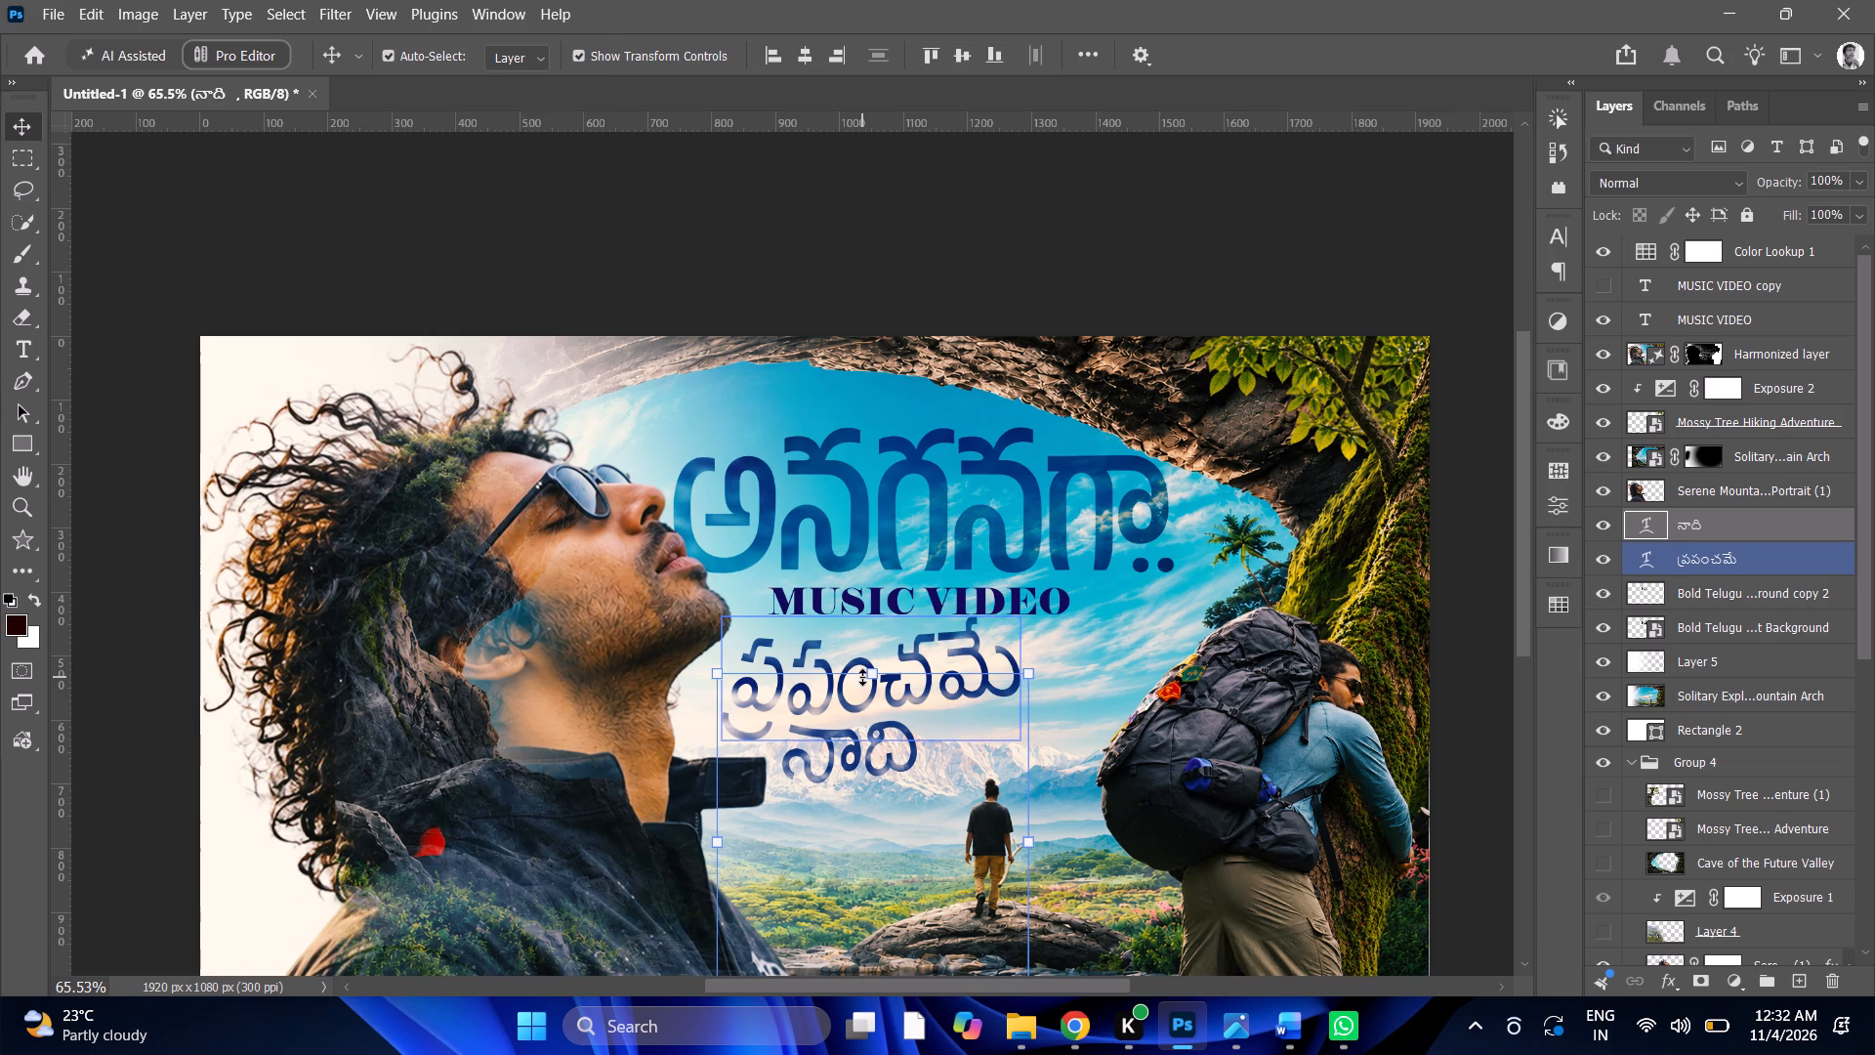
{"action": "left_click", "coordinate": [862, 677]}
{"action": "left_click_drag", "start_coordinate": [951, 766], "coordinate": [1010, 769]}
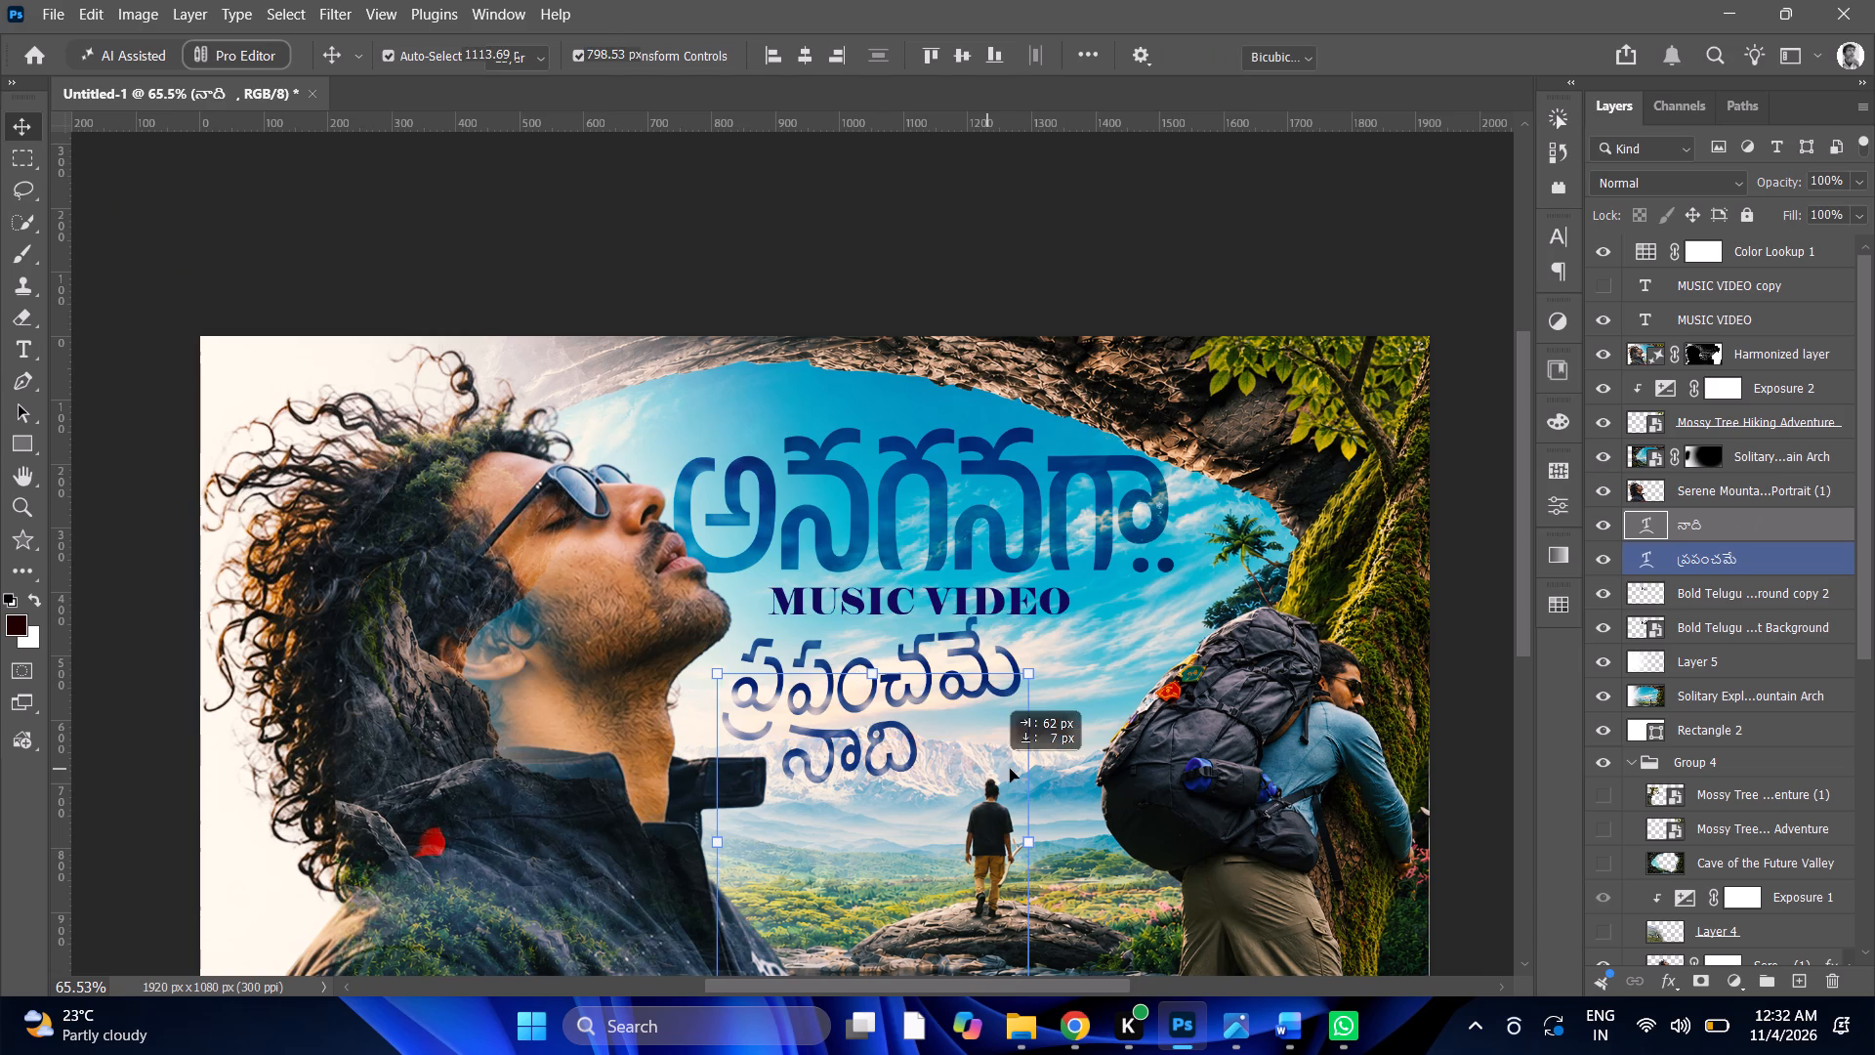
{"action": "left_click_drag", "start_coordinate": [1010, 769], "coordinate": [1103, 740]}
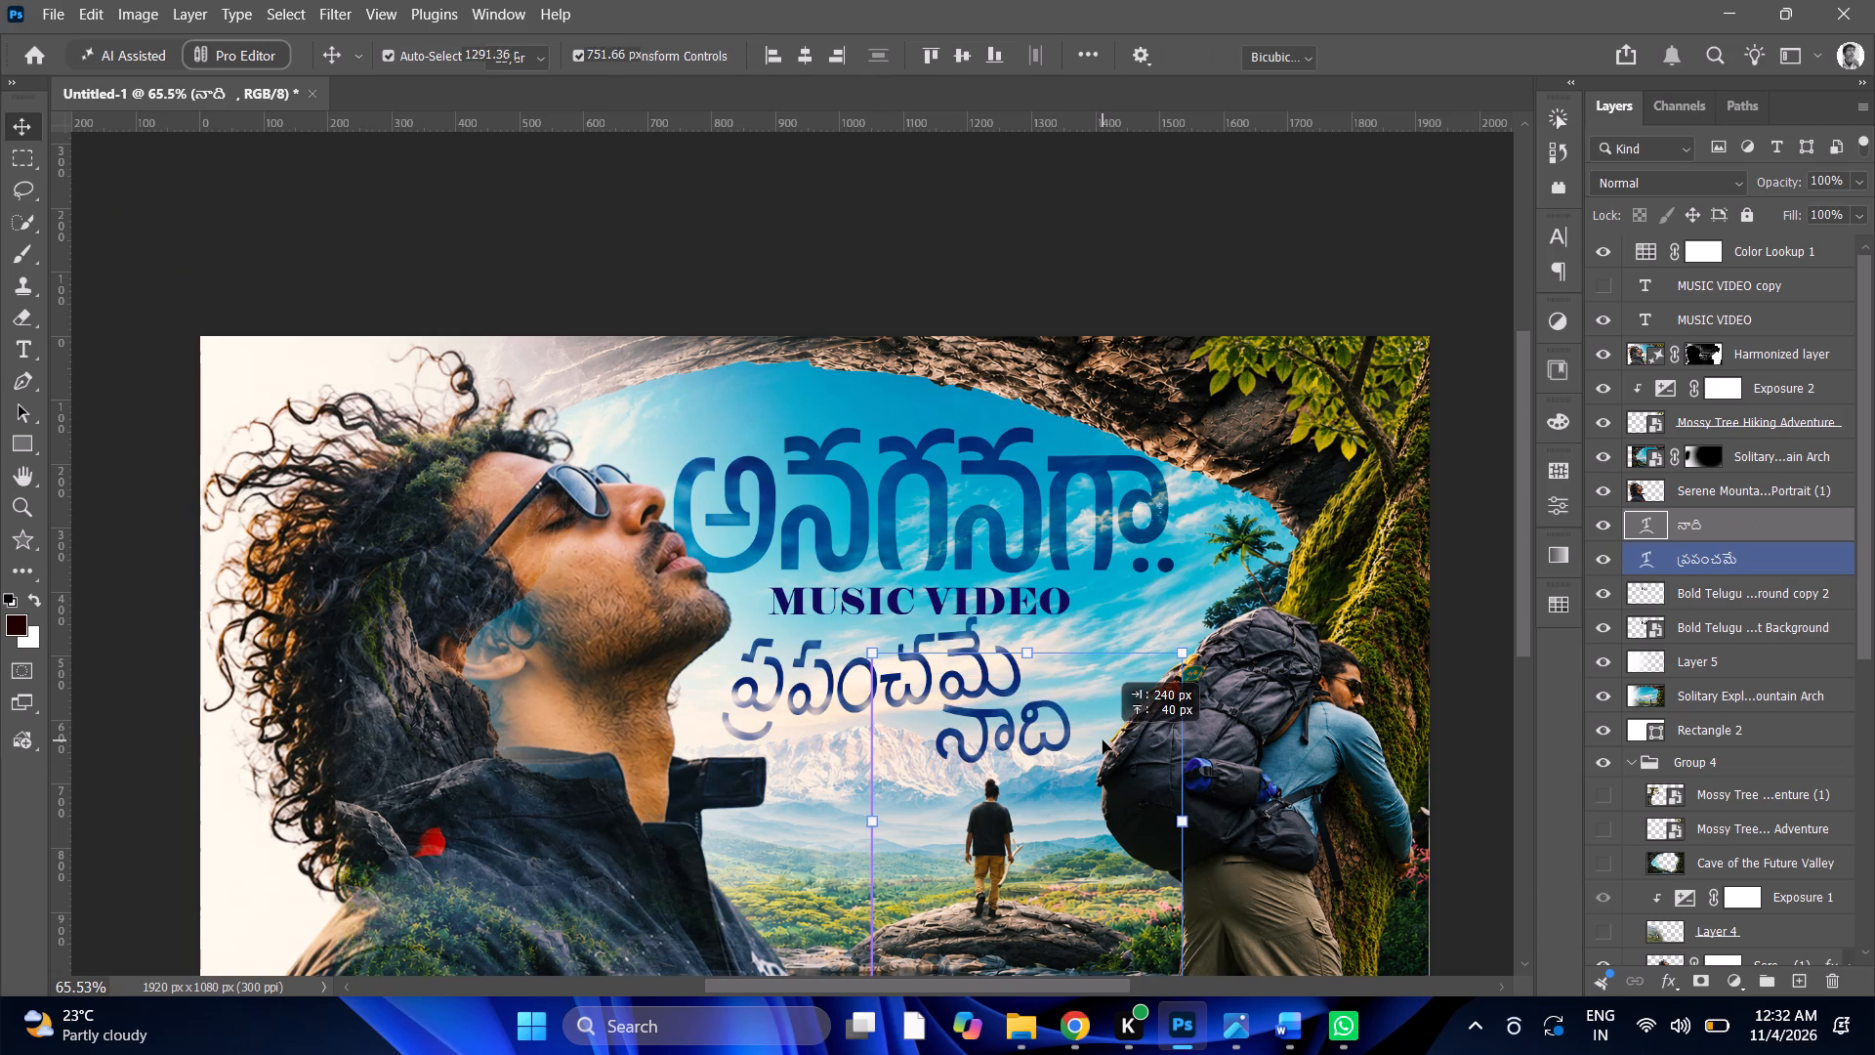
{"action": "left_click_drag", "start_coordinate": [1103, 740], "coordinate": [1103, 748]}
{"action": "scroll", "coordinate": [1097, 732], "scroll_direction": "down", "scroll_amount": 2, "text": "alt"}
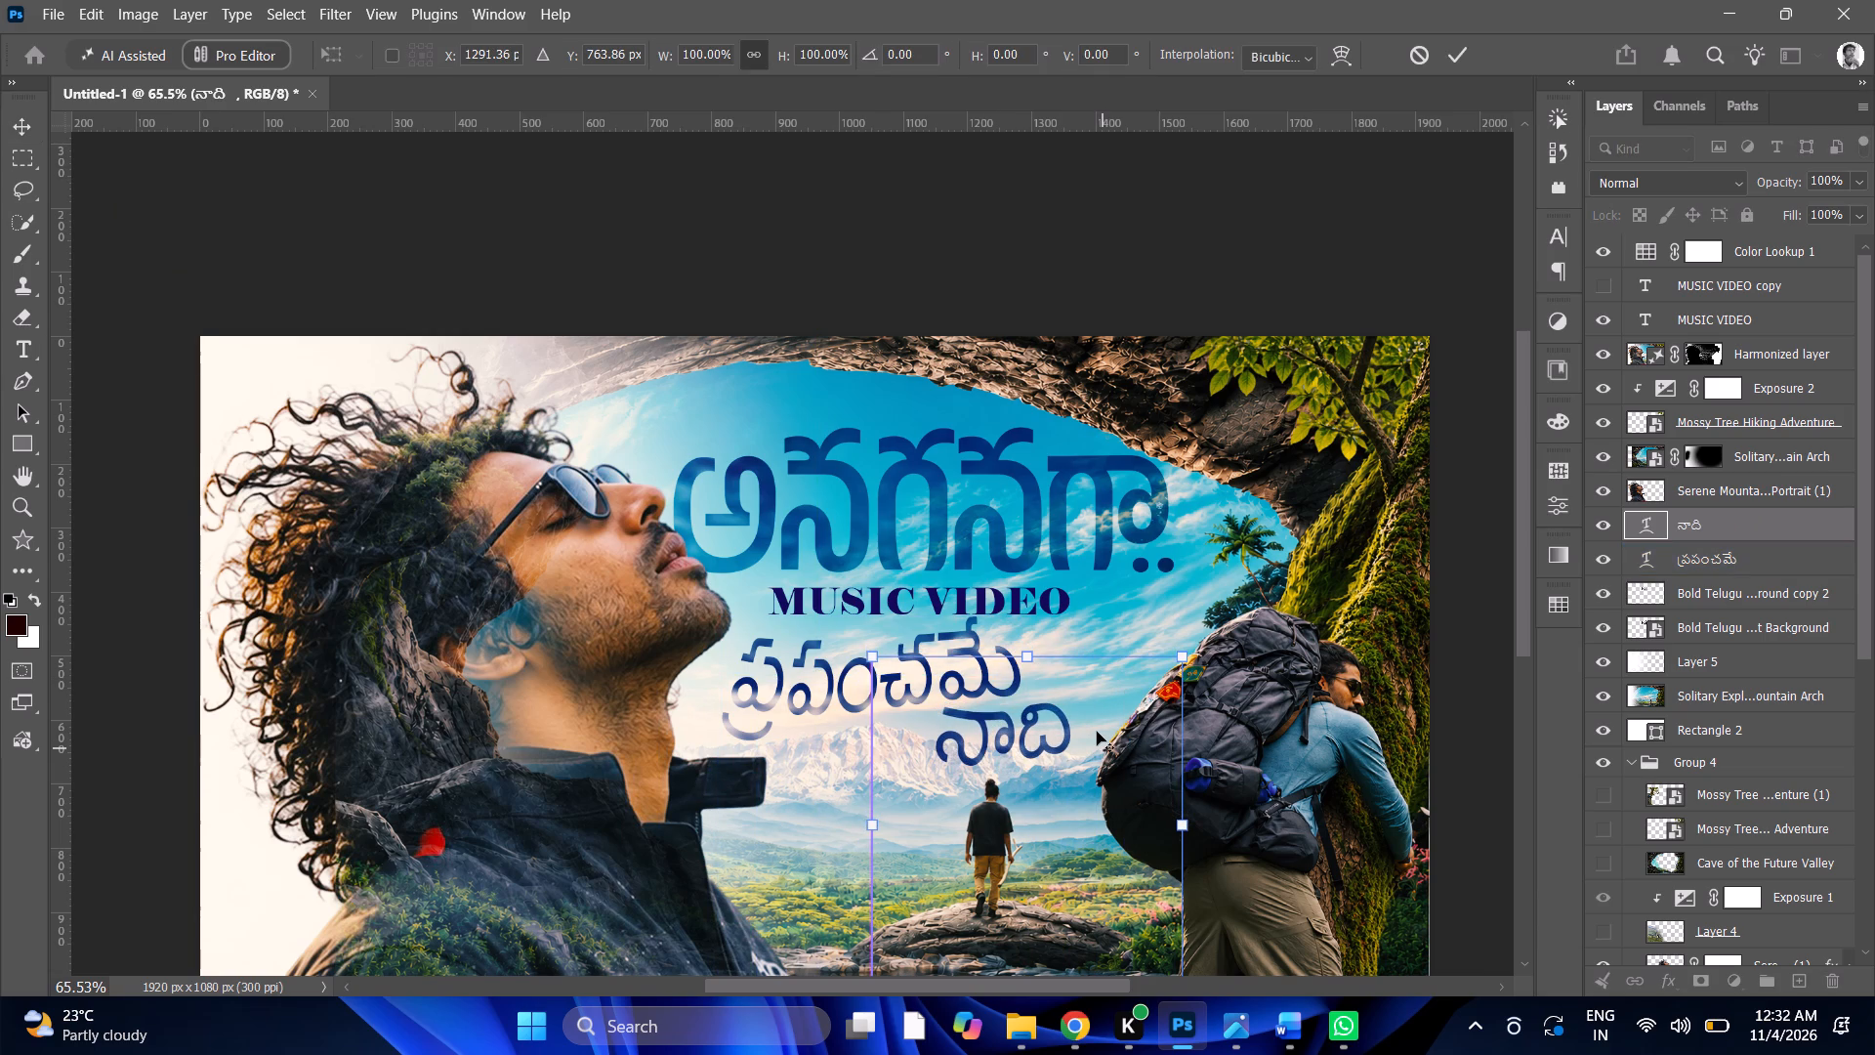
{"action": "scroll", "coordinate": [1097, 732], "scroll_direction": "down", "scroll_amount": 5, "text": "alt"}
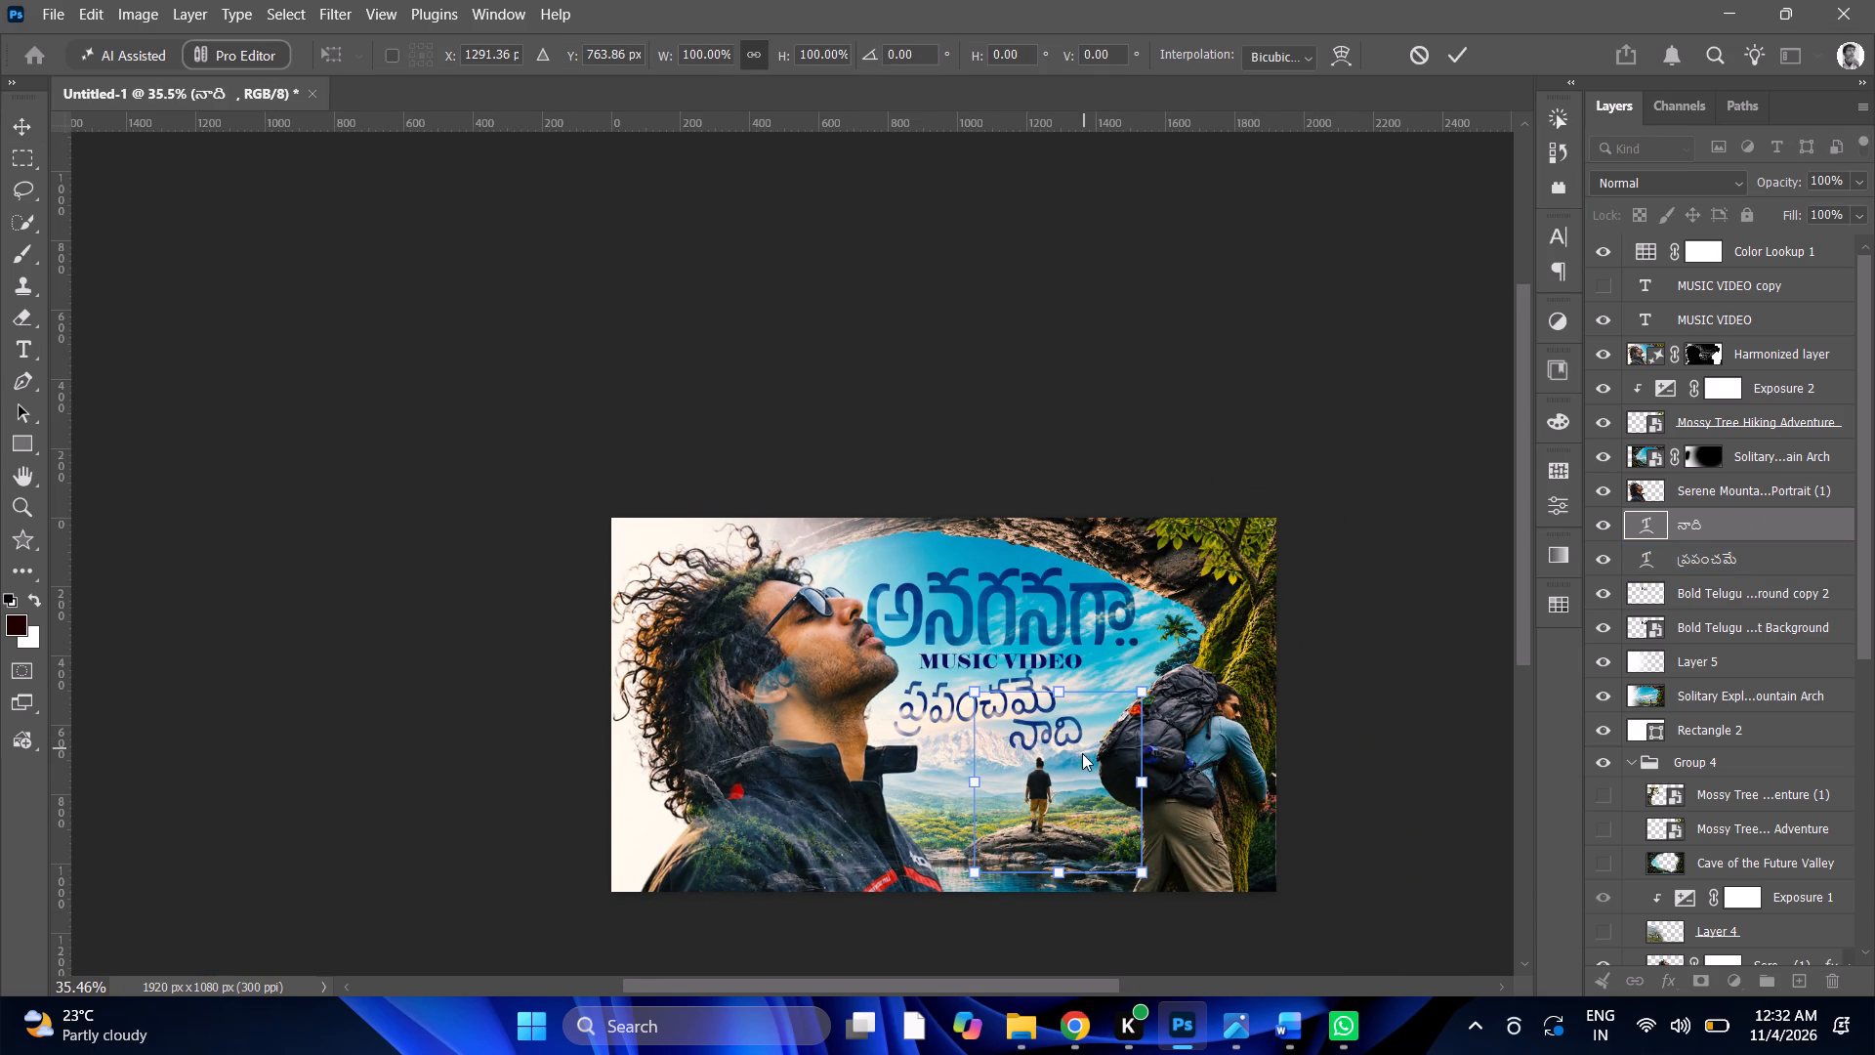
{"action": "left_click", "coordinate": [1158, 887]}
{"action": "left_click_drag", "start_coordinate": [1164, 894], "coordinate": [1194, 896]}
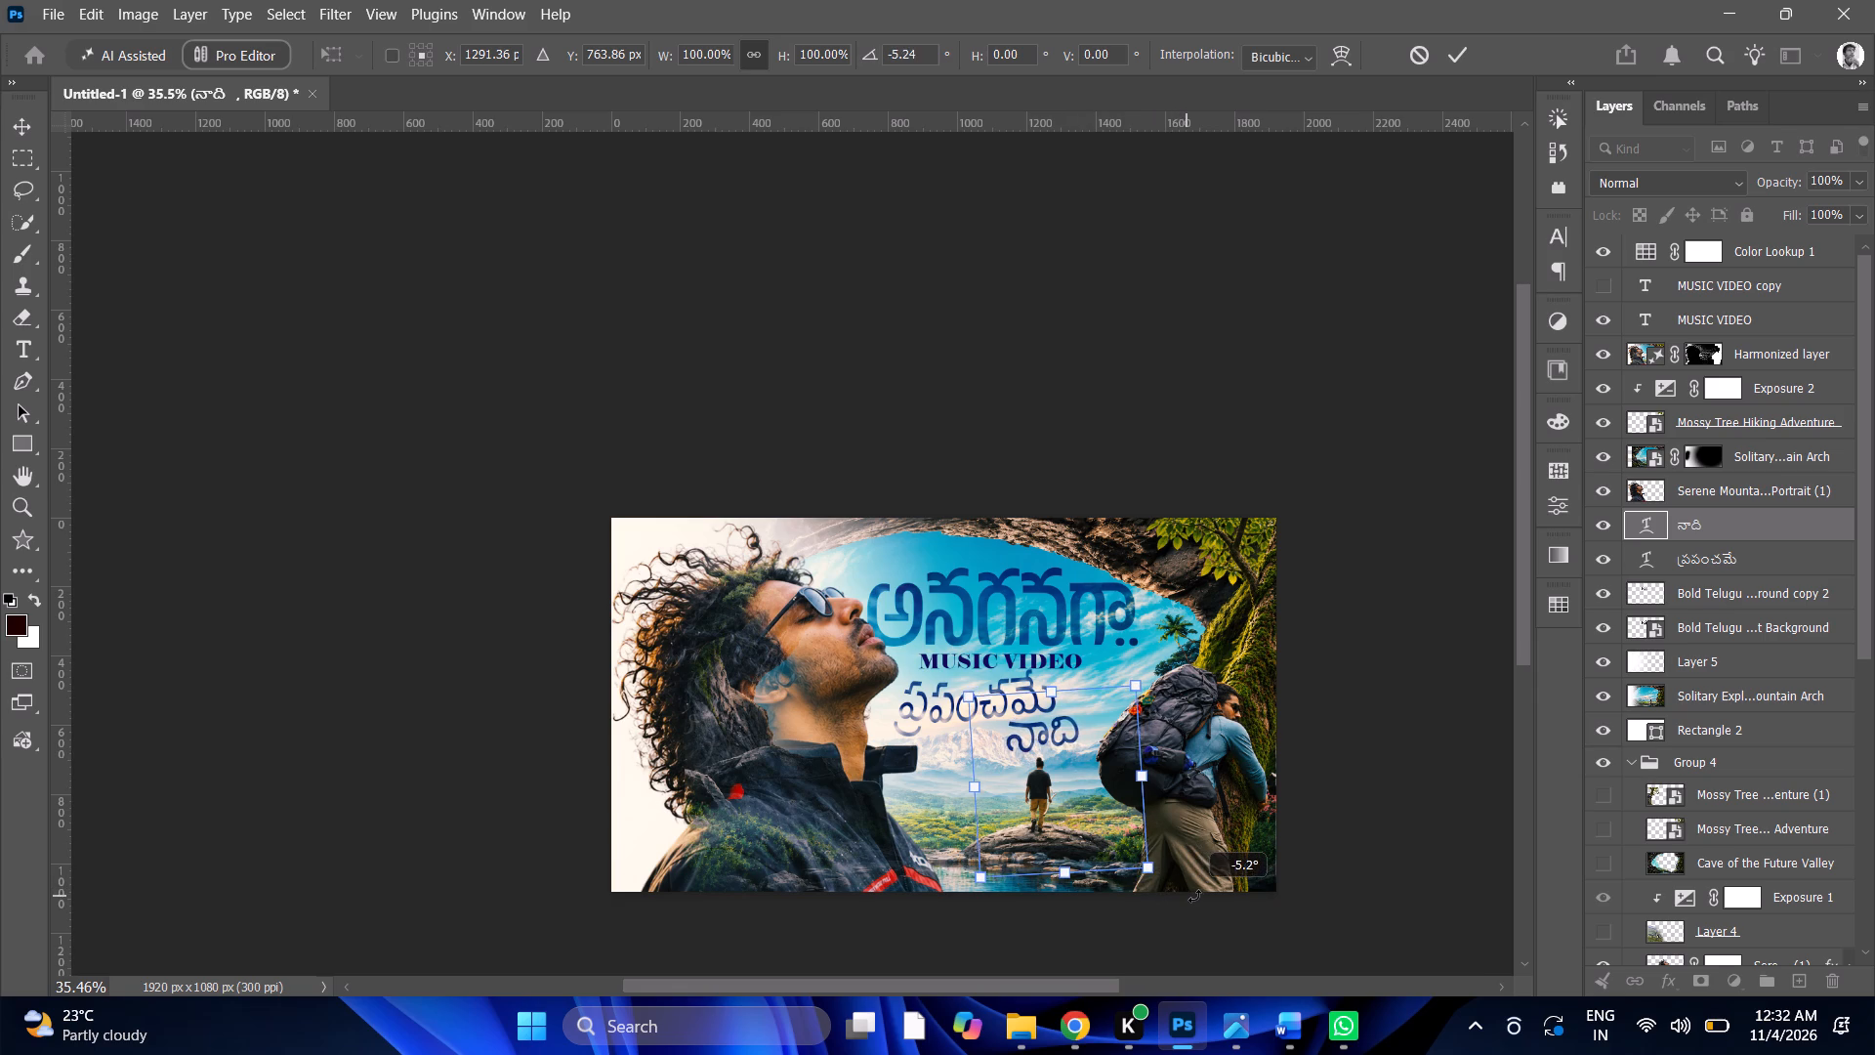
{"action": "left_click_drag", "start_coordinate": [1194, 896], "coordinate": [1217, 897]}
{"action": "left_click_drag", "start_coordinate": [1053, 793], "coordinate": [1086, 793]}
Nudge నాది up closer to ప్రపంచమే and rotate it further to about -14.6°.
{"action": "scroll", "coordinate": [1012, 714], "scroll_direction": "up", "scroll_amount": 5, "text": "alt"}
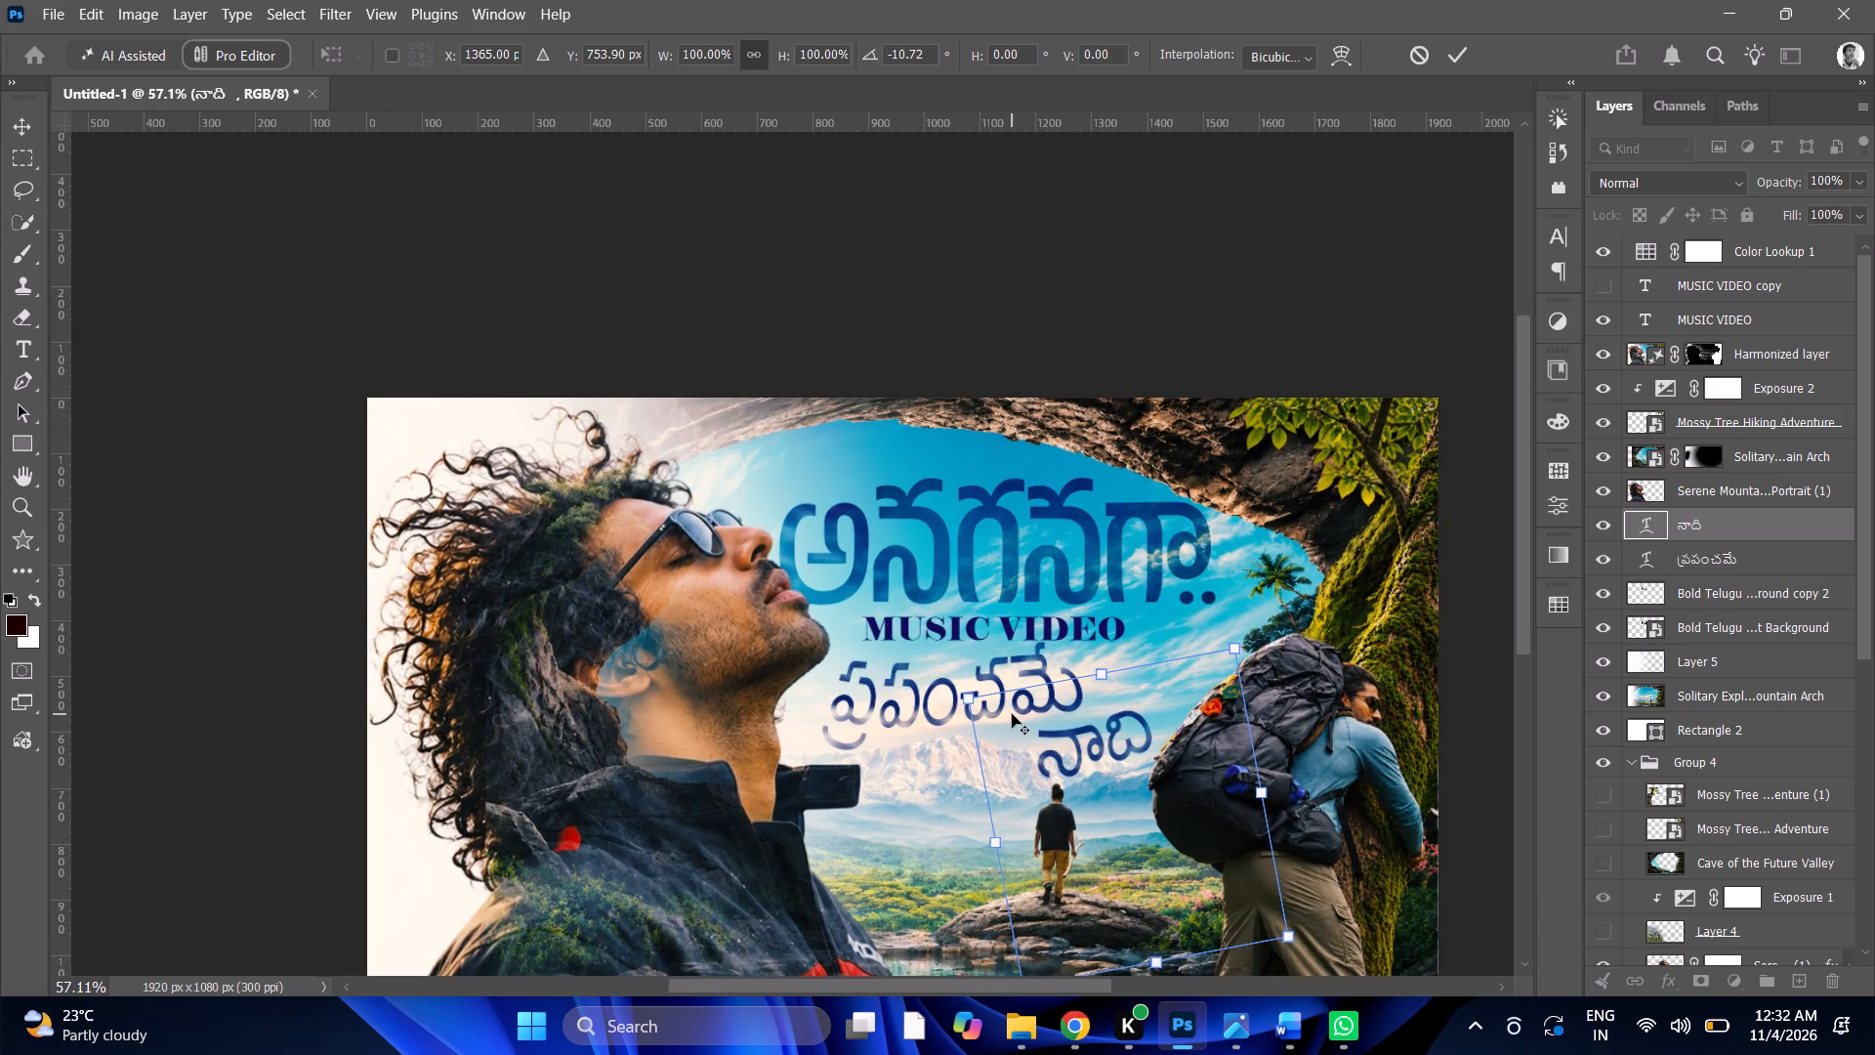
{"action": "scroll", "coordinate": [1013, 714], "scroll_direction": "up", "scroll_amount": 3, "text": "alt"}
{"action": "left_click_drag", "start_coordinate": [1109, 775], "coordinate": [1111, 775]}
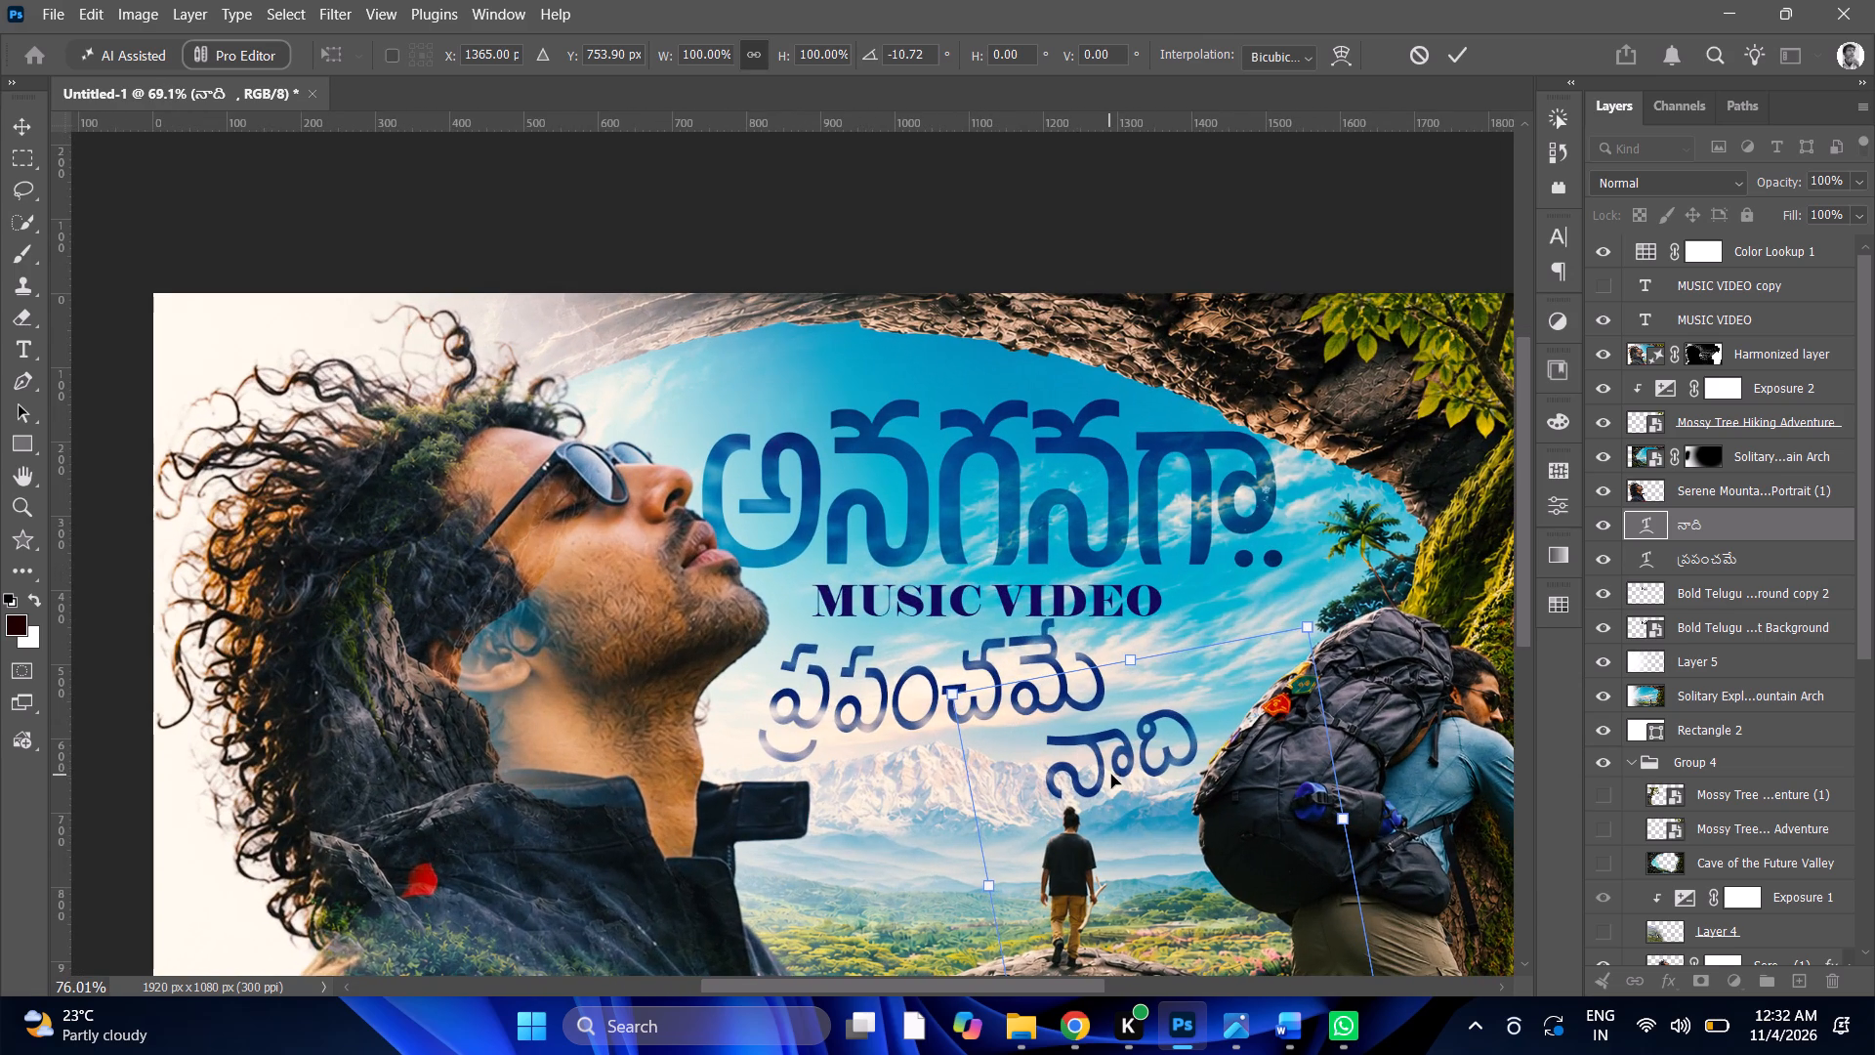
{"action": "left_click_drag", "start_coordinate": [1111, 775], "coordinate": [1110, 757]}
{"action": "scroll", "coordinate": [1127, 741], "scroll_direction": "down", "scroll_amount": 6, "text": "alt"}
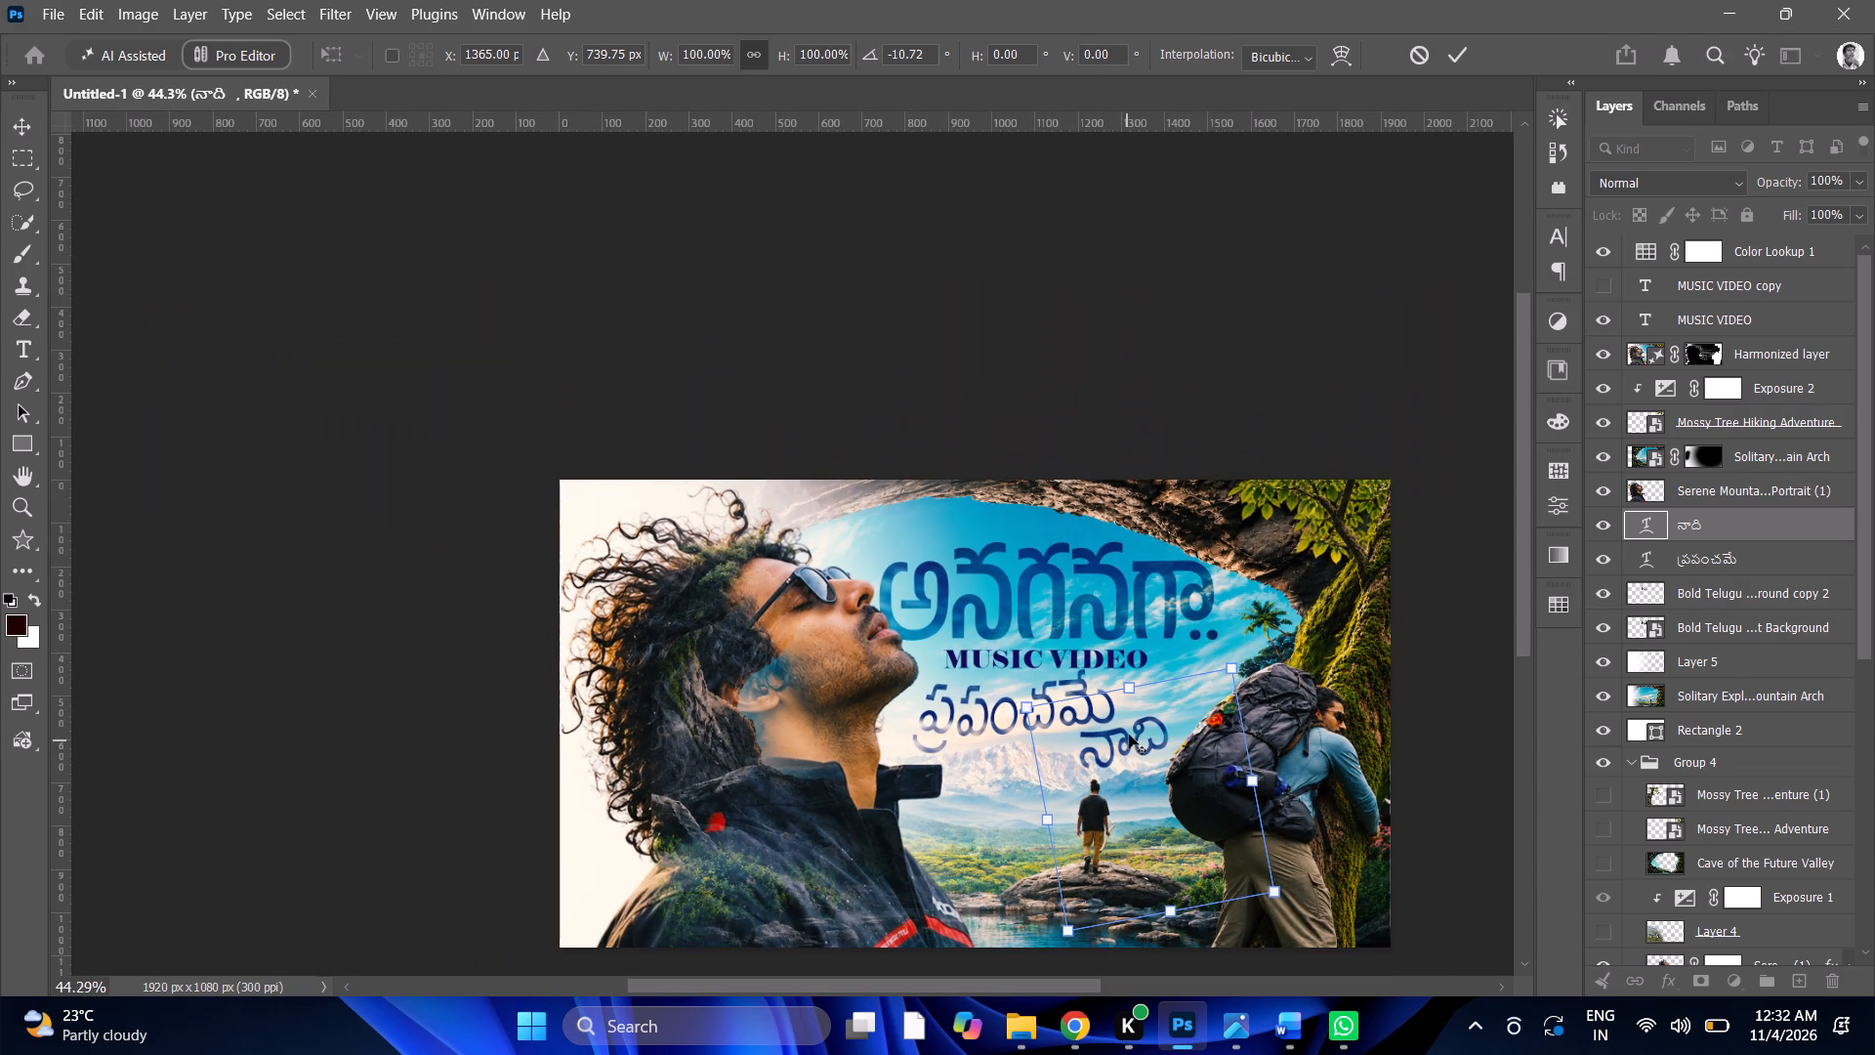
{"action": "left_click", "coordinate": [1247, 653]}
{"action": "left_click_drag", "start_coordinate": [1247, 656], "coordinate": [1239, 647]}
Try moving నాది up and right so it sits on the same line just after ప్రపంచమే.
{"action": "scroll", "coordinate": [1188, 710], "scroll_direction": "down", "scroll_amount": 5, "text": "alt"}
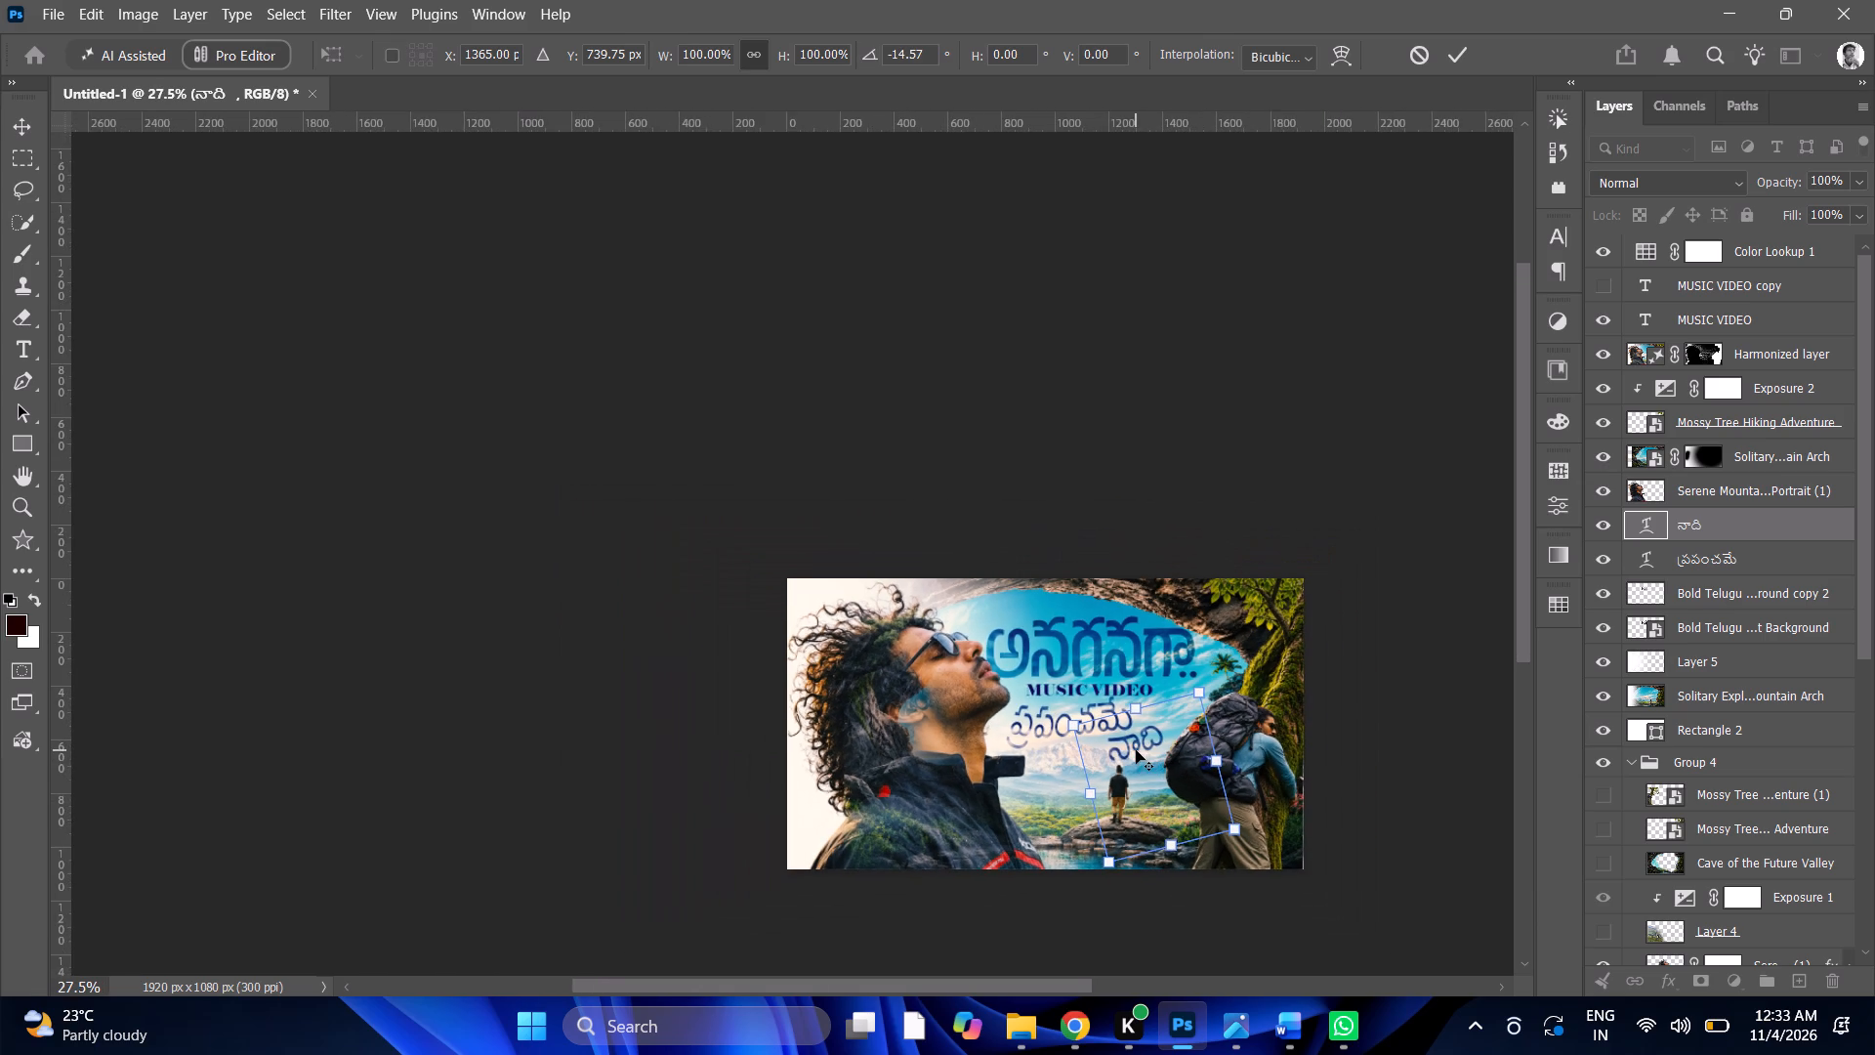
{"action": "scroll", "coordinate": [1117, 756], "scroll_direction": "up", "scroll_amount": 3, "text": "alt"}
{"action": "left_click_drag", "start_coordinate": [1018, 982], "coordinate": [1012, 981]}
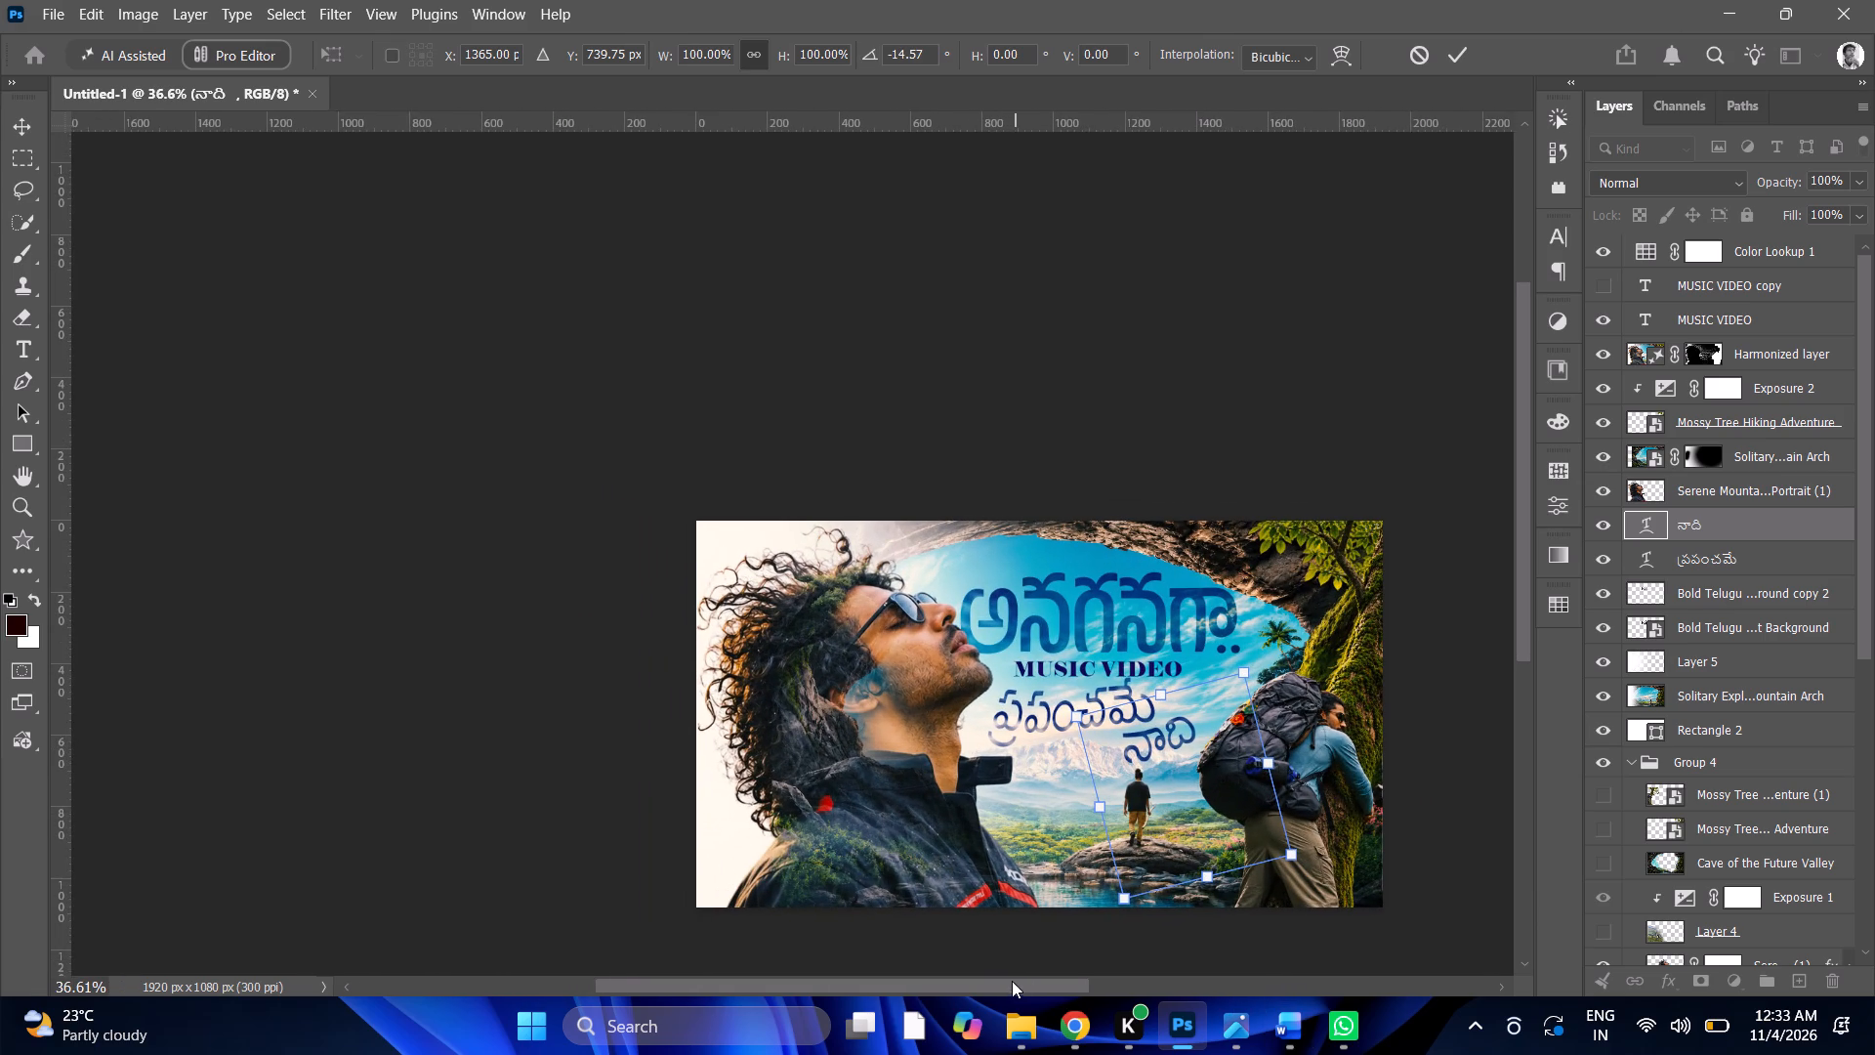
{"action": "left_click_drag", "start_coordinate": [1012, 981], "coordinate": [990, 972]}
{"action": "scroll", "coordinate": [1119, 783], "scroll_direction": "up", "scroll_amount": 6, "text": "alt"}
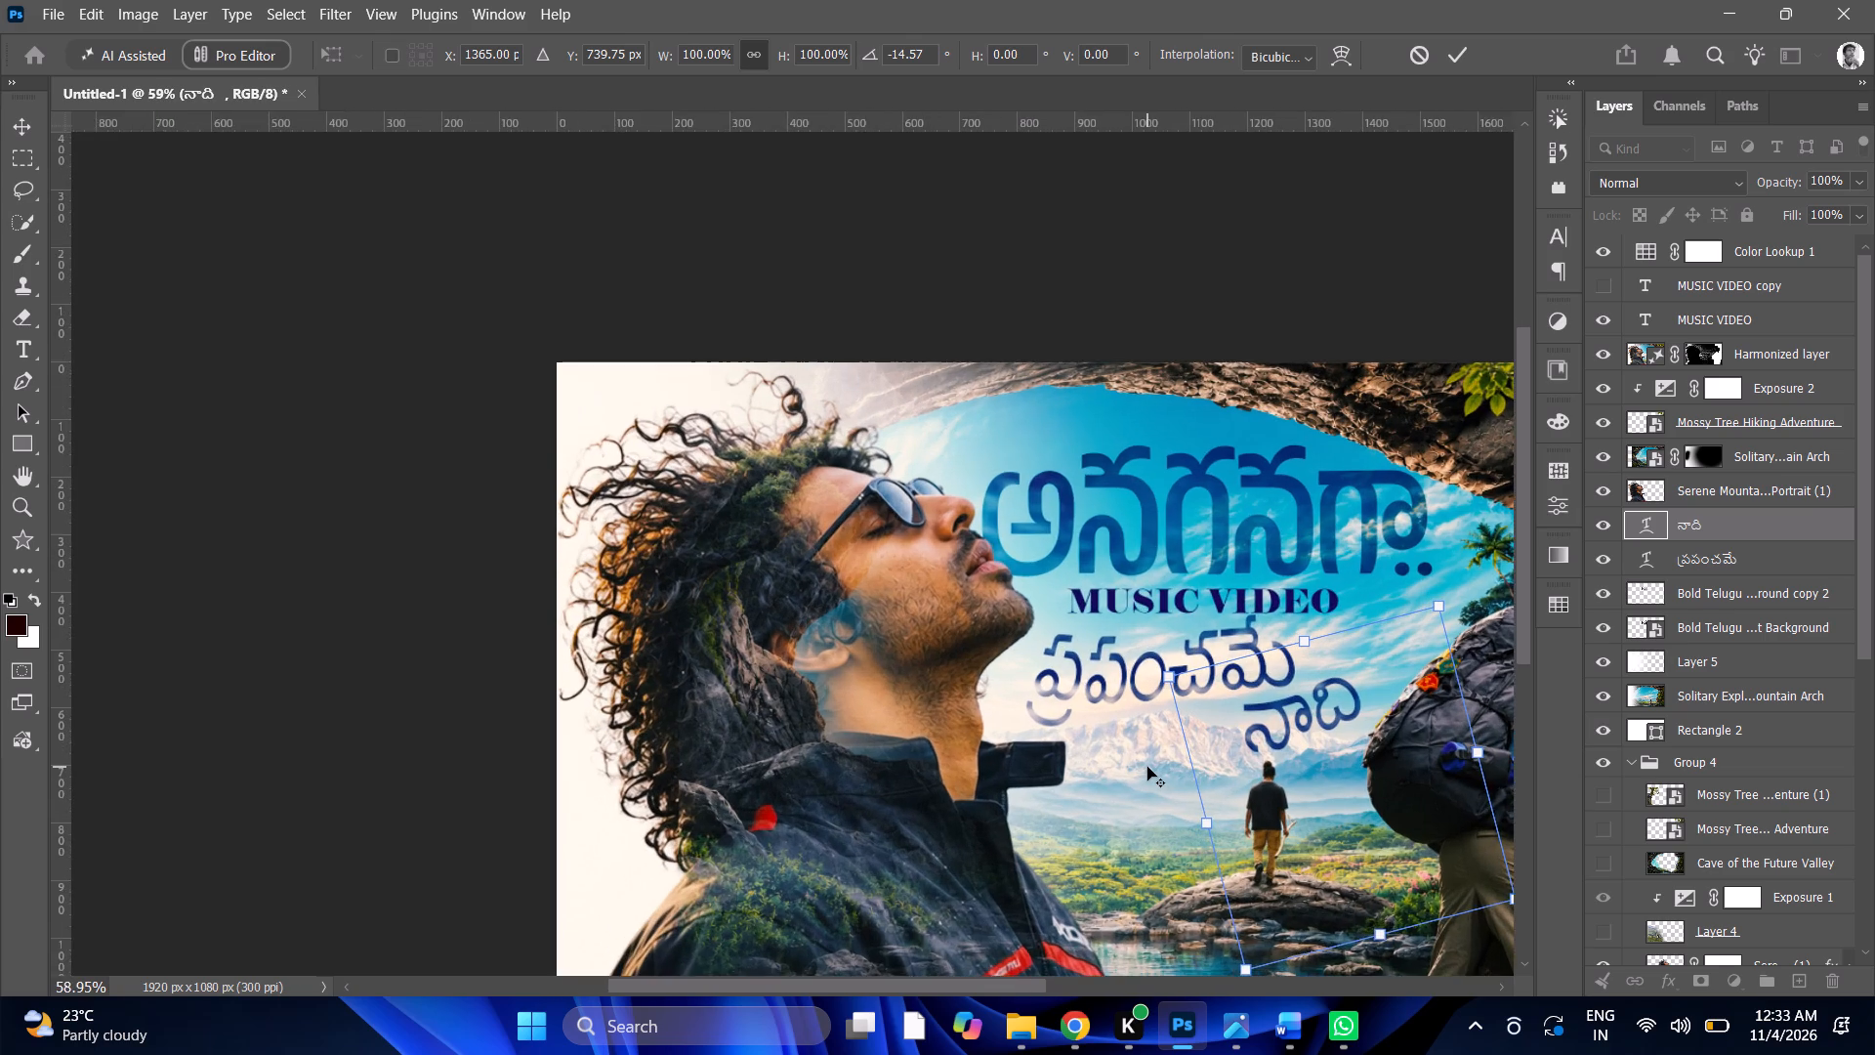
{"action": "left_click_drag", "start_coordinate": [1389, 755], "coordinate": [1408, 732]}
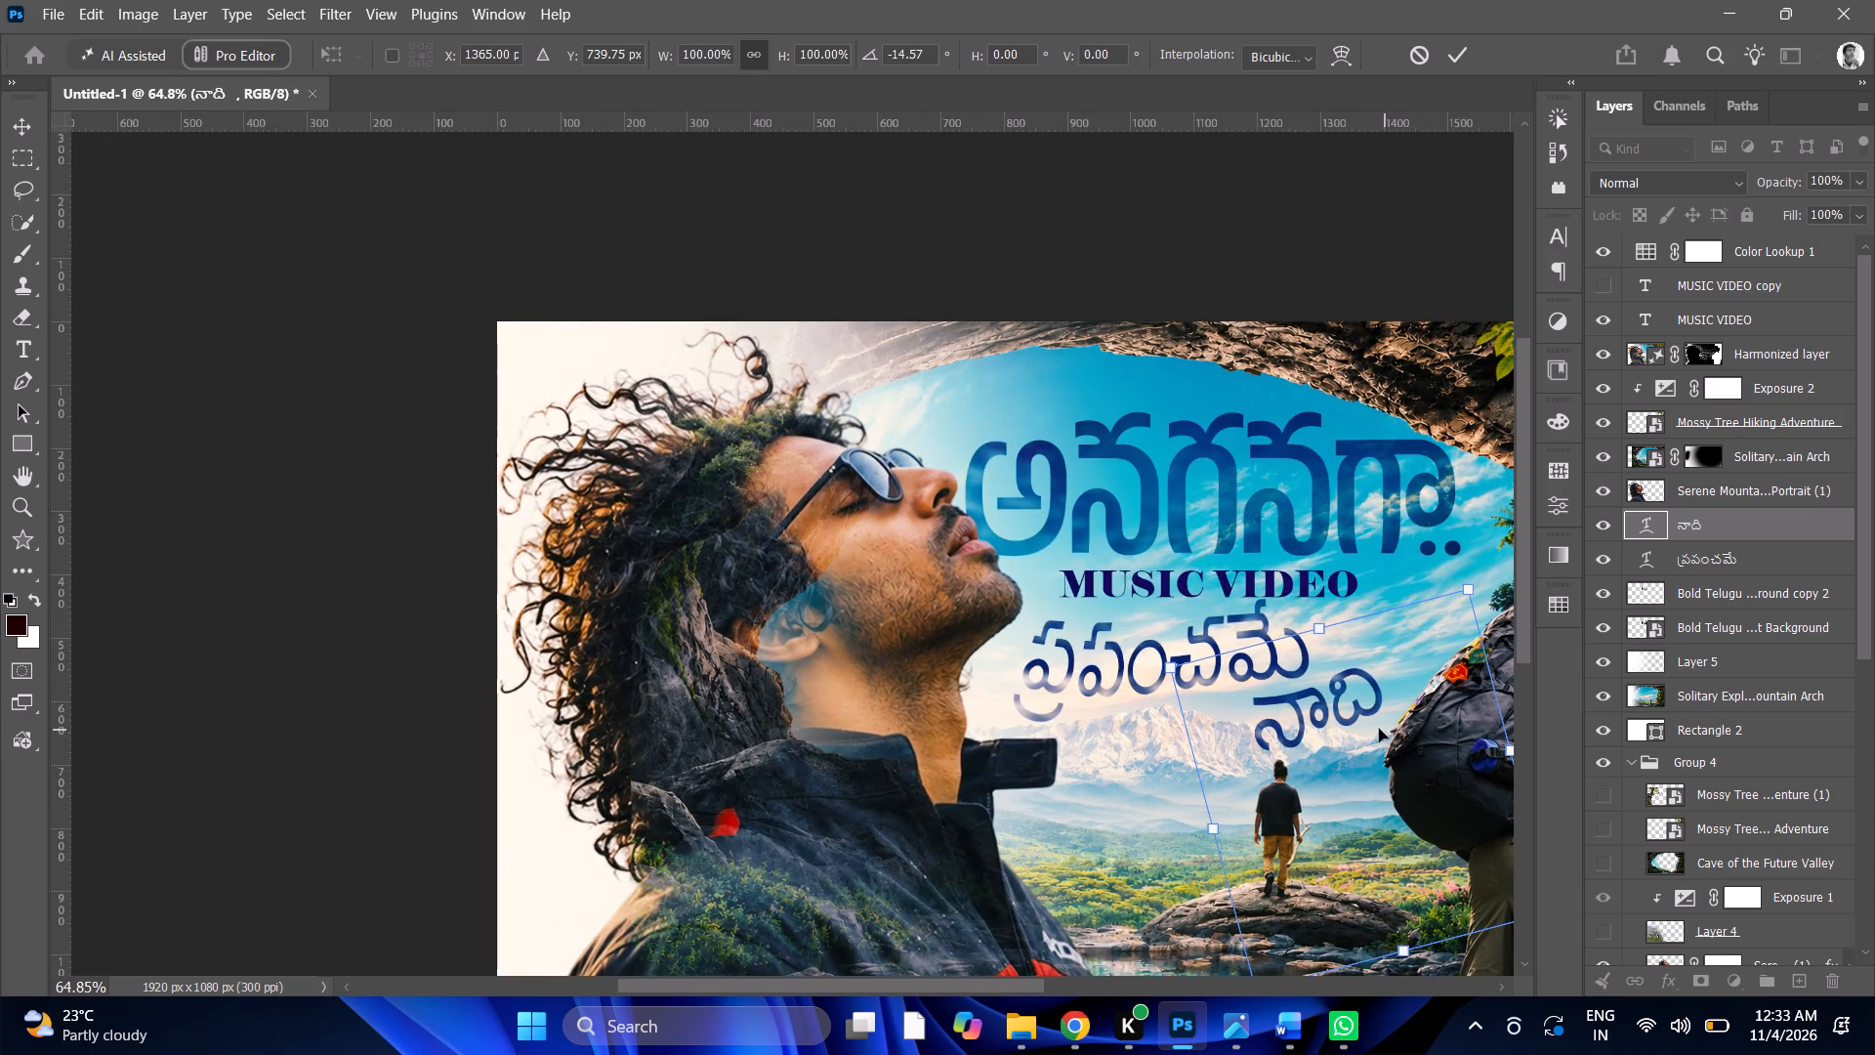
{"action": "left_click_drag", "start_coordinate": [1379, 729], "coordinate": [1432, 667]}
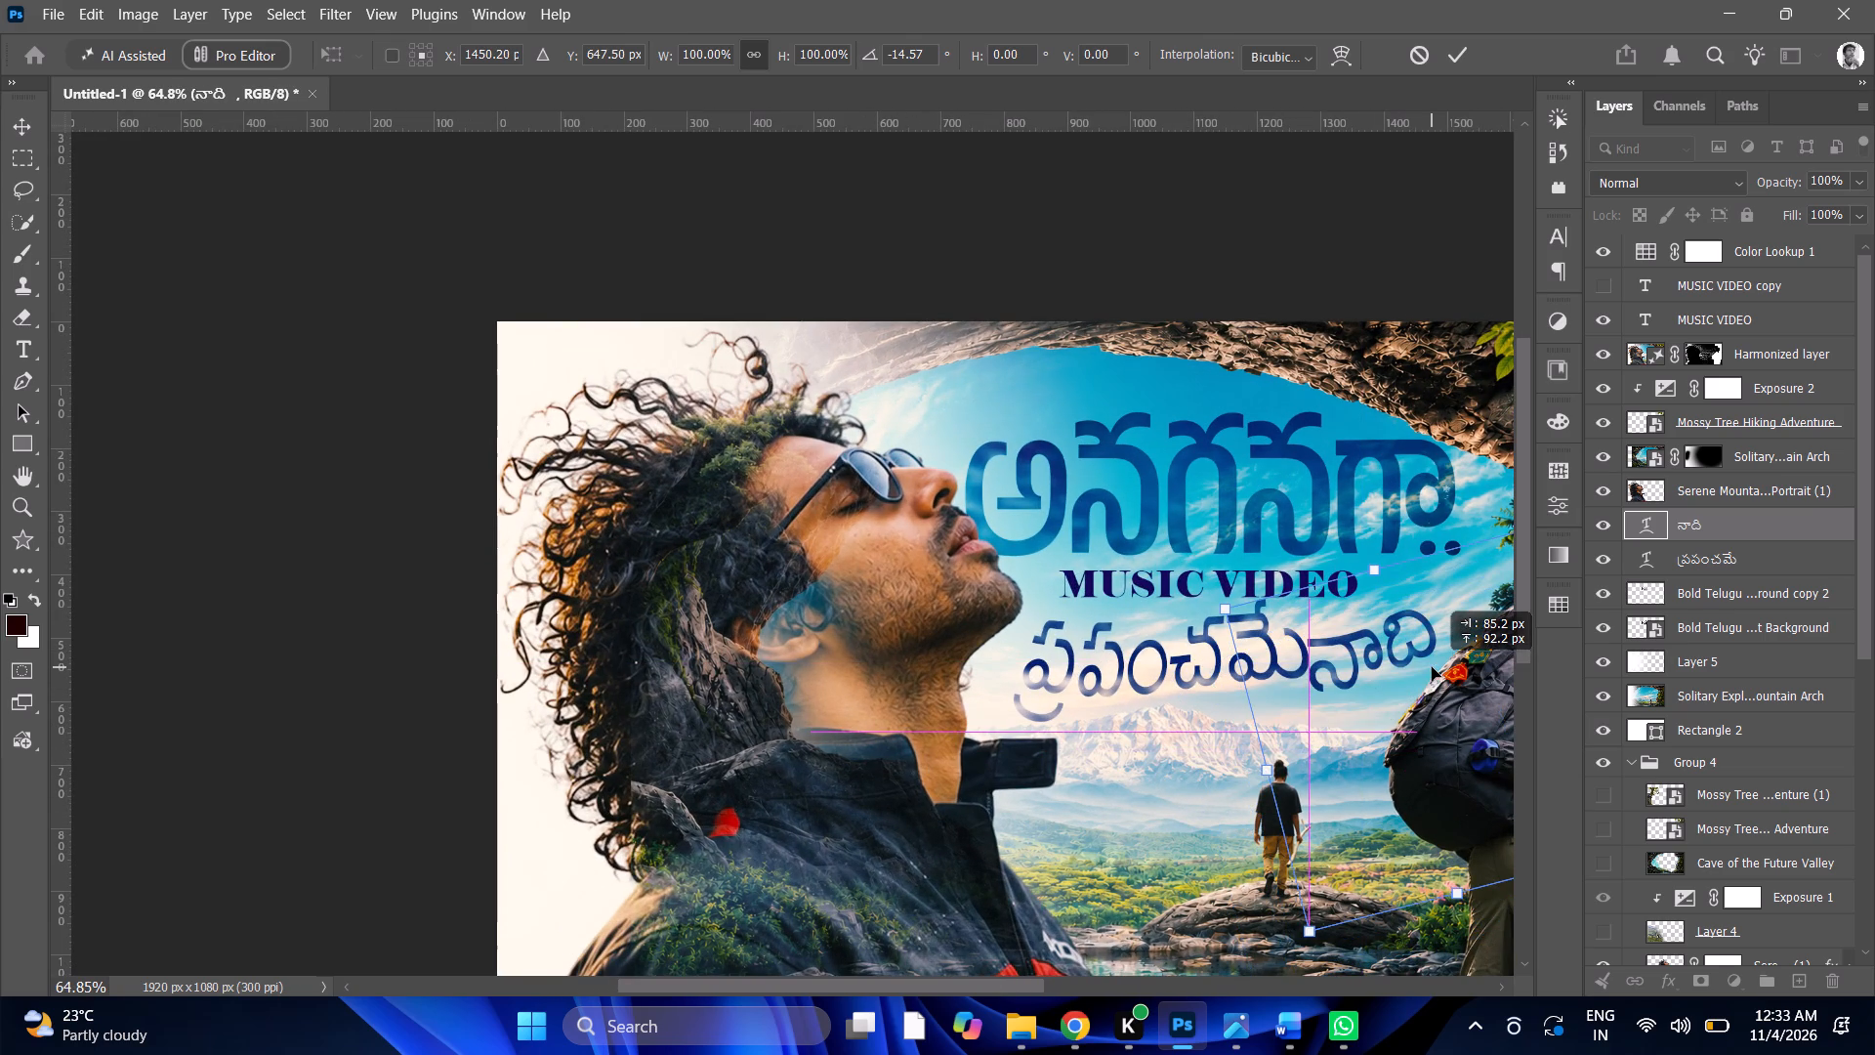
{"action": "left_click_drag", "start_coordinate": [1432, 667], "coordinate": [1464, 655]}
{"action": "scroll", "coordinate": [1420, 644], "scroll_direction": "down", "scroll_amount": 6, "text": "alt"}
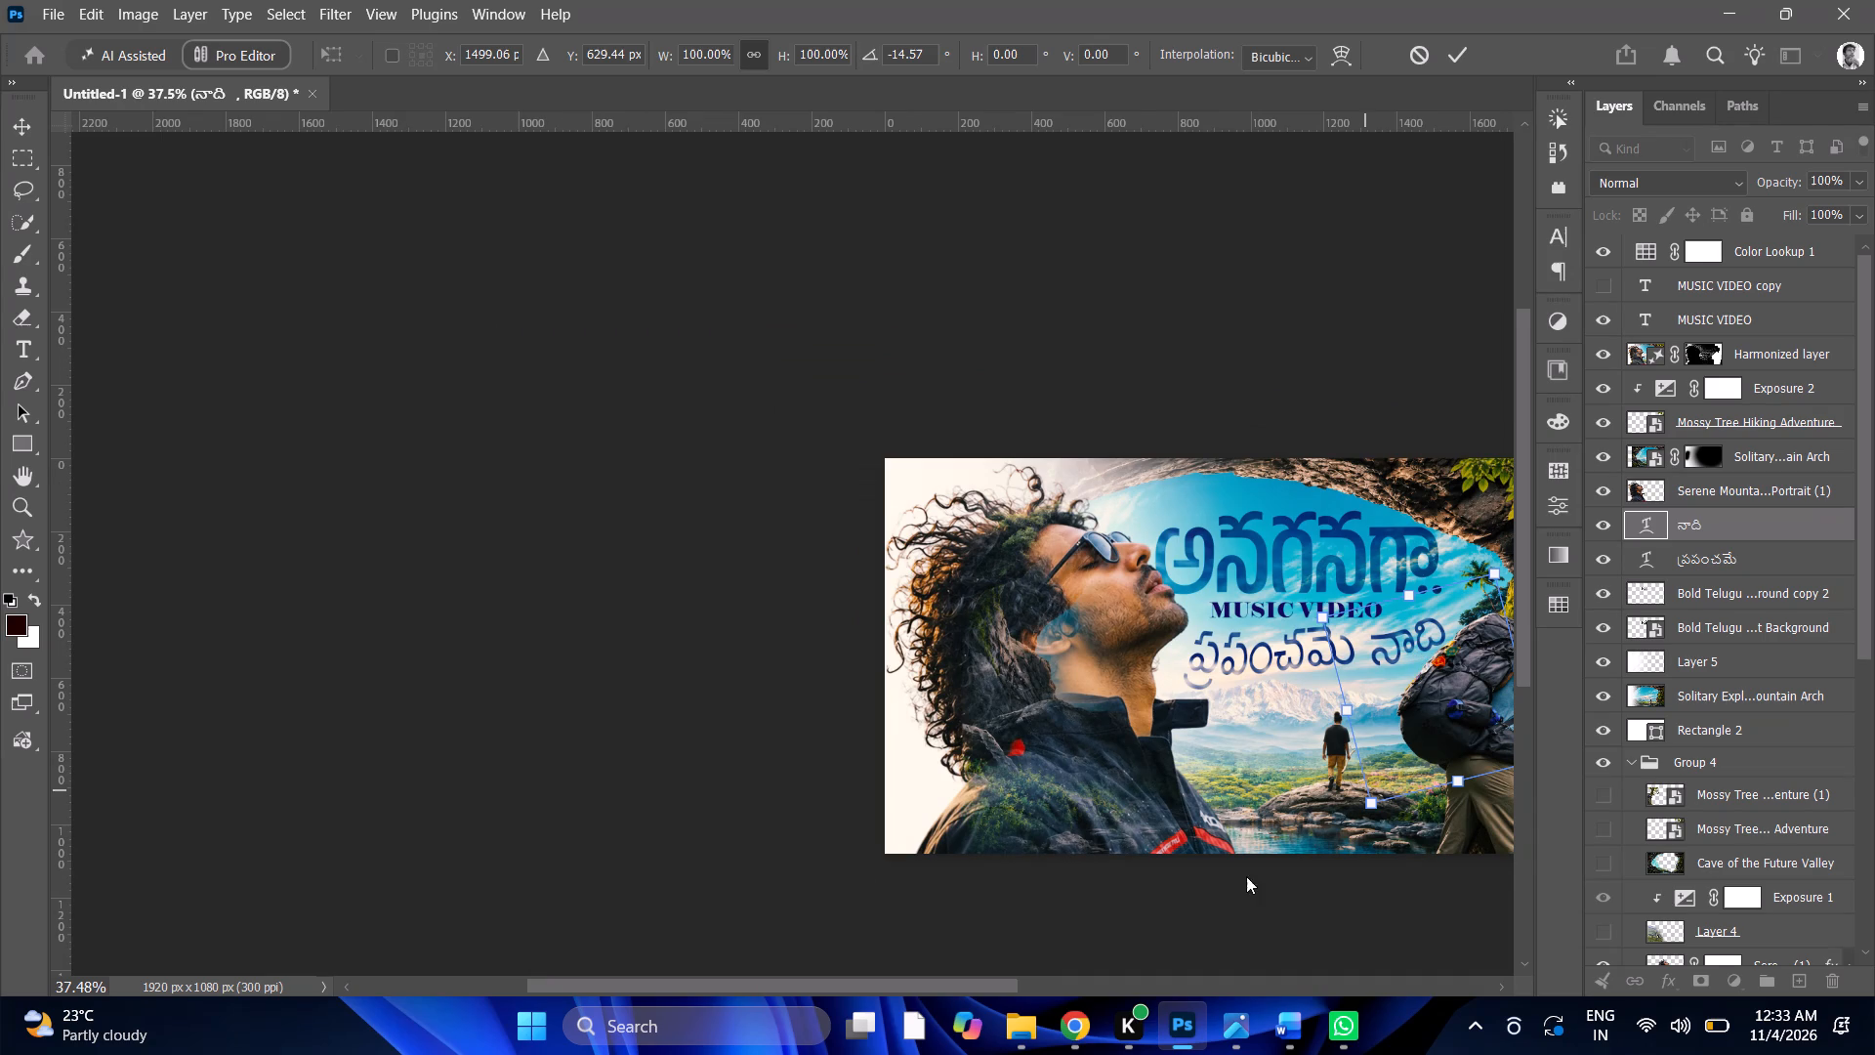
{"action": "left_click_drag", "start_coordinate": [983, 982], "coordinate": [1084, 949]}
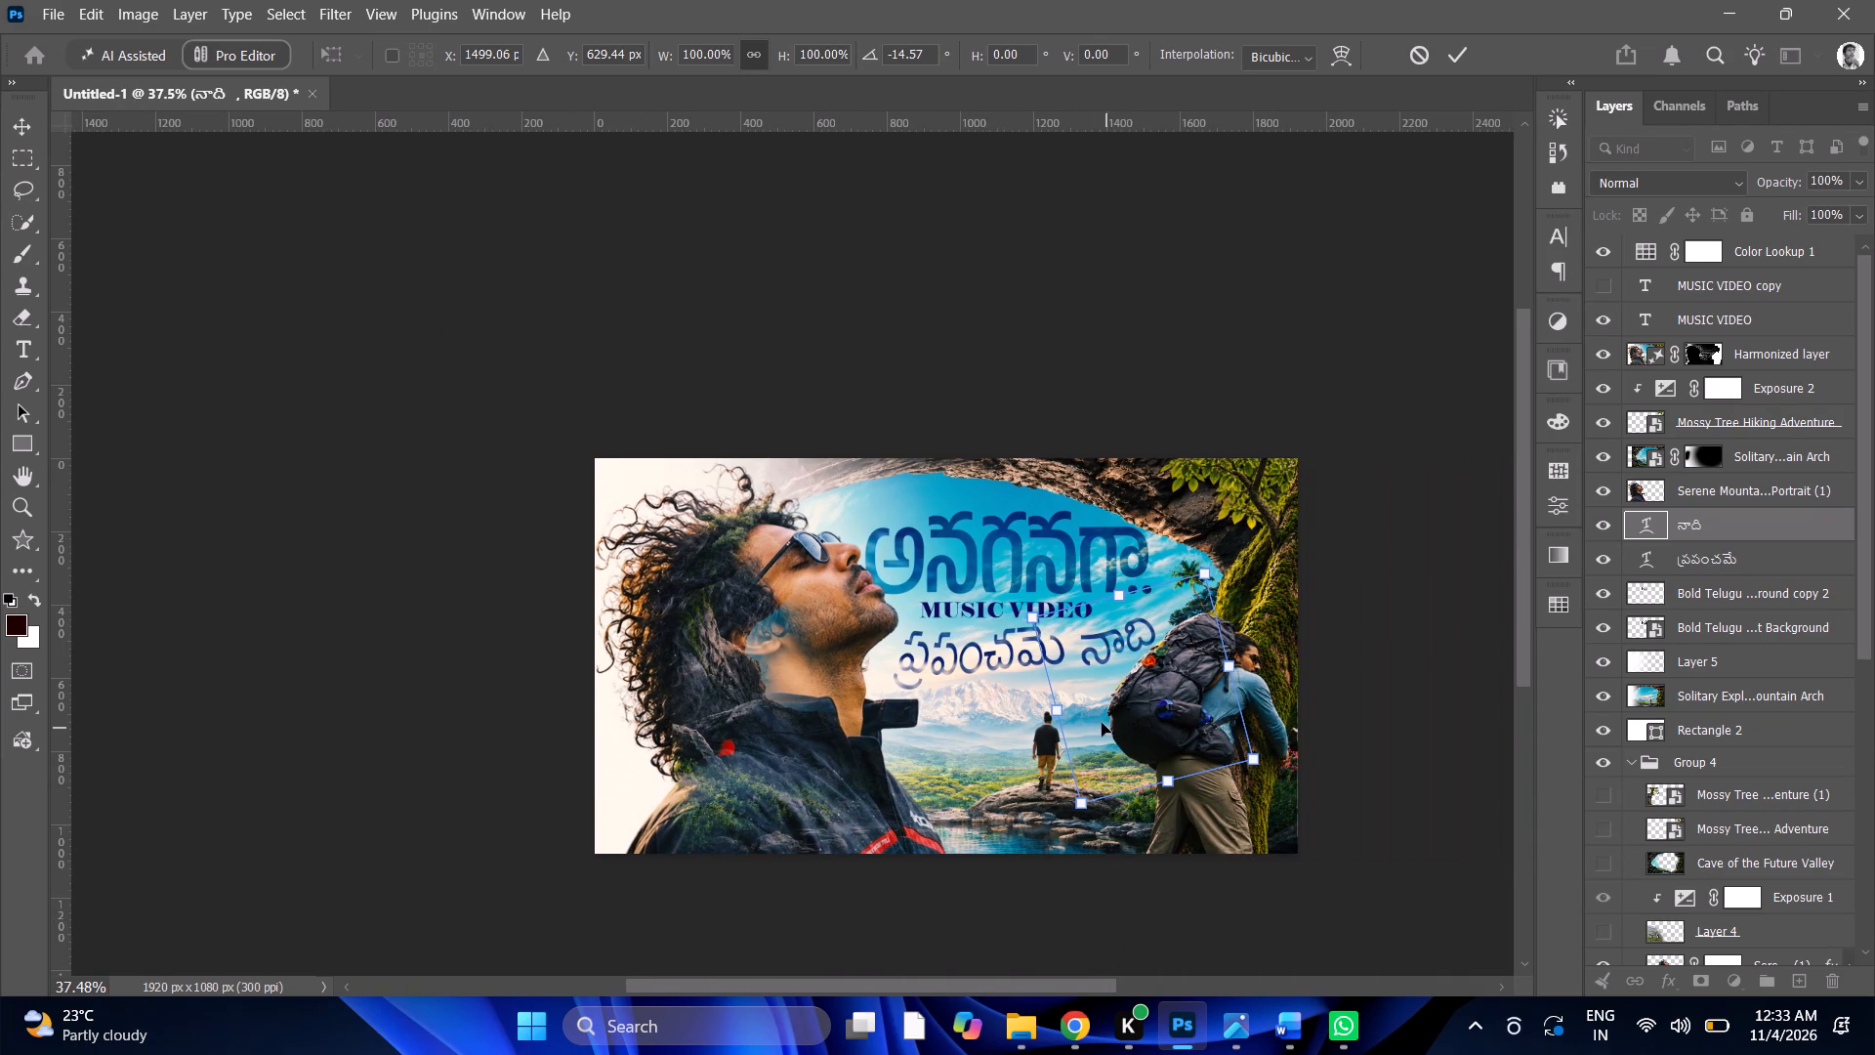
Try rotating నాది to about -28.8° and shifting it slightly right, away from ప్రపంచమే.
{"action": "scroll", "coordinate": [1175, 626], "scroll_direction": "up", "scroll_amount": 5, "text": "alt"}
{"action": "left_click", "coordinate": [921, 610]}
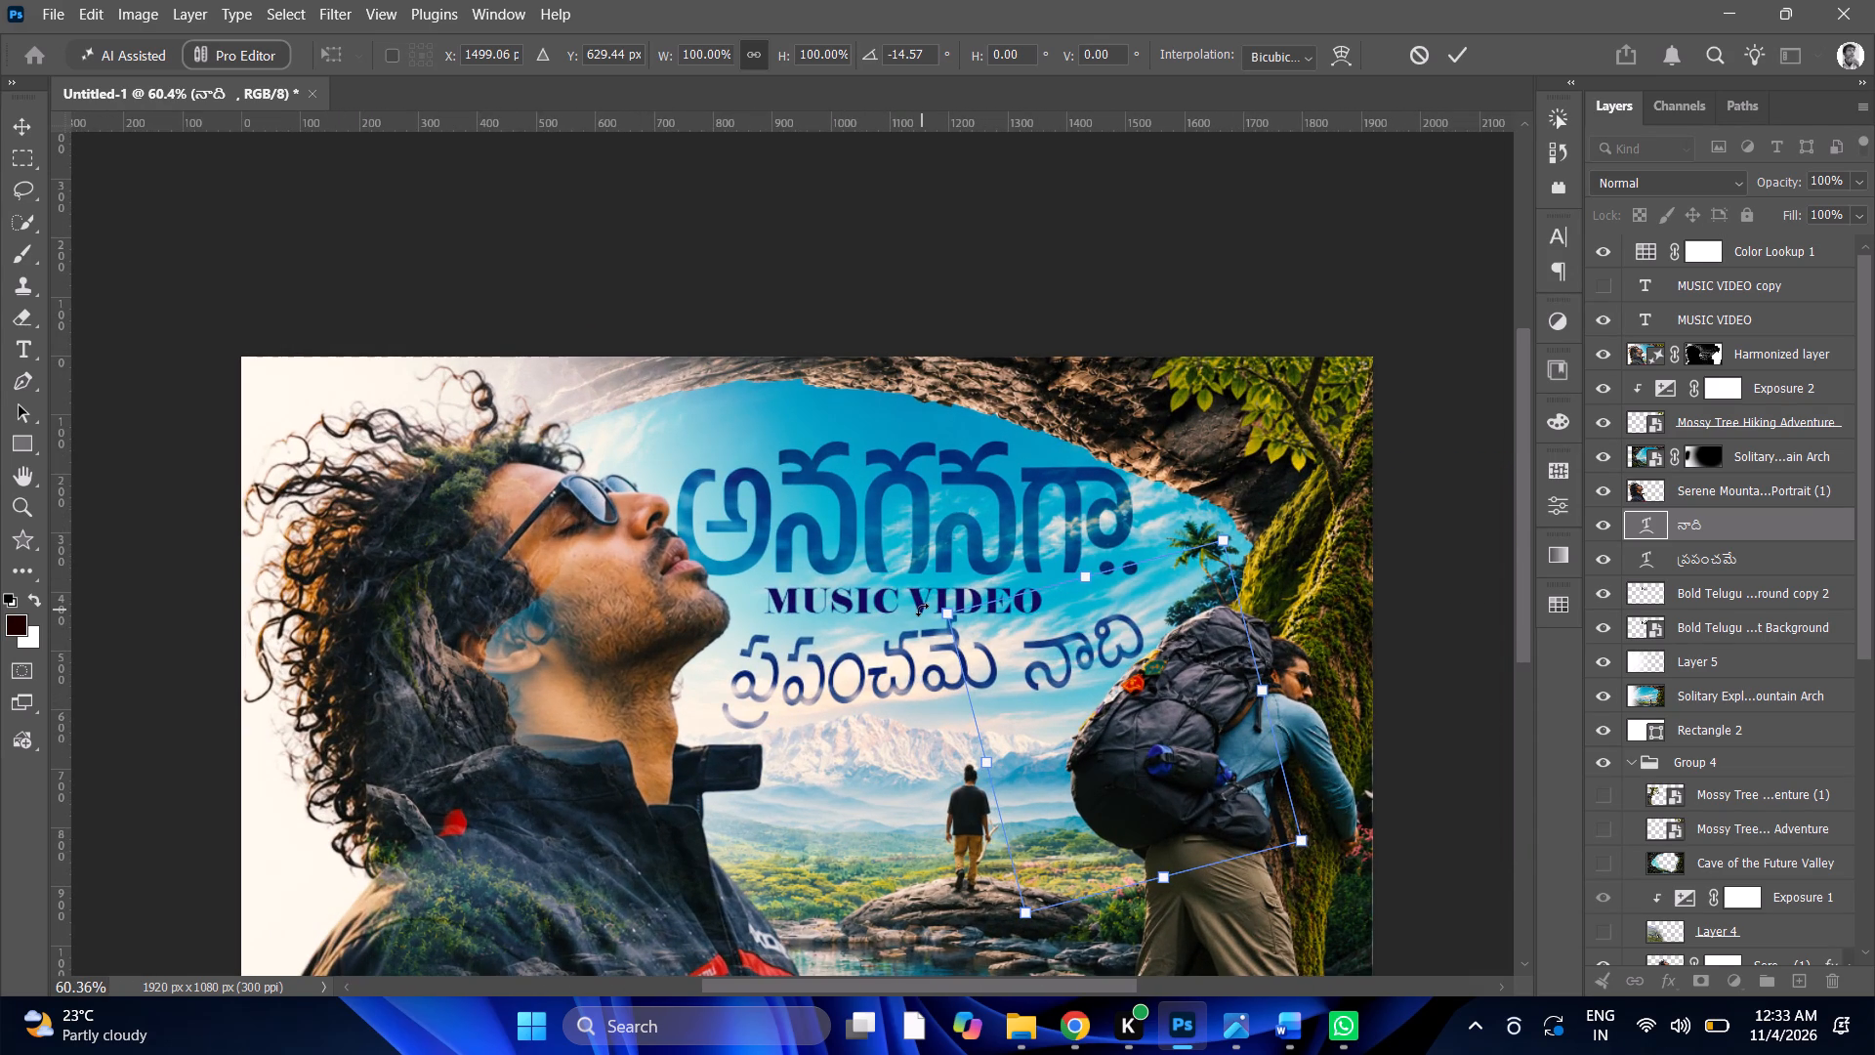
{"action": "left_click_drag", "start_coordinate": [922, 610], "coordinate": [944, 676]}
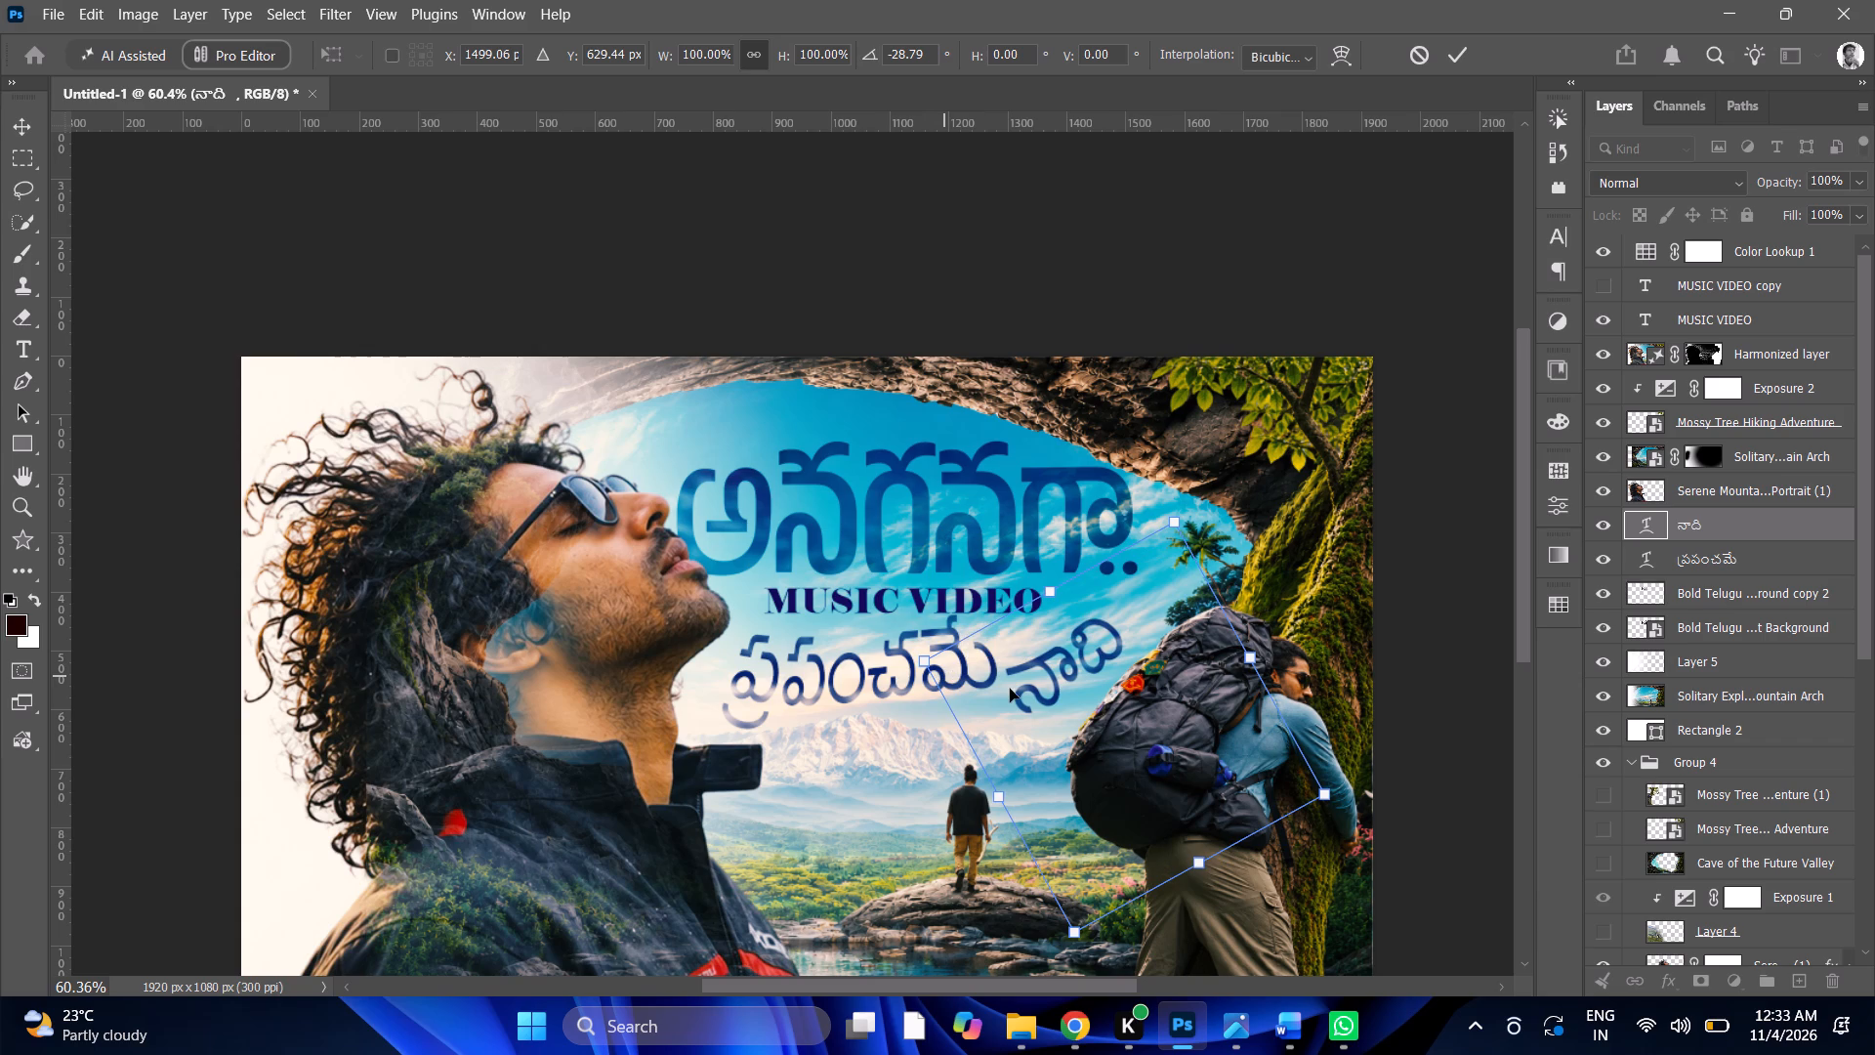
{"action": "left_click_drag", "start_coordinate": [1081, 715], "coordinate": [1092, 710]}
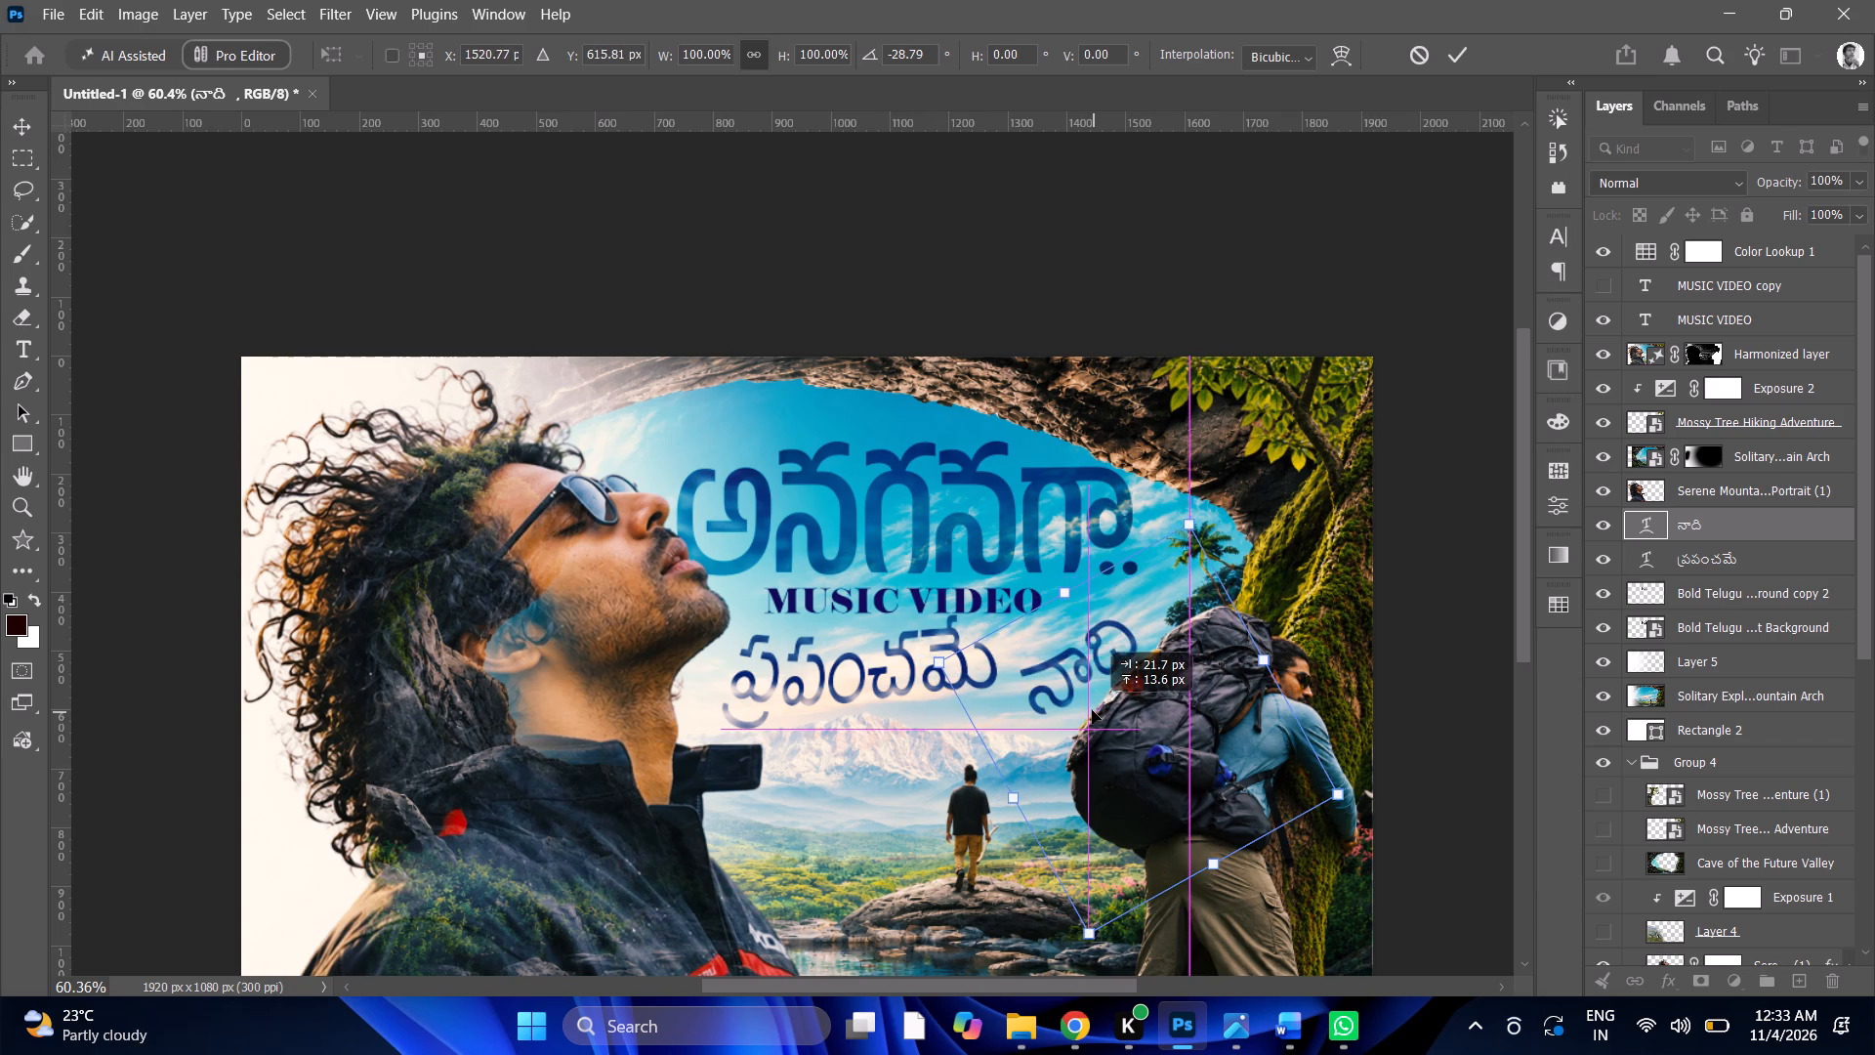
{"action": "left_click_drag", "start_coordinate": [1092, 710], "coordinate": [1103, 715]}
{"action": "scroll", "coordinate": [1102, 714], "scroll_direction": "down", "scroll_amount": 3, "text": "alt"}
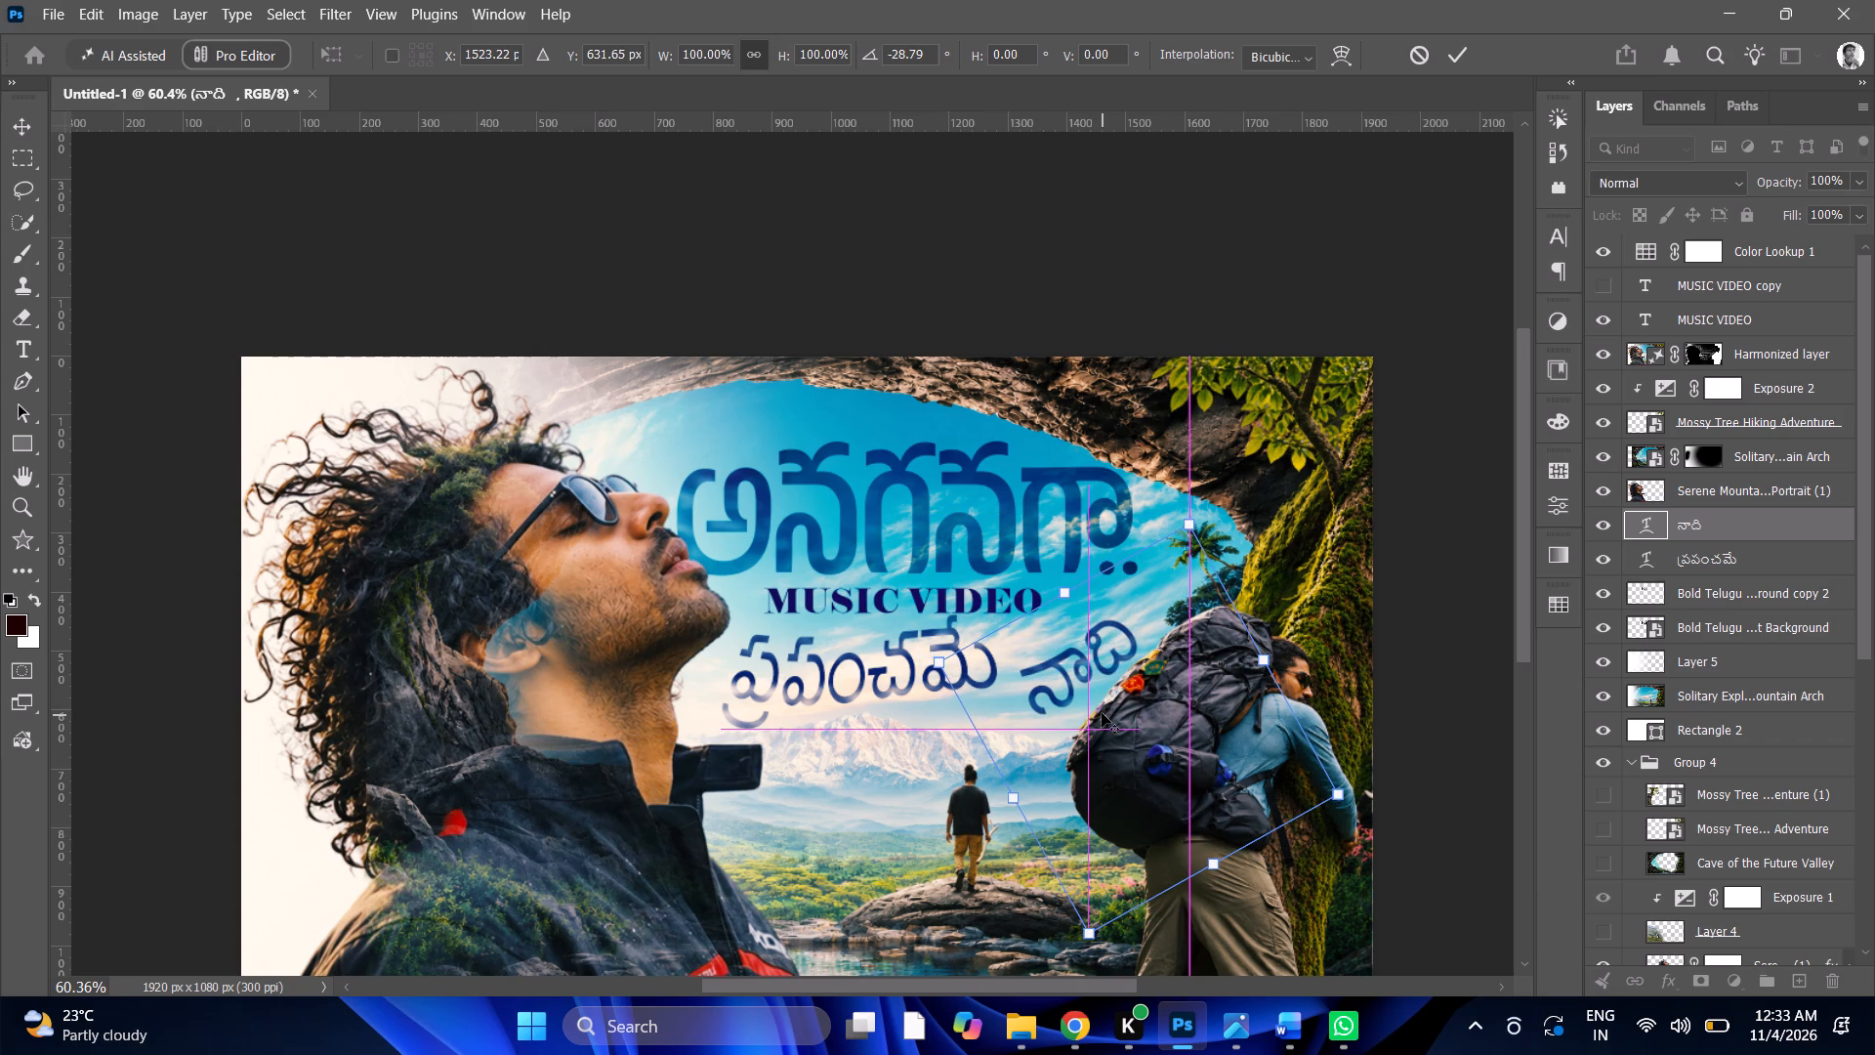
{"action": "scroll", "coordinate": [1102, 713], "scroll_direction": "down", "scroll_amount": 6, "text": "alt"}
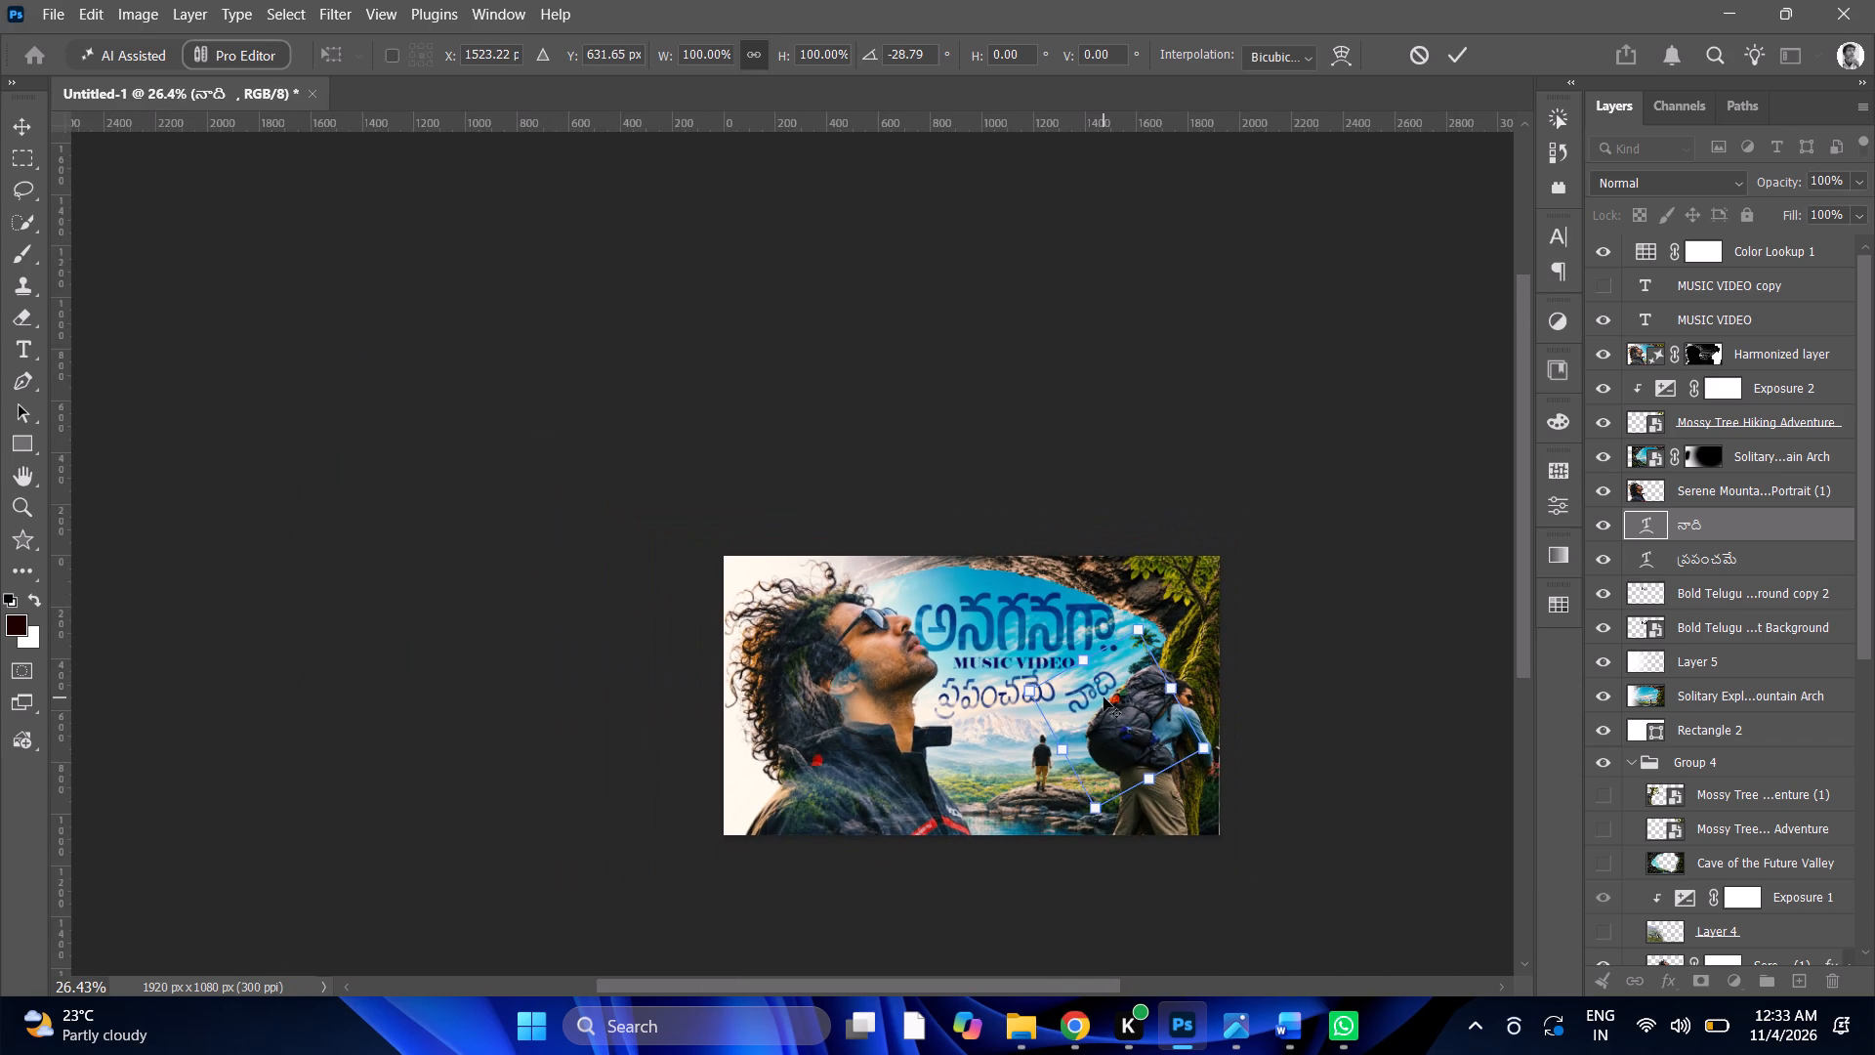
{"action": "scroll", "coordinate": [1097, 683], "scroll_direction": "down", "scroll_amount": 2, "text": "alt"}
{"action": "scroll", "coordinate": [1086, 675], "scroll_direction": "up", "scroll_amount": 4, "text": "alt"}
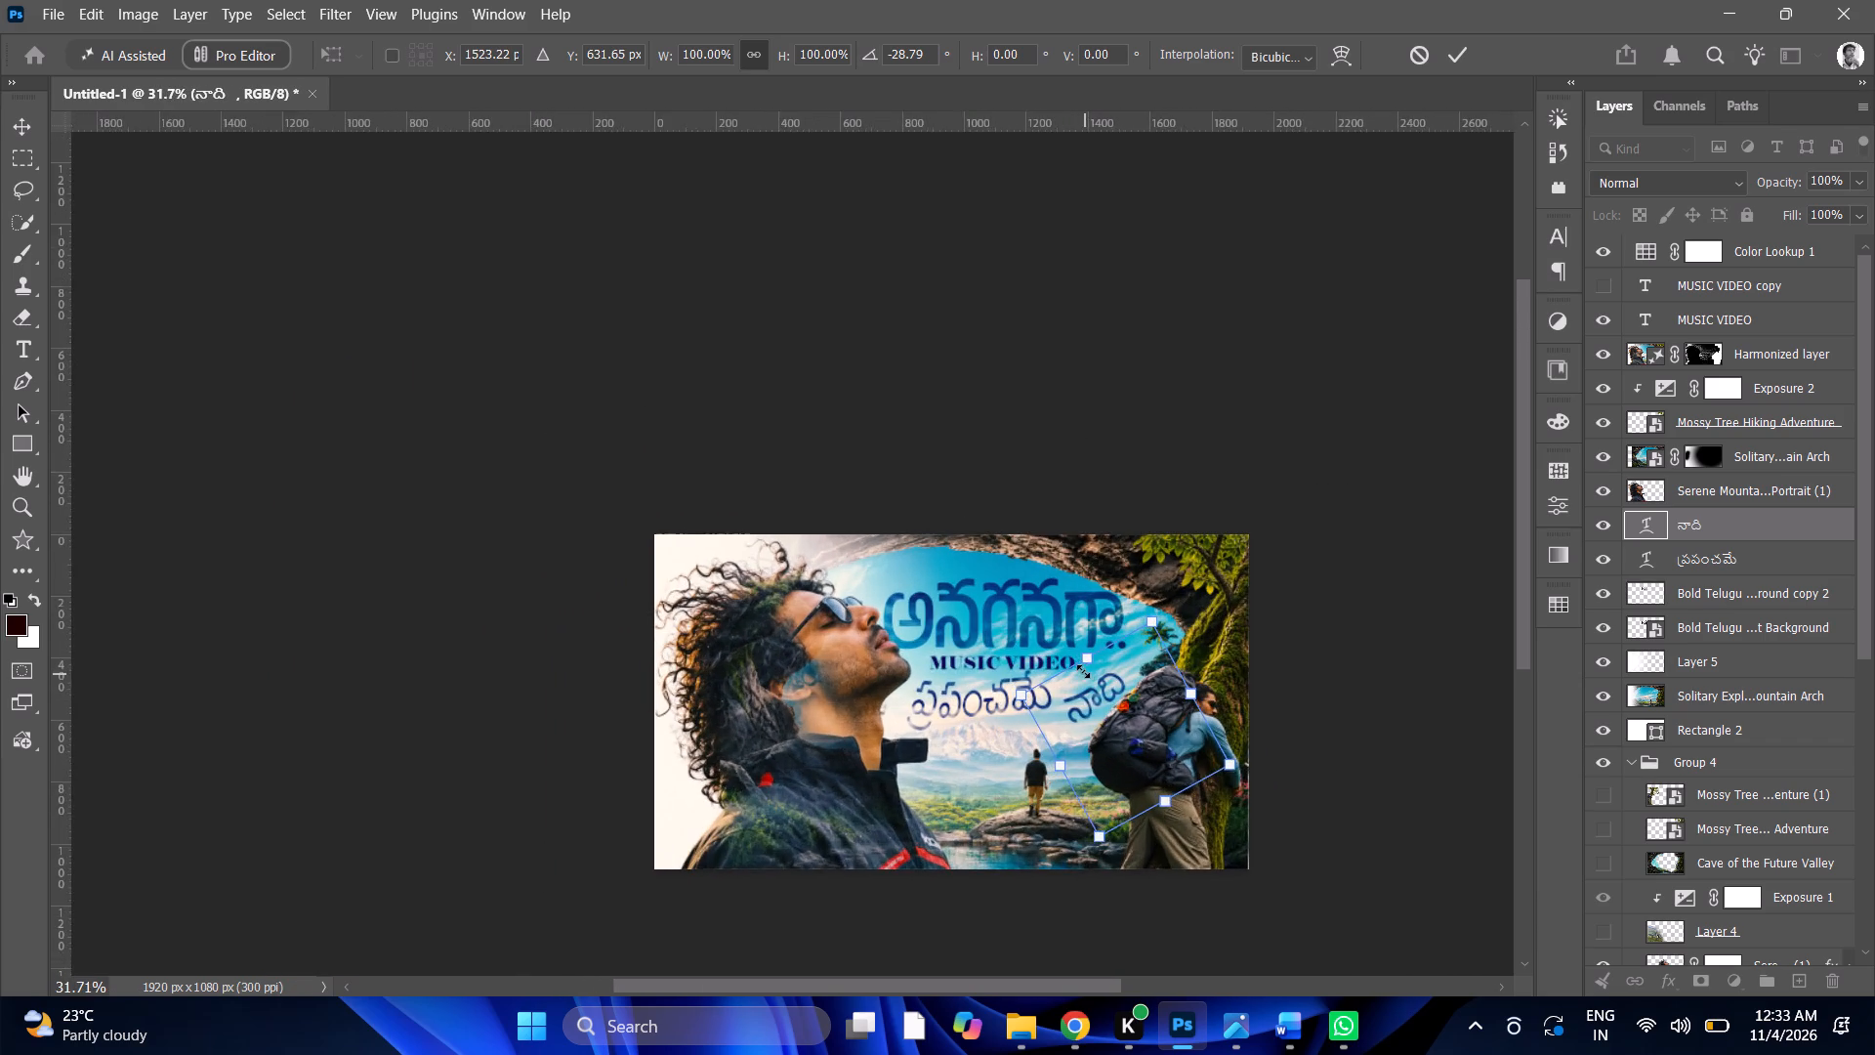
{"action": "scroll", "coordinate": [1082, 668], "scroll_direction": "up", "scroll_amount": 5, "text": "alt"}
Undo the recent moves and rotation of నాది back to its placement beneath ప్రపంచమే, and commit the transform.
{"action": "key", "text": "ctrl+z"}
{"action": "key", "text": "ctrl+z"}
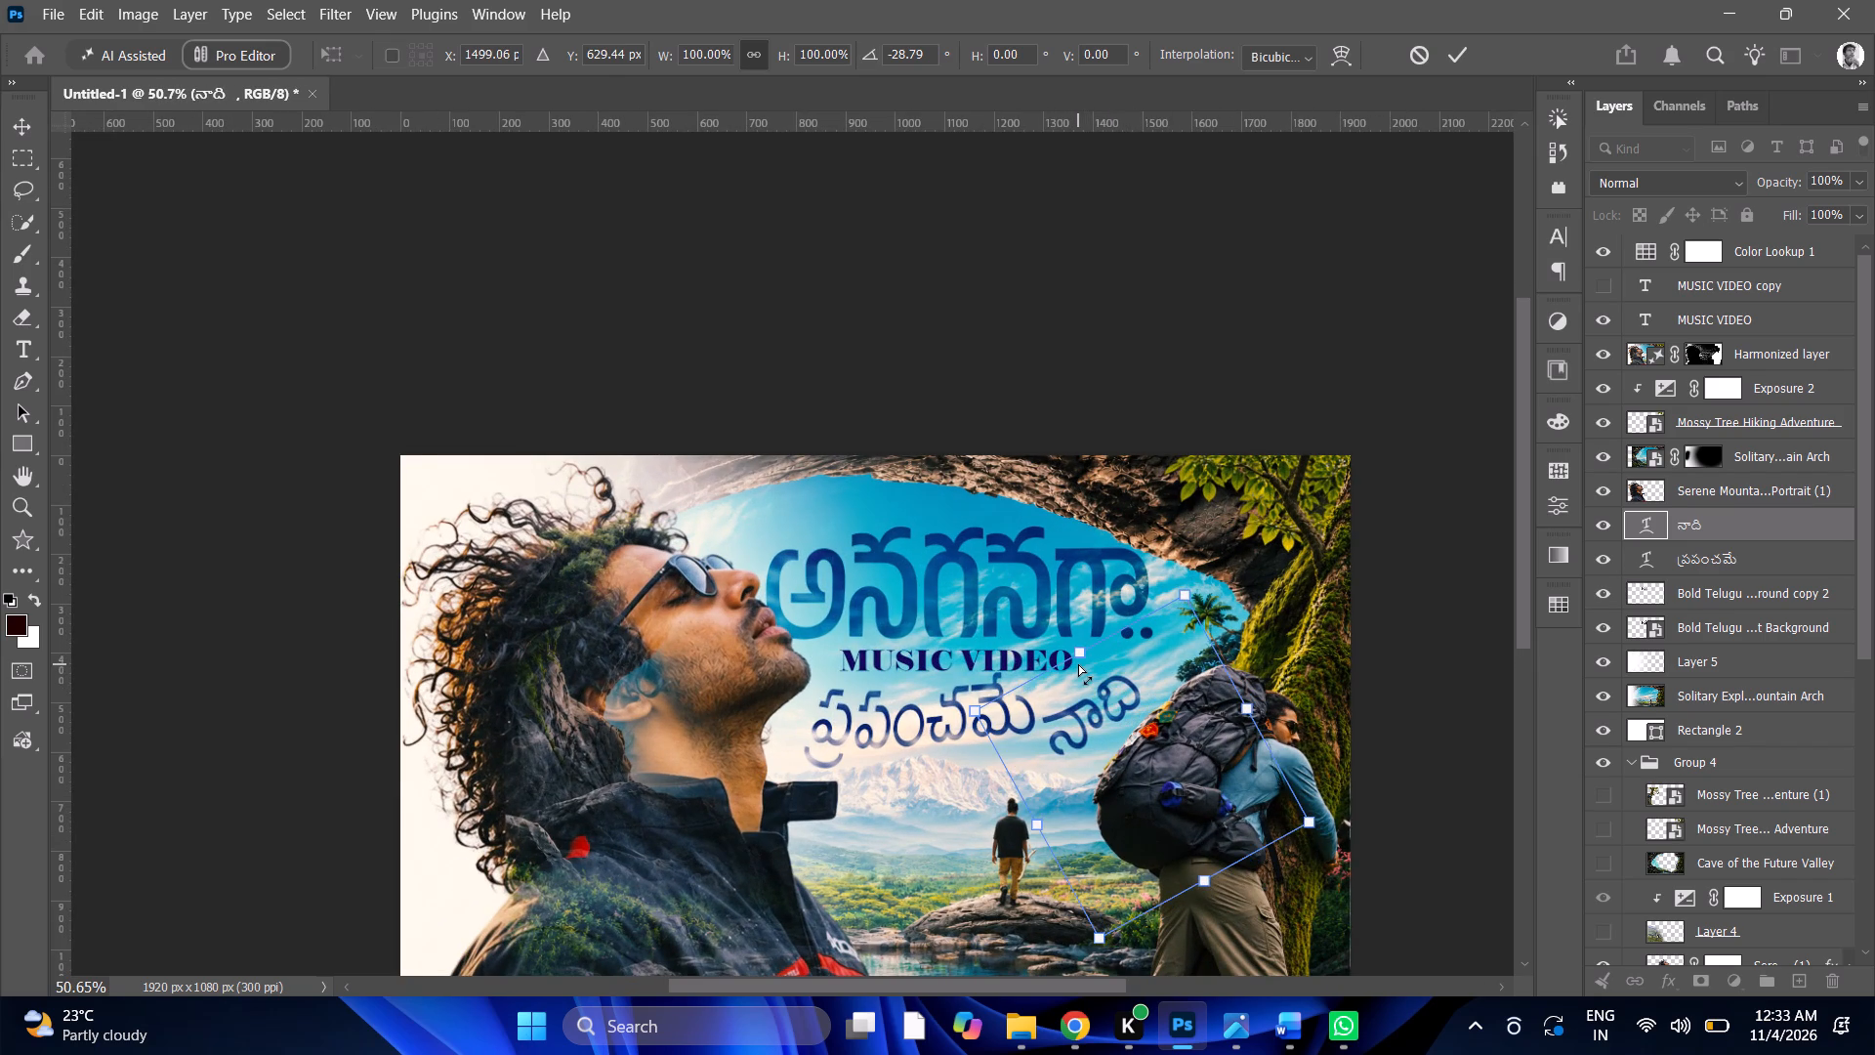
{"action": "key", "text": "ctrl+z"}
{"action": "key", "text": "ctrl+z"}
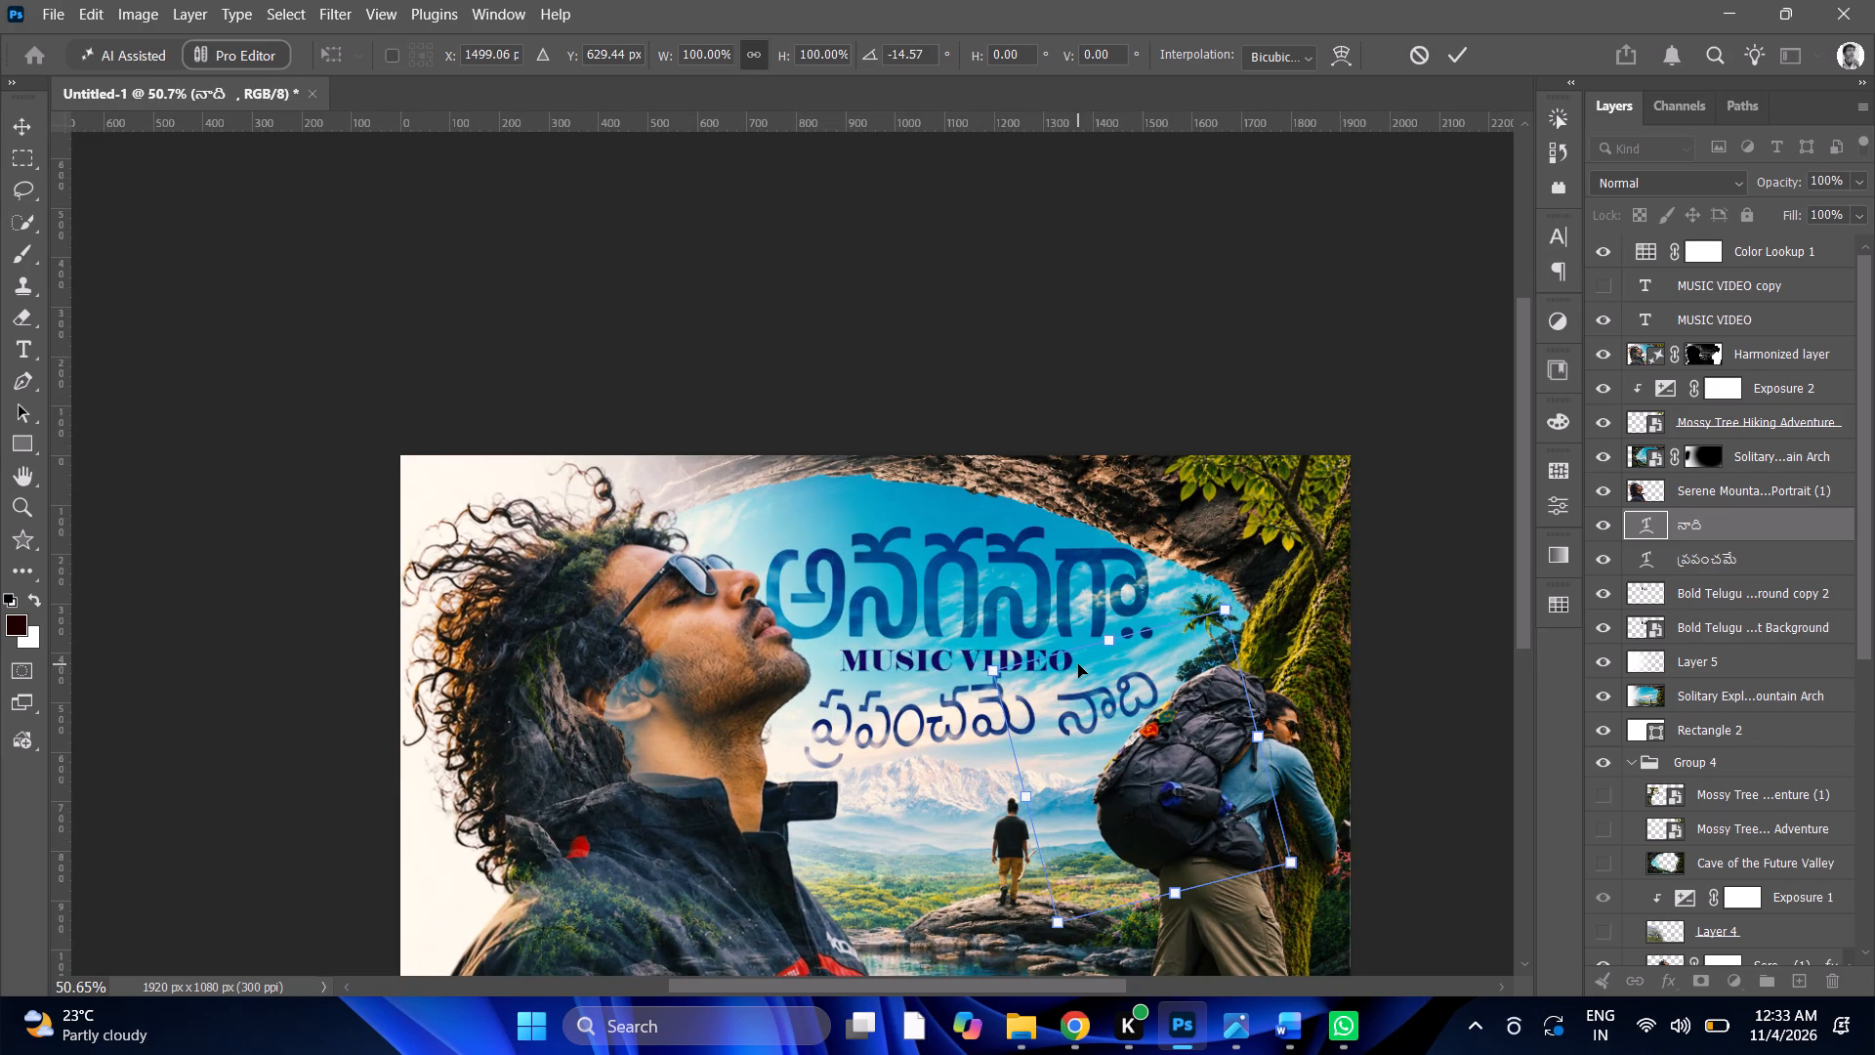
{"action": "key", "text": "ctrl+z"}
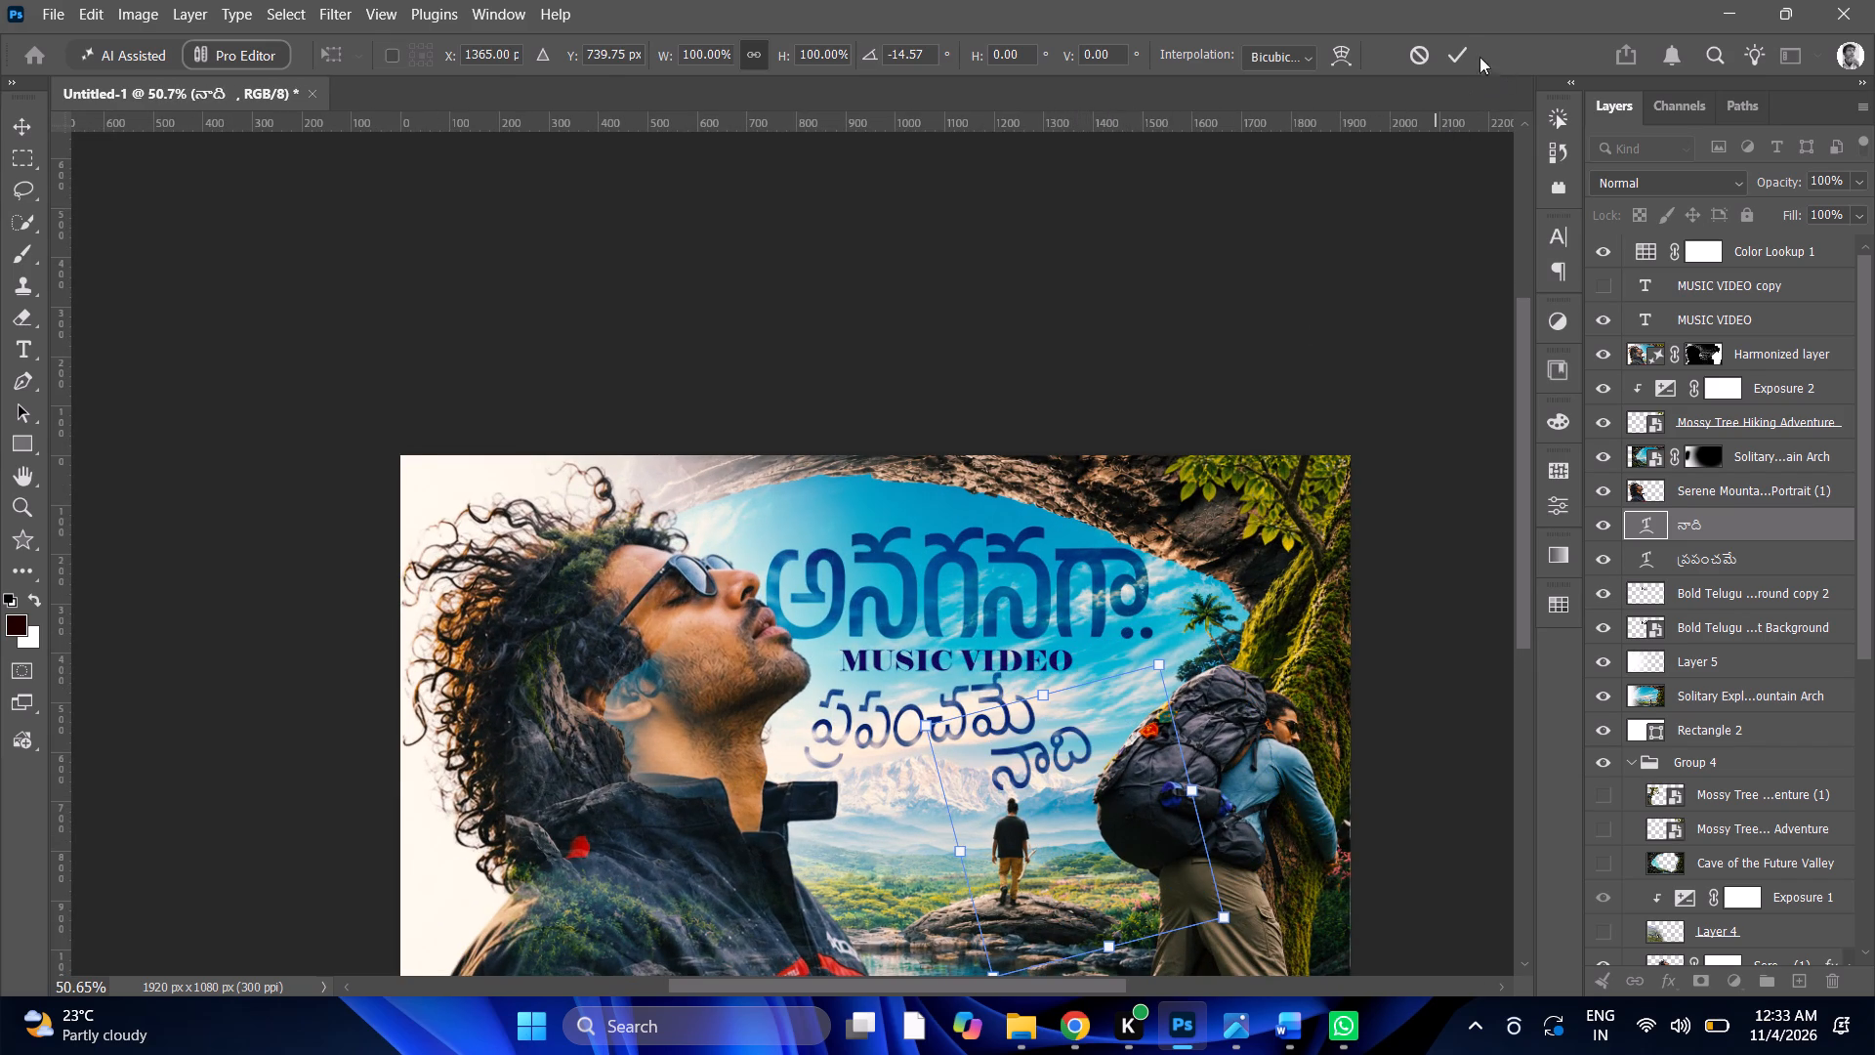
{"action": "left_click", "coordinate": [1457, 52]}
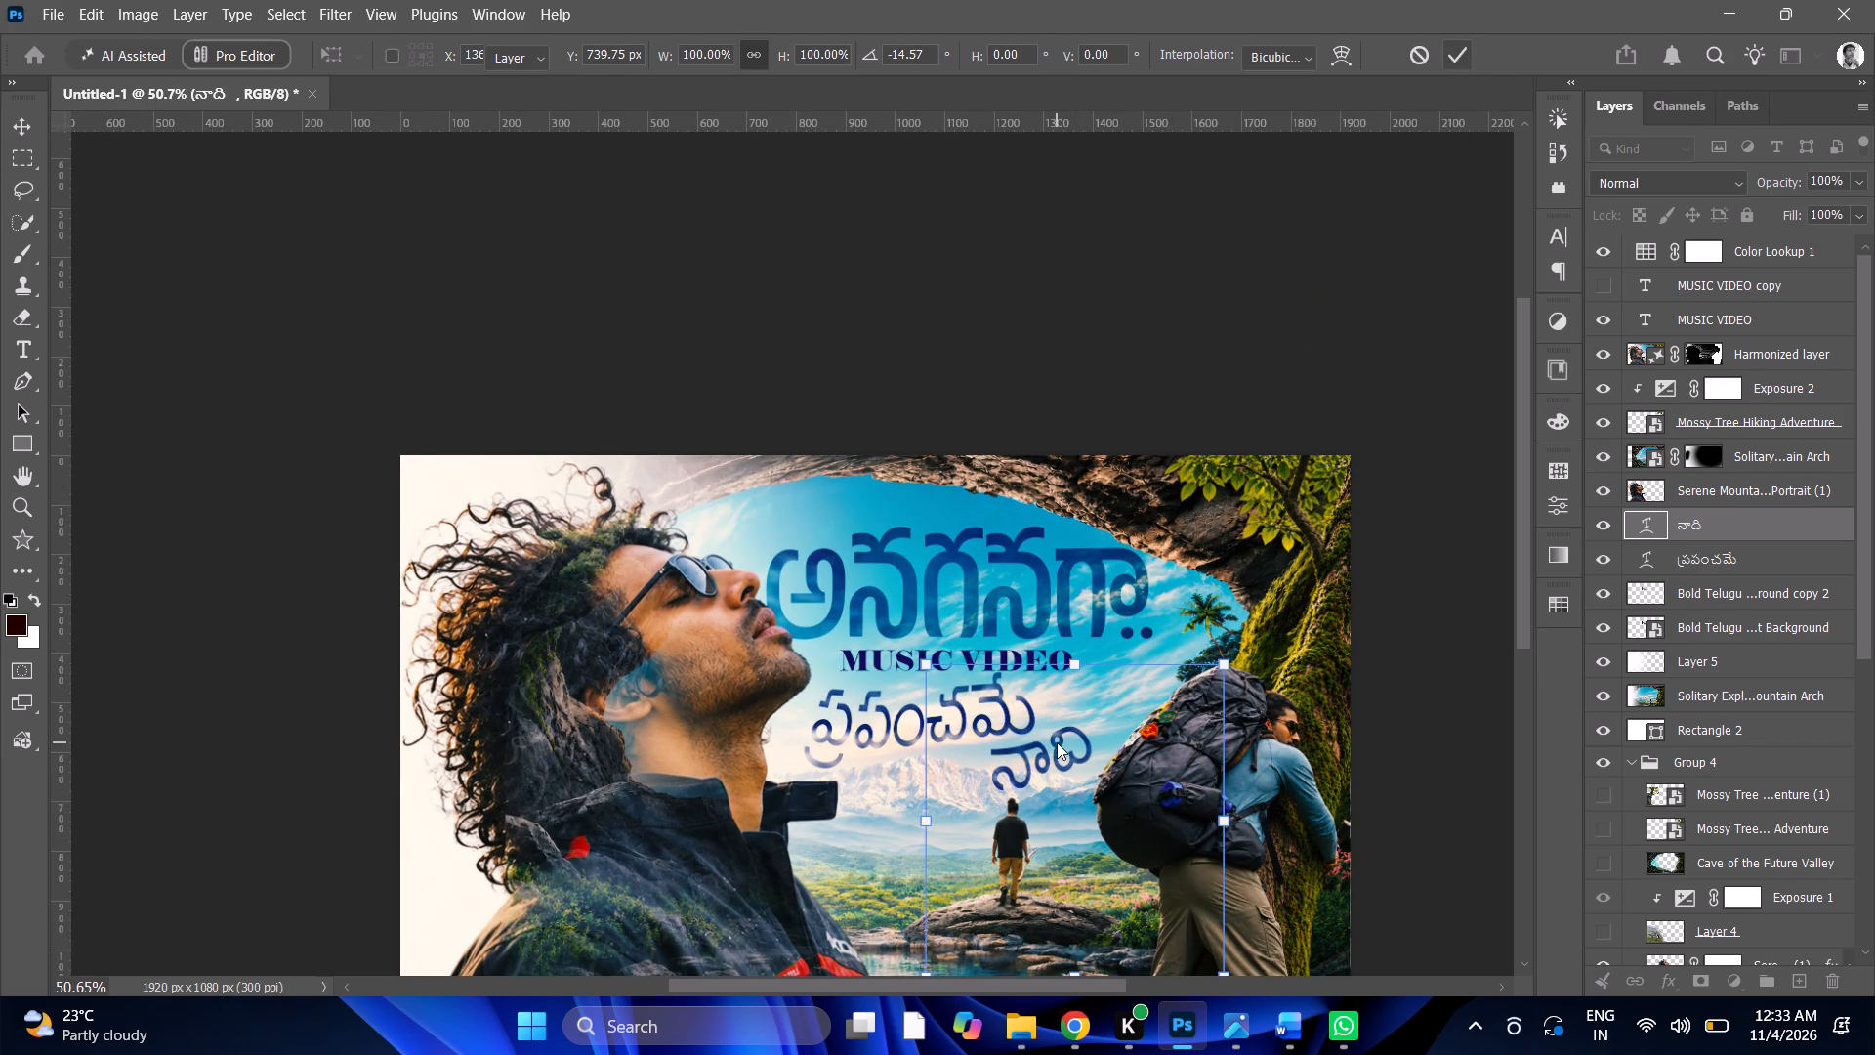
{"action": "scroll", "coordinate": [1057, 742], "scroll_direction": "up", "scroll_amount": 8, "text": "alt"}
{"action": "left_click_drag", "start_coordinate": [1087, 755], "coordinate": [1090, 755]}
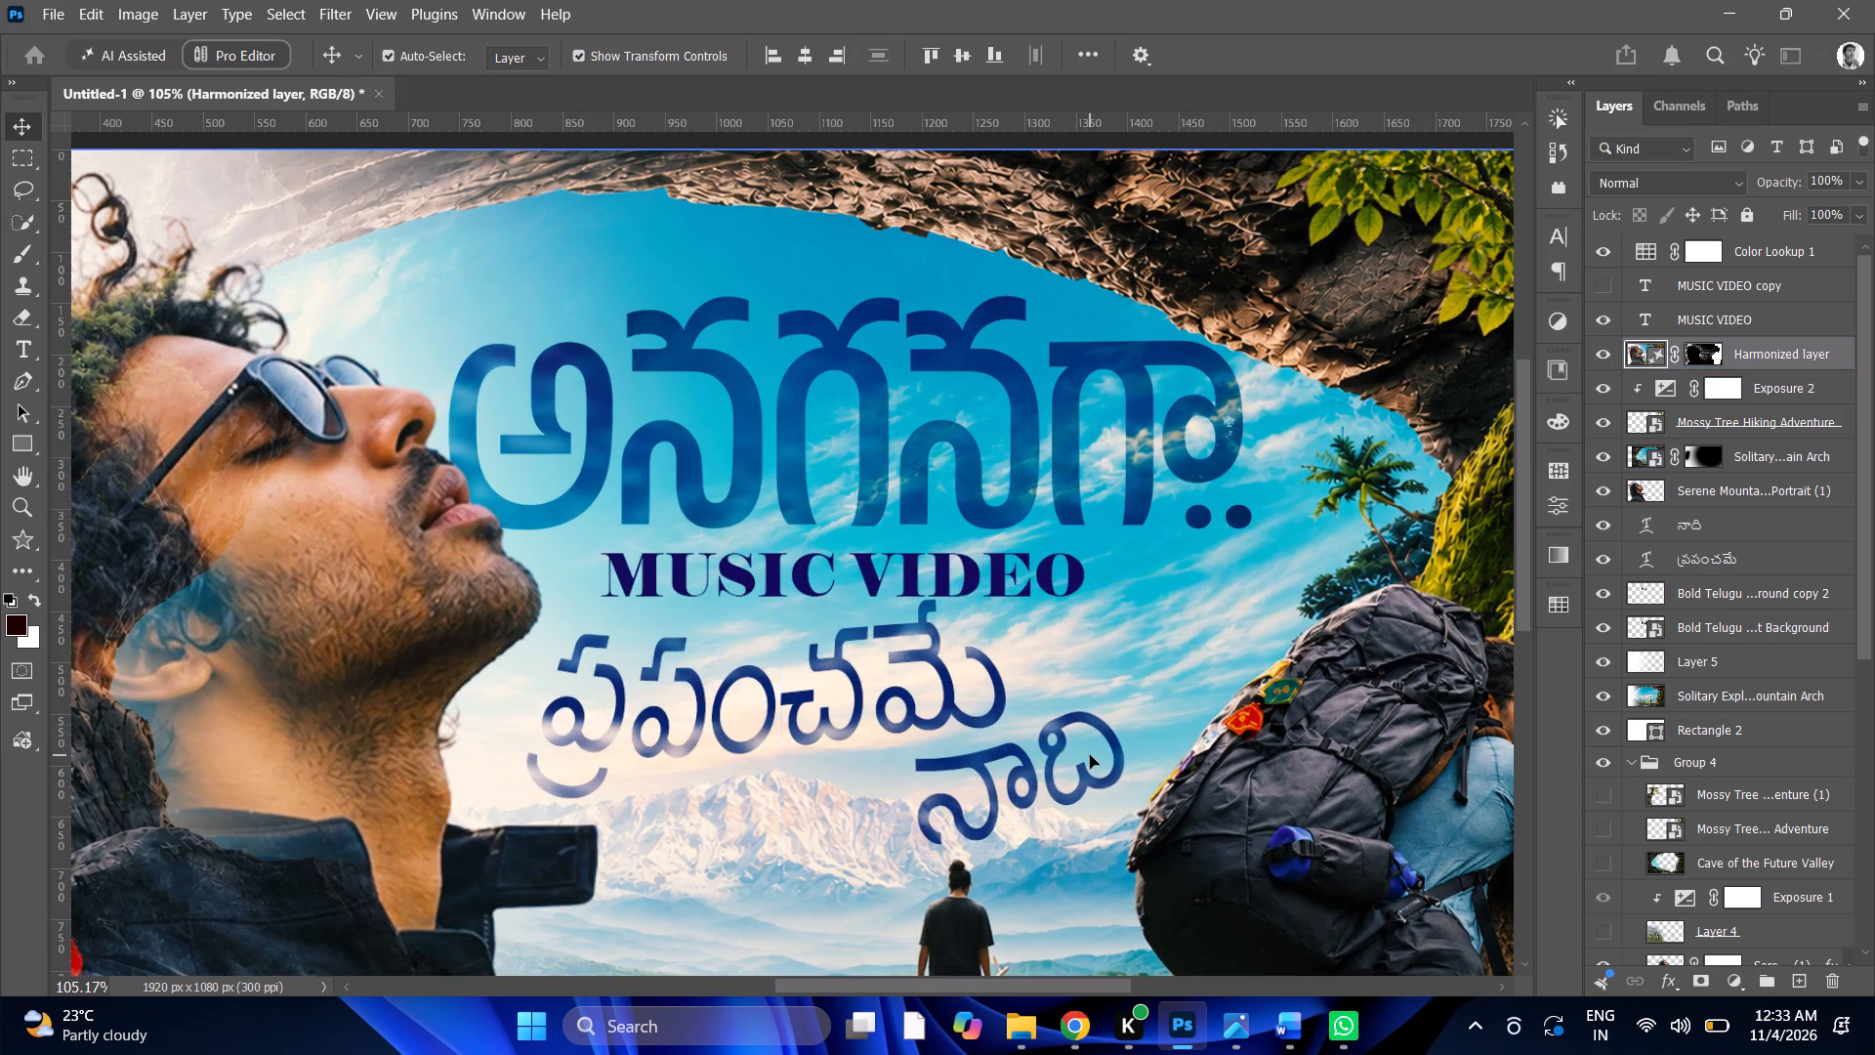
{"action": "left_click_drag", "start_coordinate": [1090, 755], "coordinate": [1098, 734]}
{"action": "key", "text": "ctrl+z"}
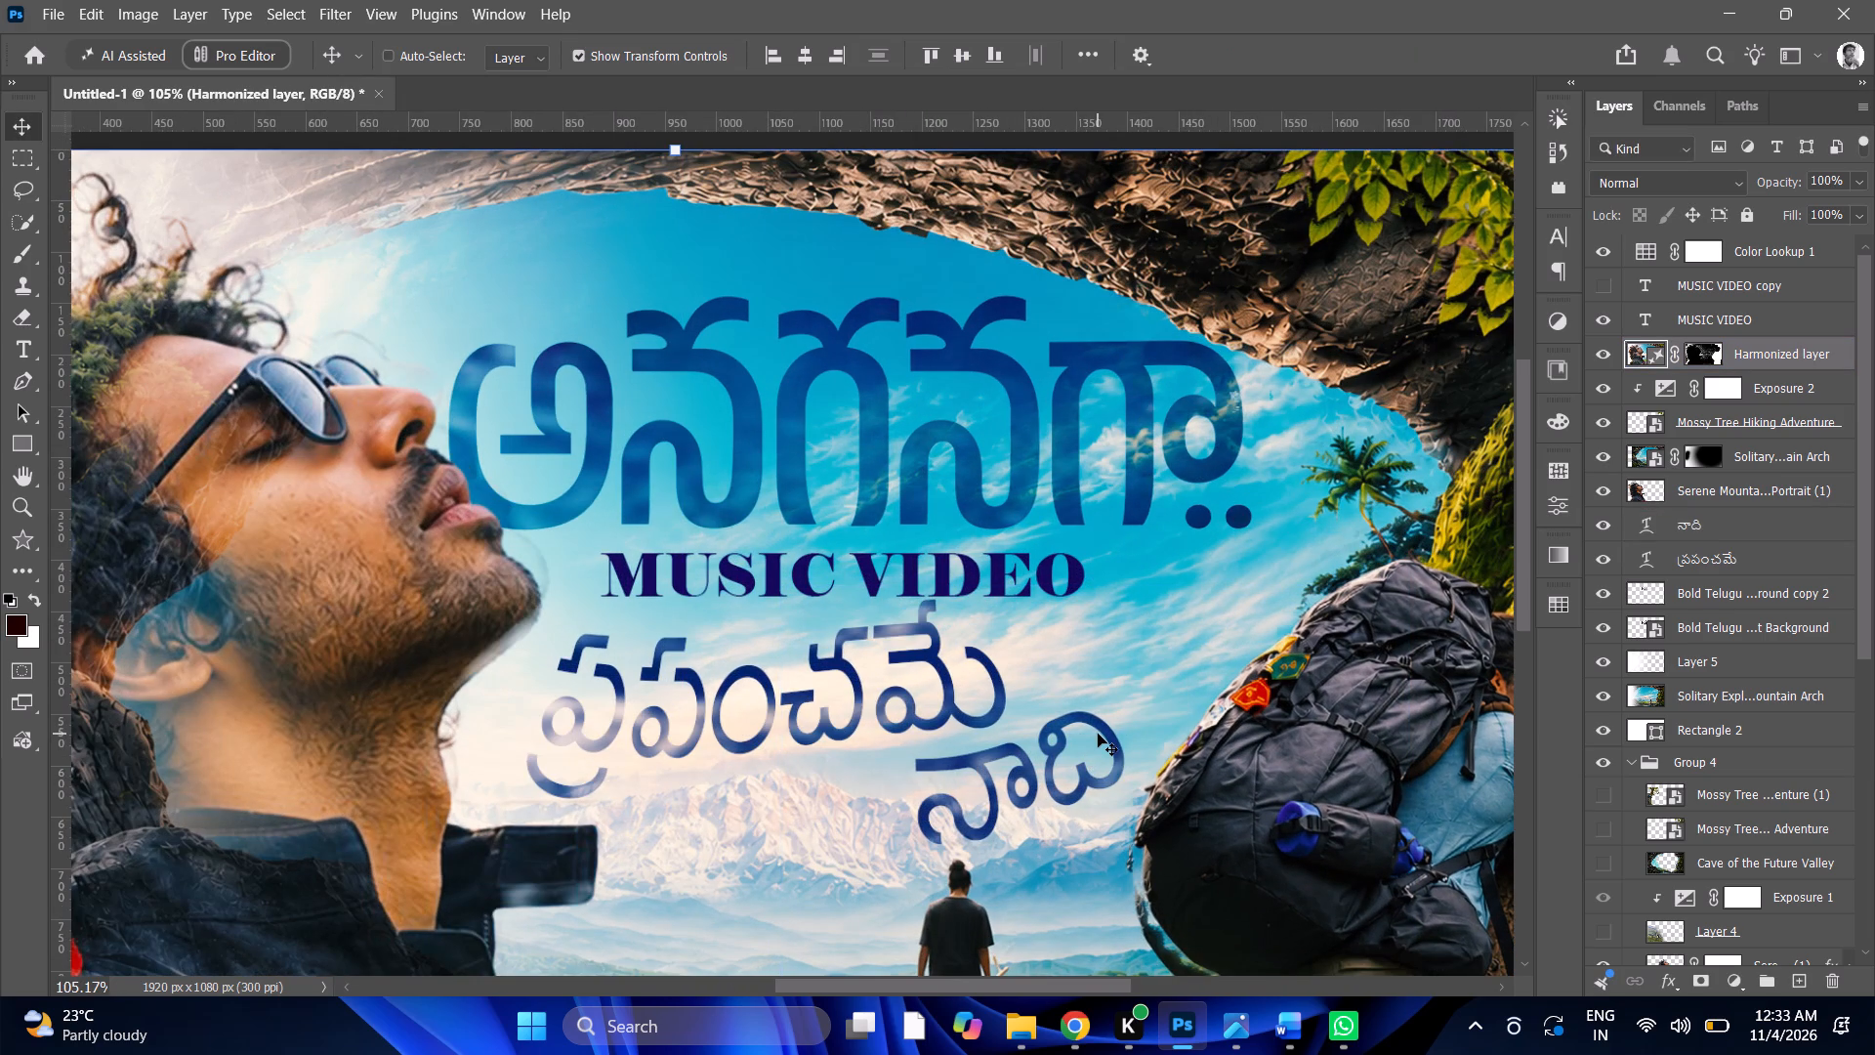
Move the నాది text layer slightly right and up beneath the end of ప్రపంచమే, to about X 1377, Y 731 px.
{"action": "left_click", "coordinate": [1723, 533]}
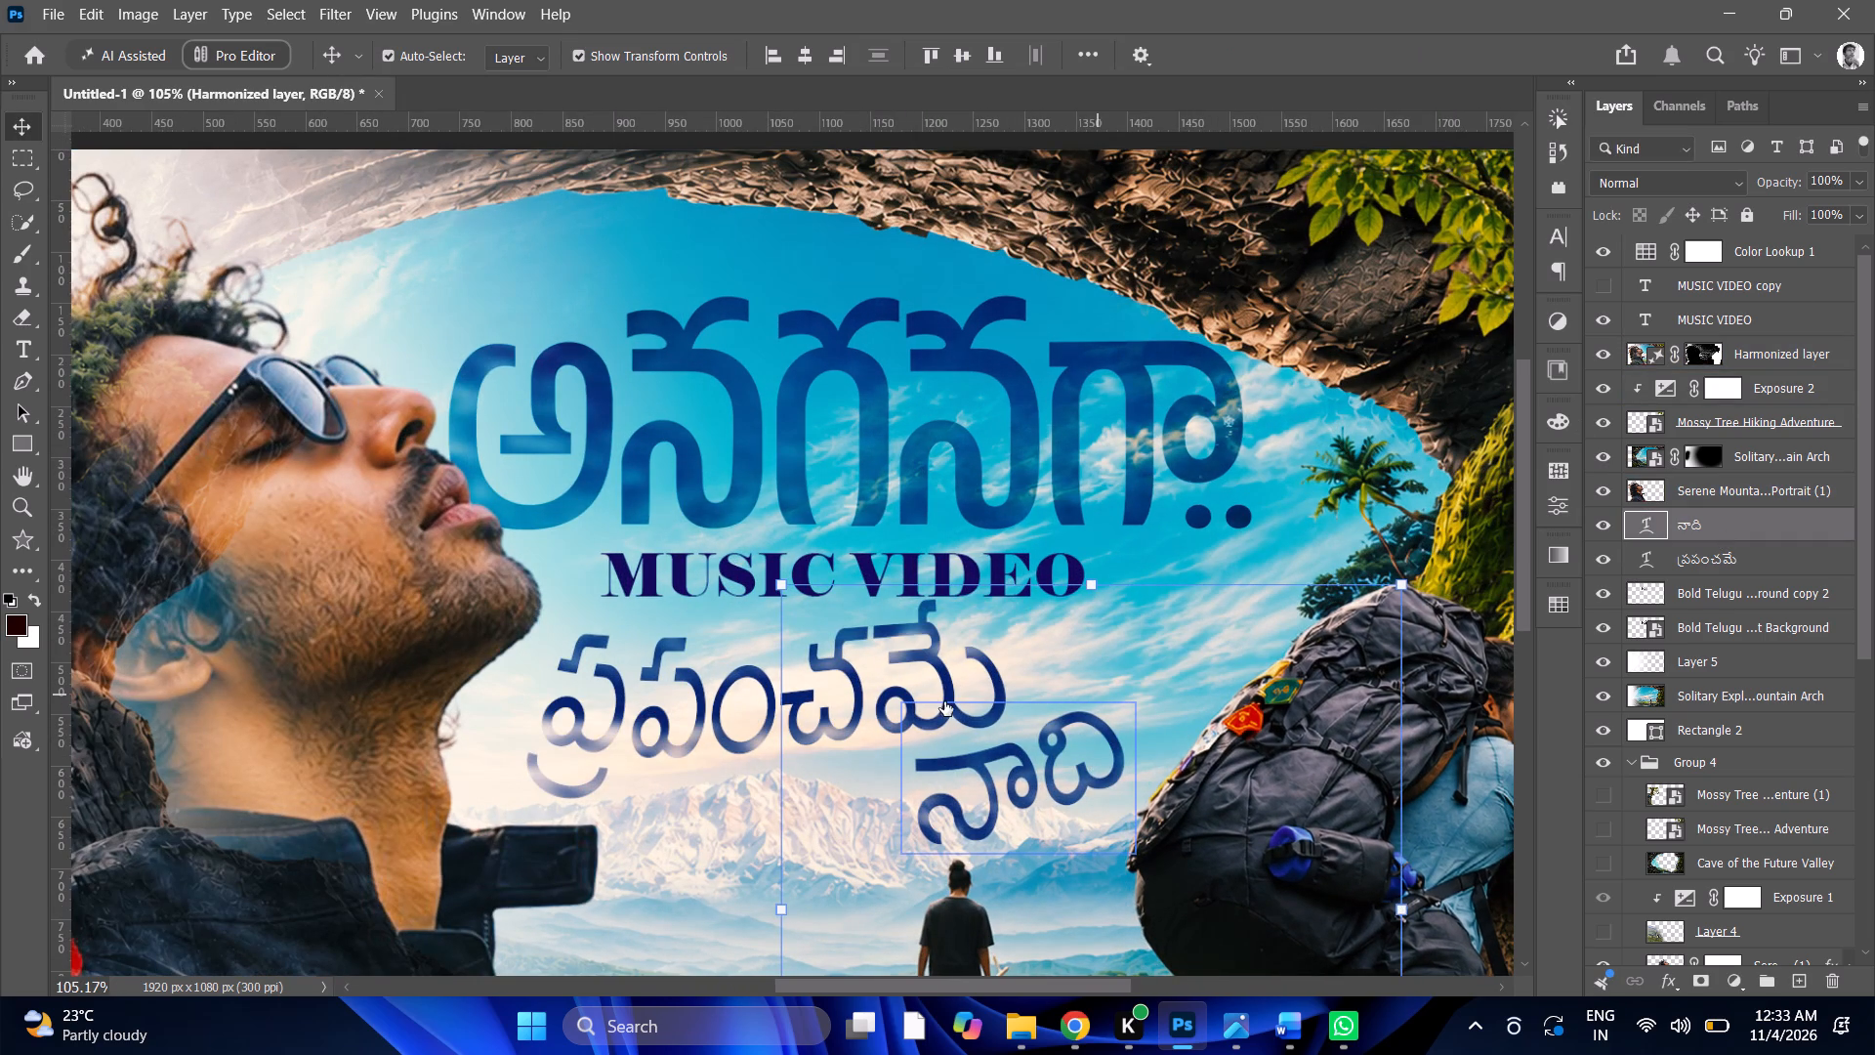
{"action": "left_click", "coordinate": [1091, 582]}
{"action": "left_click_drag", "start_coordinate": [1064, 779], "coordinate": [1078, 765]}
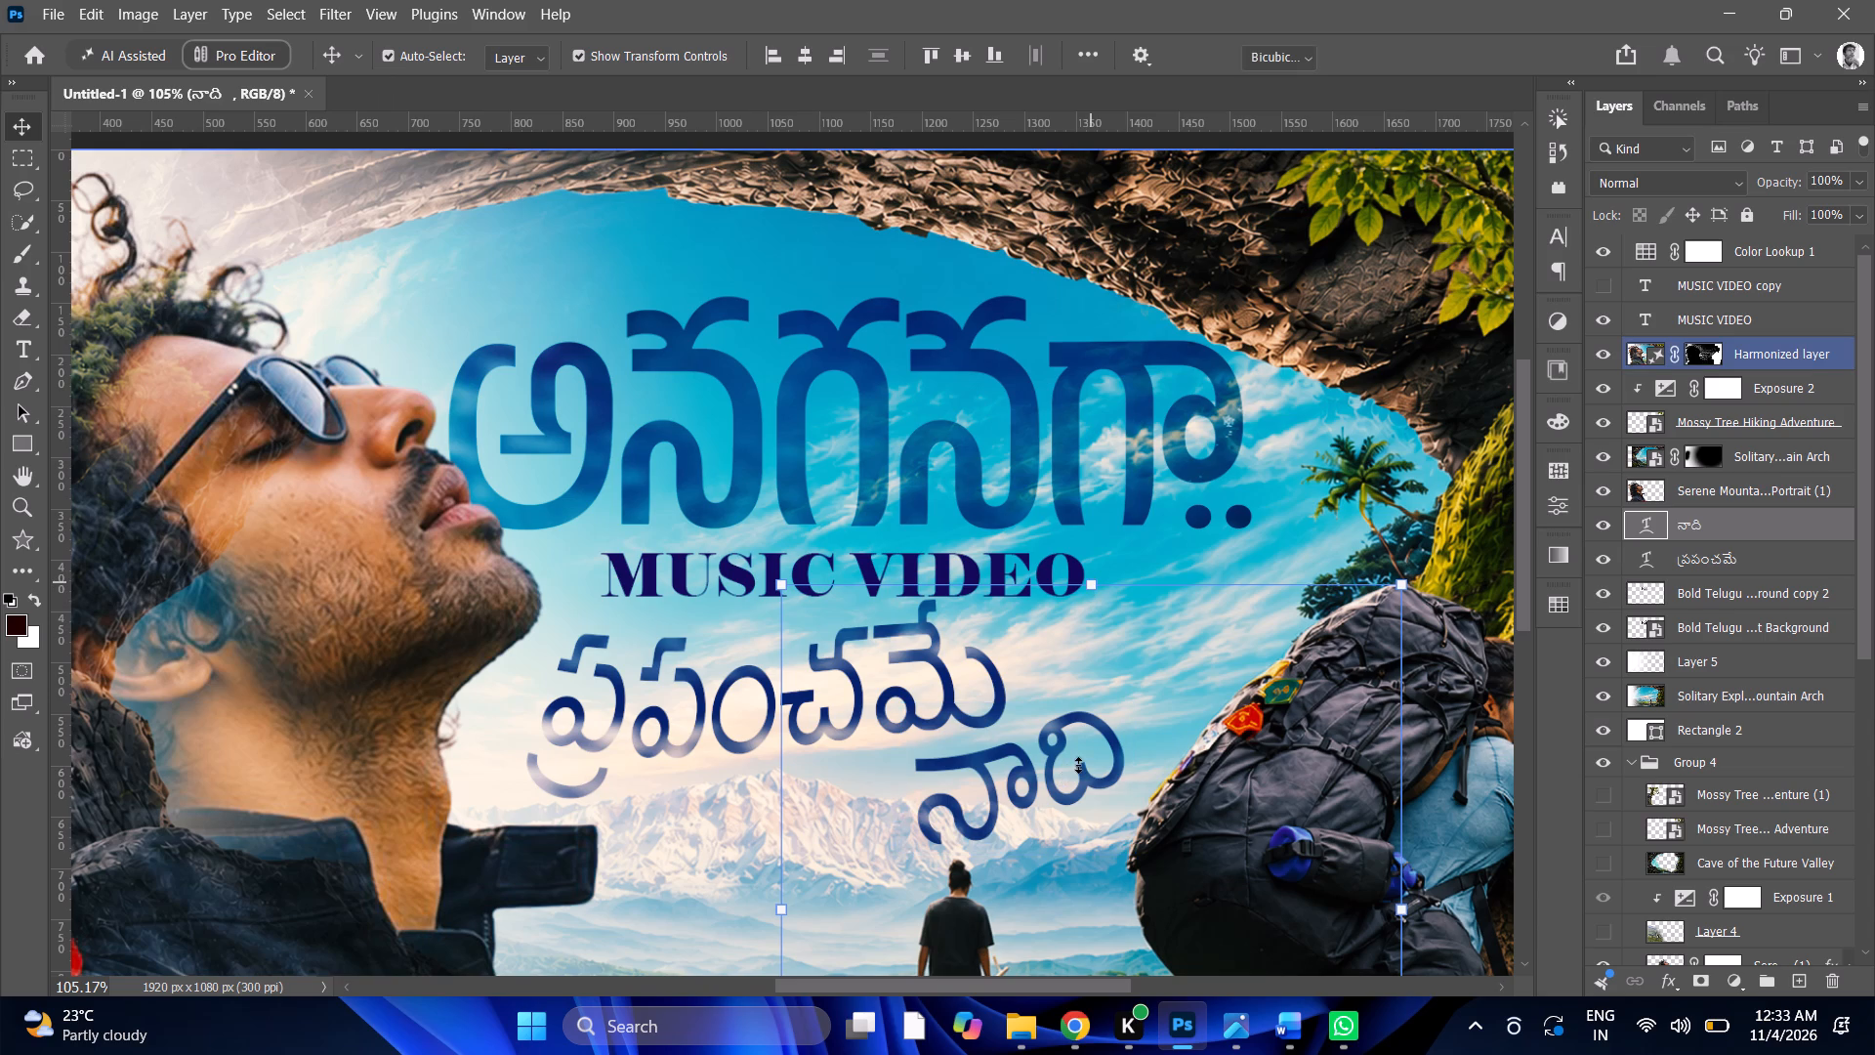
{"action": "left_click_drag", "start_coordinate": [1078, 765], "coordinate": [1091, 750]}
{"action": "left_click", "coordinate": [1104, 758]}
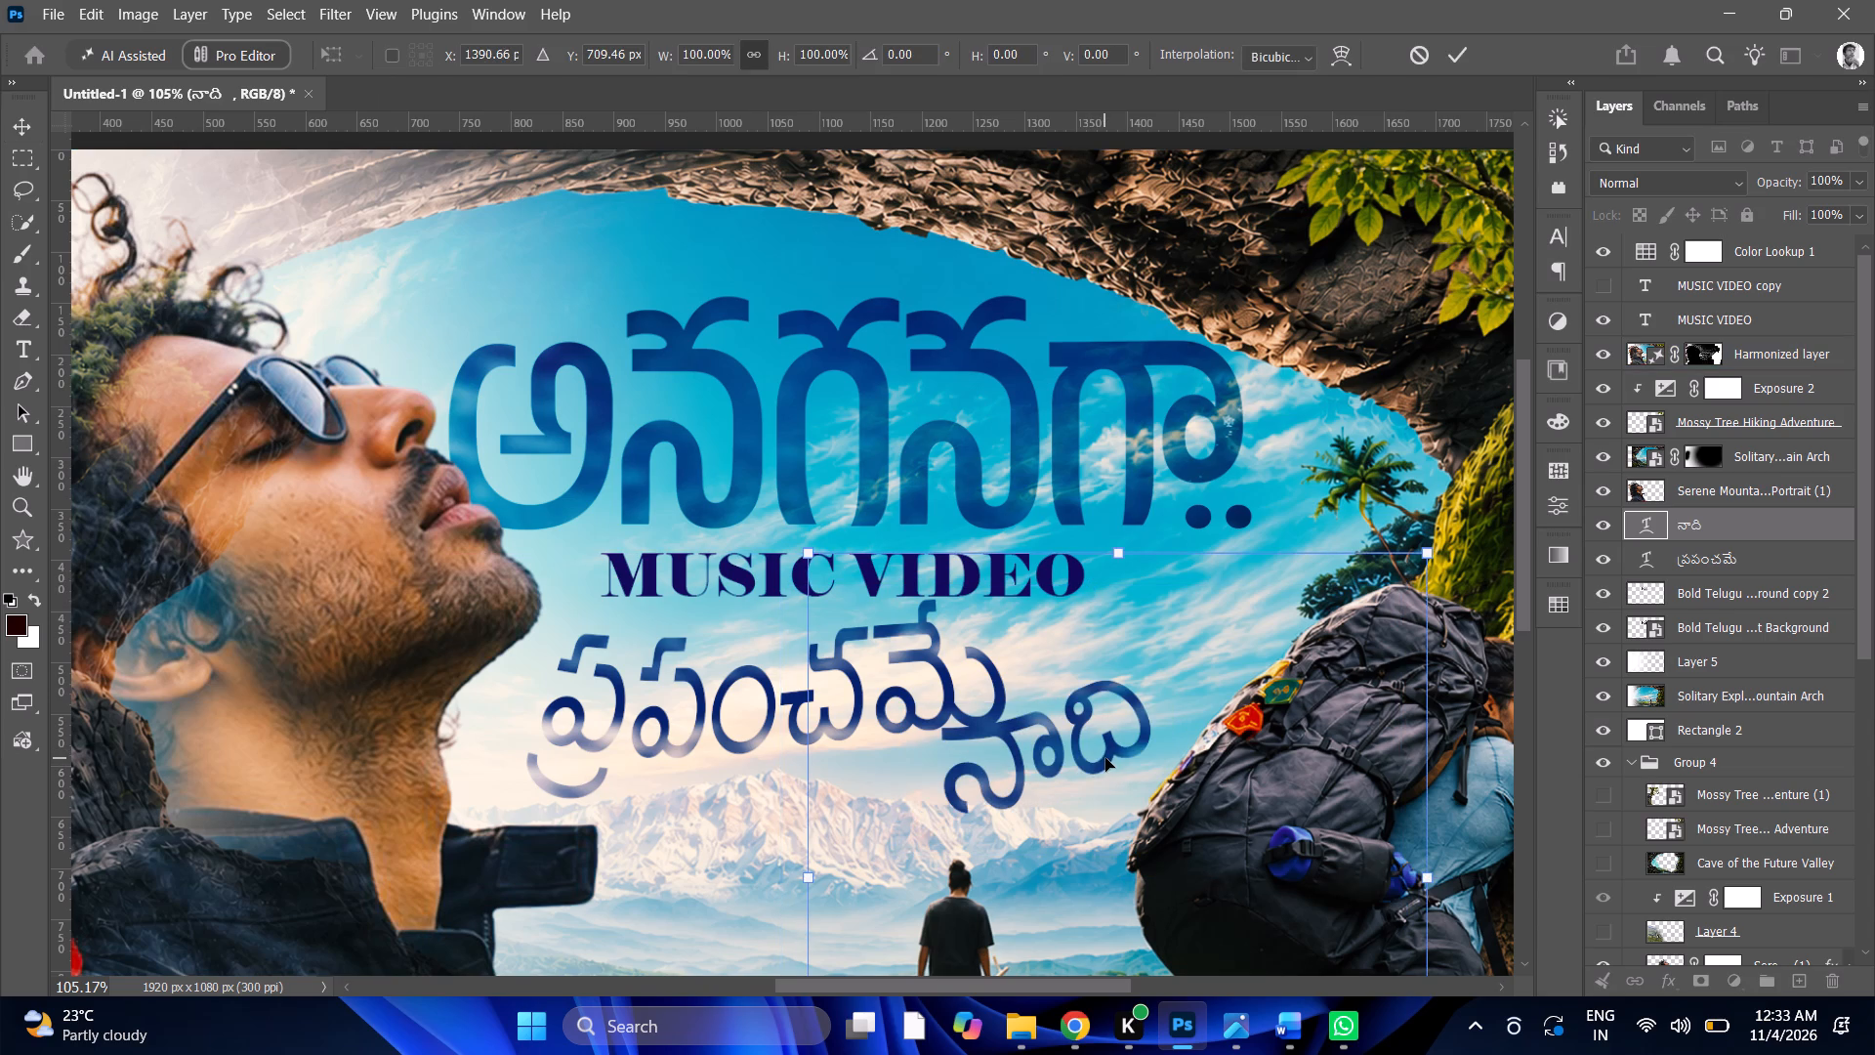
{"action": "left_click_drag", "start_coordinate": [1102, 760], "coordinate": [1099, 786]}
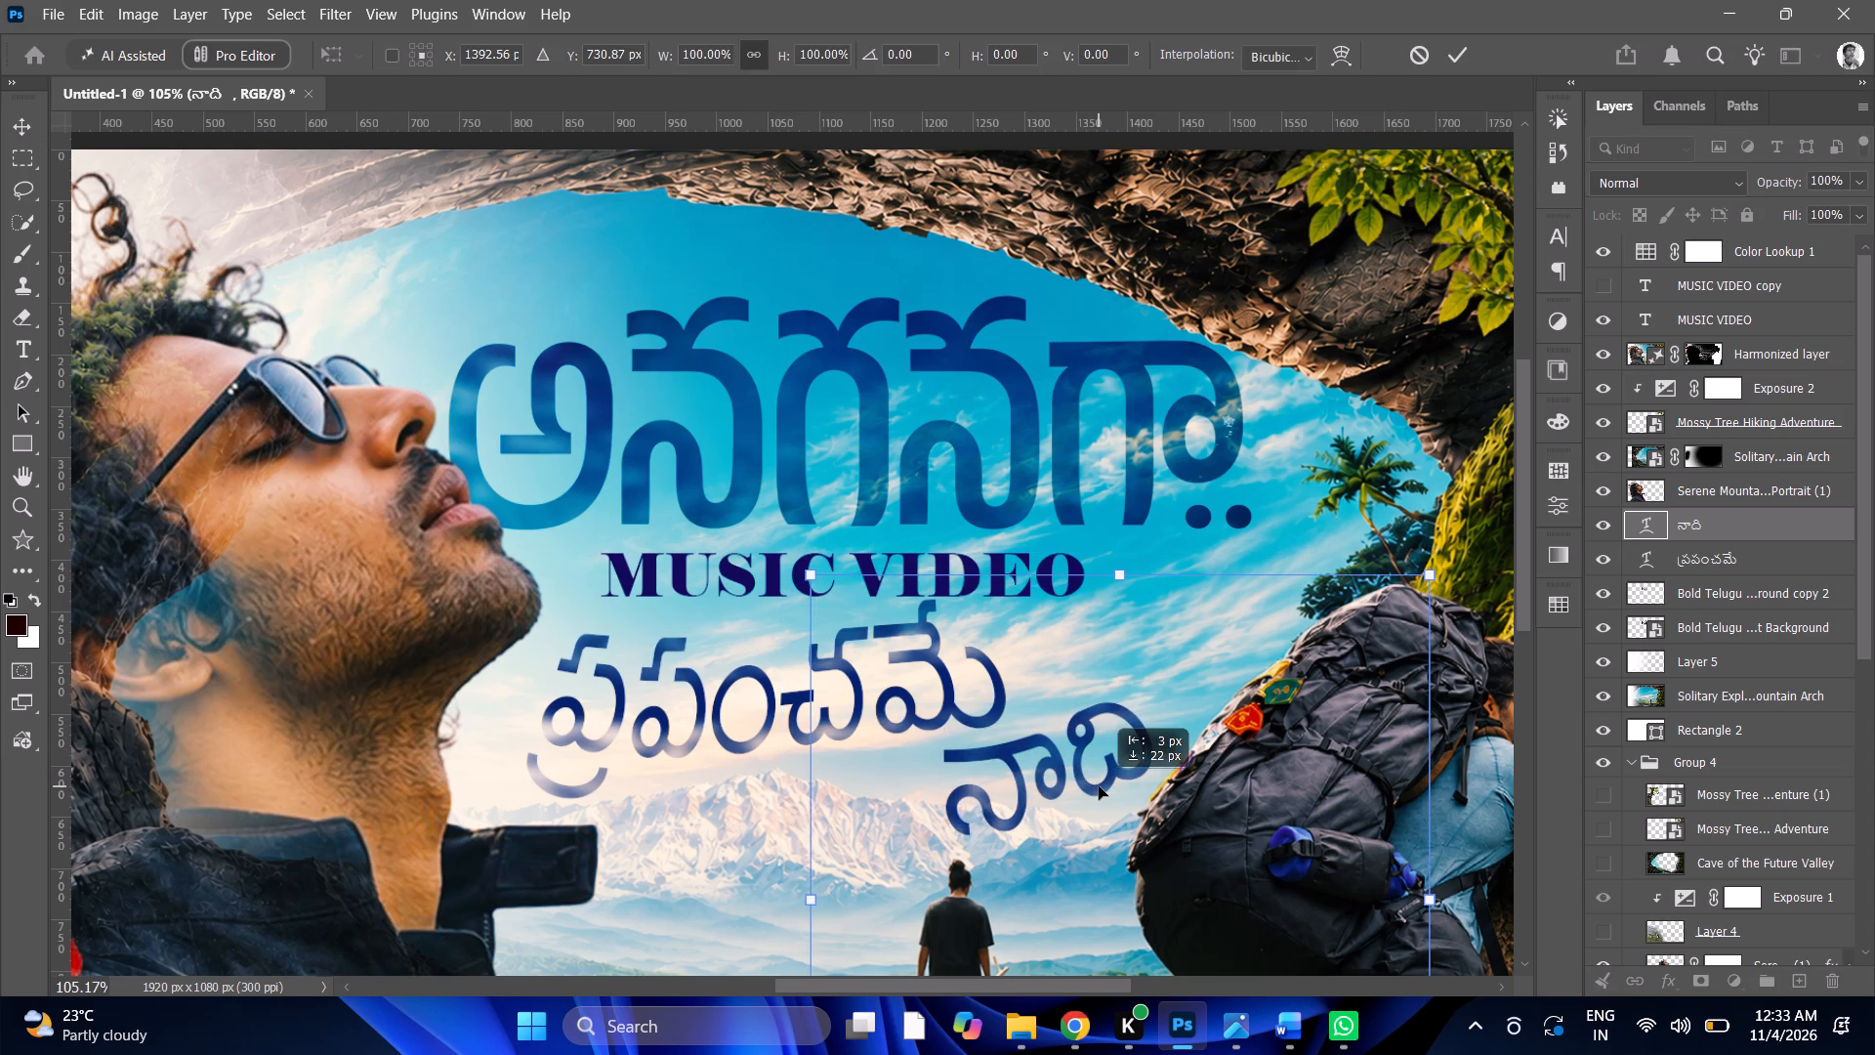
{"action": "left_click_drag", "start_coordinate": [1099, 786], "coordinate": [1083, 786]}
Scale the నాది text down proportionally to about 96.3%.
{"action": "scroll", "coordinate": [1083, 786], "scroll_direction": "down", "scroll_amount": 5, "text": "alt"}
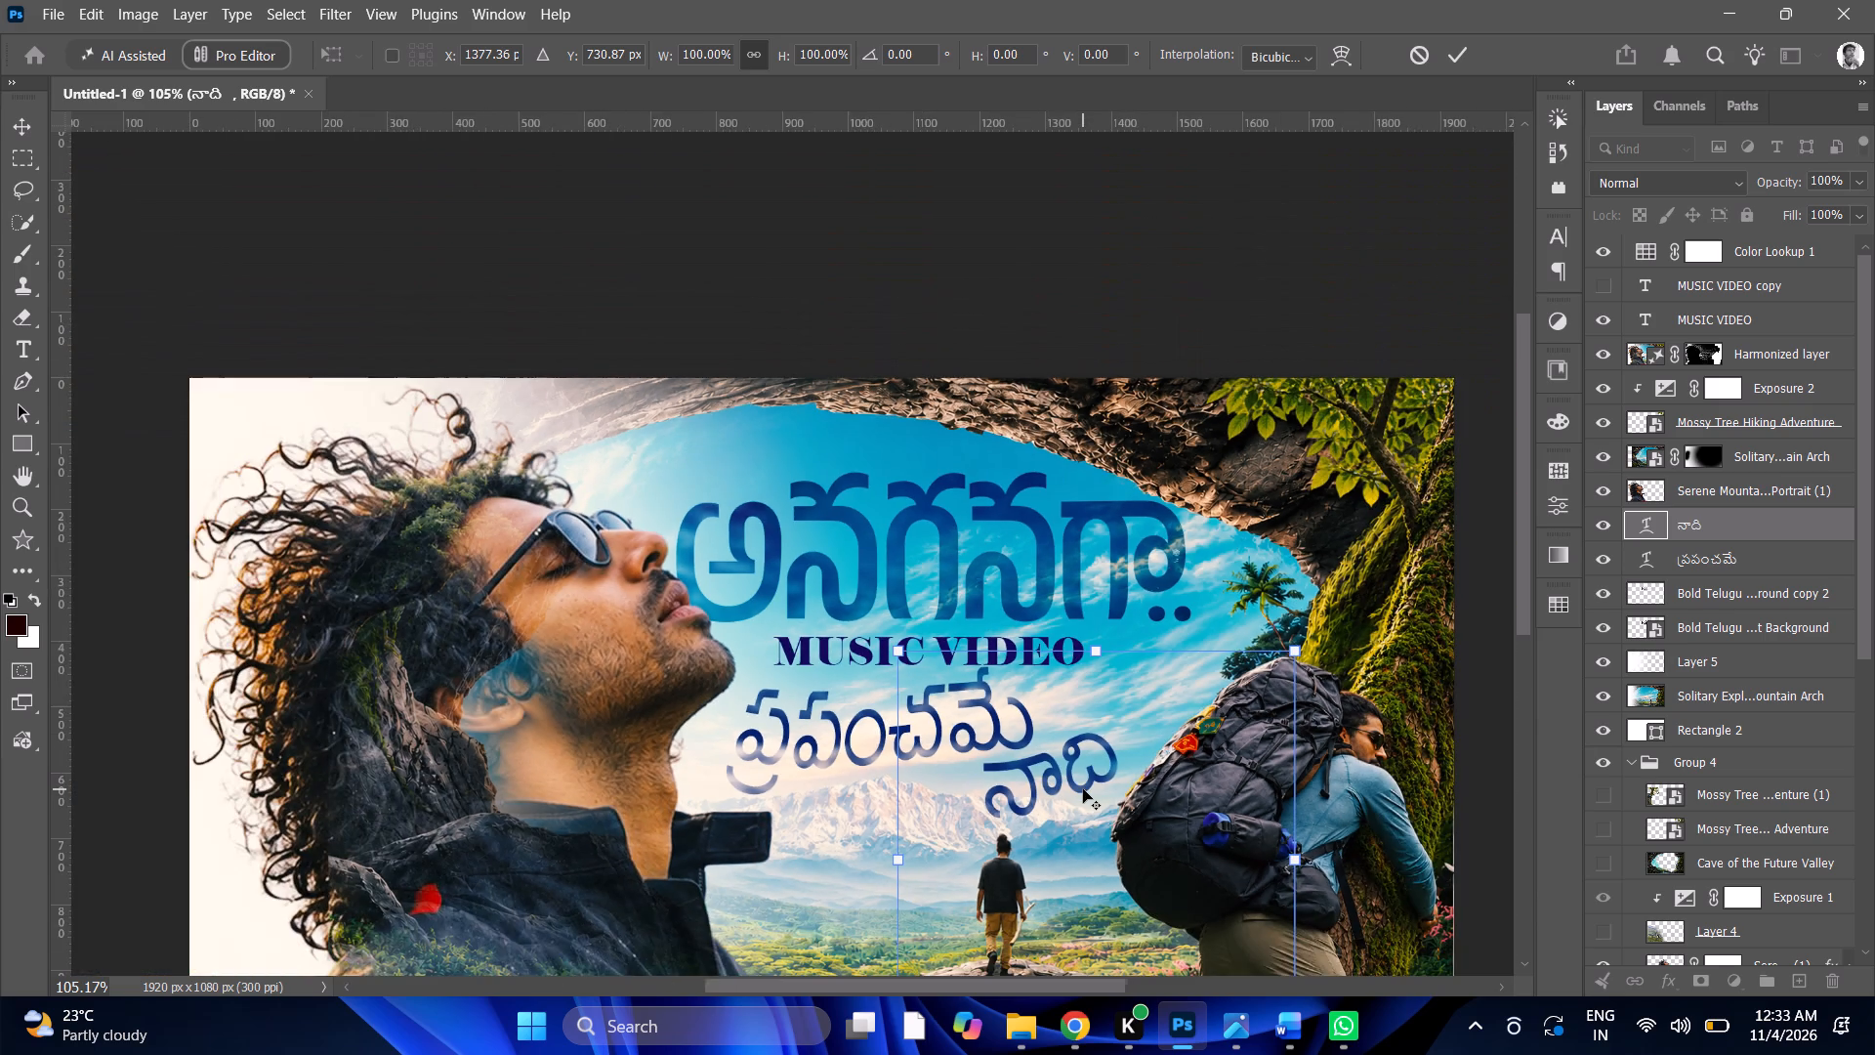
{"action": "scroll", "coordinate": [1083, 789], "scroll_direction": "down", "scroll_amount": 3, "text": "alt"}
{"action": "scroll", "coordinate": [1083, 789], "scroll_direction": "down", "scroll_amount": 3}
{"action": "scroll", "coordinate": [1358, 606], "scroll_direction": "down", "scroll_amount": 3}
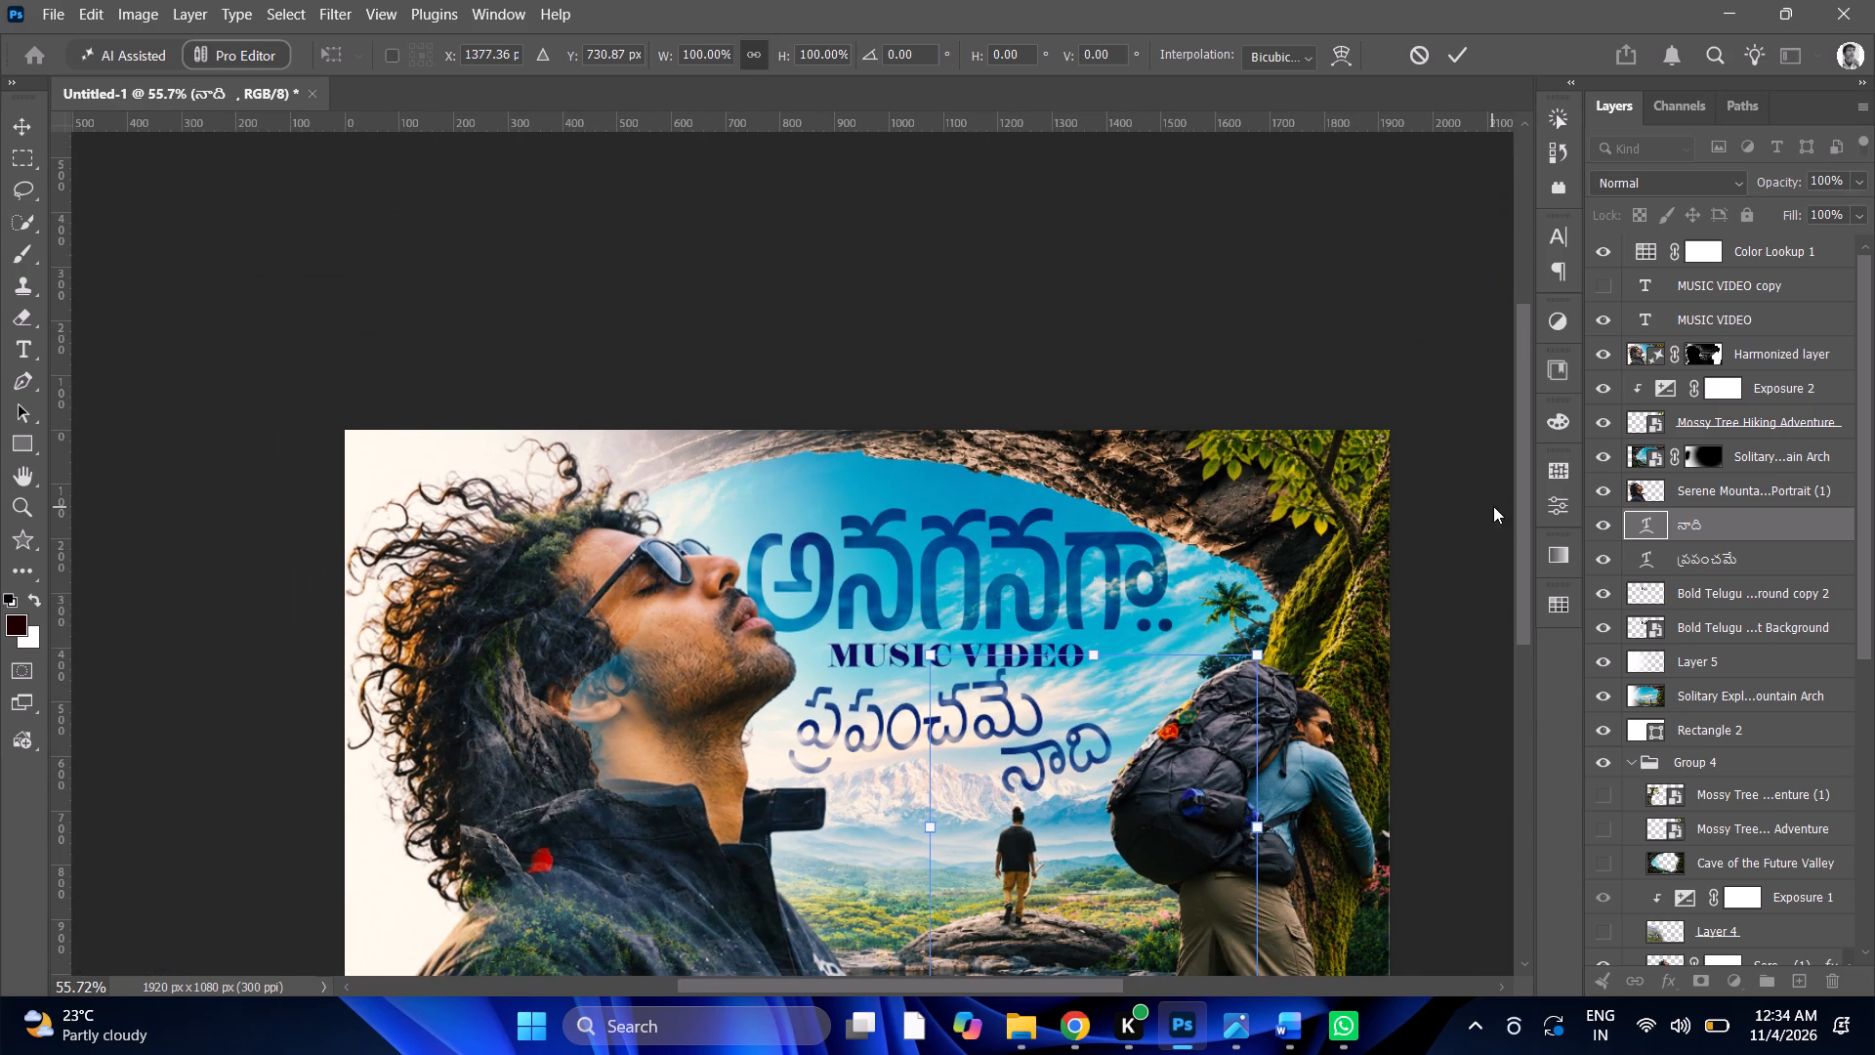
{"action": "left_click_drag", "start_coordinate": [1518, 493], "coordinate": [1518, 585]}
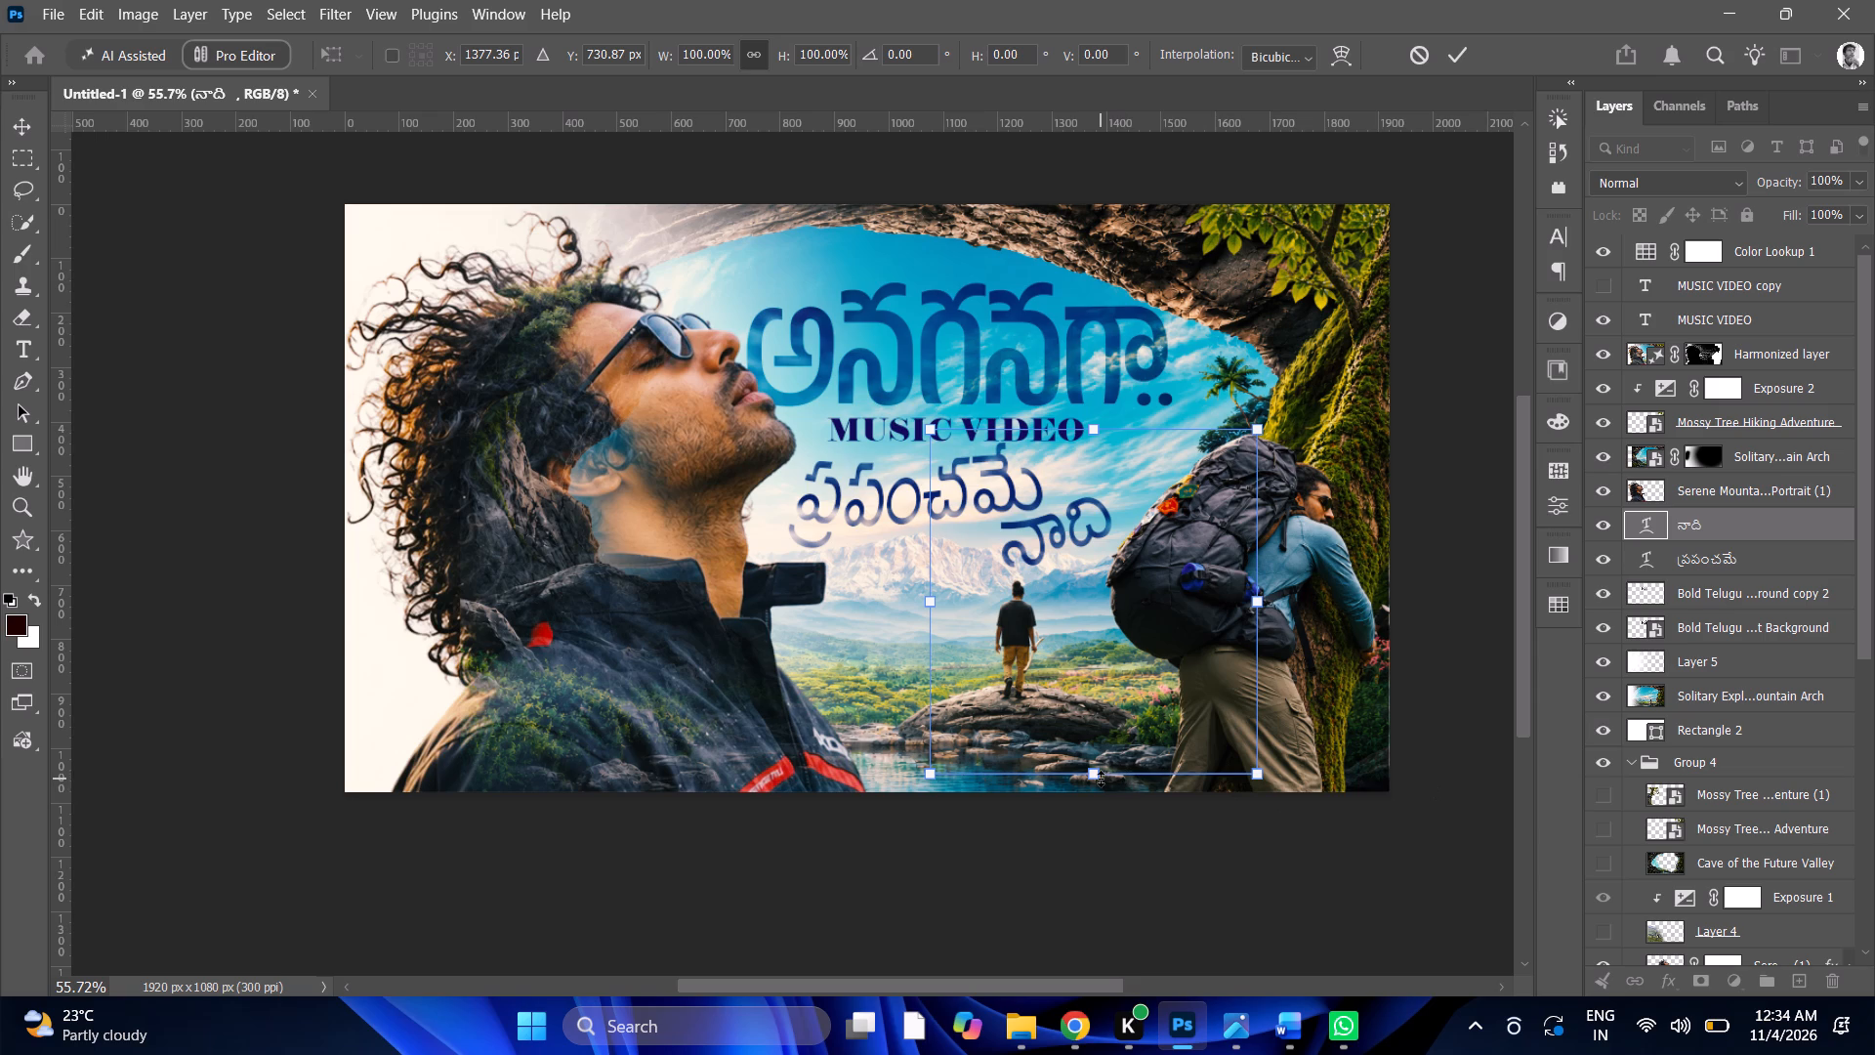
{"action": "left_click_drag", "start_coordinate": [1099, 779], "coordinate": [1094, 757]}
{"action": "left_click_drag", "start_coordinate": [1093, 431], "coordinate": [1096, 438]}
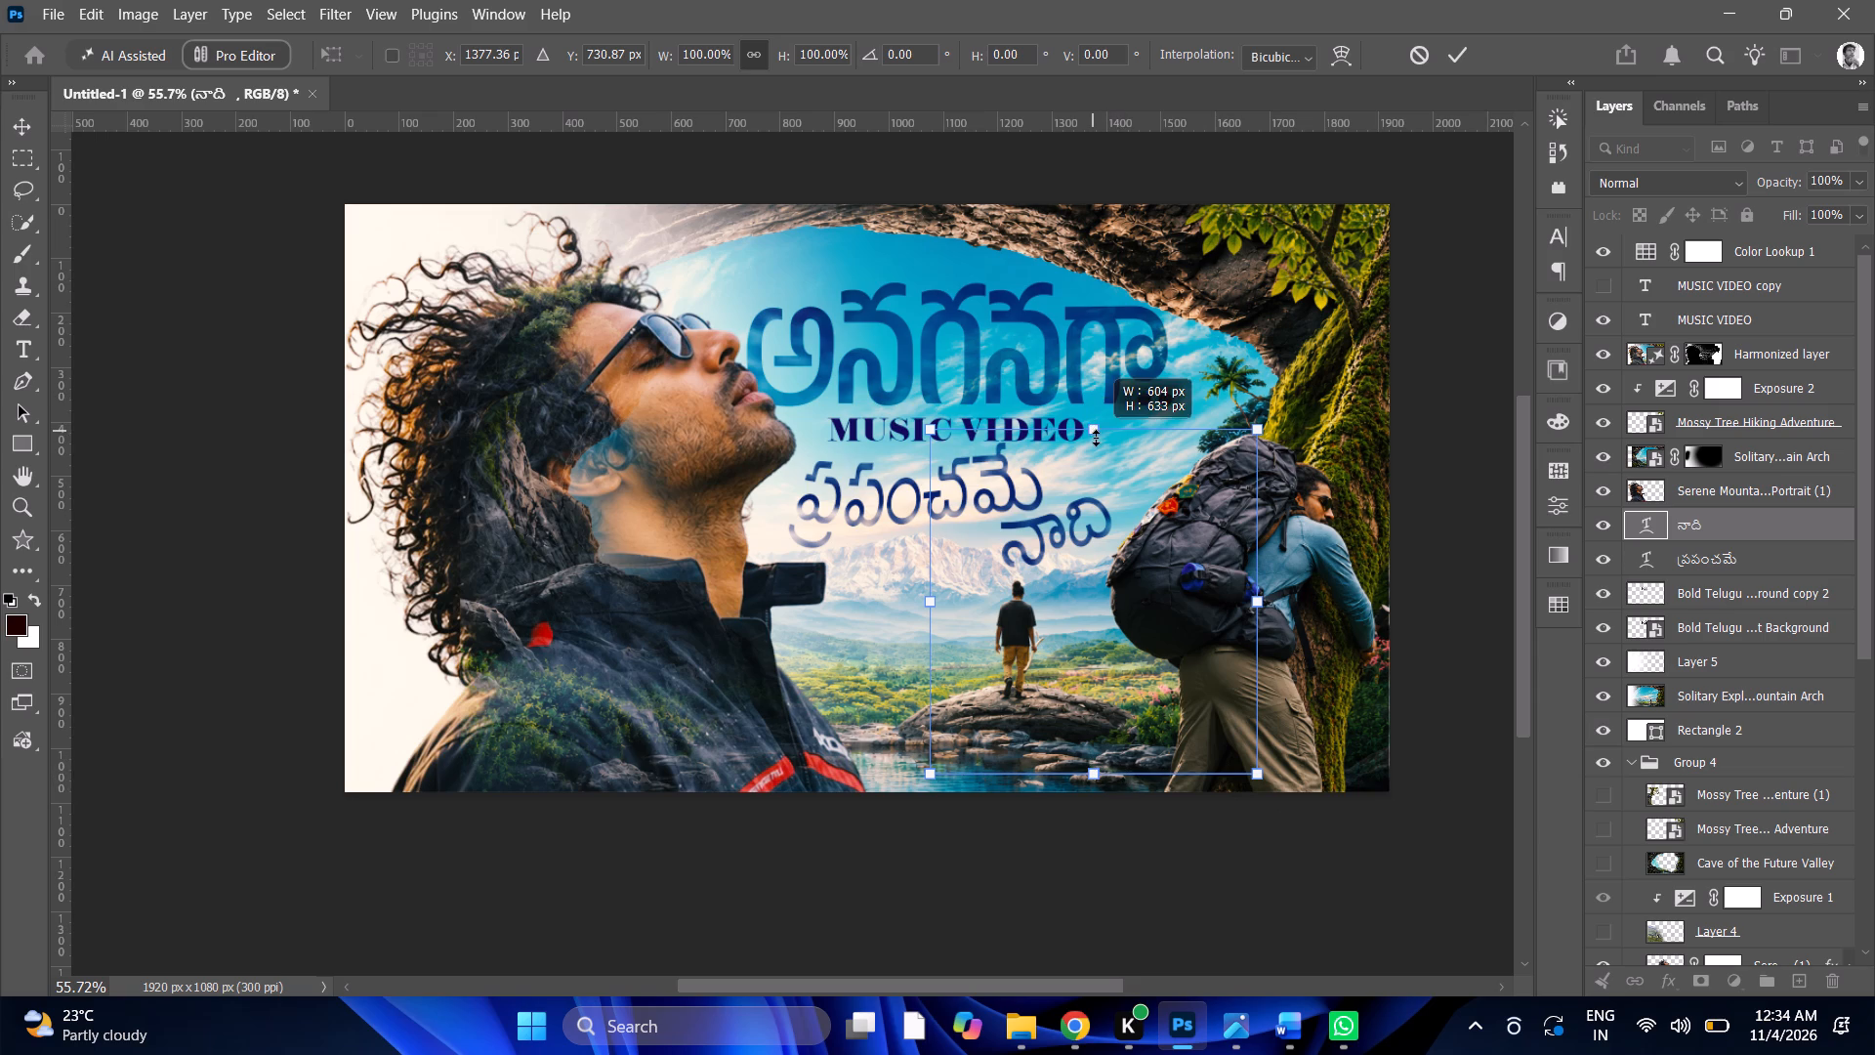
{"action": "left_click_drag", "start_coordinate": [1096, 438], "coordinate": [1099, 445]}
Reposition the scaled నాది just under the end of ప్రపంచమే, at about X 1390, Y 724.5 px.
{"action": "left_click_drag", "start_coordinate": [1106, 507], "coordinate": [1117, 496]}
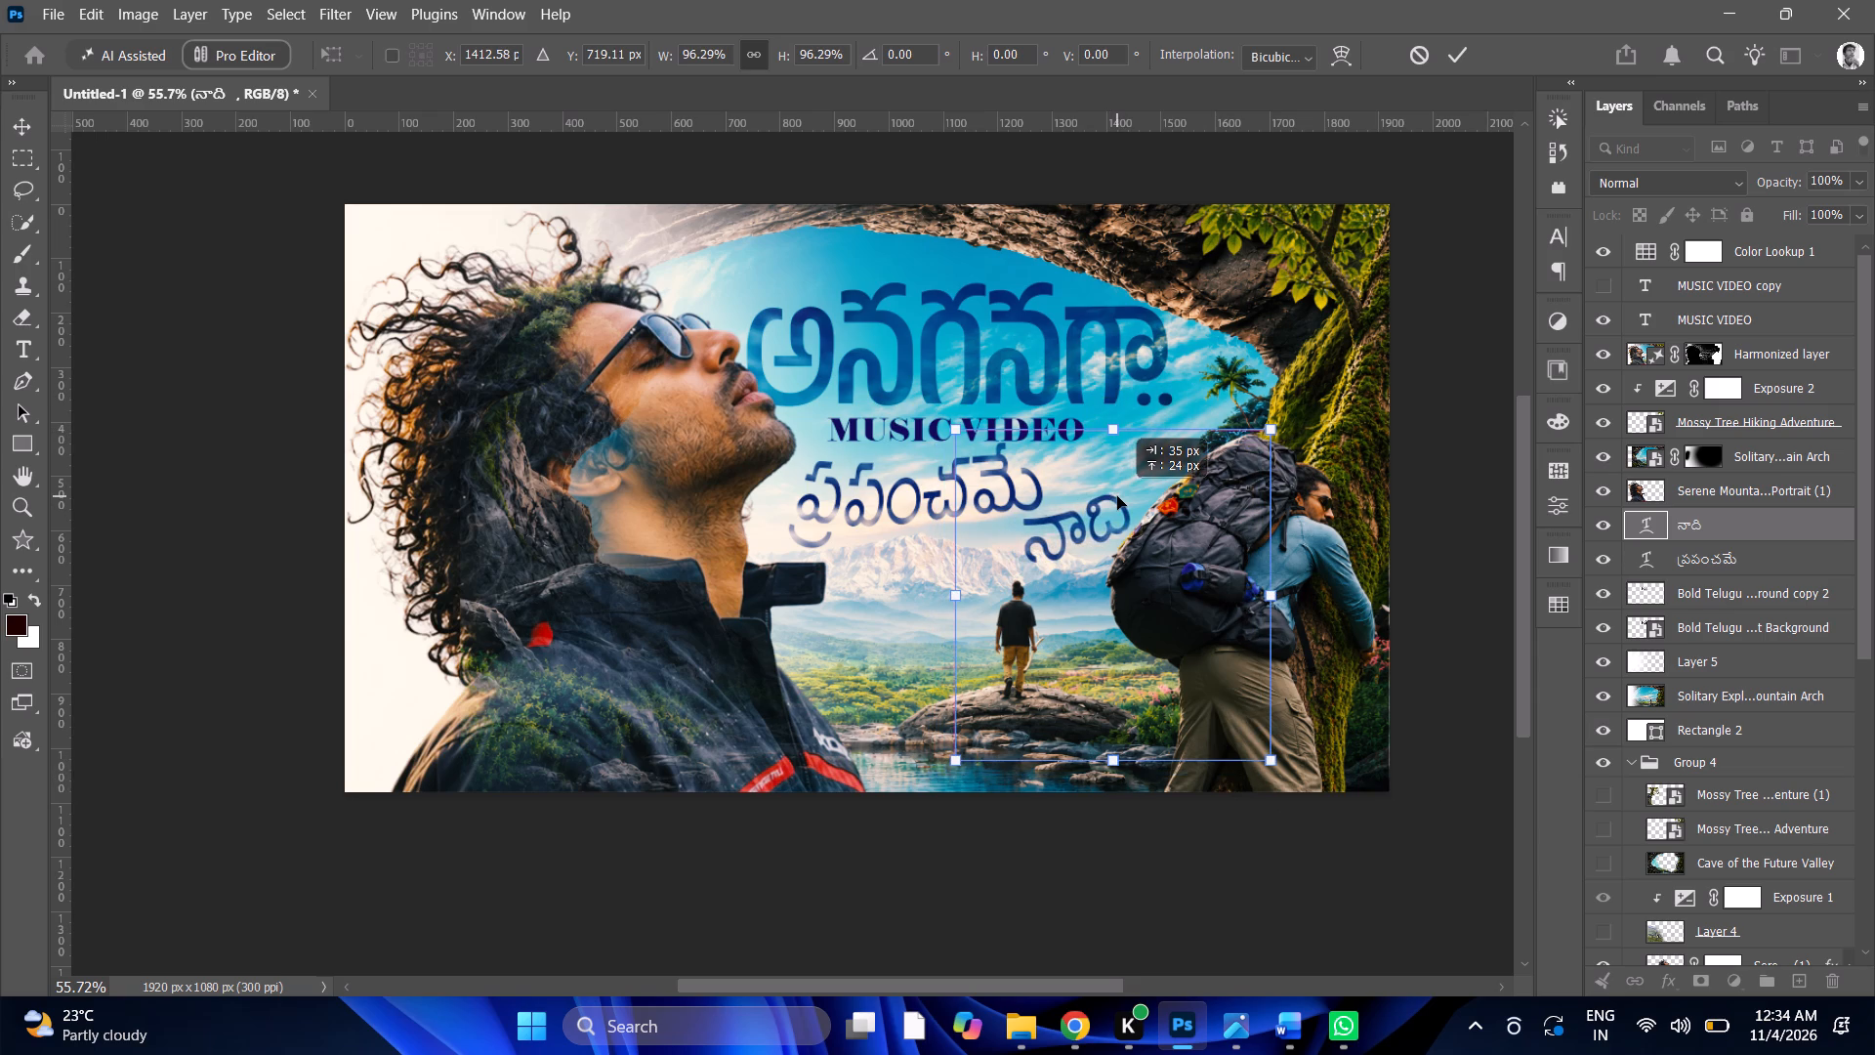
{"action": "left_click_drag", "start_coordinate": [1117, 496], "coordinate": [1111, 496]}
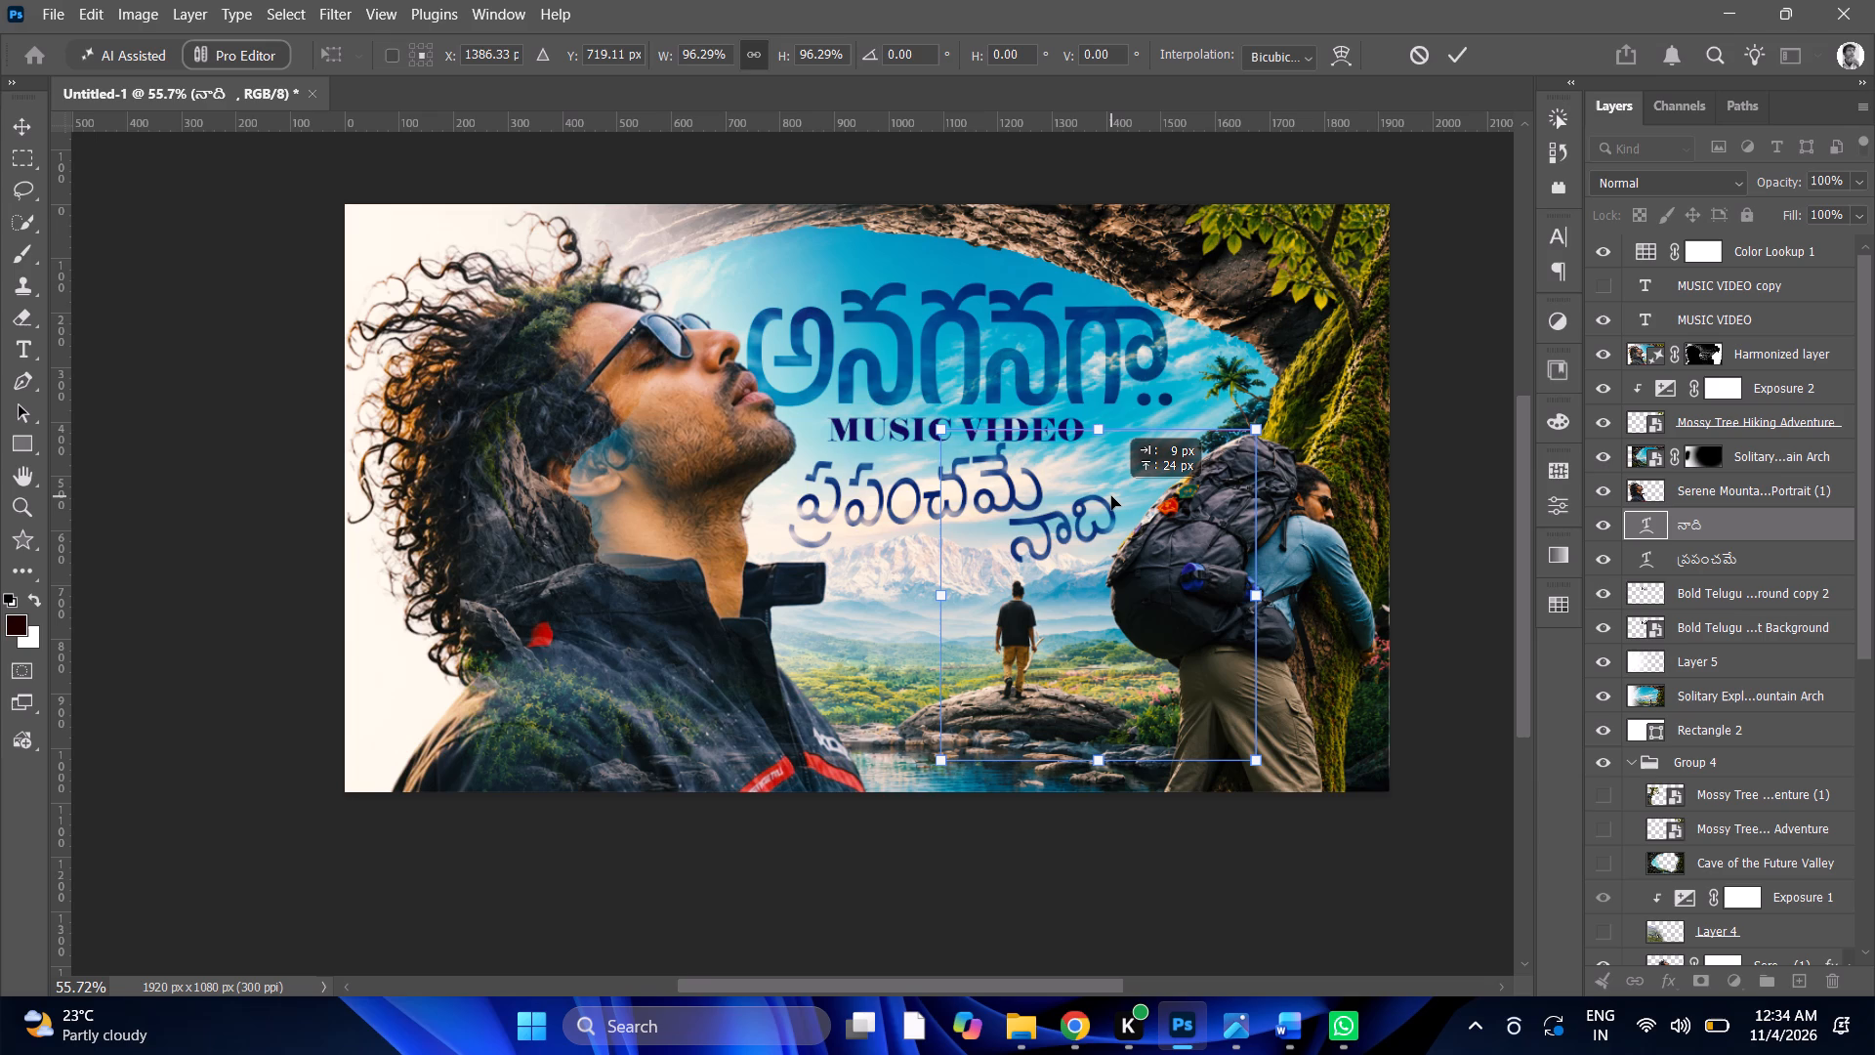
{"action": "left_click_drag", "start_coordinate": [1111, 496], "coordinate": [1111, 500]}
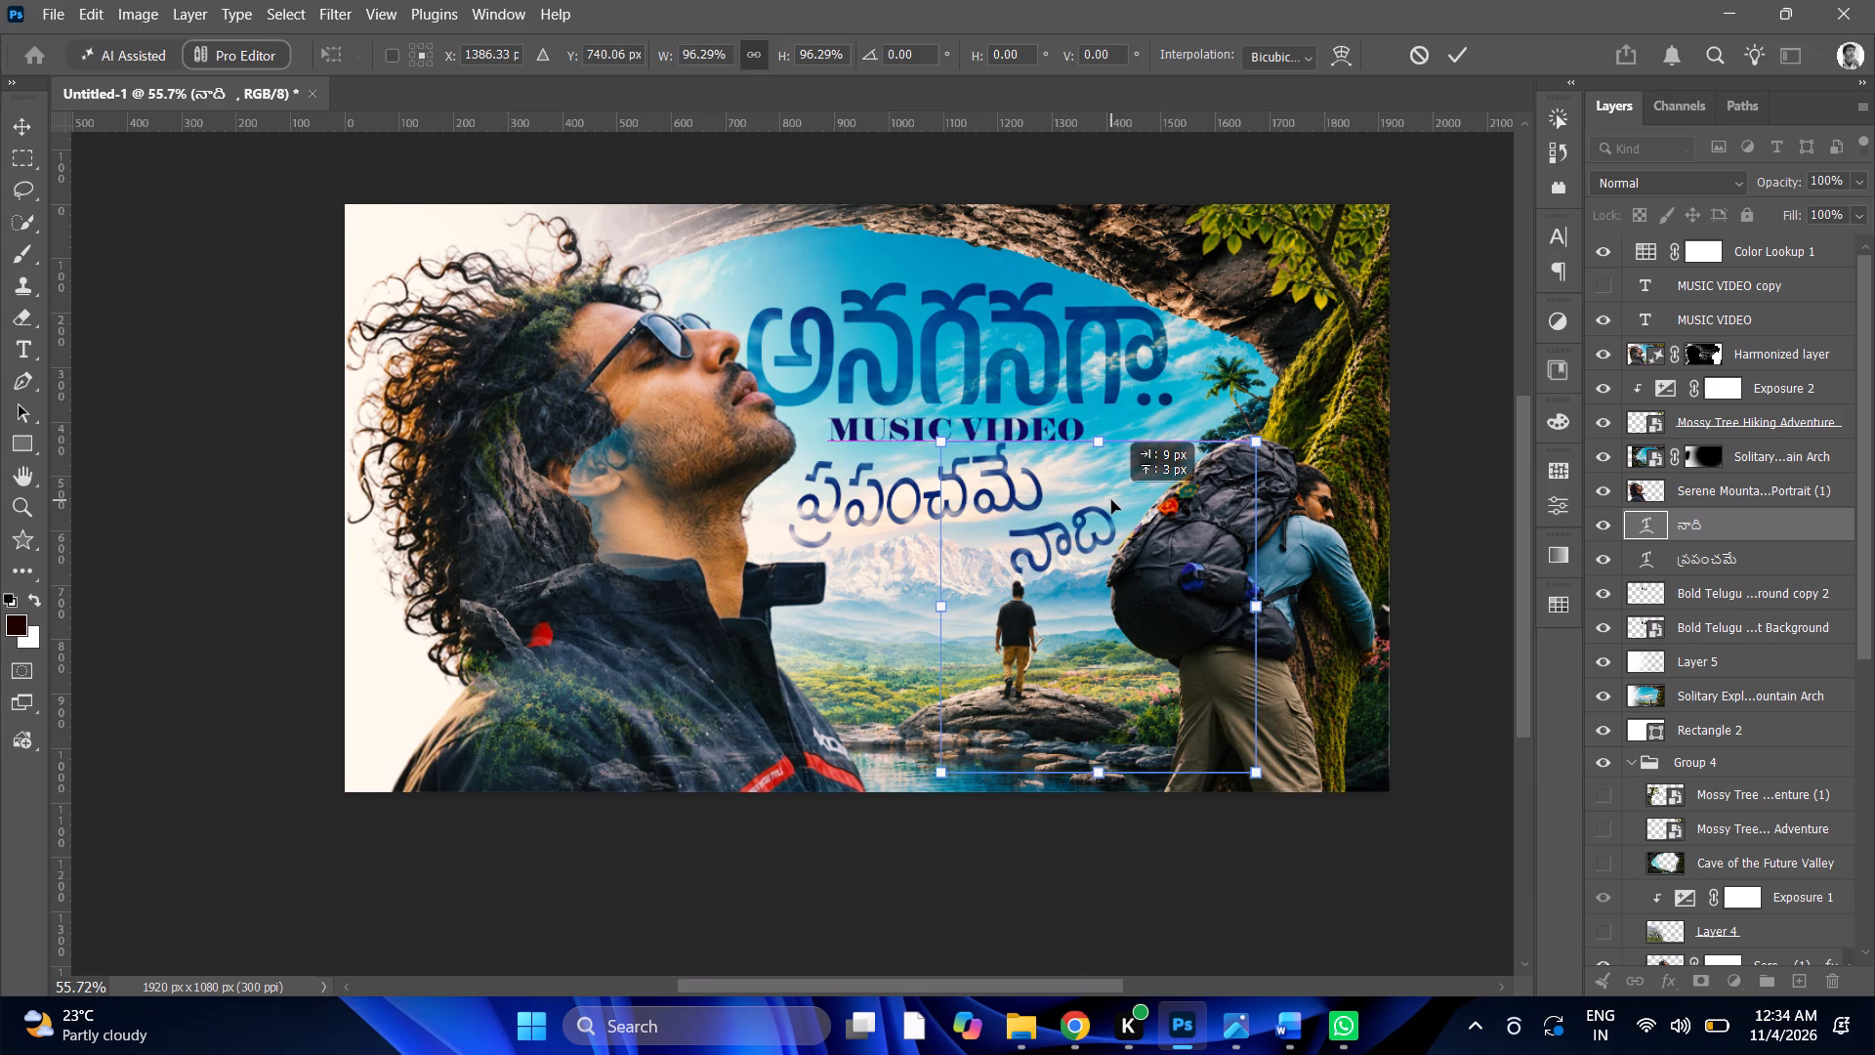
{"action": "left_click_drag", "start_coordinate": [1111, 500], "coordinate": [1113, 495]}
{"action": "key", "text": "Down"}
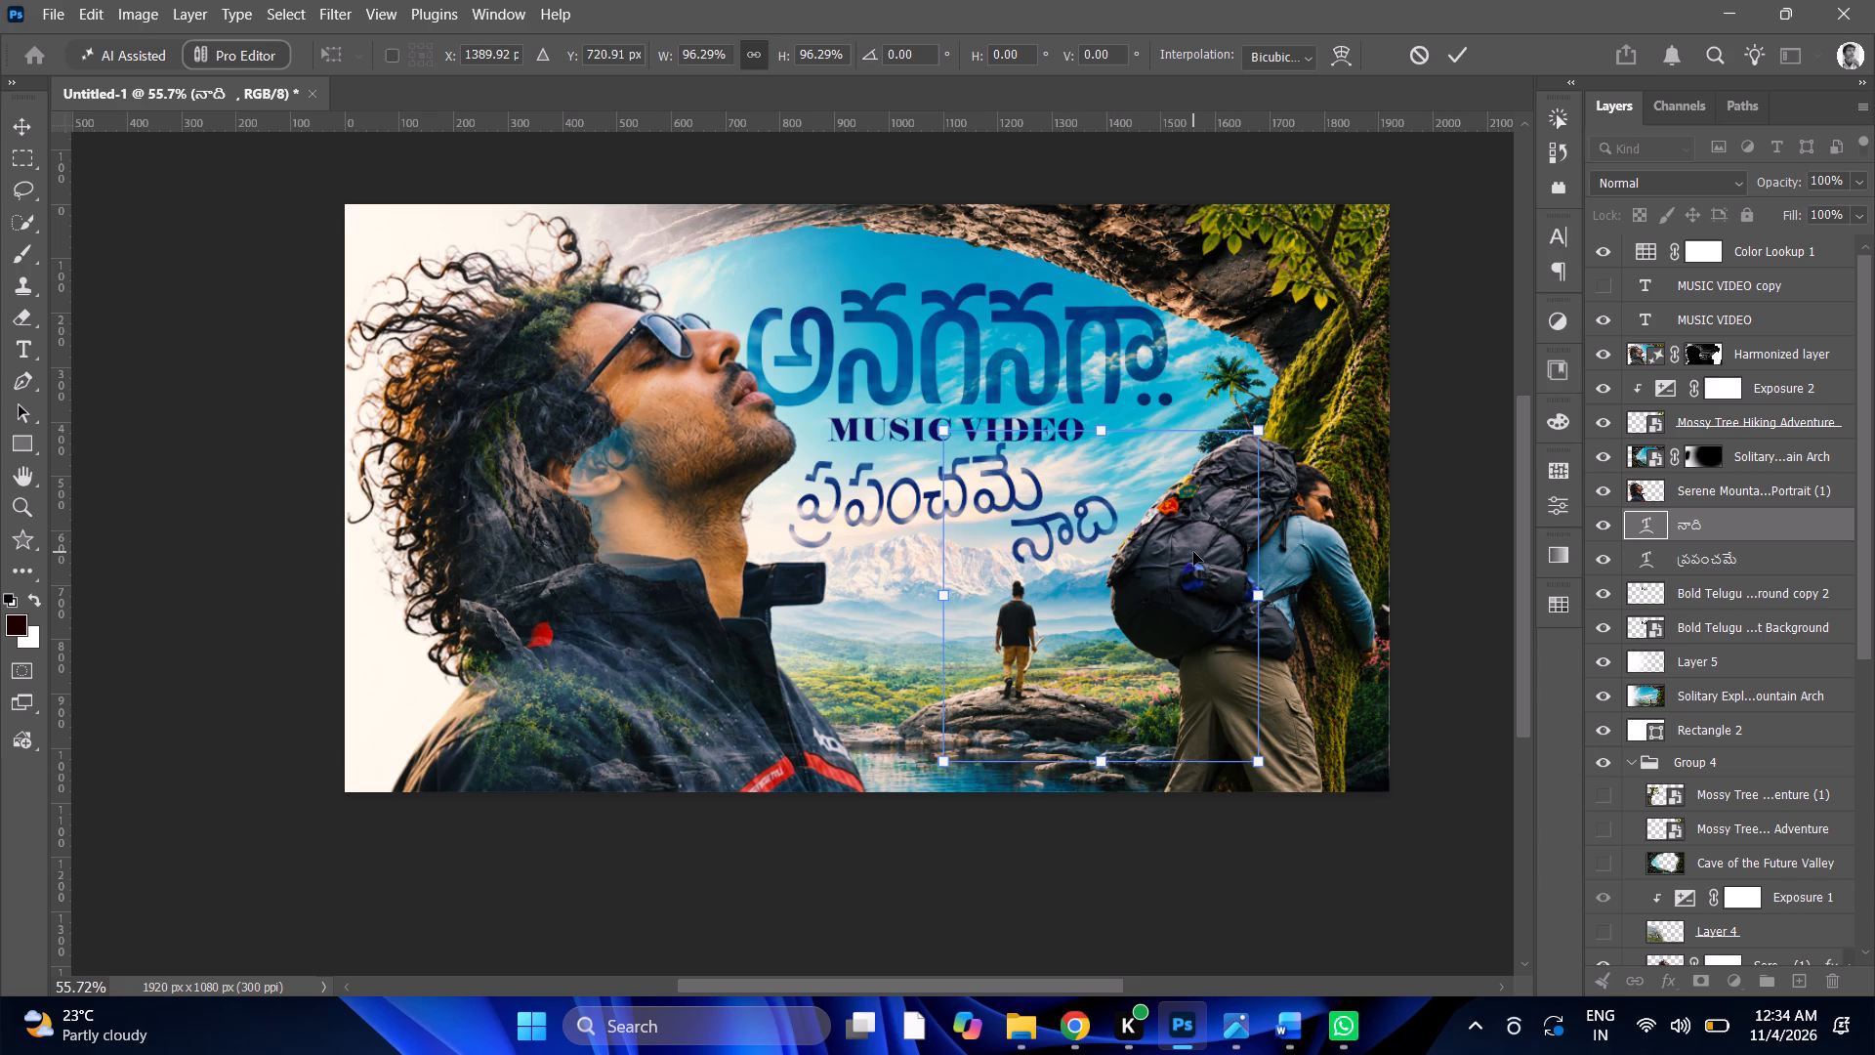
{"action": "key", "text": "Down"}
{"action": "key", "text": "Down"}
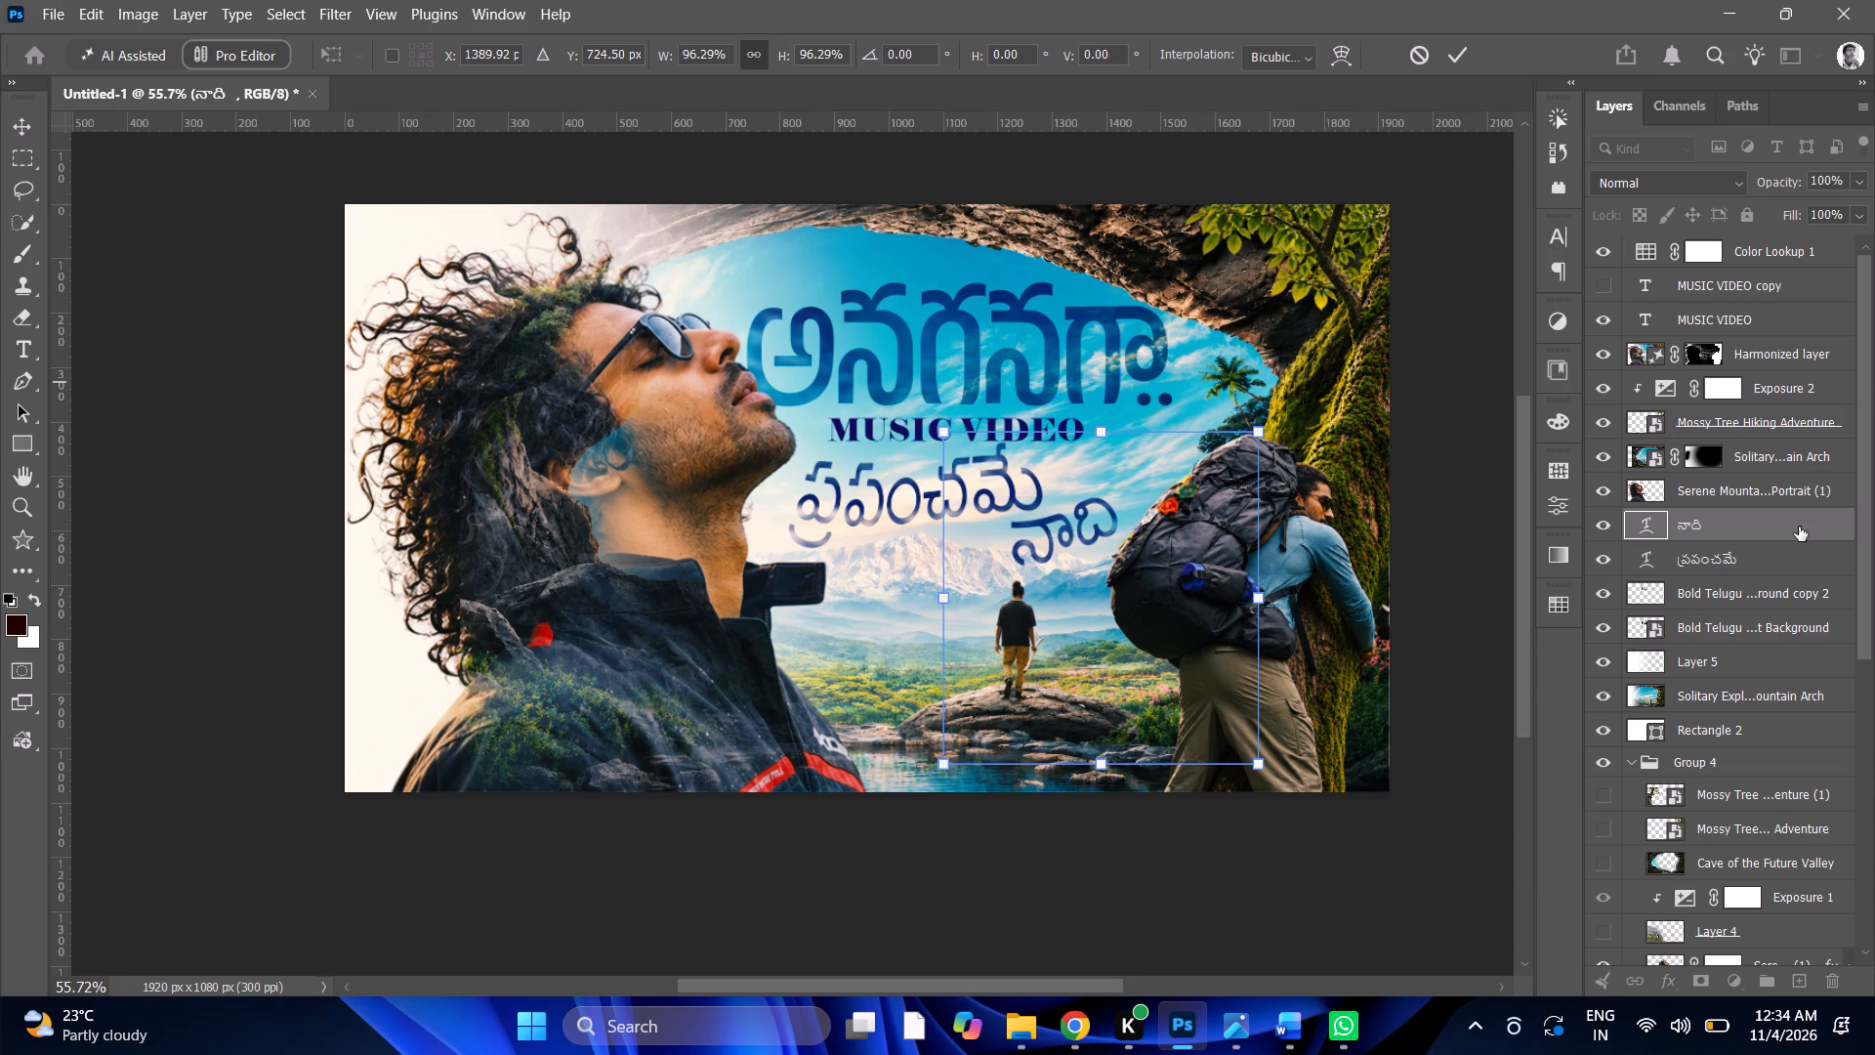
Select the నాది and ప్రపంచమే text layers together and nudge them slightly down from MUSIC VIDEO and a touch right.
{"action": "left_click", "coordinate": [1811, 556], "text": "ctrl"}
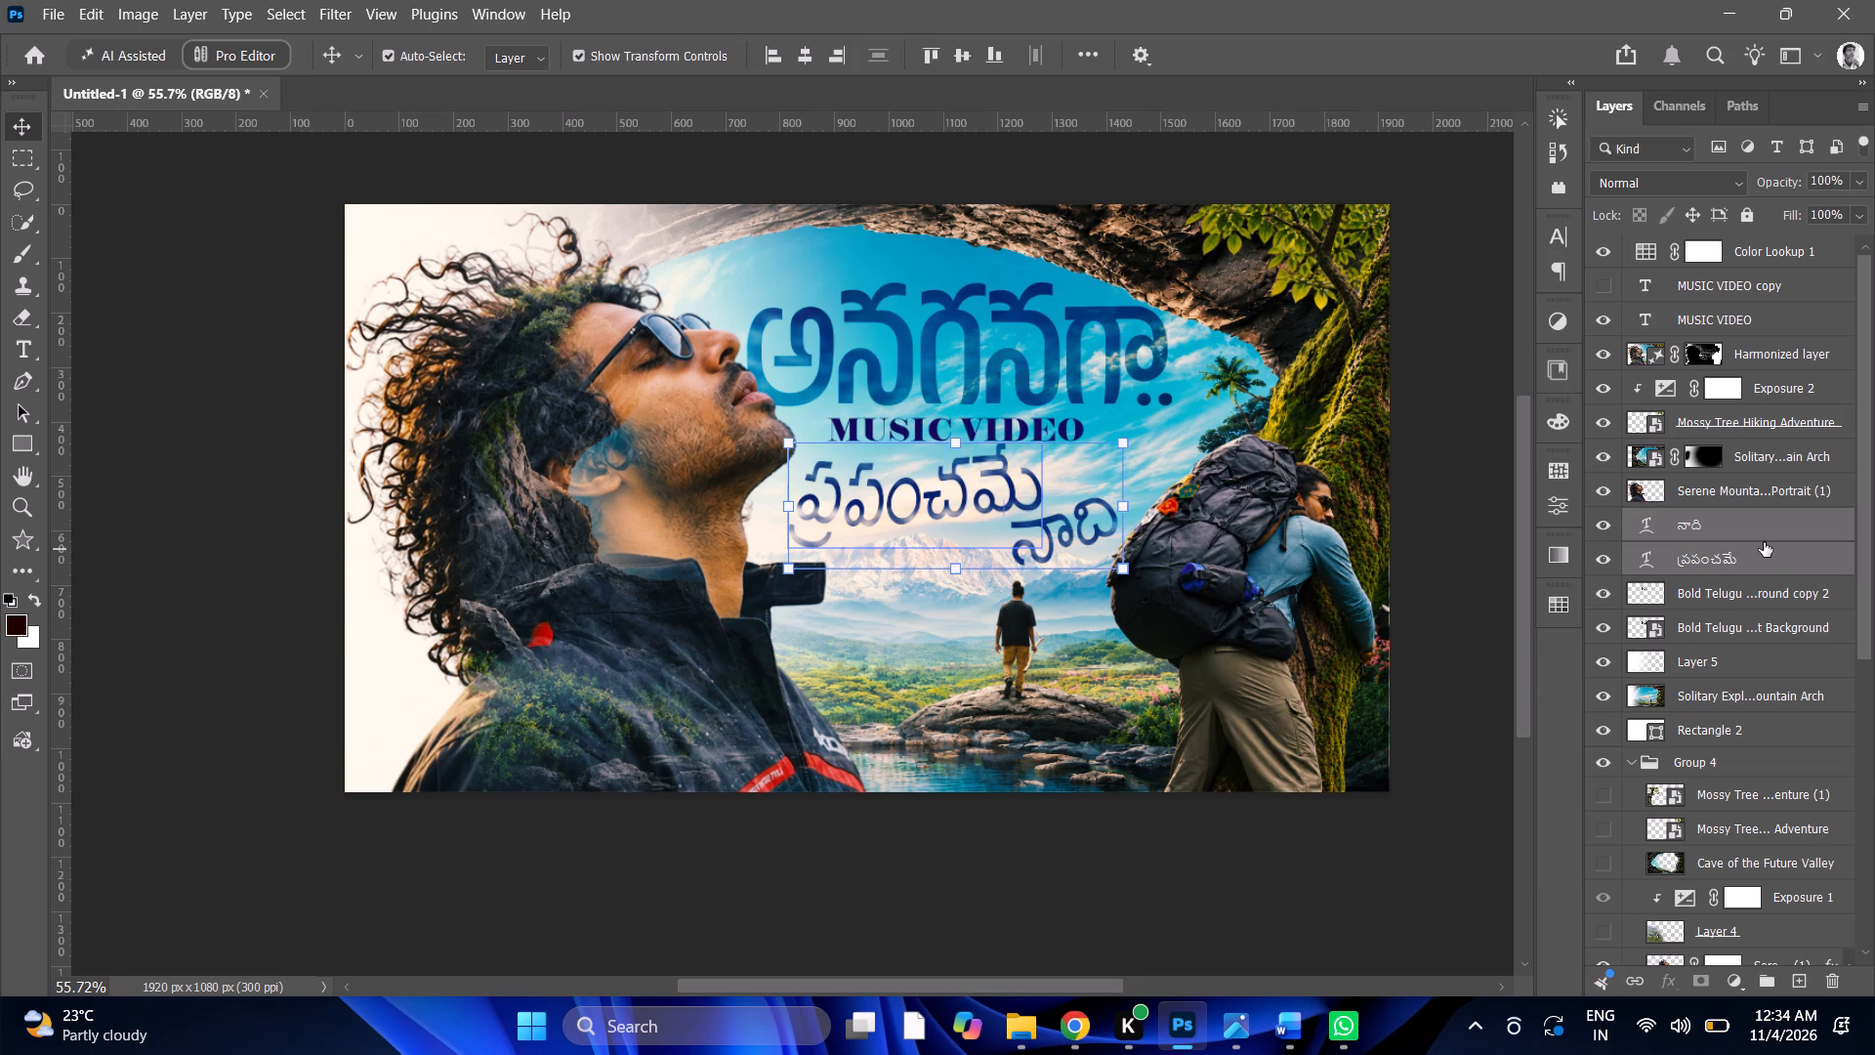
{"action": "key", "text": "Down"}
{"action": "key", "text": "Down"}
{"action": "key", "text": "Down"}
{"action": "key", "text": "Down"}
{"action": "key", "text": "Down"}
{"action": "key", "text": "Down"}
{"action": "key", "text": "Down"}
{"action": "key", "text": "Down"}
{"action": "key", "text": "Down"}
{"action": "key", "text": "Down"}
{"action": "key", "text": "Down"}
{"action": "key", "text": "Down"}
{"action": "key", "text": "Down"}
{"action": "key", "text": "Down"}
{"action": "key", "text": "Down"}
{"action": "key", "text": "Down"}
{"action": "key", "text": "Down"}
{"action": "key", "text": "Down"}
{"action": "key", "text": "Down"}
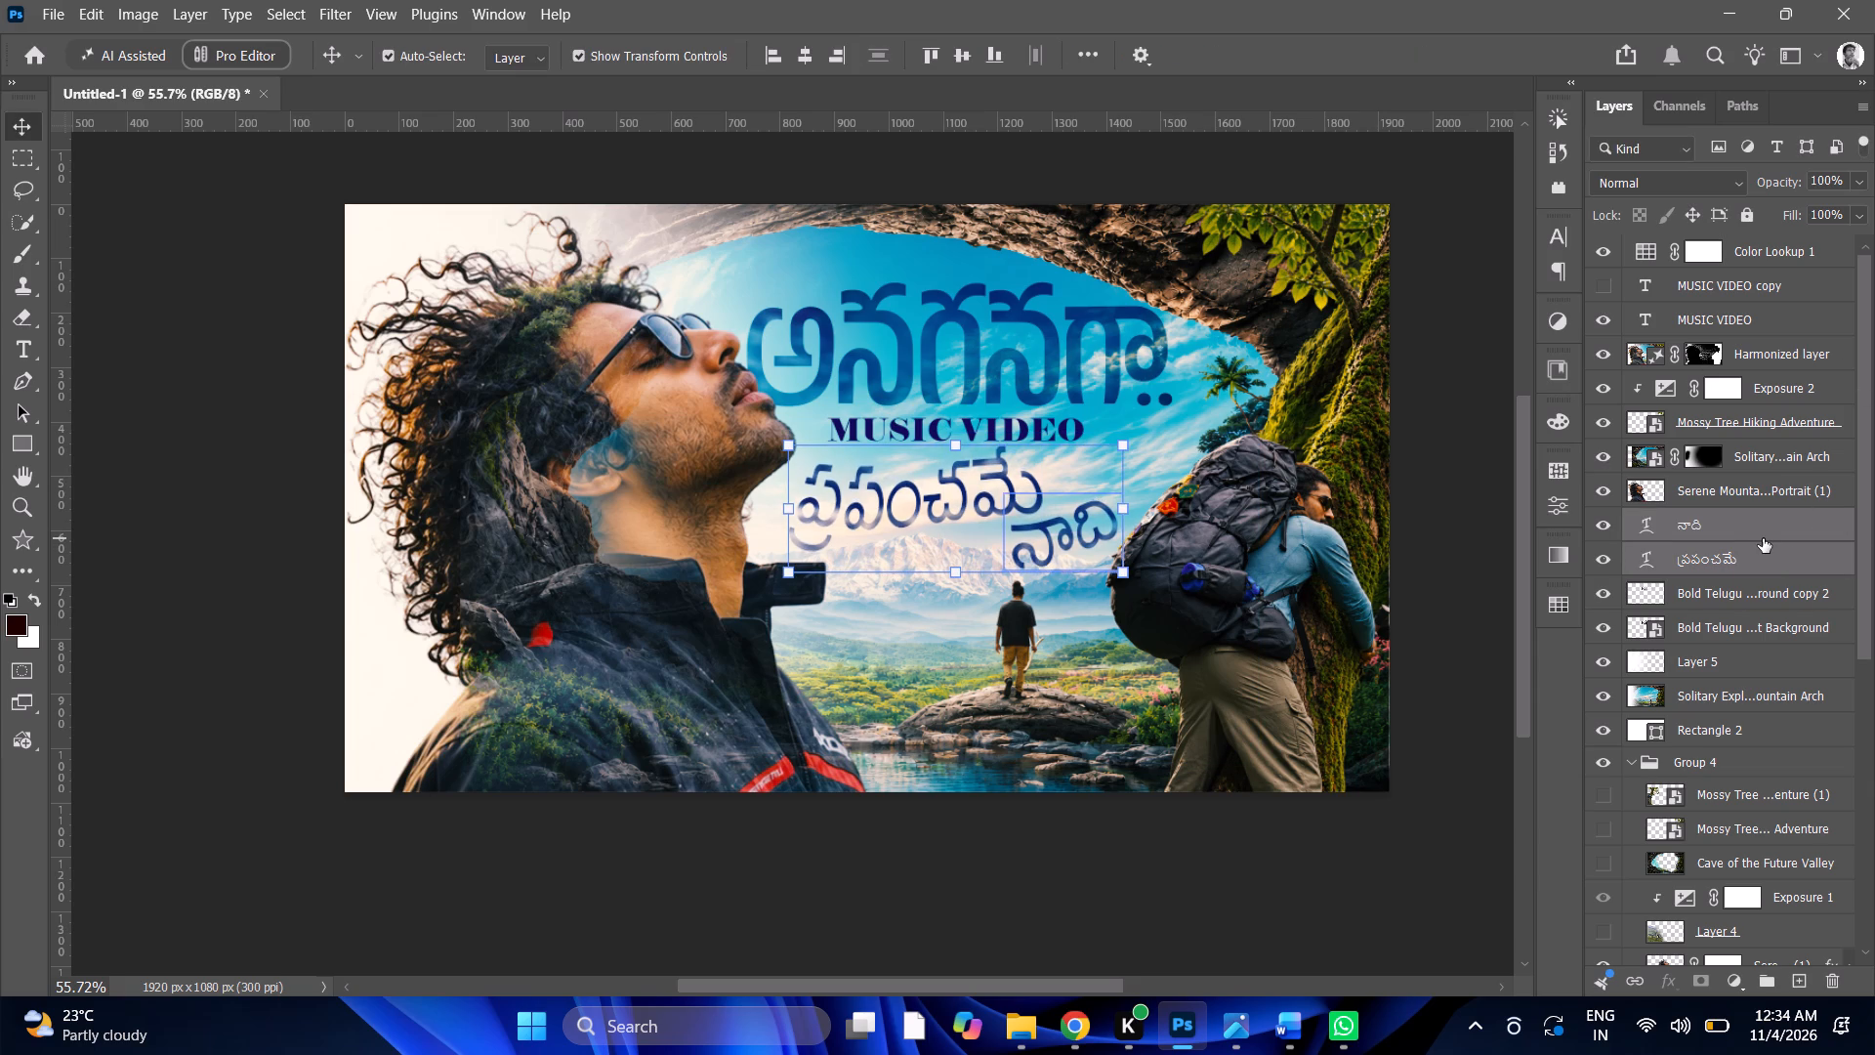
{"action": "key", "text": "Down"}
{"action": "key", "text": "Down"}
{"action": "key", "text": "Down"}
{"action": "key", "text": "Down"}
{"action": "key", "text": "Right"}
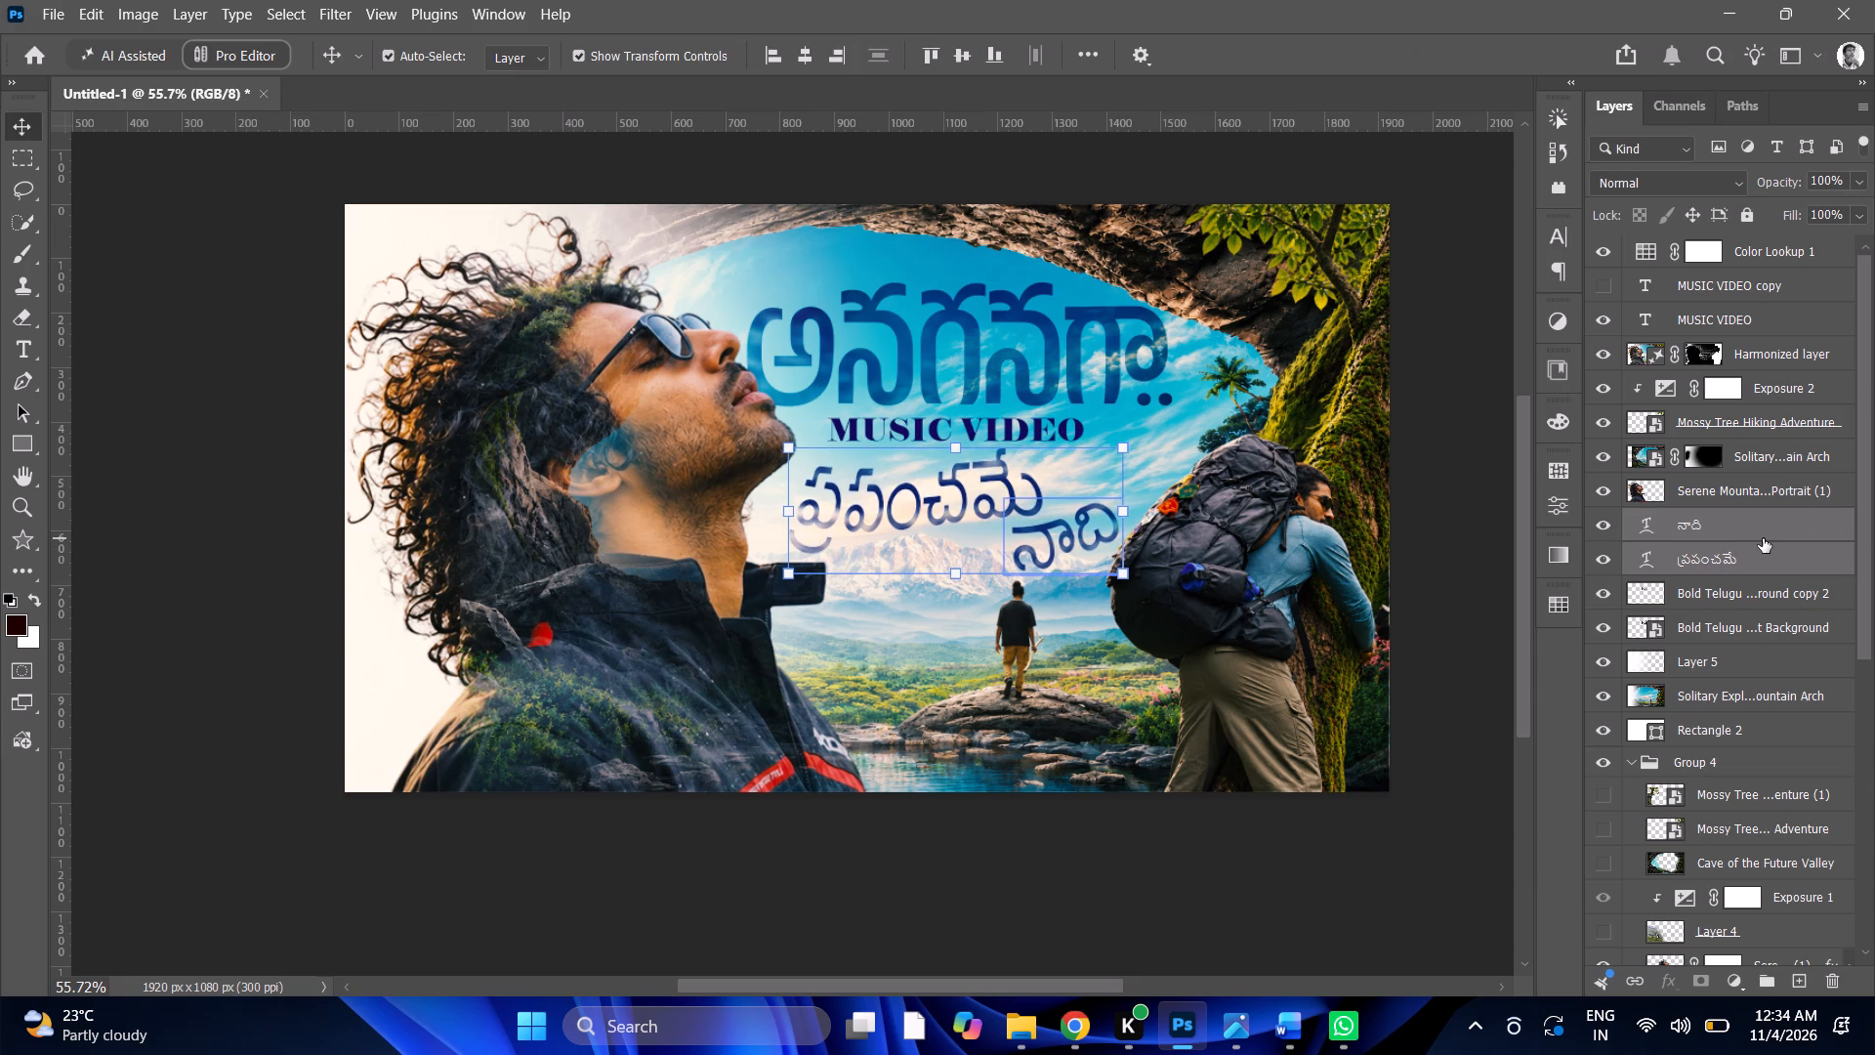
Nudge the selected నాది and ప్రపంచమే text layers together slightly further right.
{"action": "key", "text": "Right"}
{"action": "key", "text": "Right"}
{"action": "key", "text": "Right"}
{"action": "key", "text": "Right"}
{"action": "key", "text": "Right"}
{"action": "key", "text": "Right"}
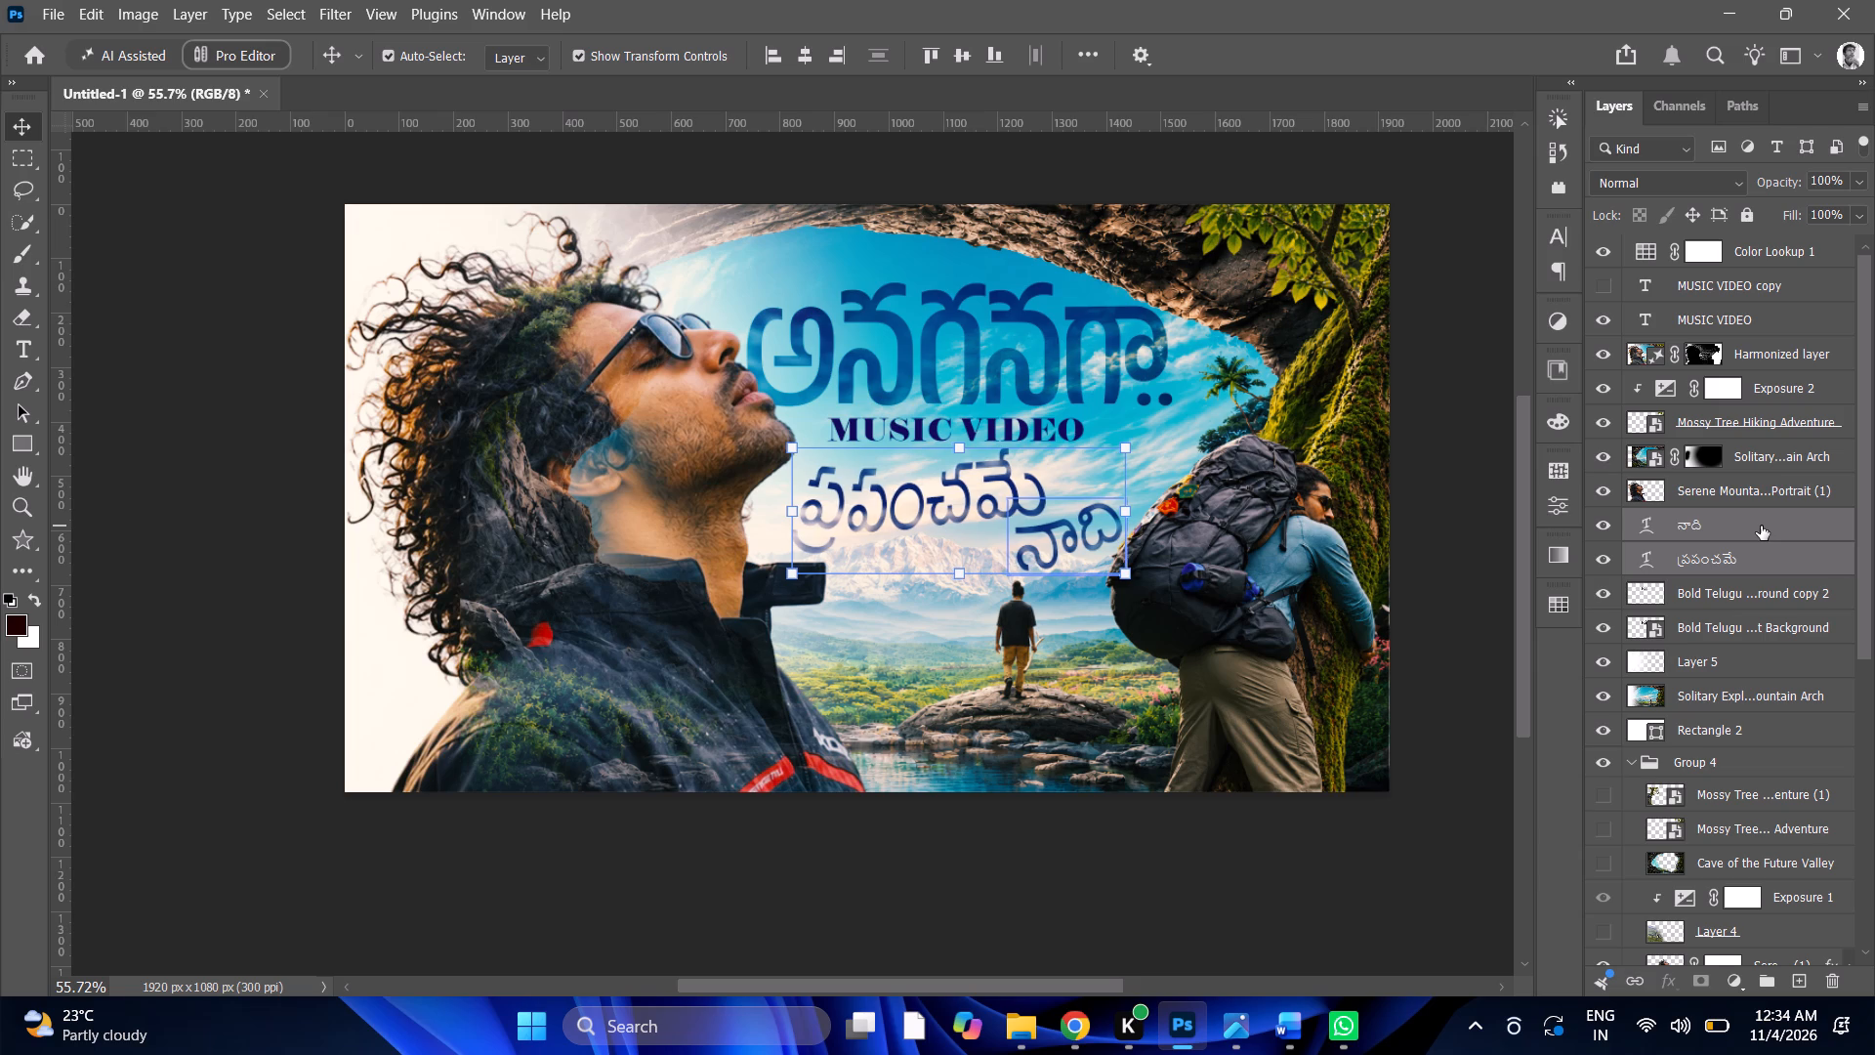
{"action": "key", "text": "Right"}
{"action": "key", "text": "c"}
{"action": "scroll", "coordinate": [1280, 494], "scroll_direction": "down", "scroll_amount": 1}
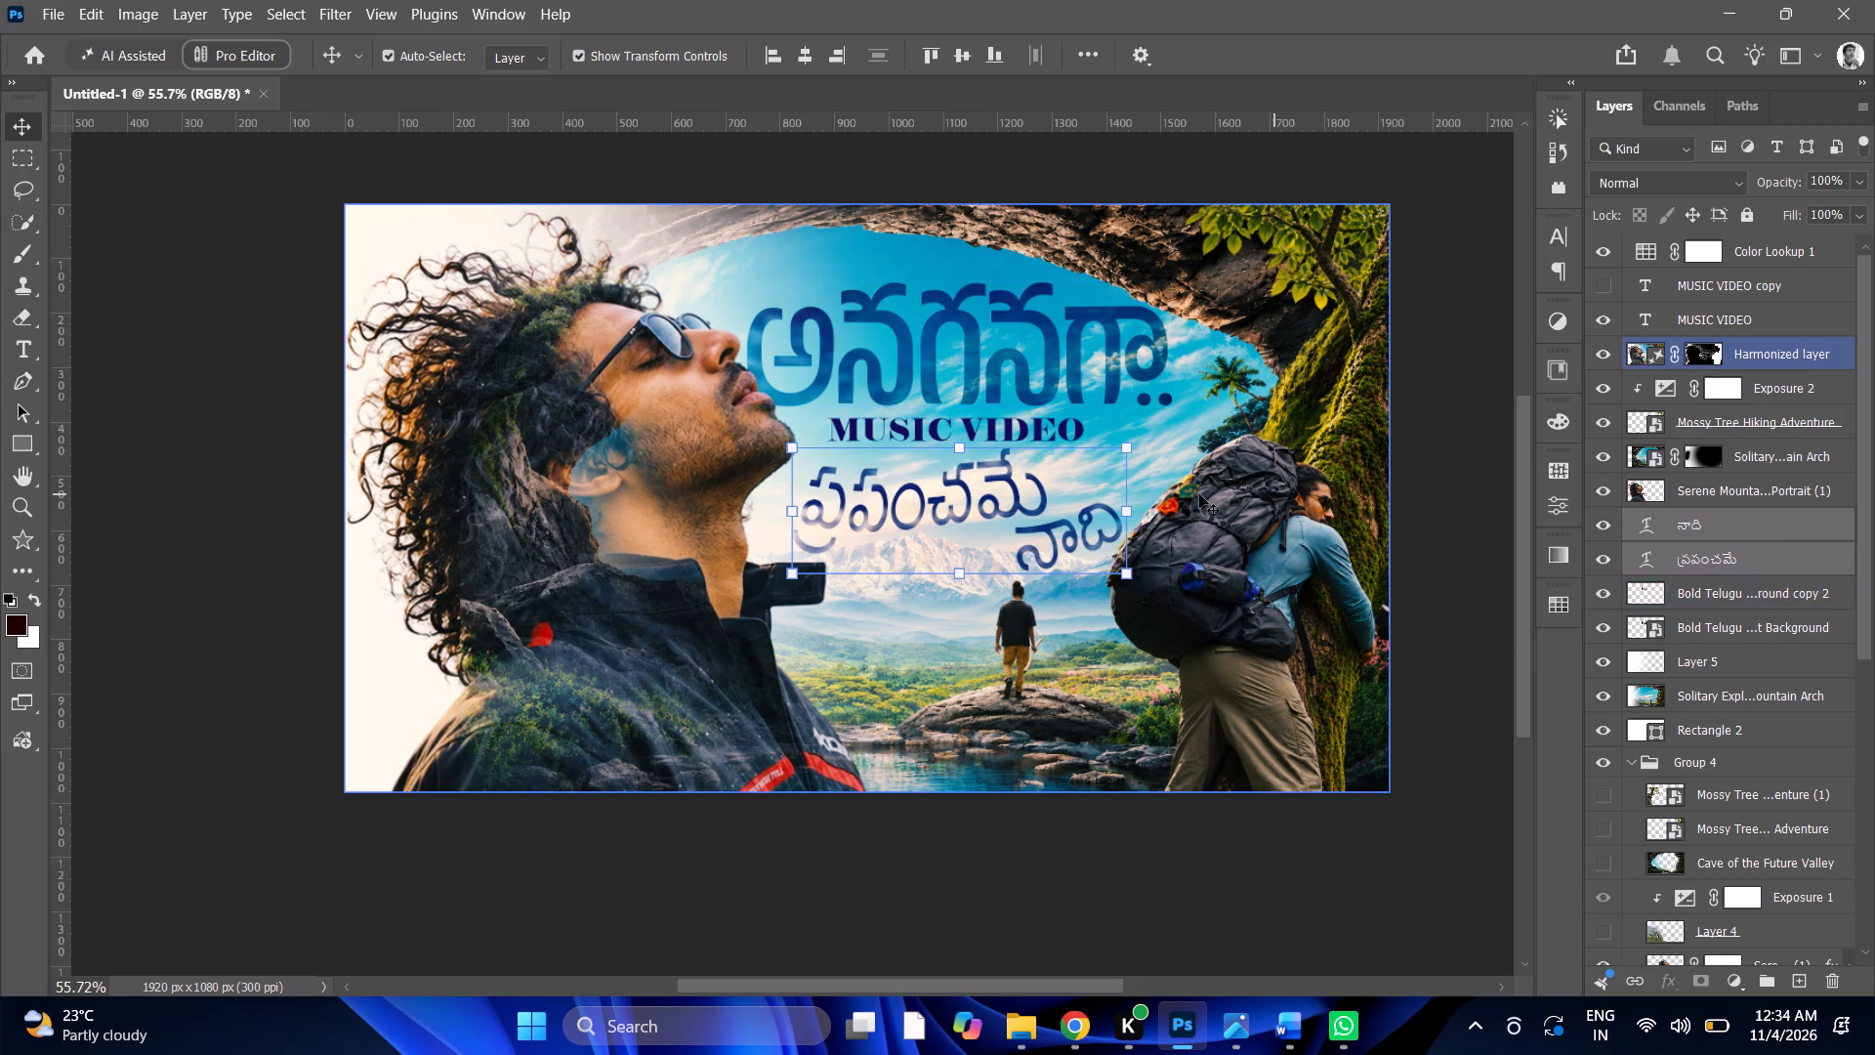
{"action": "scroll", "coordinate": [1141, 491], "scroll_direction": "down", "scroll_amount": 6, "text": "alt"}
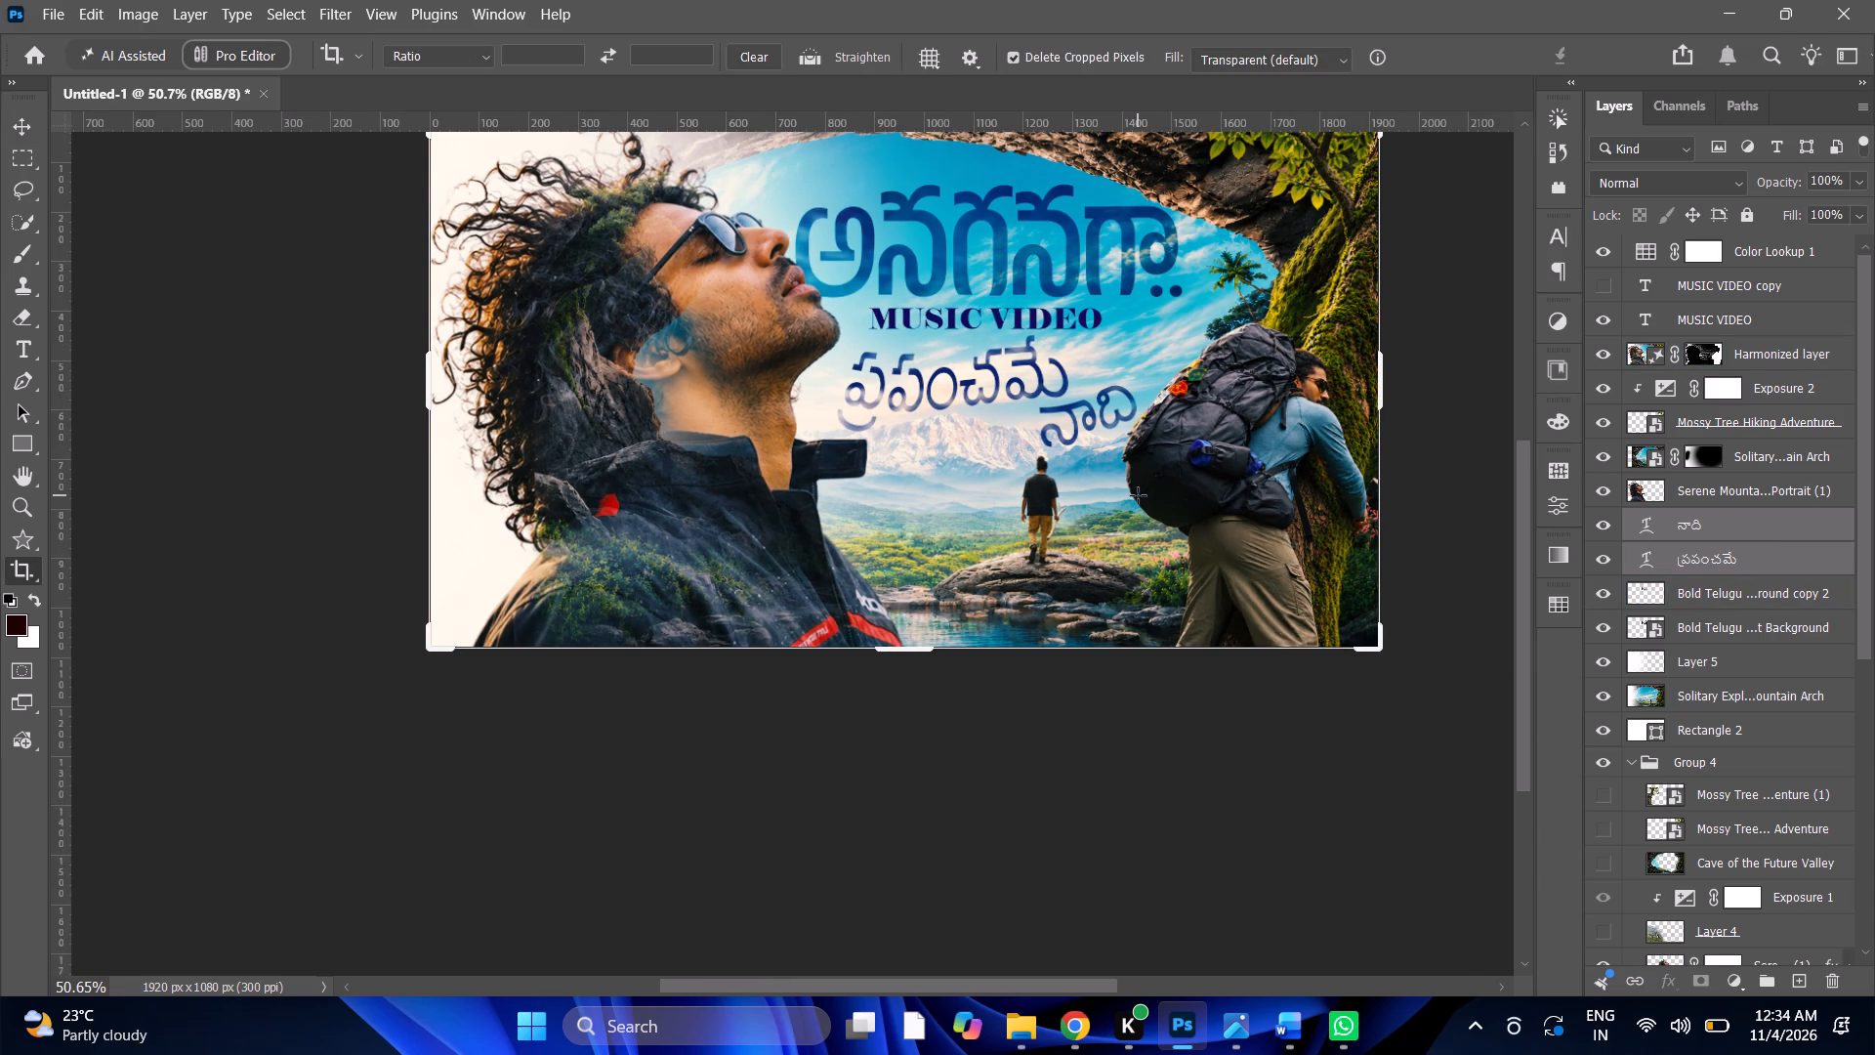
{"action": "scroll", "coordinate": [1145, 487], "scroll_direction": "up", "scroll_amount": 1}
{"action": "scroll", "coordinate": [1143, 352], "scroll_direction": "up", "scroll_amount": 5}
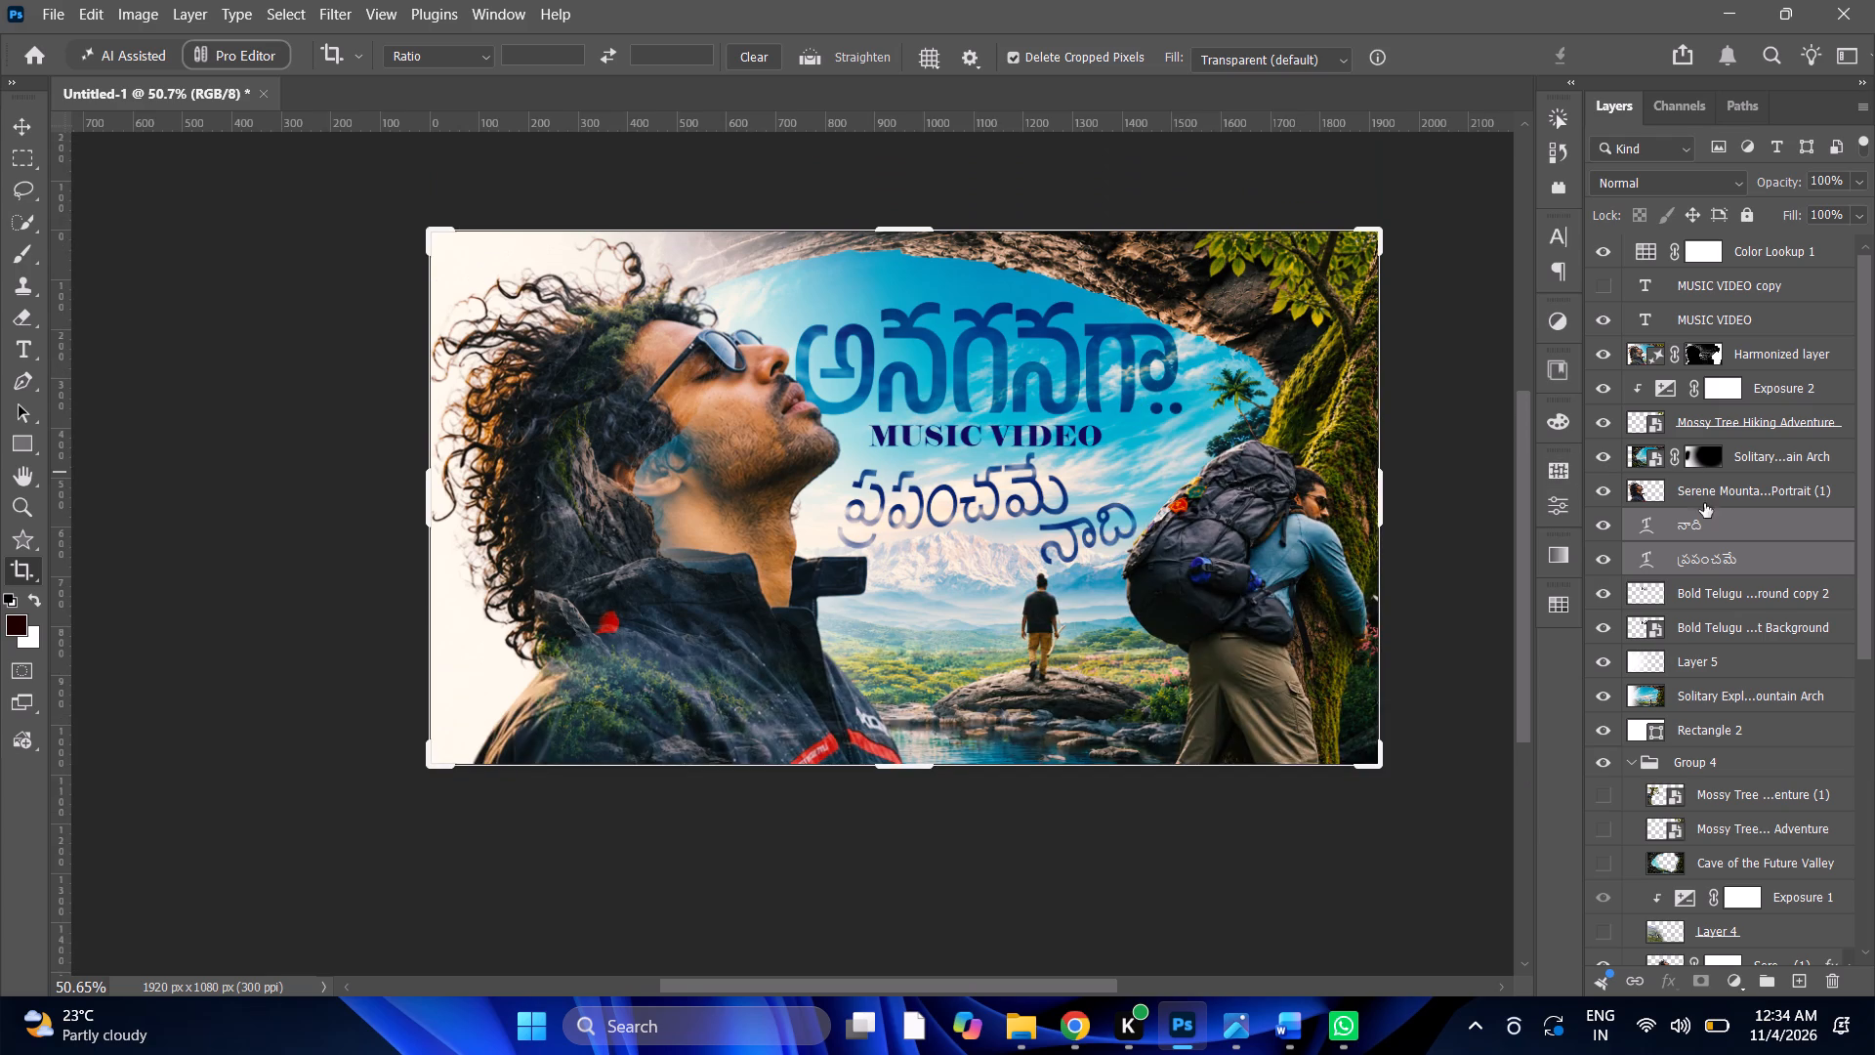
Insert three leading dots before నాది in its text layer so it reads ...నాది.
{"action": "left_click", "coordinate": [1715, 529]}
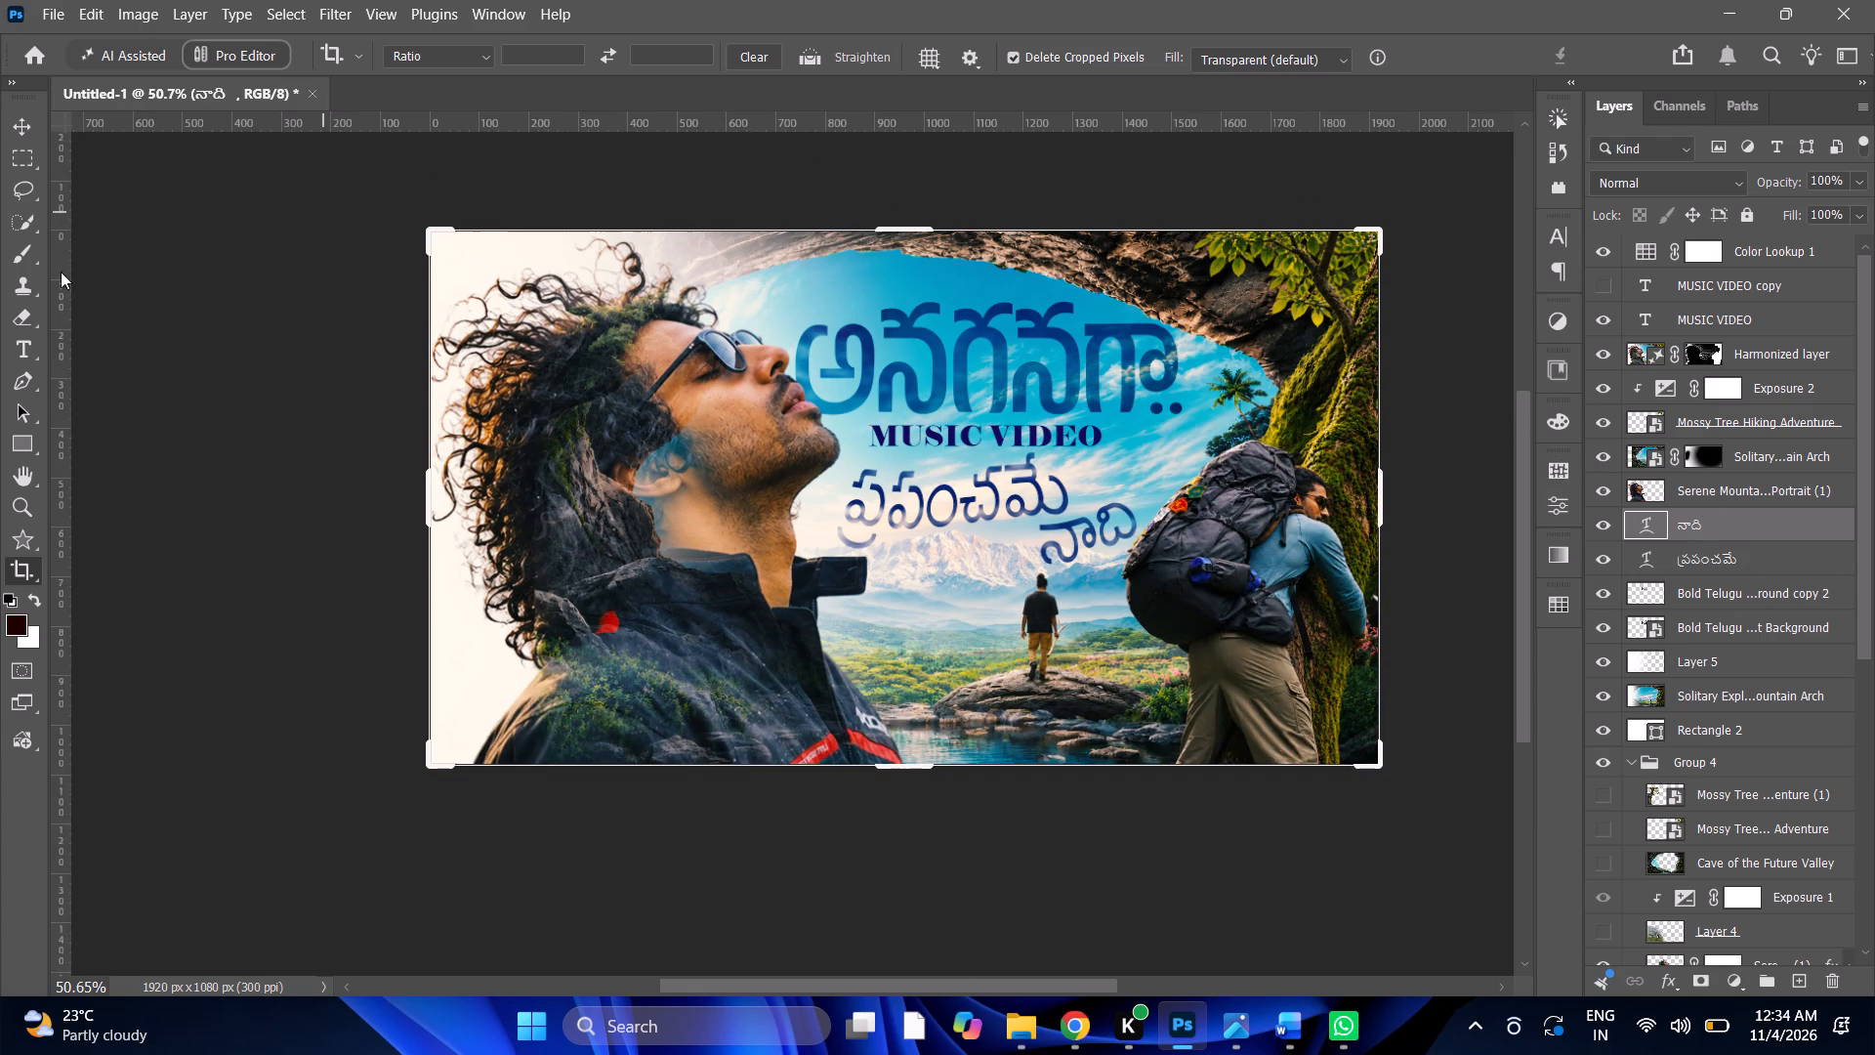
{"action": "left_click", "coordinate": [27, 340]}
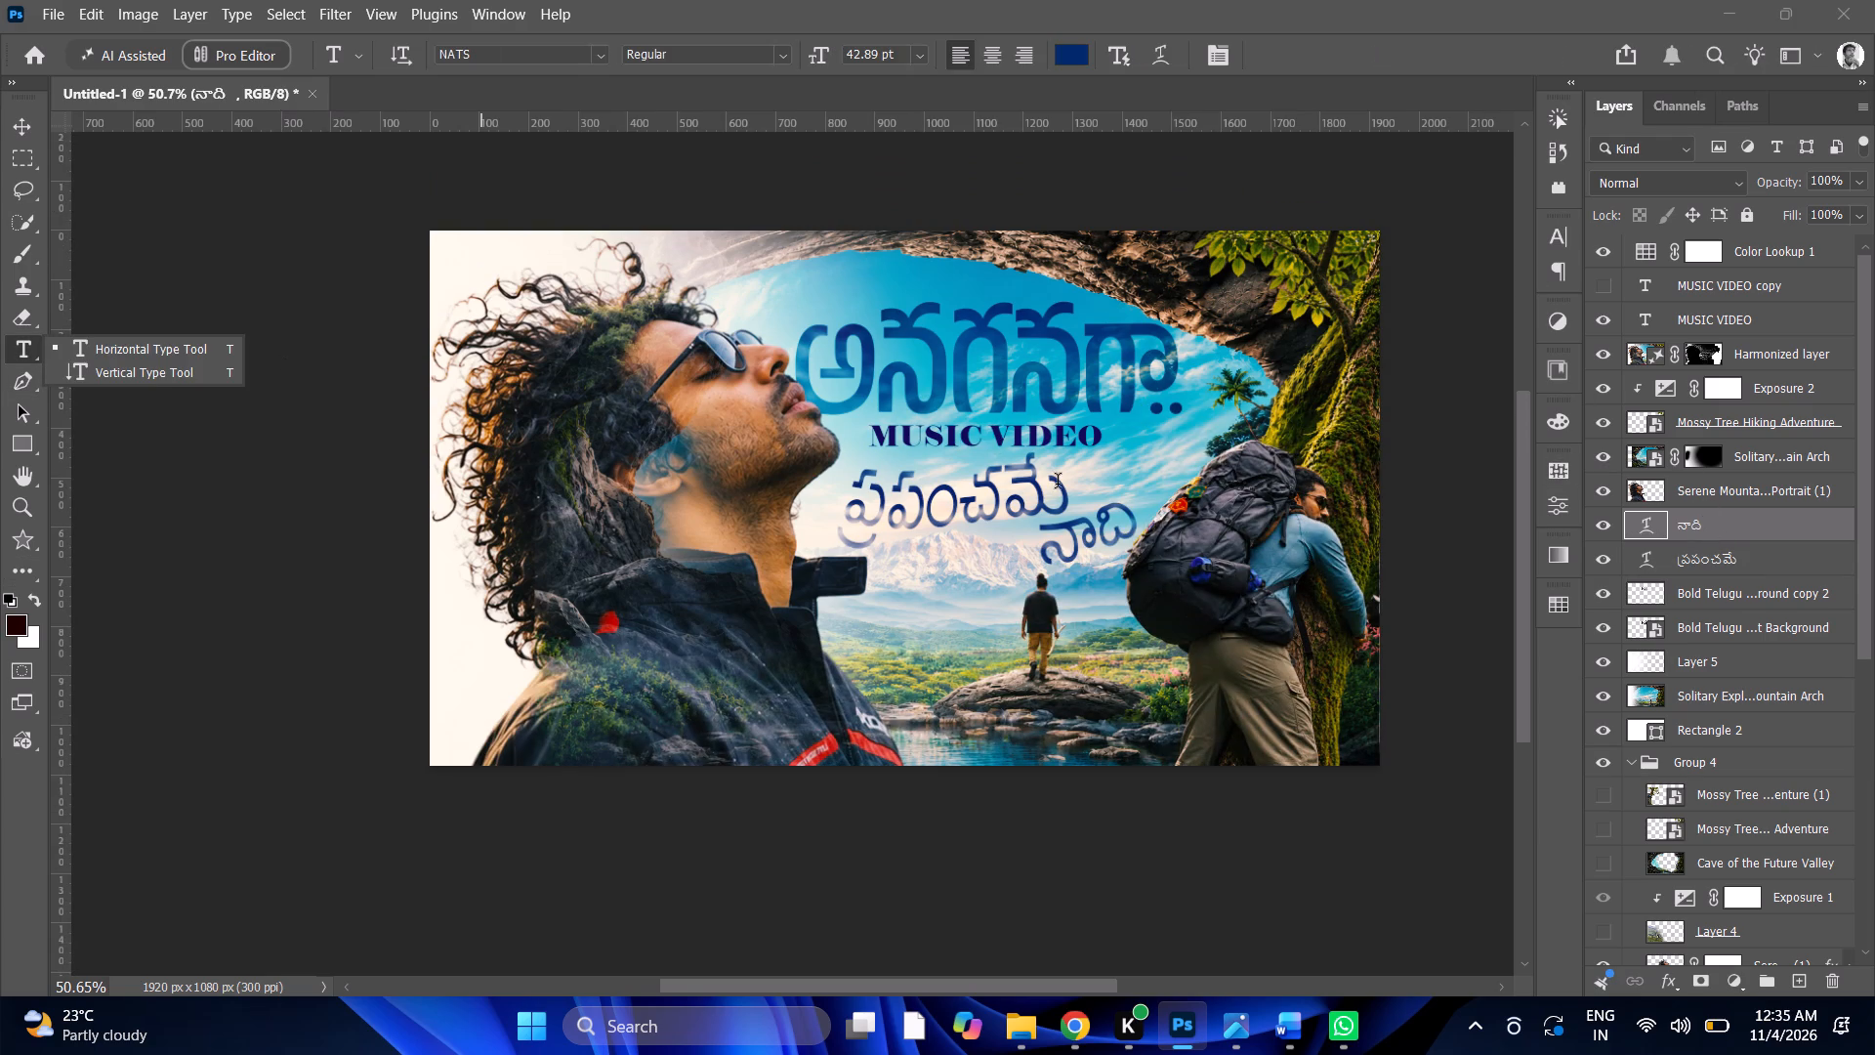
{"action": "left_click", "coordinate": [1071, 493]}
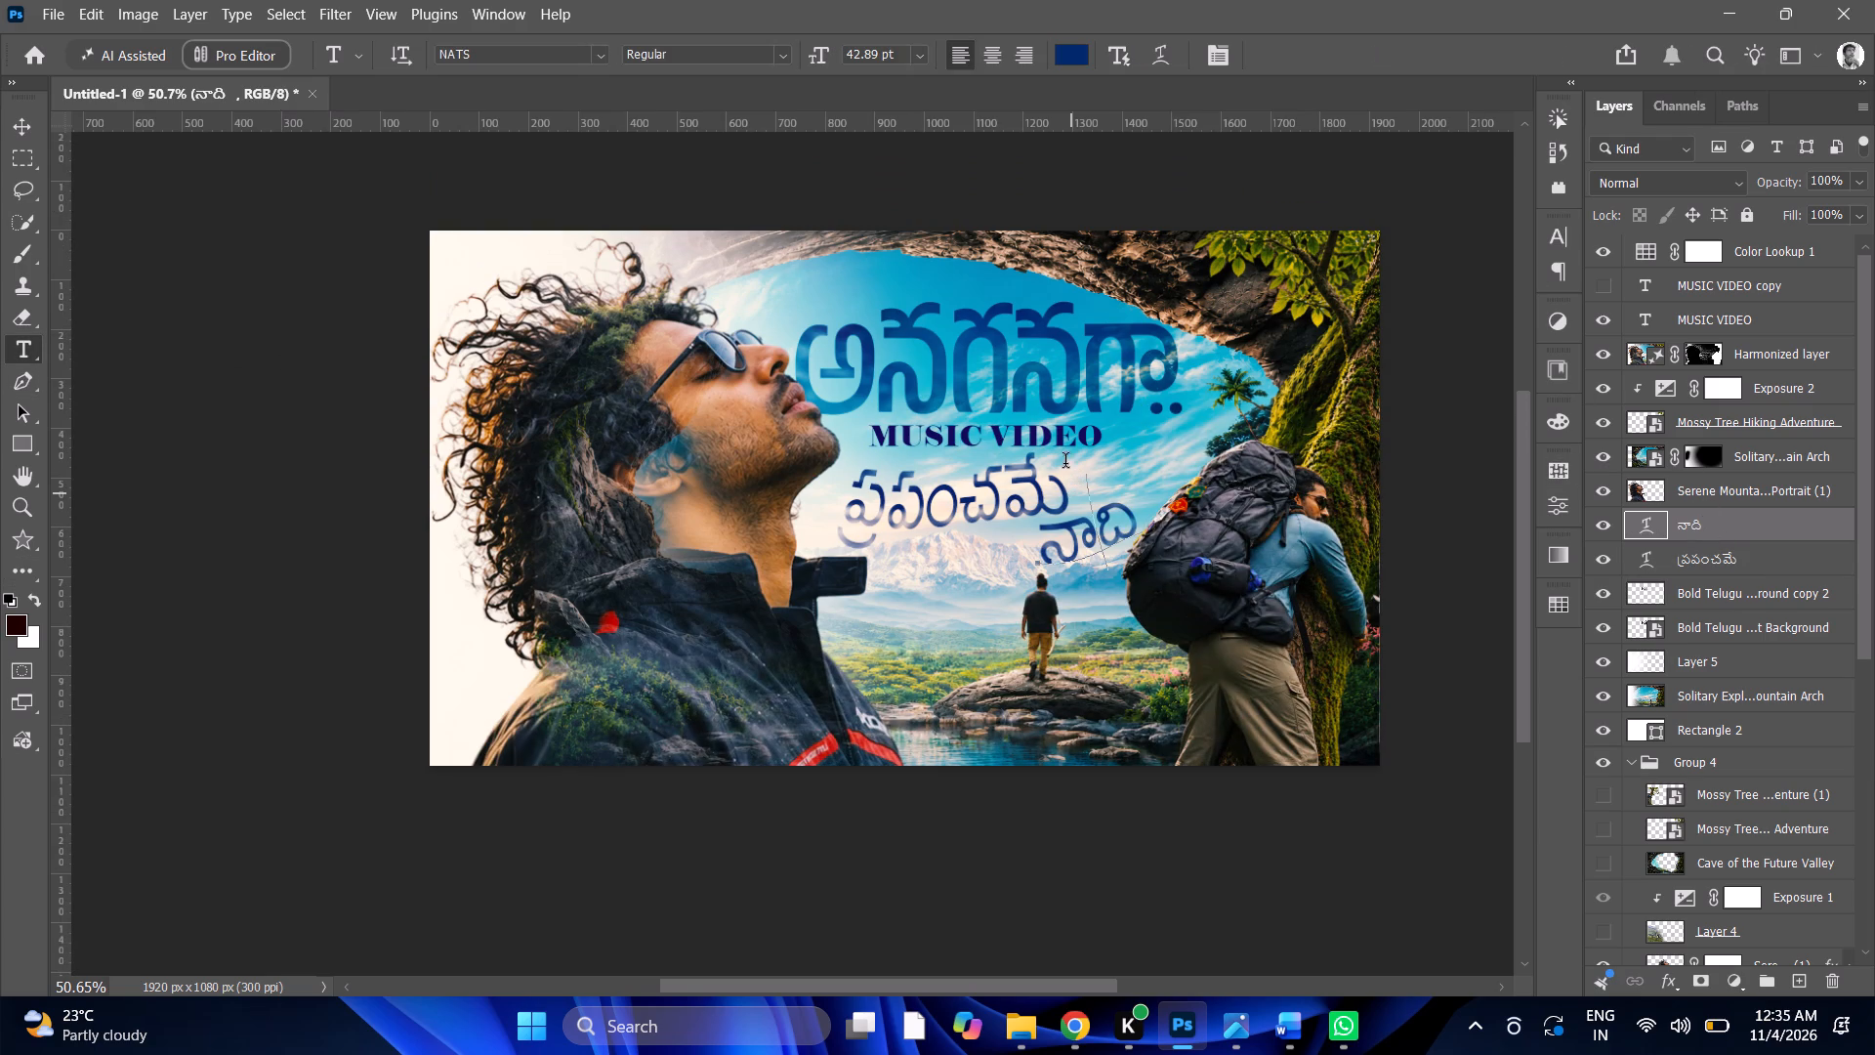
{"action": "left_click", "coordinate": [1051, 483]}
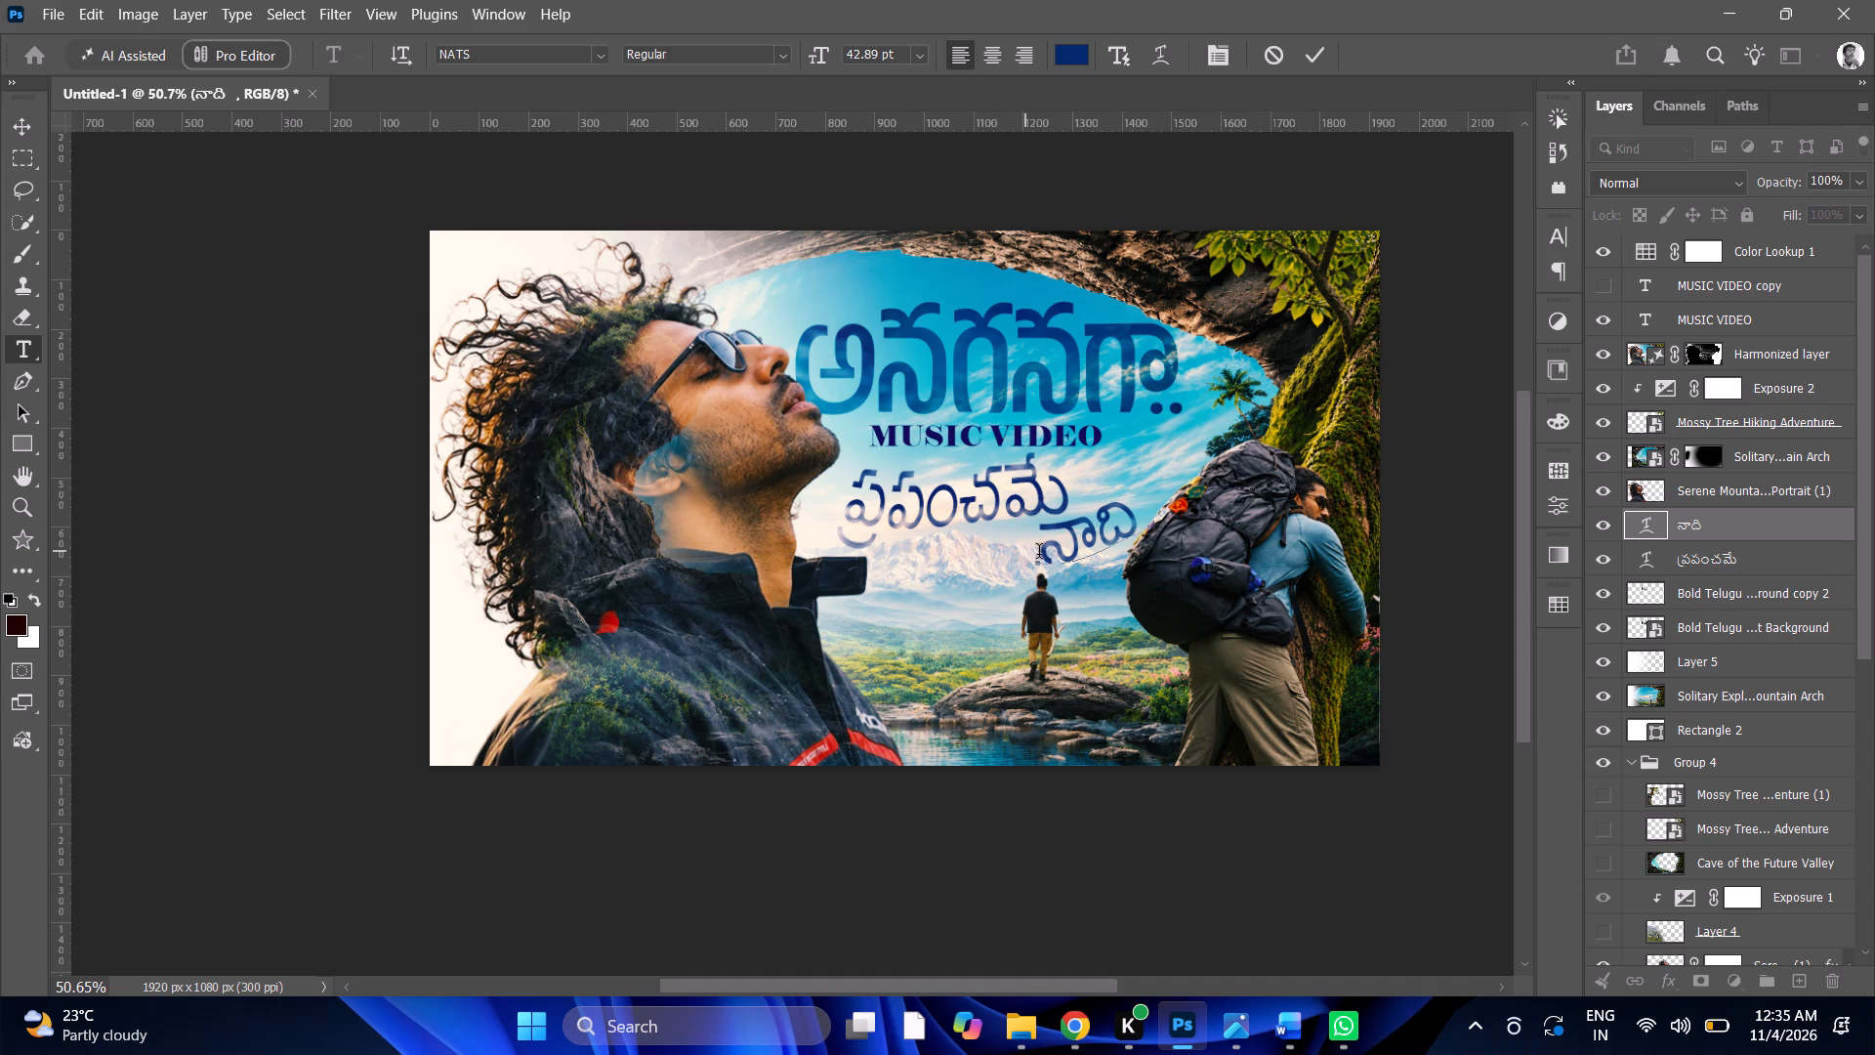
{"action": "left_click", "coordinate": [1038, 554]}
{"action": "key", "text": "period"}
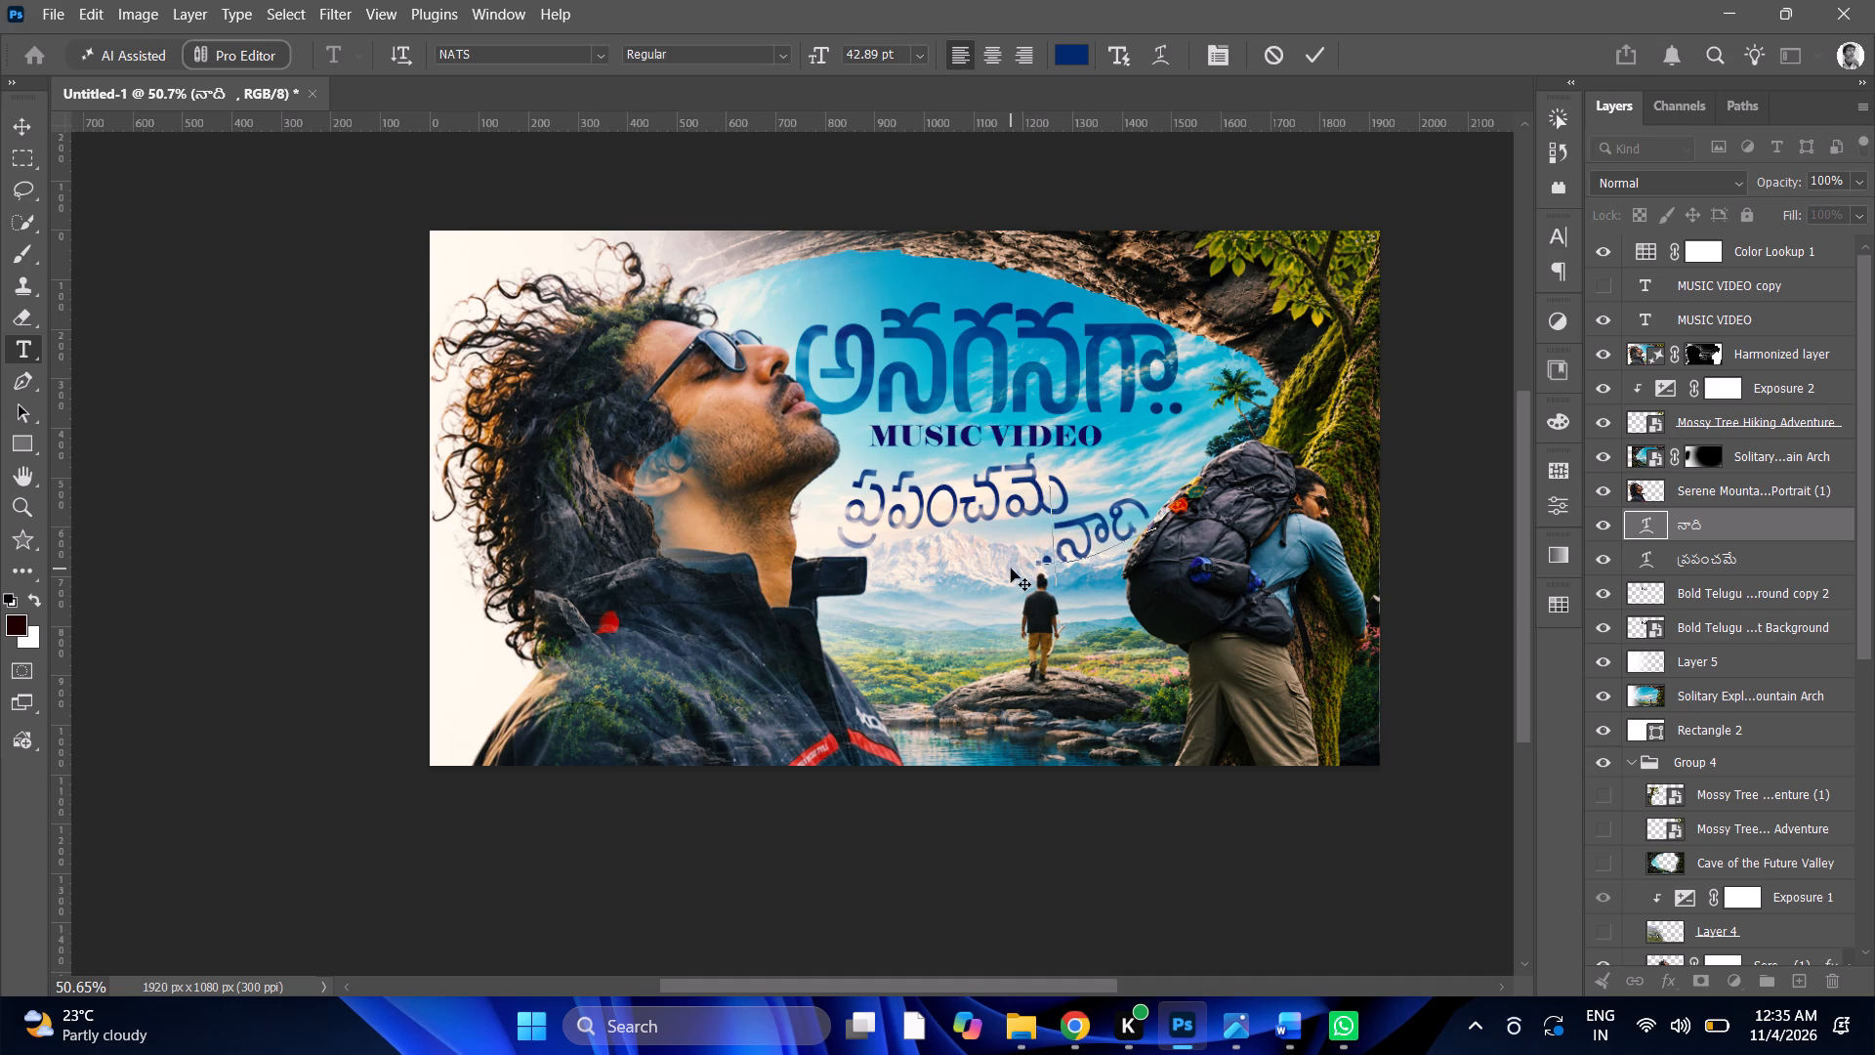
{"action": "key", "text": "Left"}
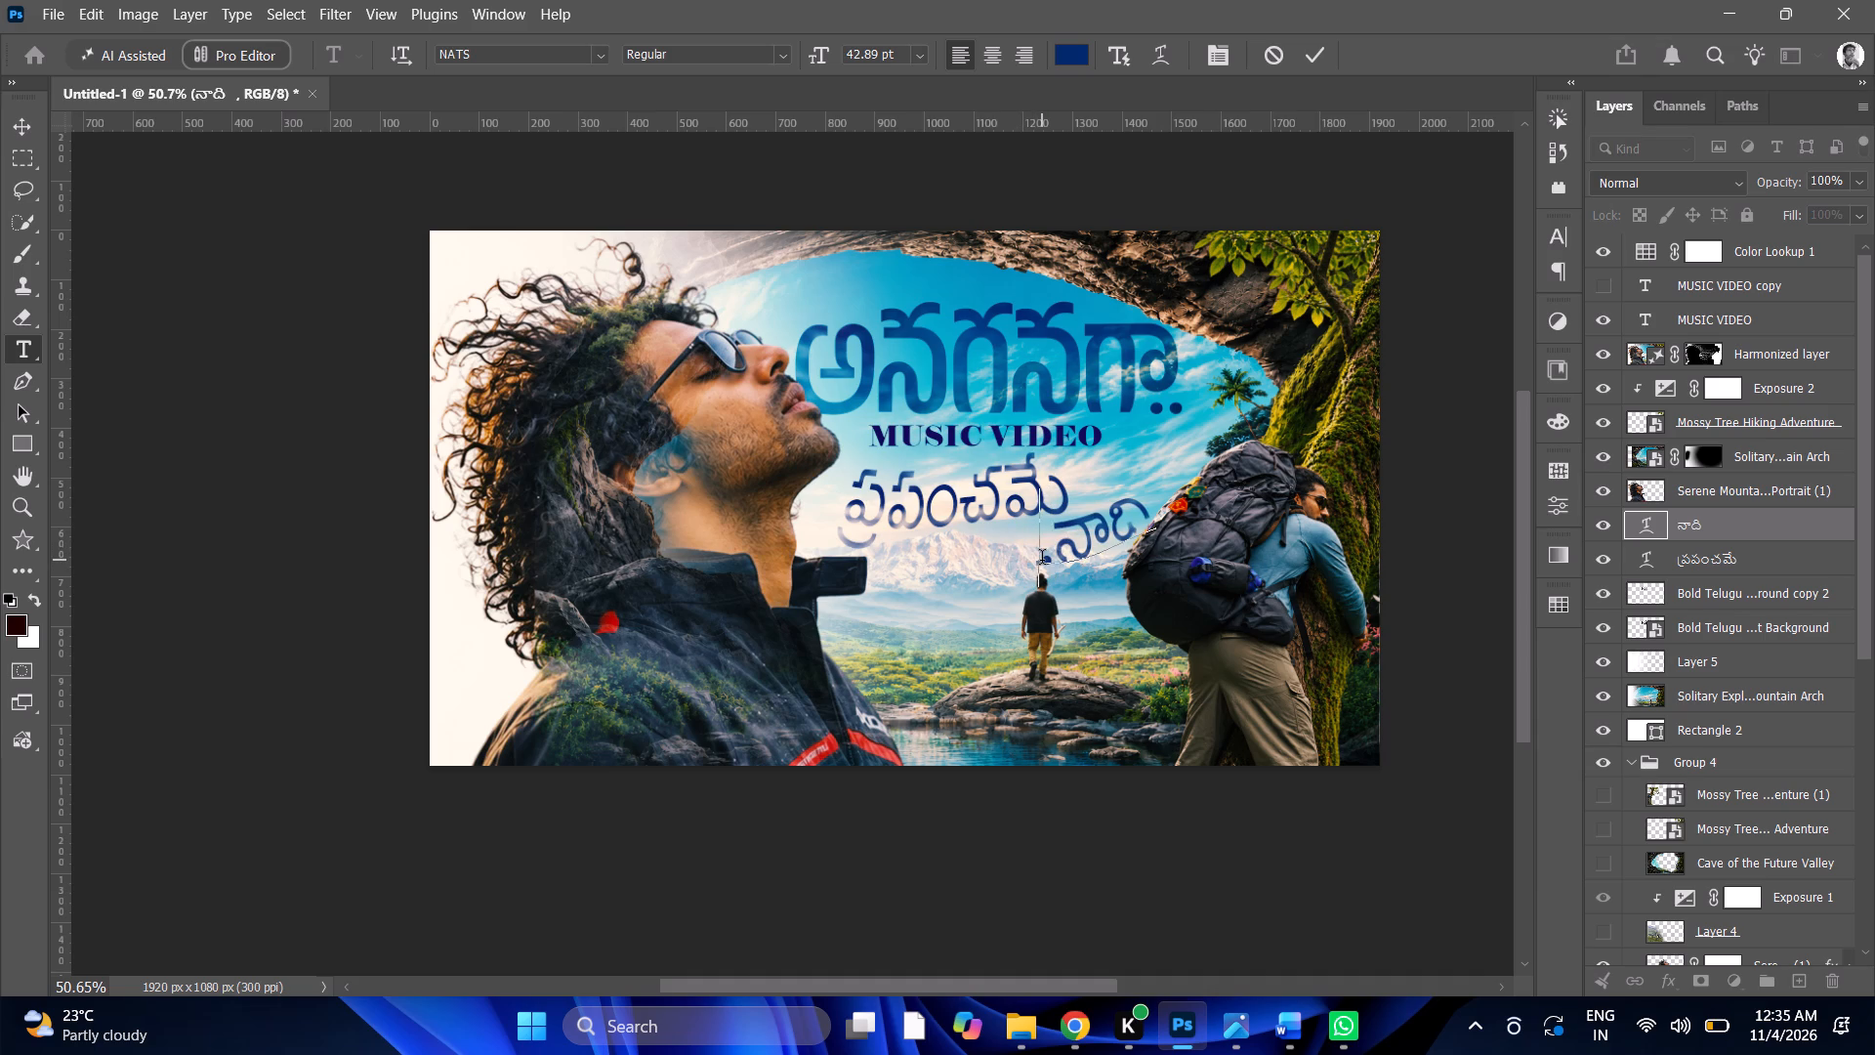
{"action": "key", "text": "period"}
{"action": "left_click", "coordinate": [1049, 559]}
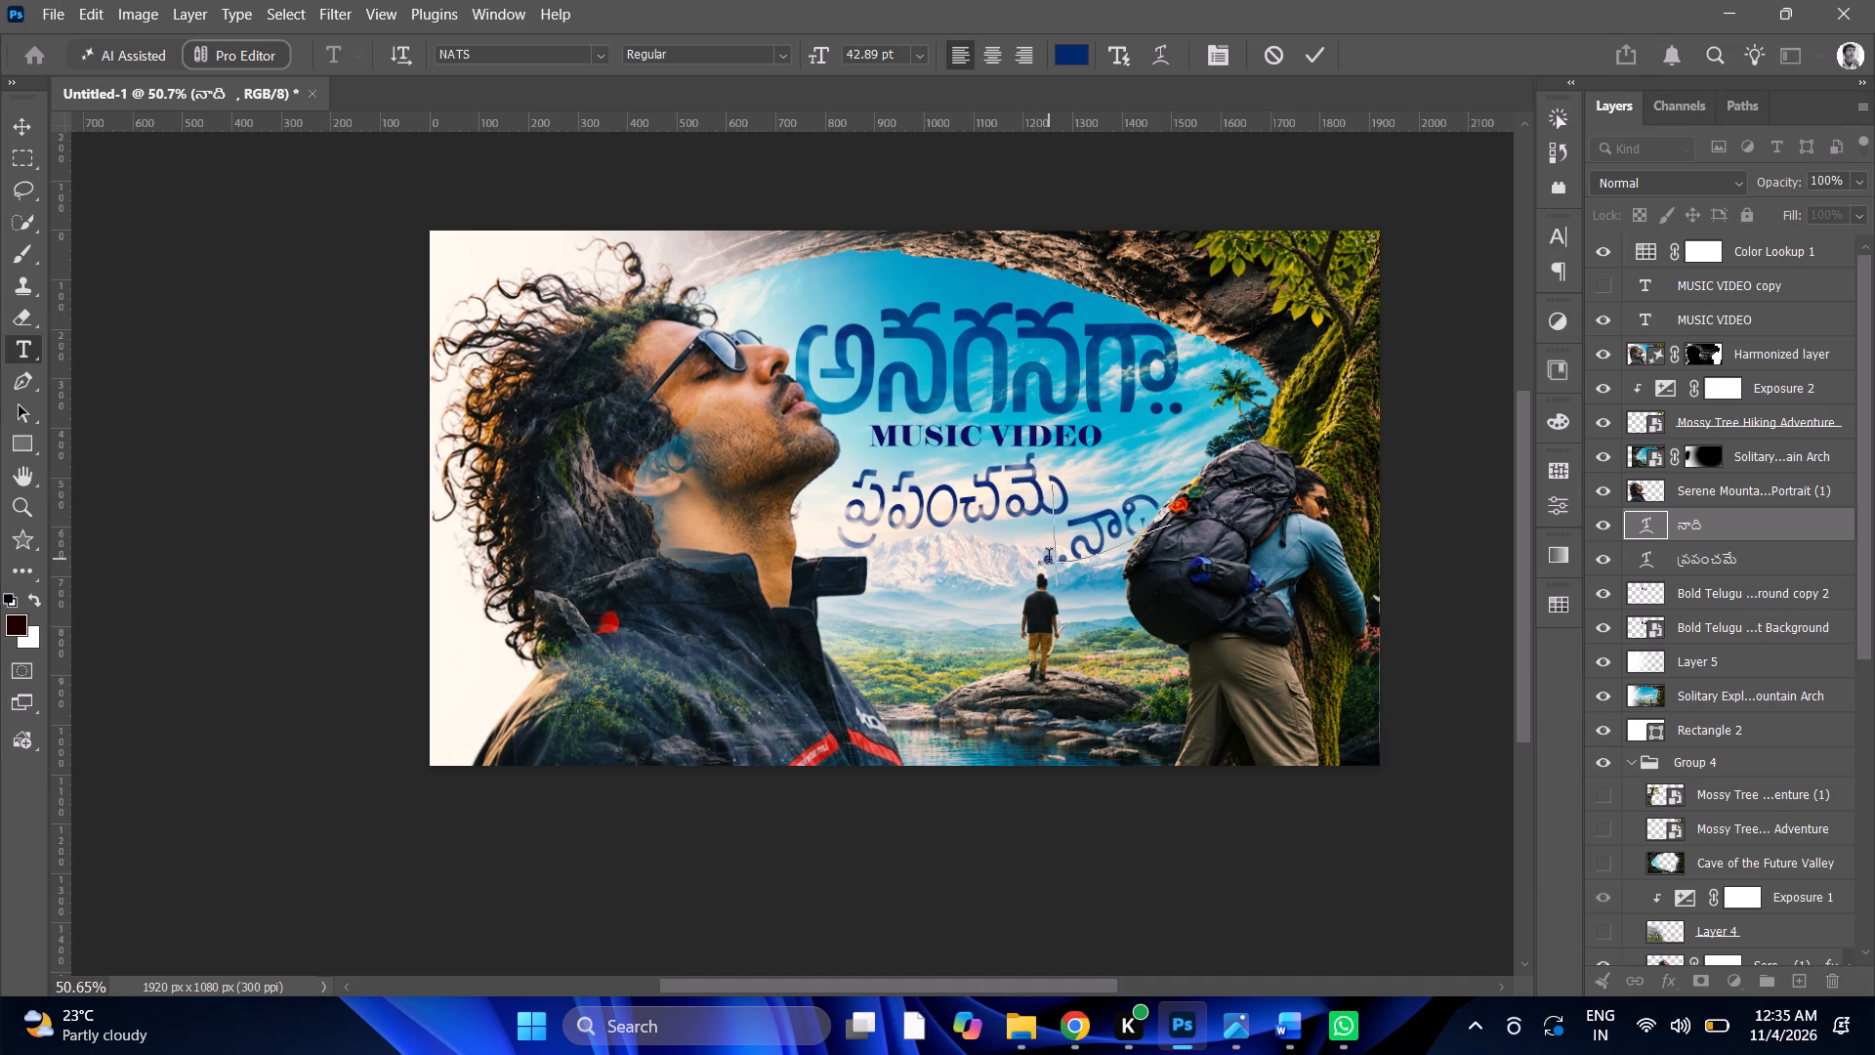
{"action": "left_click", "coordinate": [1041, 559]}
{"action": "key", "text": "period"}
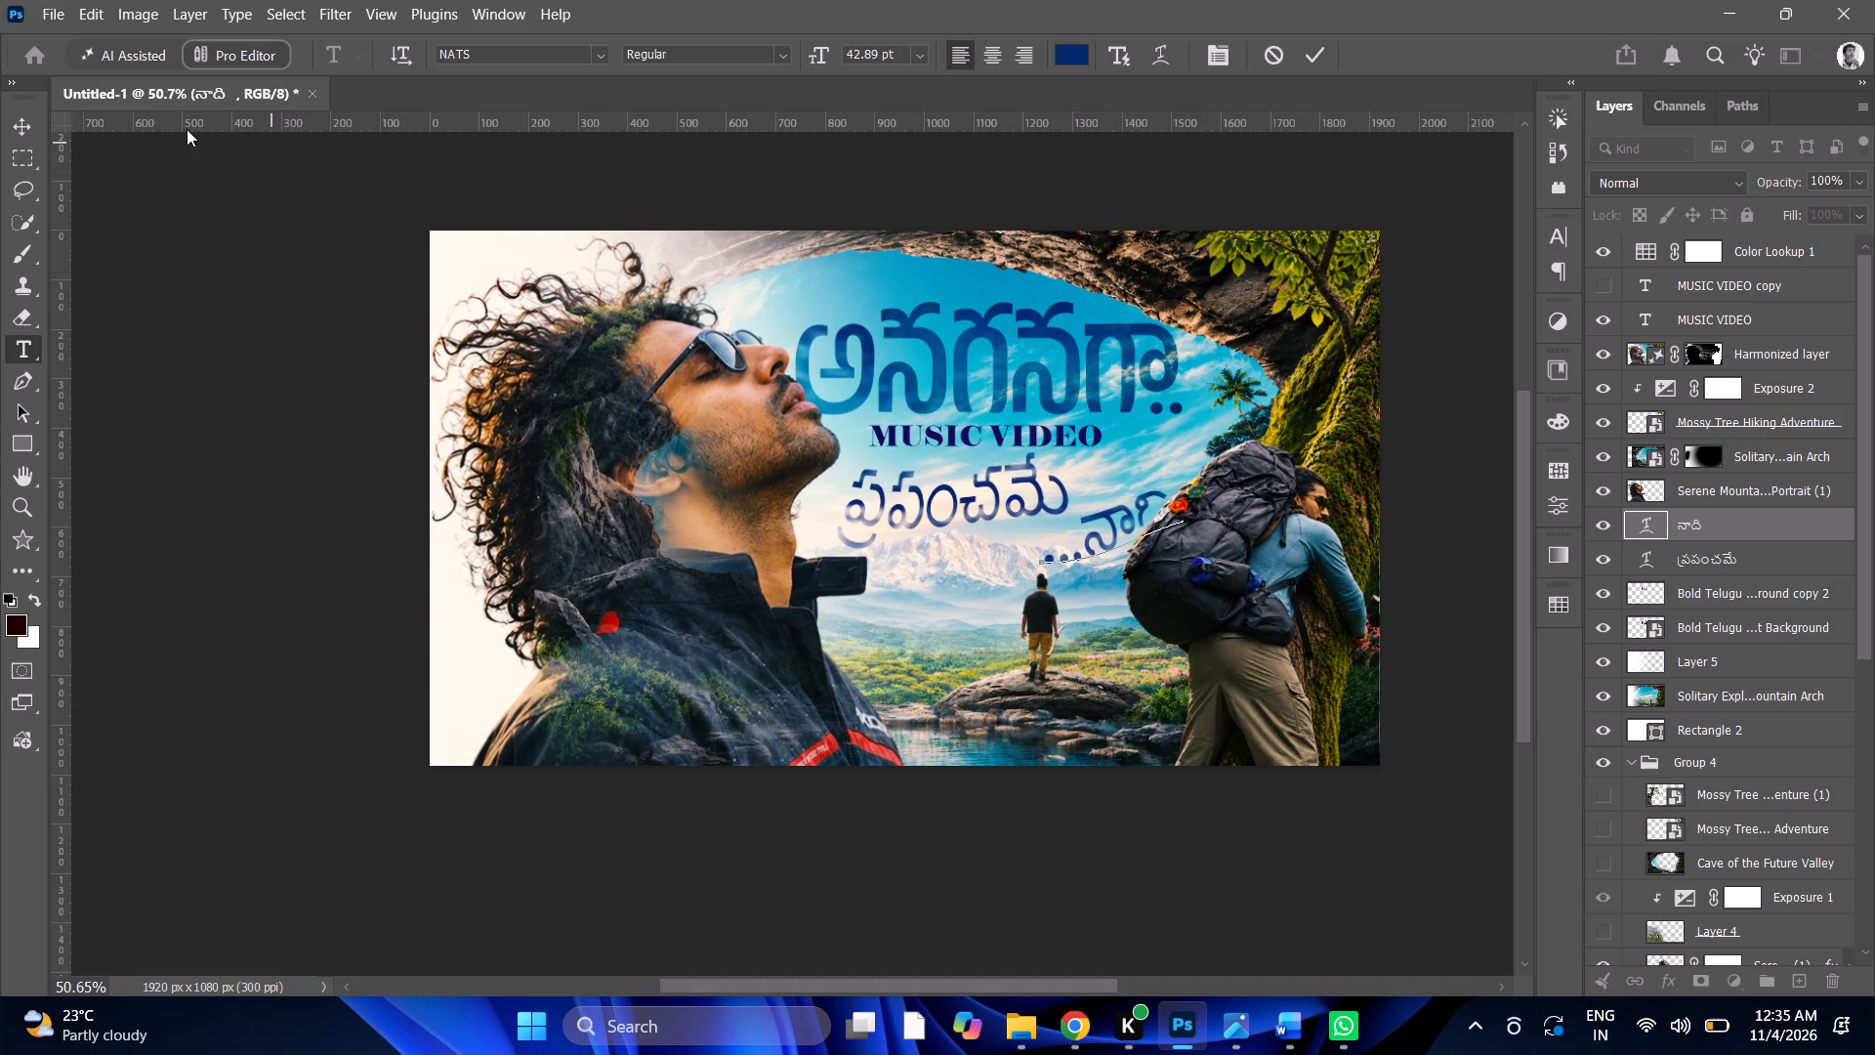
{"action": "left_click", "coordinate": [26, 113]}
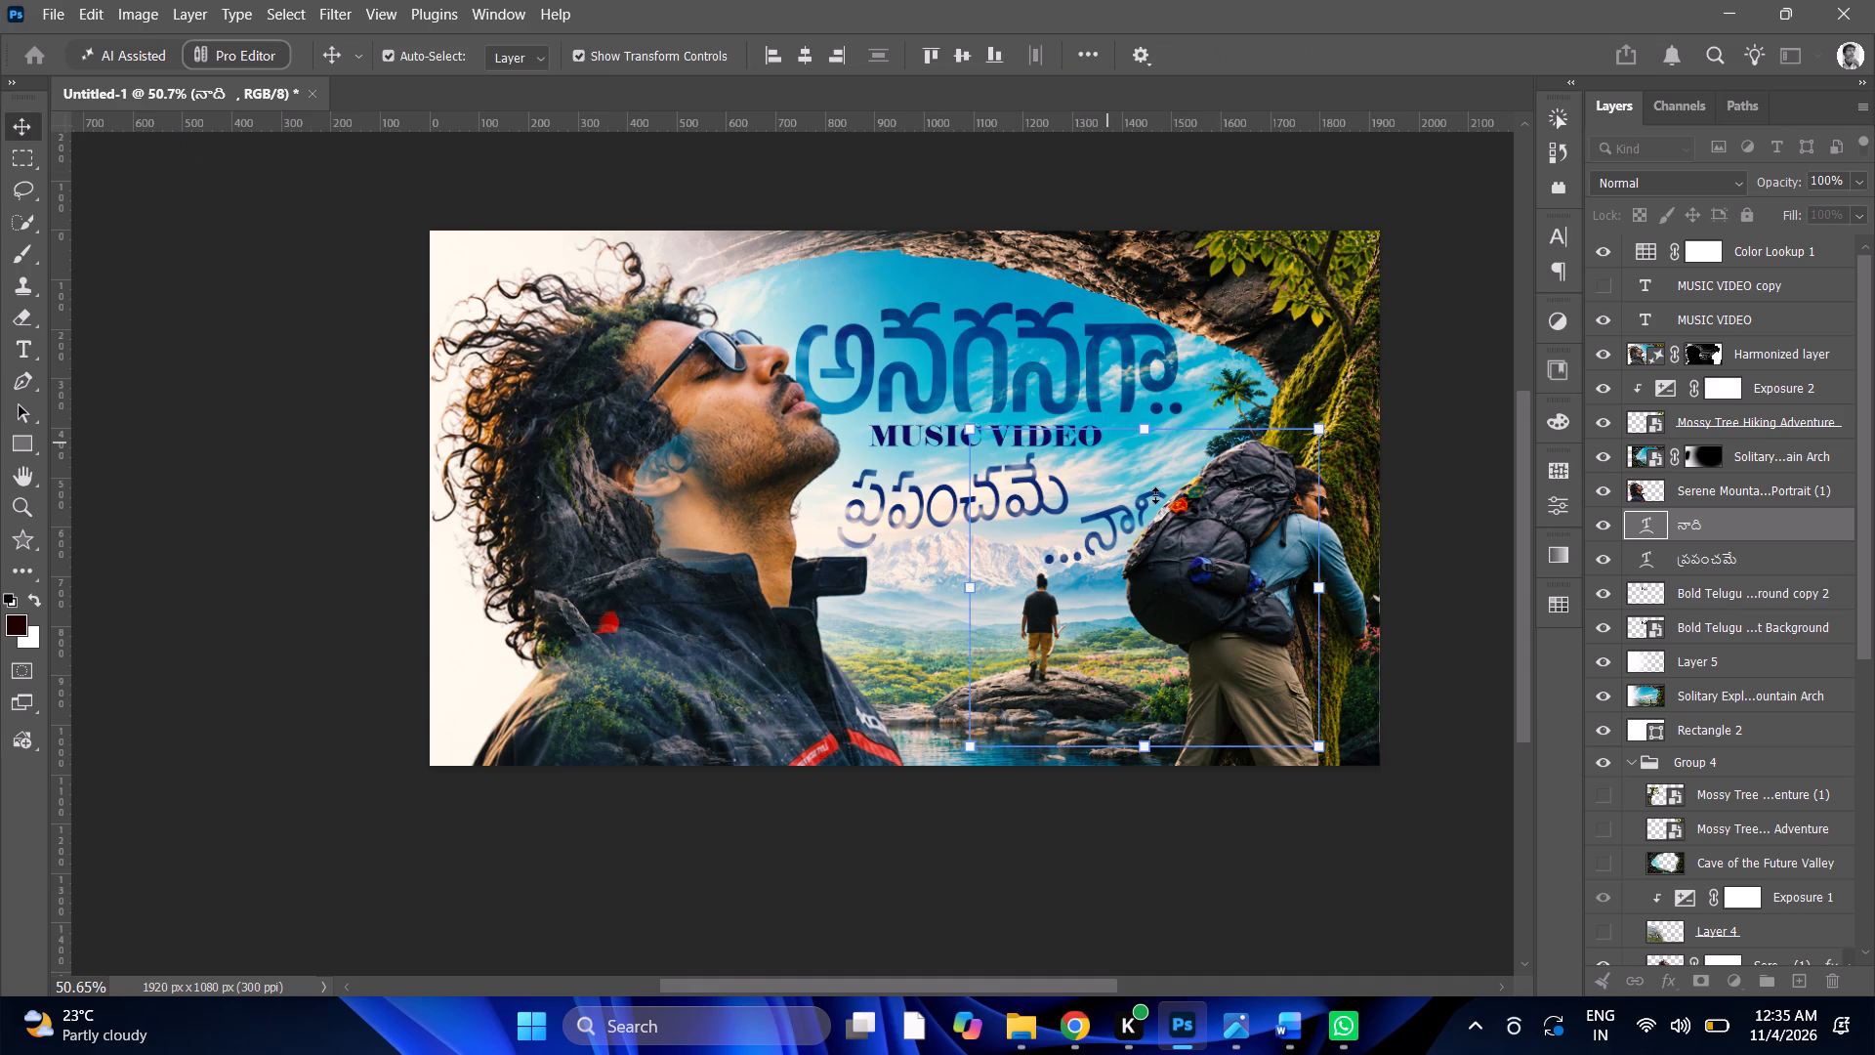
Move the ...నాది text left and slightly down beneath the end of ప్రపంచమే, to about X 1321.6, Y 756.7 px.
{"action": "left_click", "coordinate": [1321, 588]}
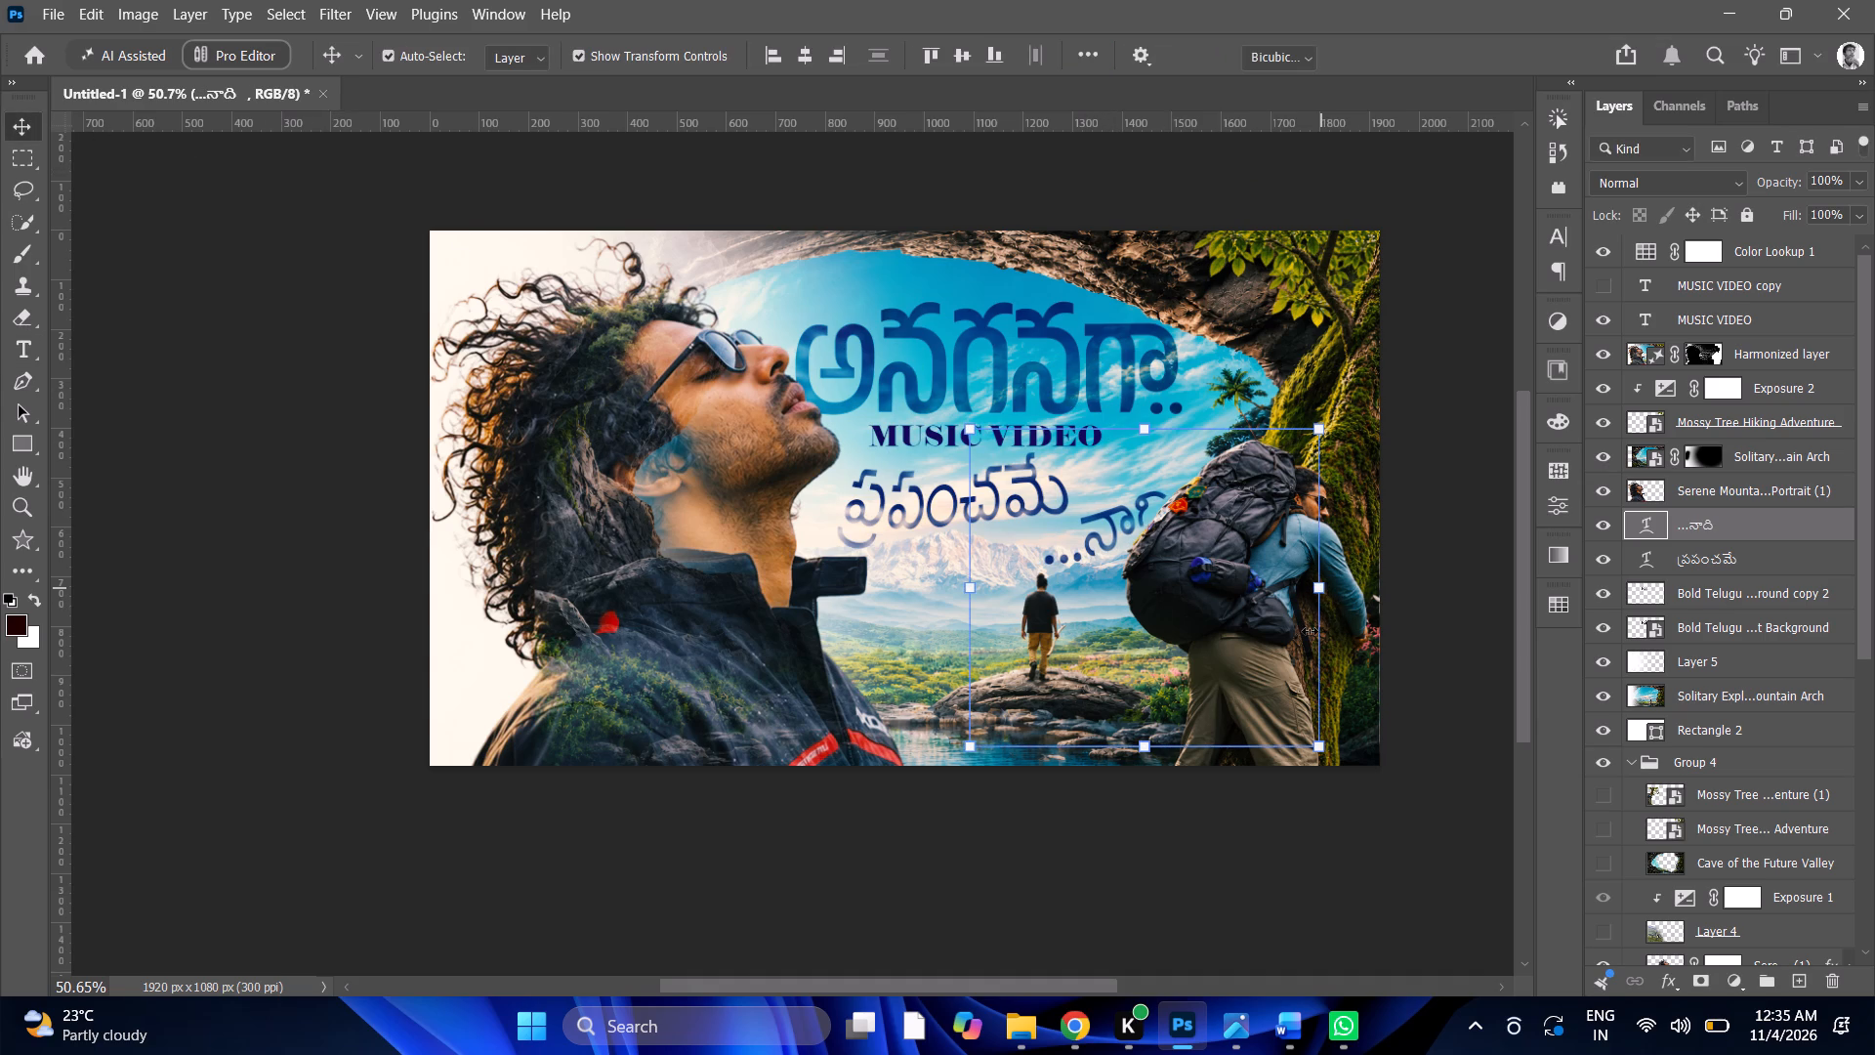
{"action": "left_click_drag", "start_coordinate": [1310, 631], "coordinate": [1230, 650]}
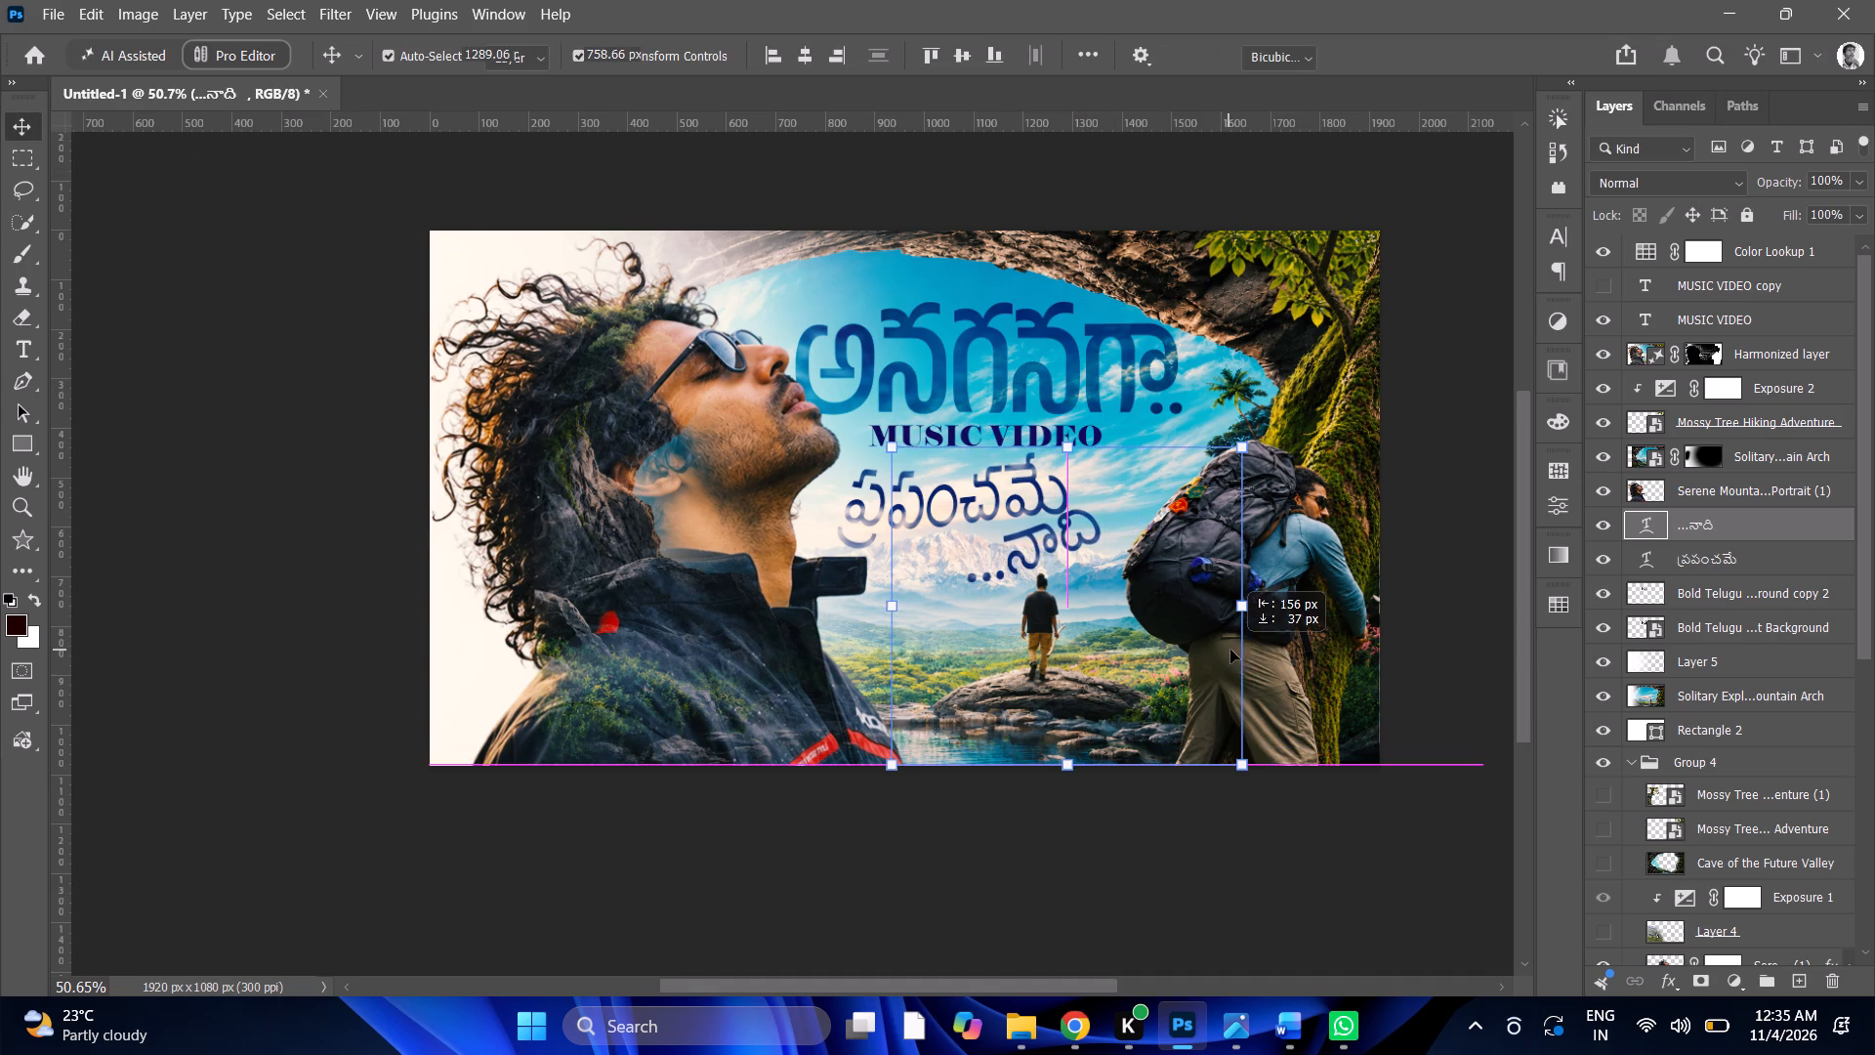
{"action": "left_click_drag", "start_coordinate": [1230, 650], "coordinate": [1251, 642]}
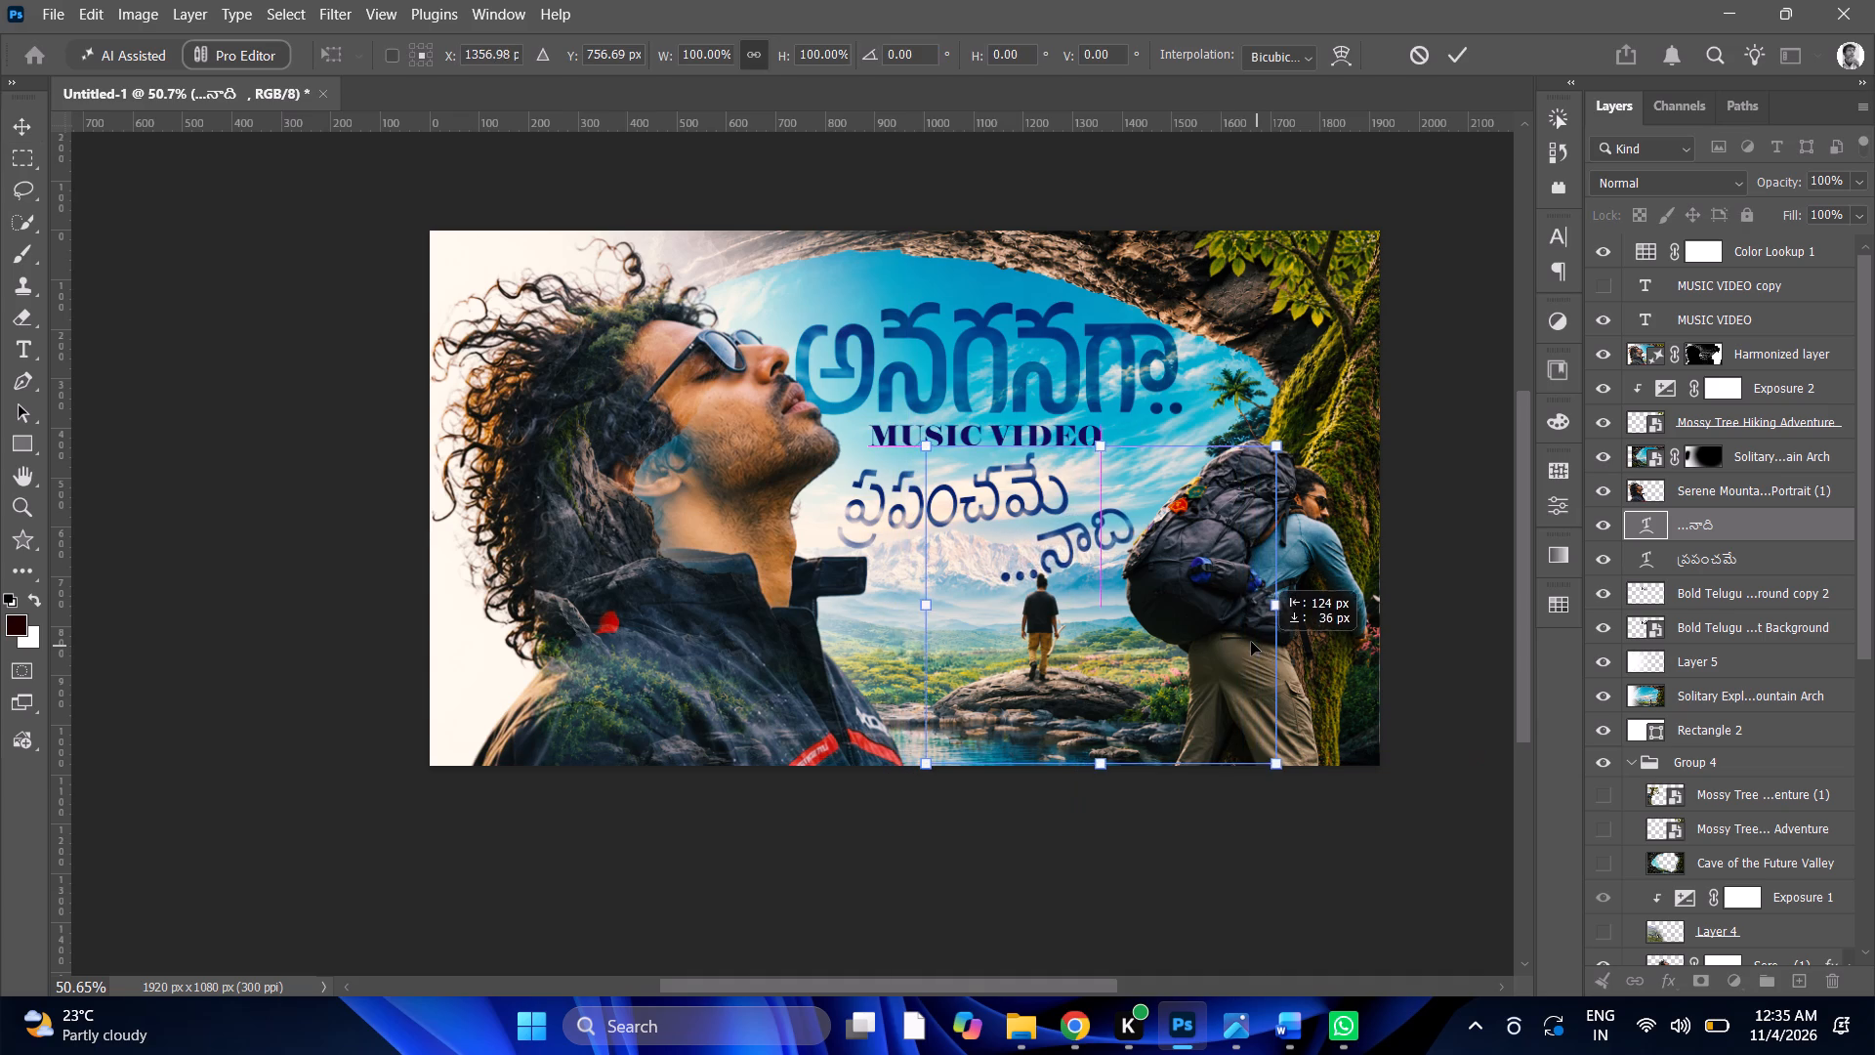
{"action": "left_click_drag", "start_coordinate": [1251, 642], "coordinate": [1256, 644]}
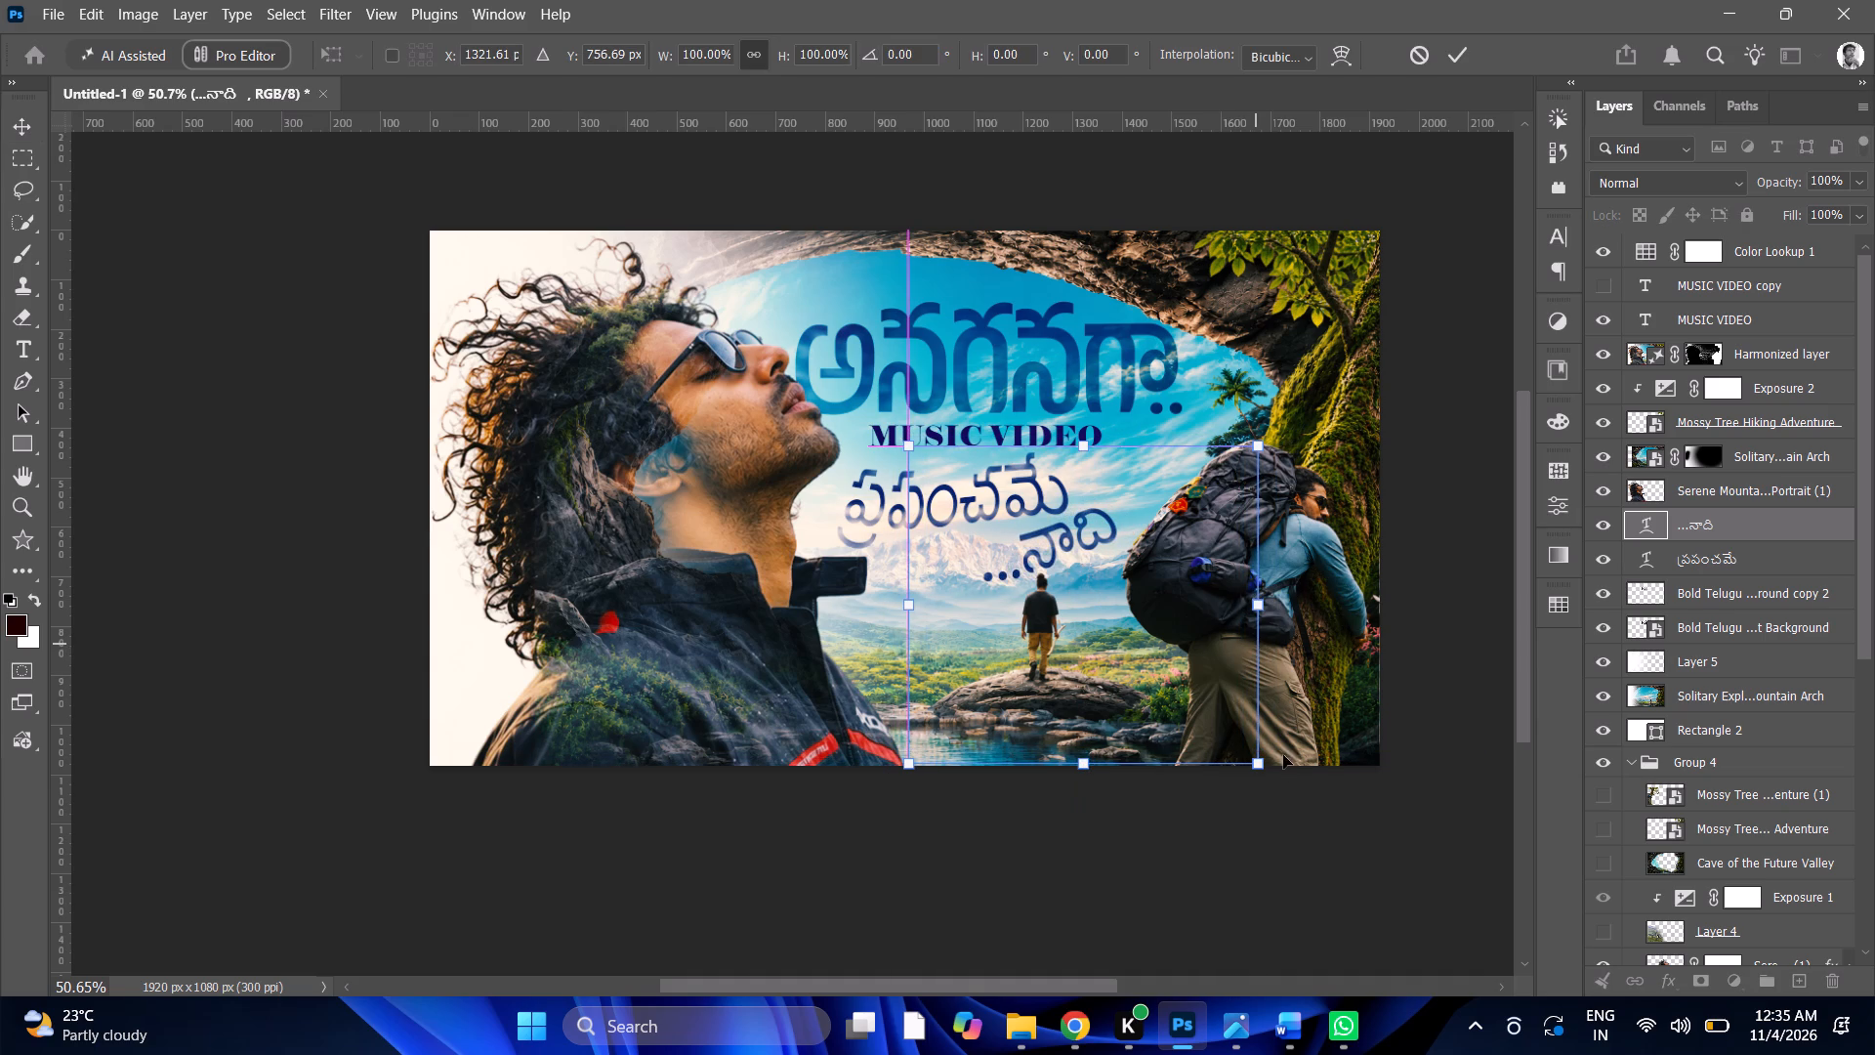
Rotate the ...నాది text clockwise by about 9°.
{"action": "left_click", "coordinate": [1277, 777]}
{"action": "left_click_drag", "start_coordinate": [1277, 777], "coordinate": [1276, 812]}
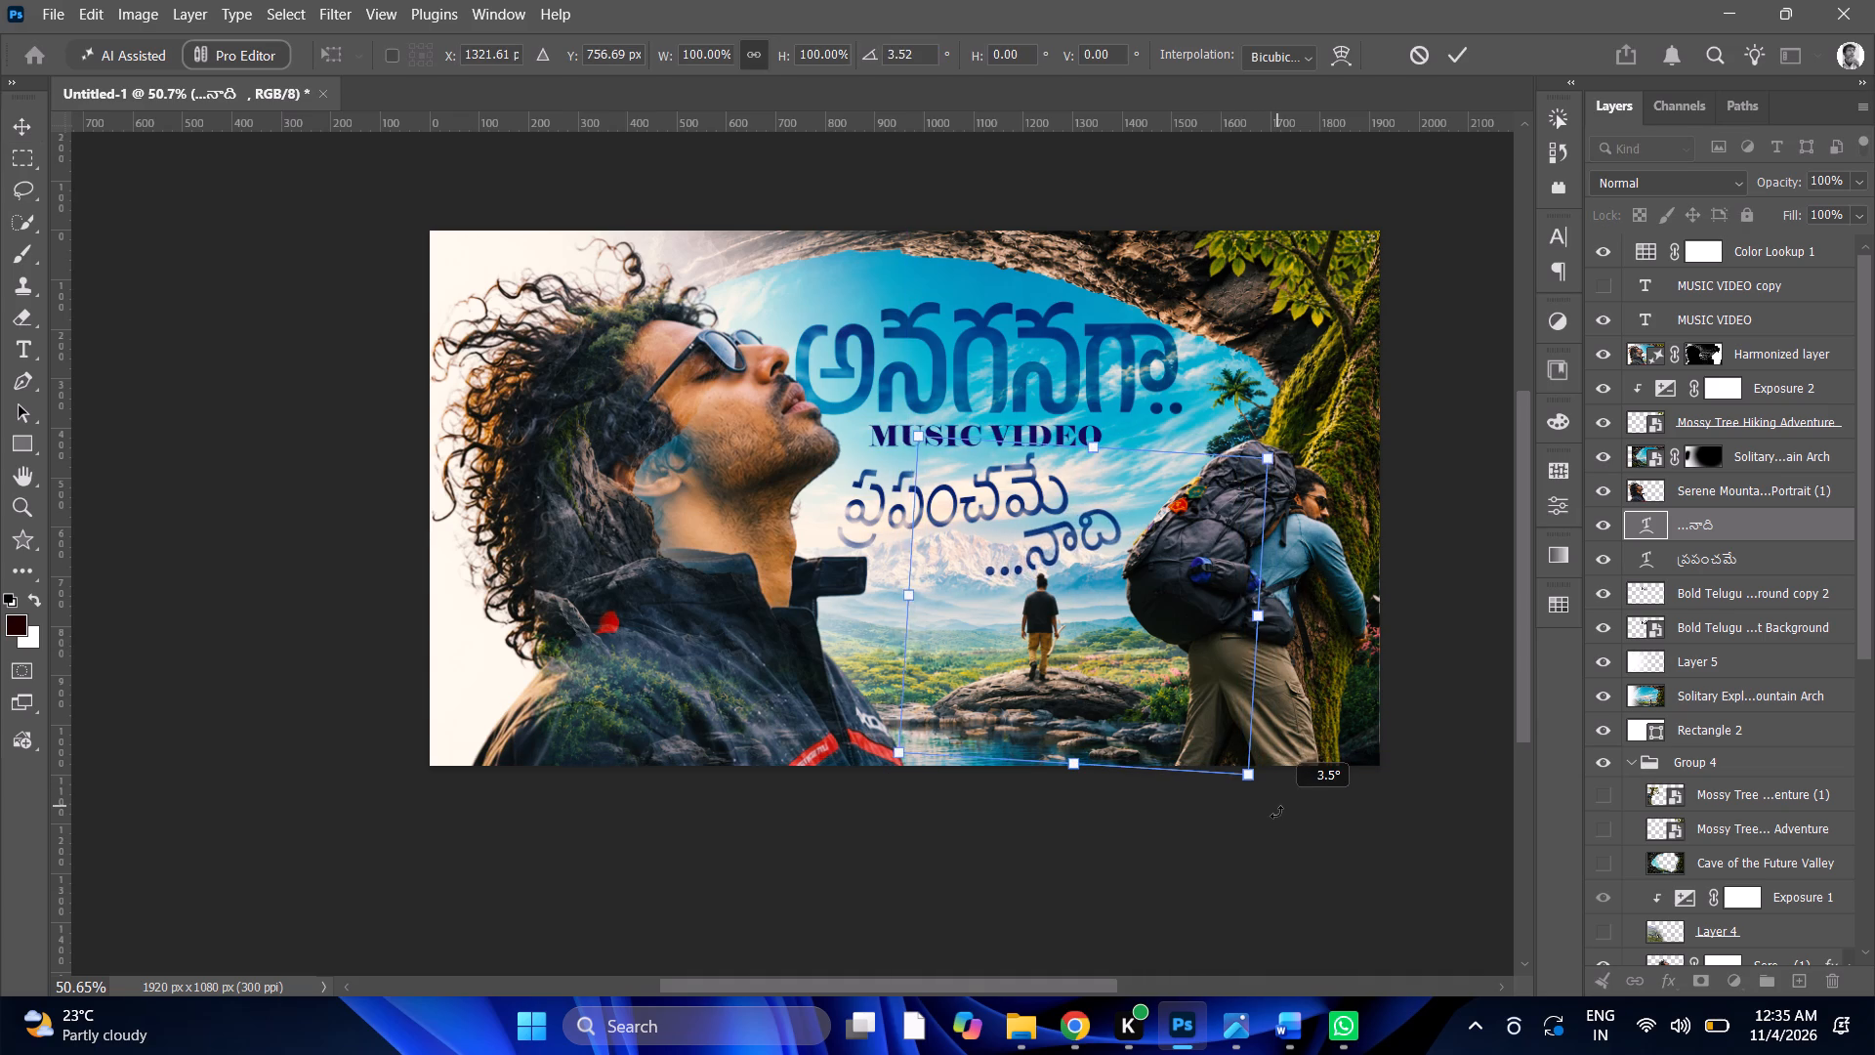
{"action": "left_click_drag", "start_coordinate": [1276, 812], "coordinate": [1276, 826]}
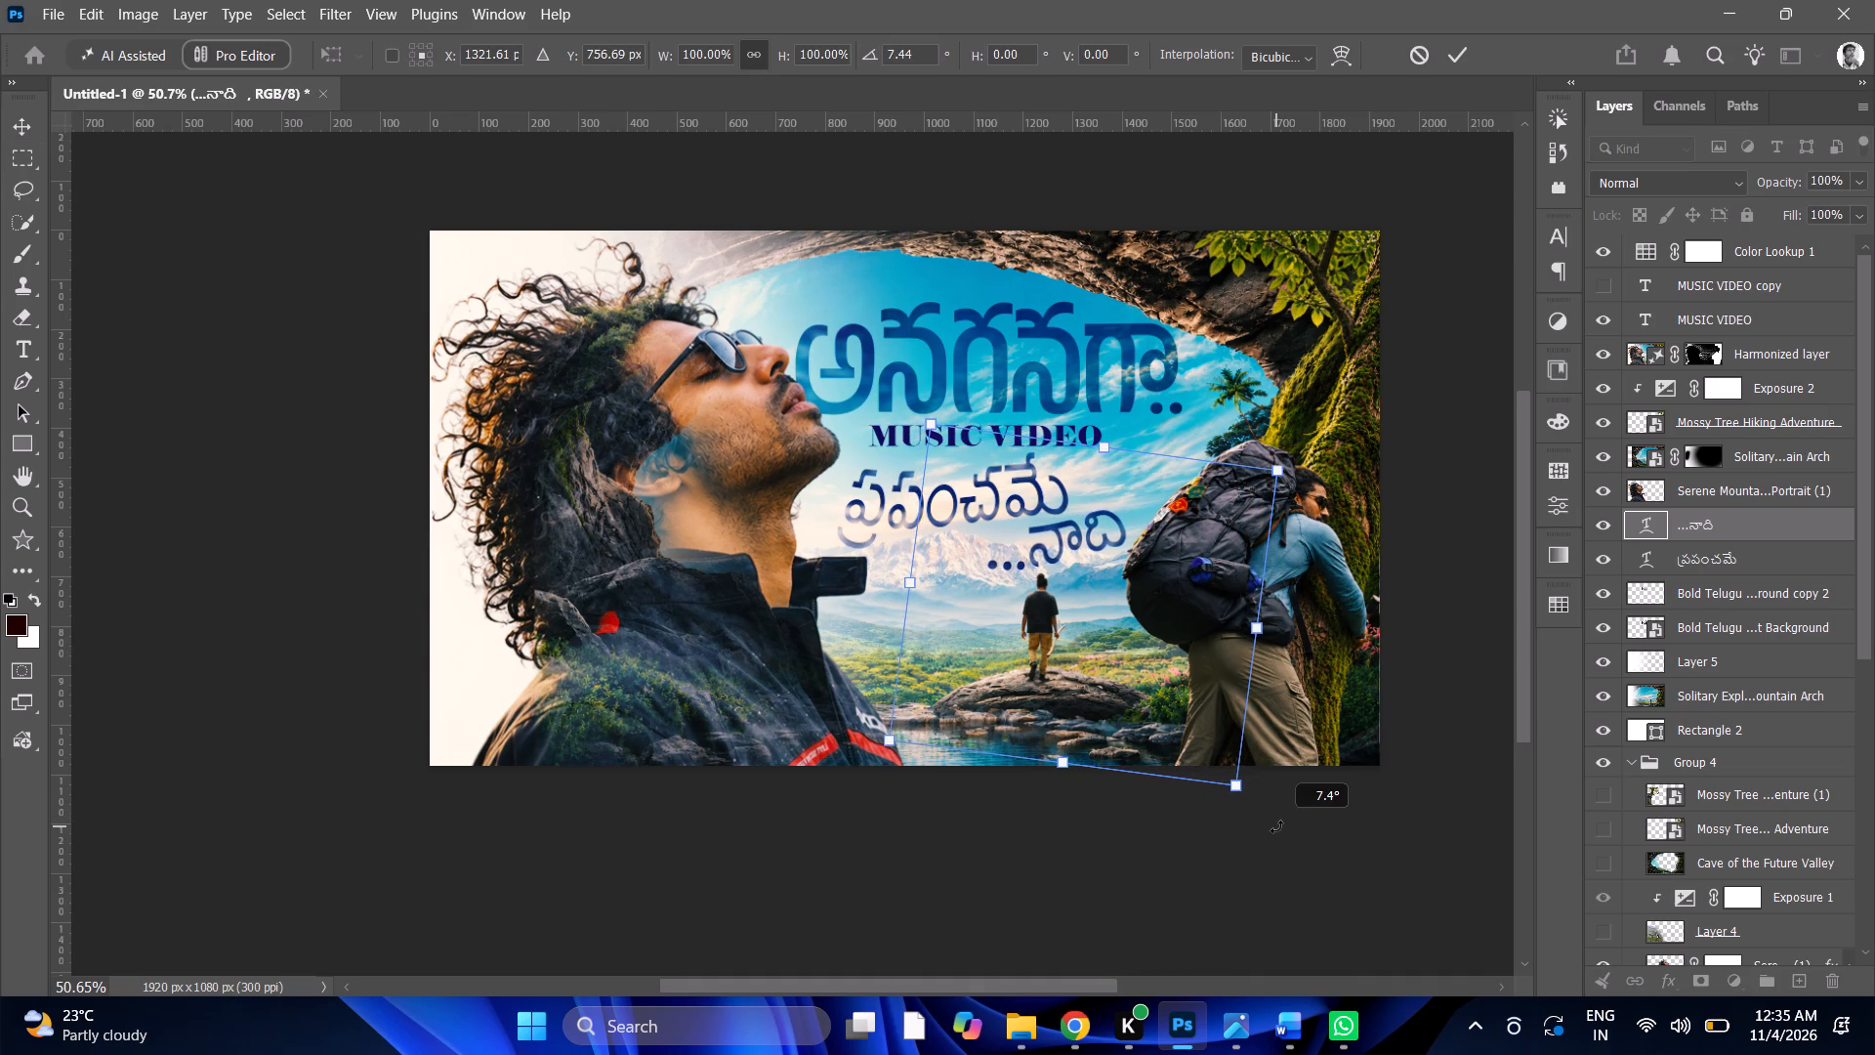
{"action": "left_click_drag", "start_coordinate": [1276, 826], "coordinate": [1276, 839]}
{"action": "scroll", "coordinate": [1230, 738], "scroll_direction": "down", "scroll_amount": 3, "text": "alt"}
{"action": "scroll", "coordinate": [1145, 697], "scroll_direction": "down", "scroll_amount": 1, "text": "alt"}
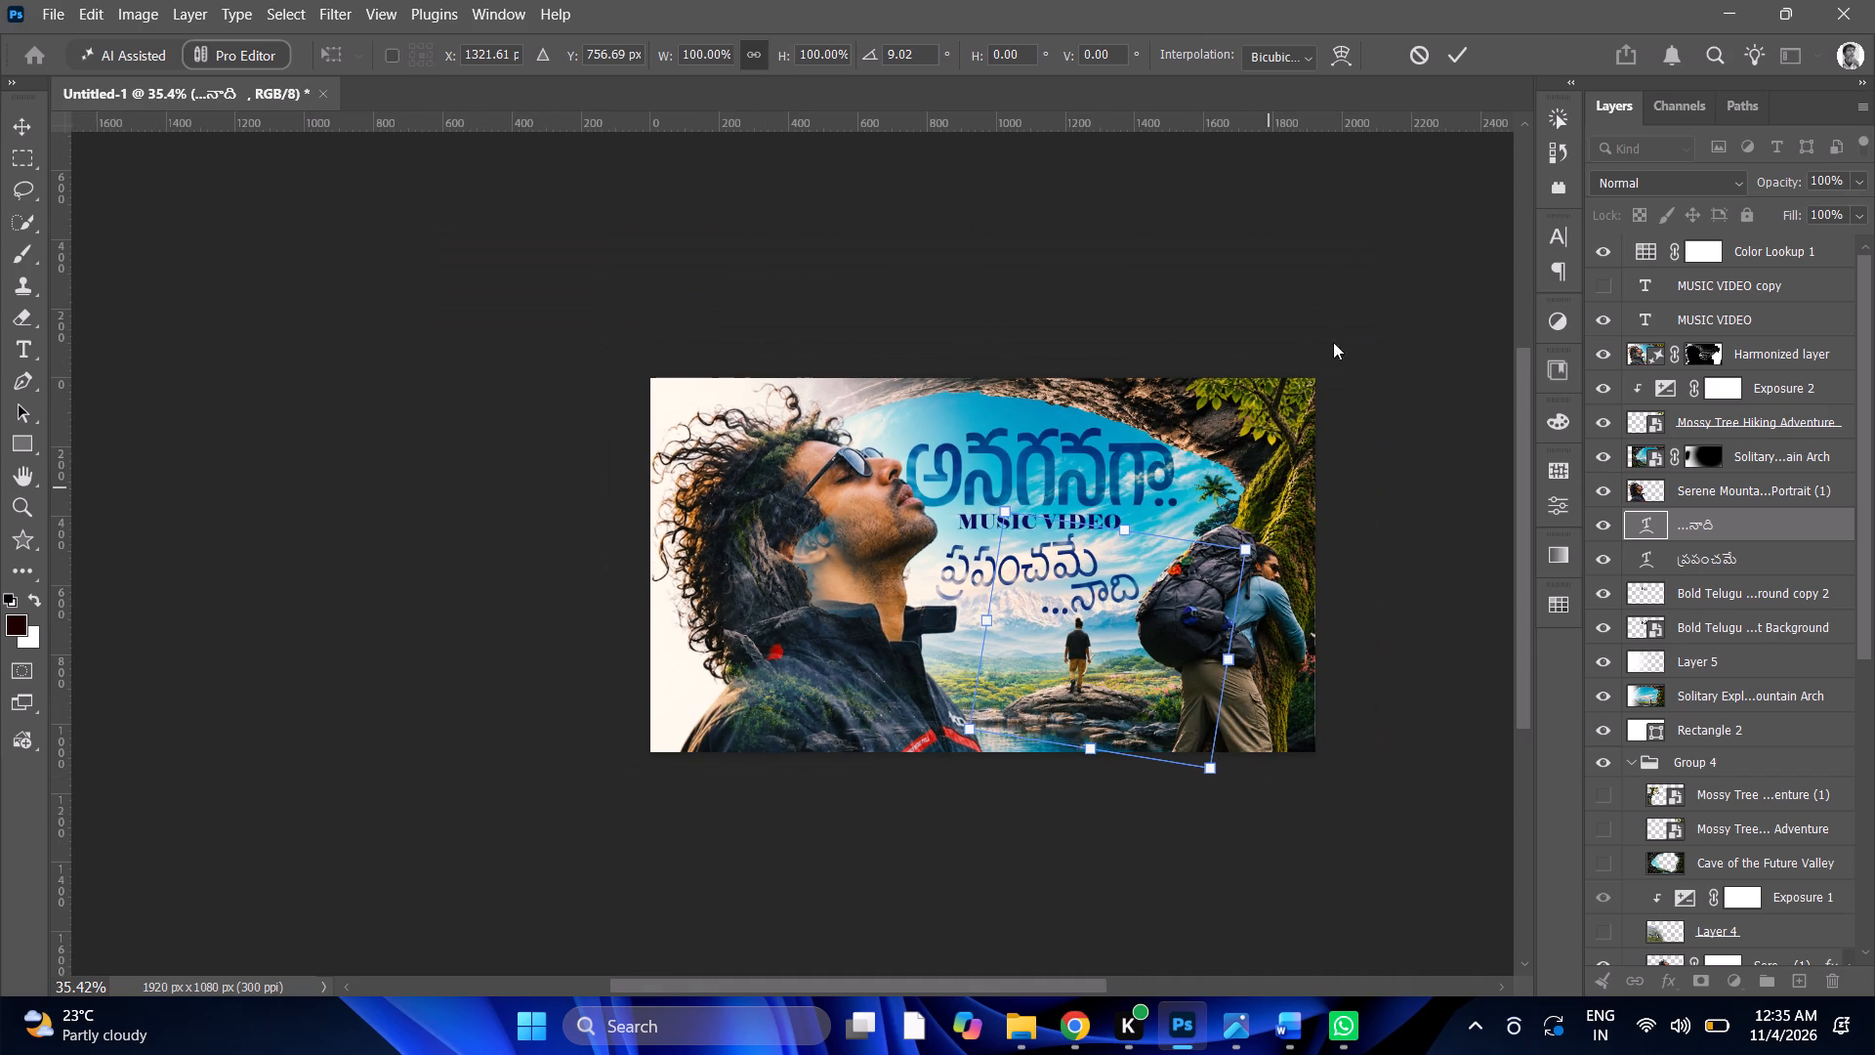
{"action": "left_click", "coordinate": [1456, 43]}
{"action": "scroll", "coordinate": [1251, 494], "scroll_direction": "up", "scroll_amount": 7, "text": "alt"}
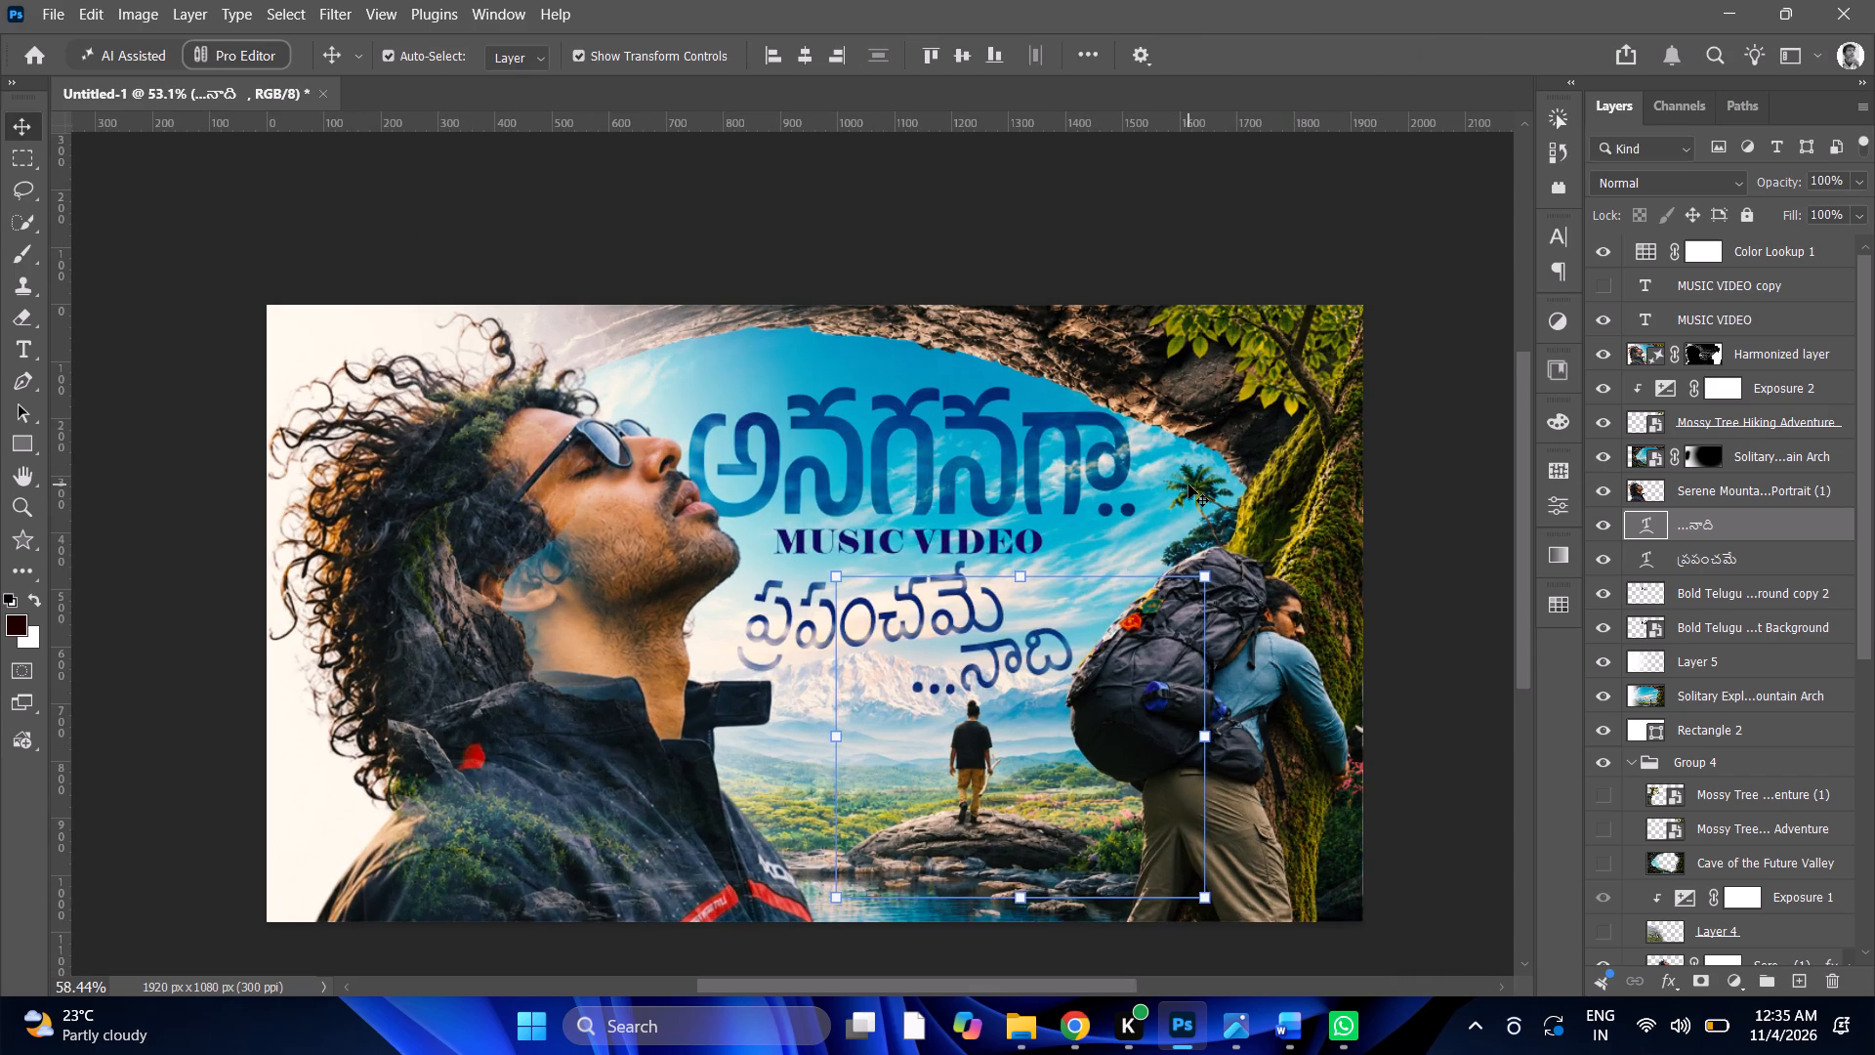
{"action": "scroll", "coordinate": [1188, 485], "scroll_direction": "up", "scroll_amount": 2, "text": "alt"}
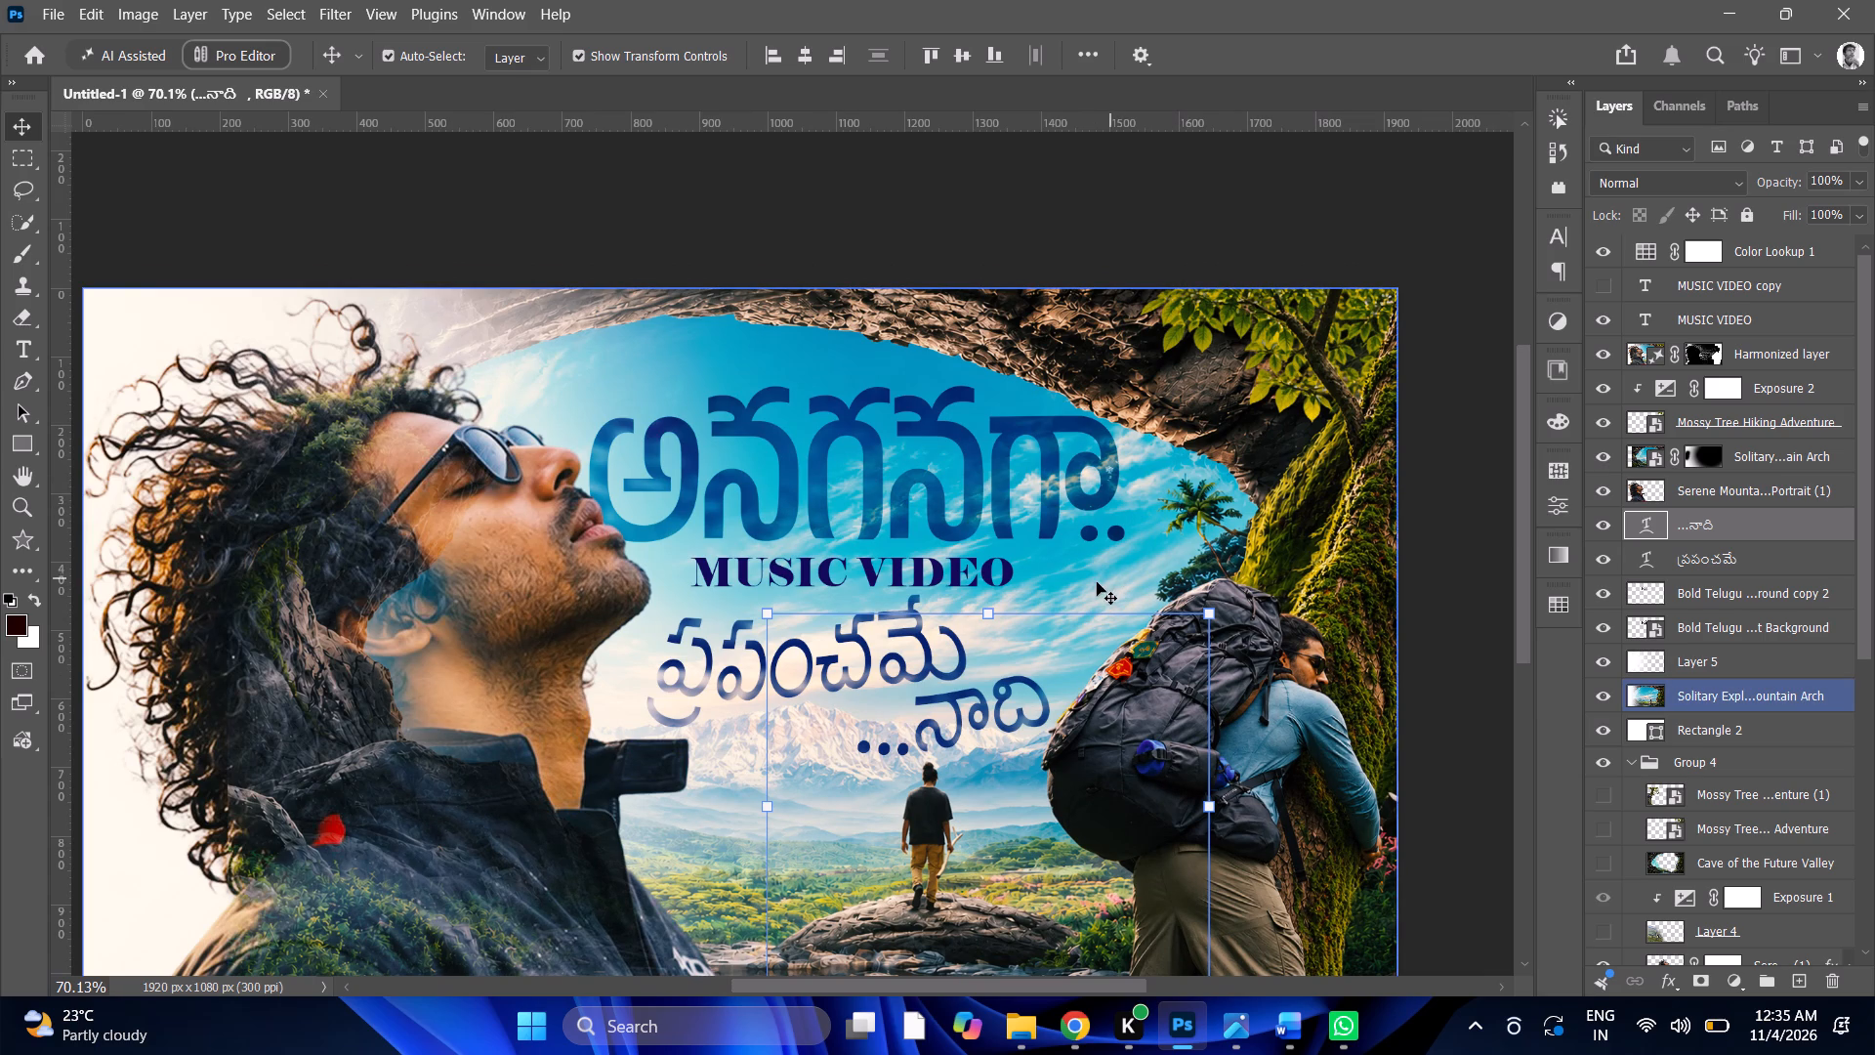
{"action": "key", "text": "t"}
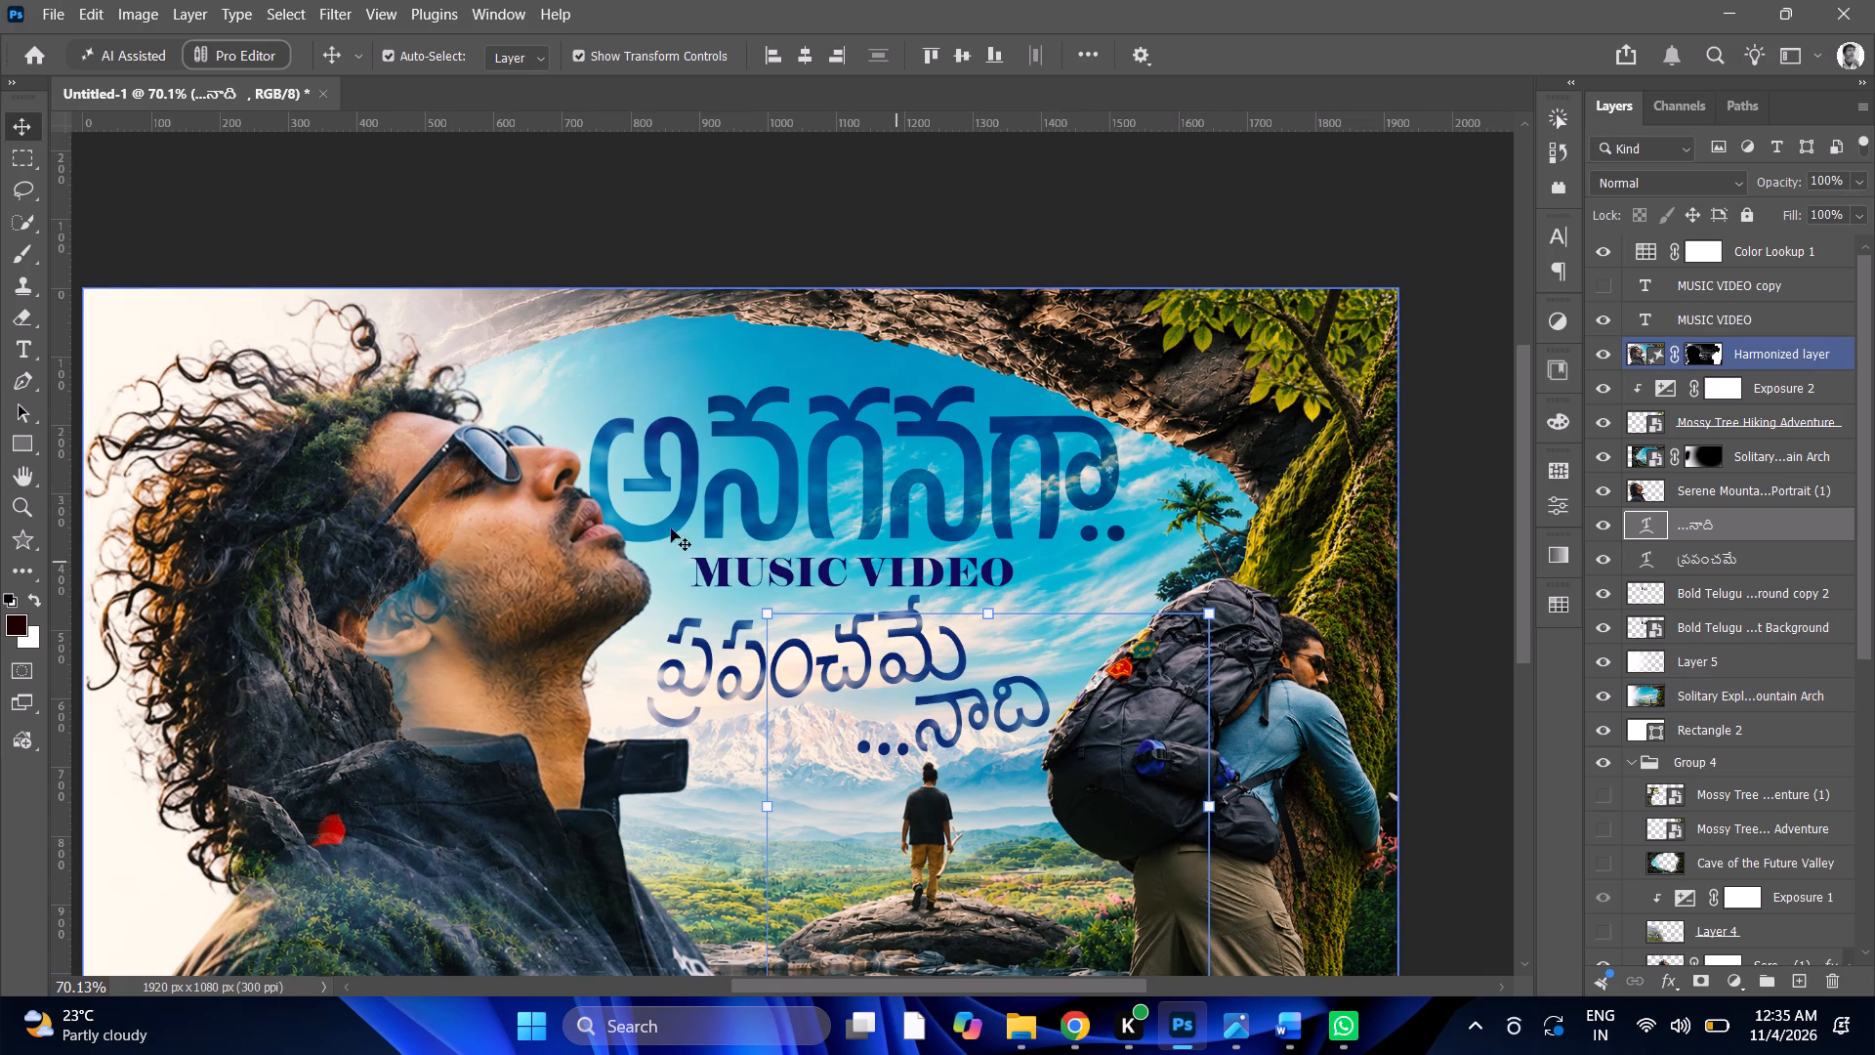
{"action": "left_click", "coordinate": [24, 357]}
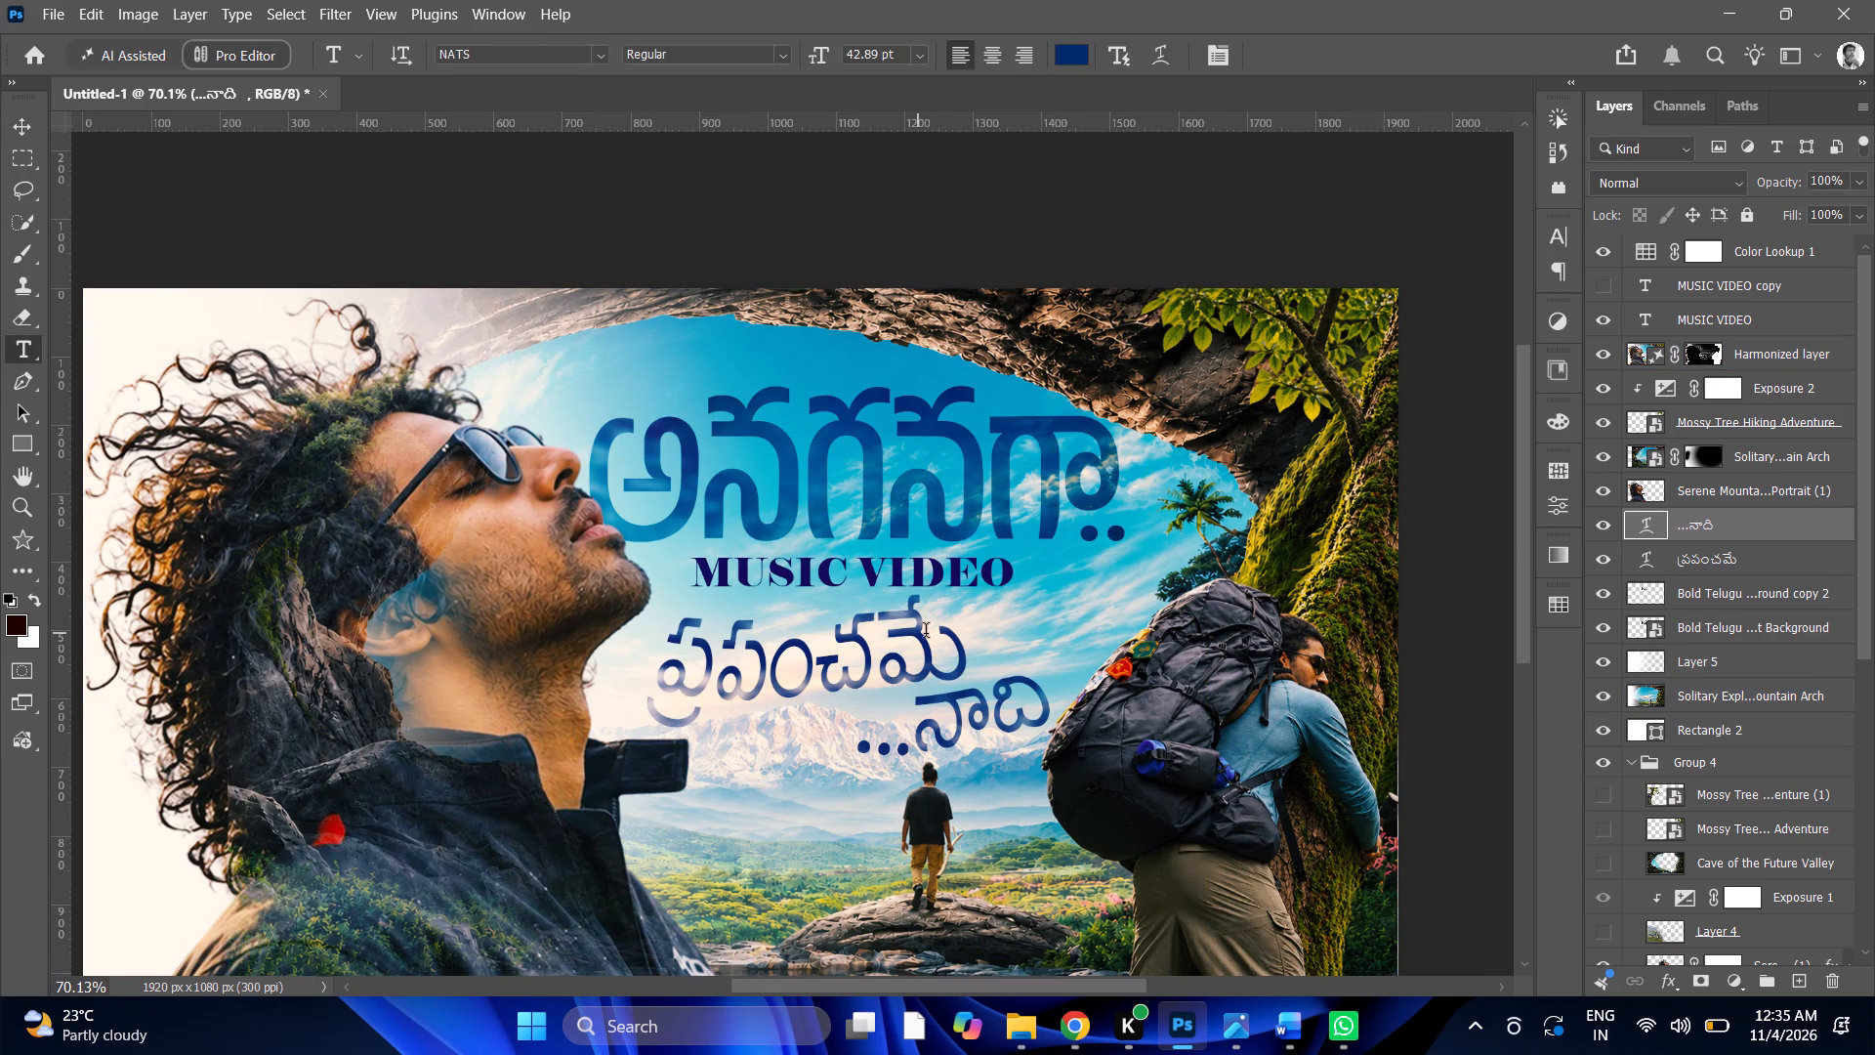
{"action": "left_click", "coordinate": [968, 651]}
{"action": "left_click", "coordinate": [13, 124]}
Append two trailing dots to the ప్రపంచమే text so it reads ప్రపంచమే..
{"action": "left_click", "coordinate": [26, 343]}
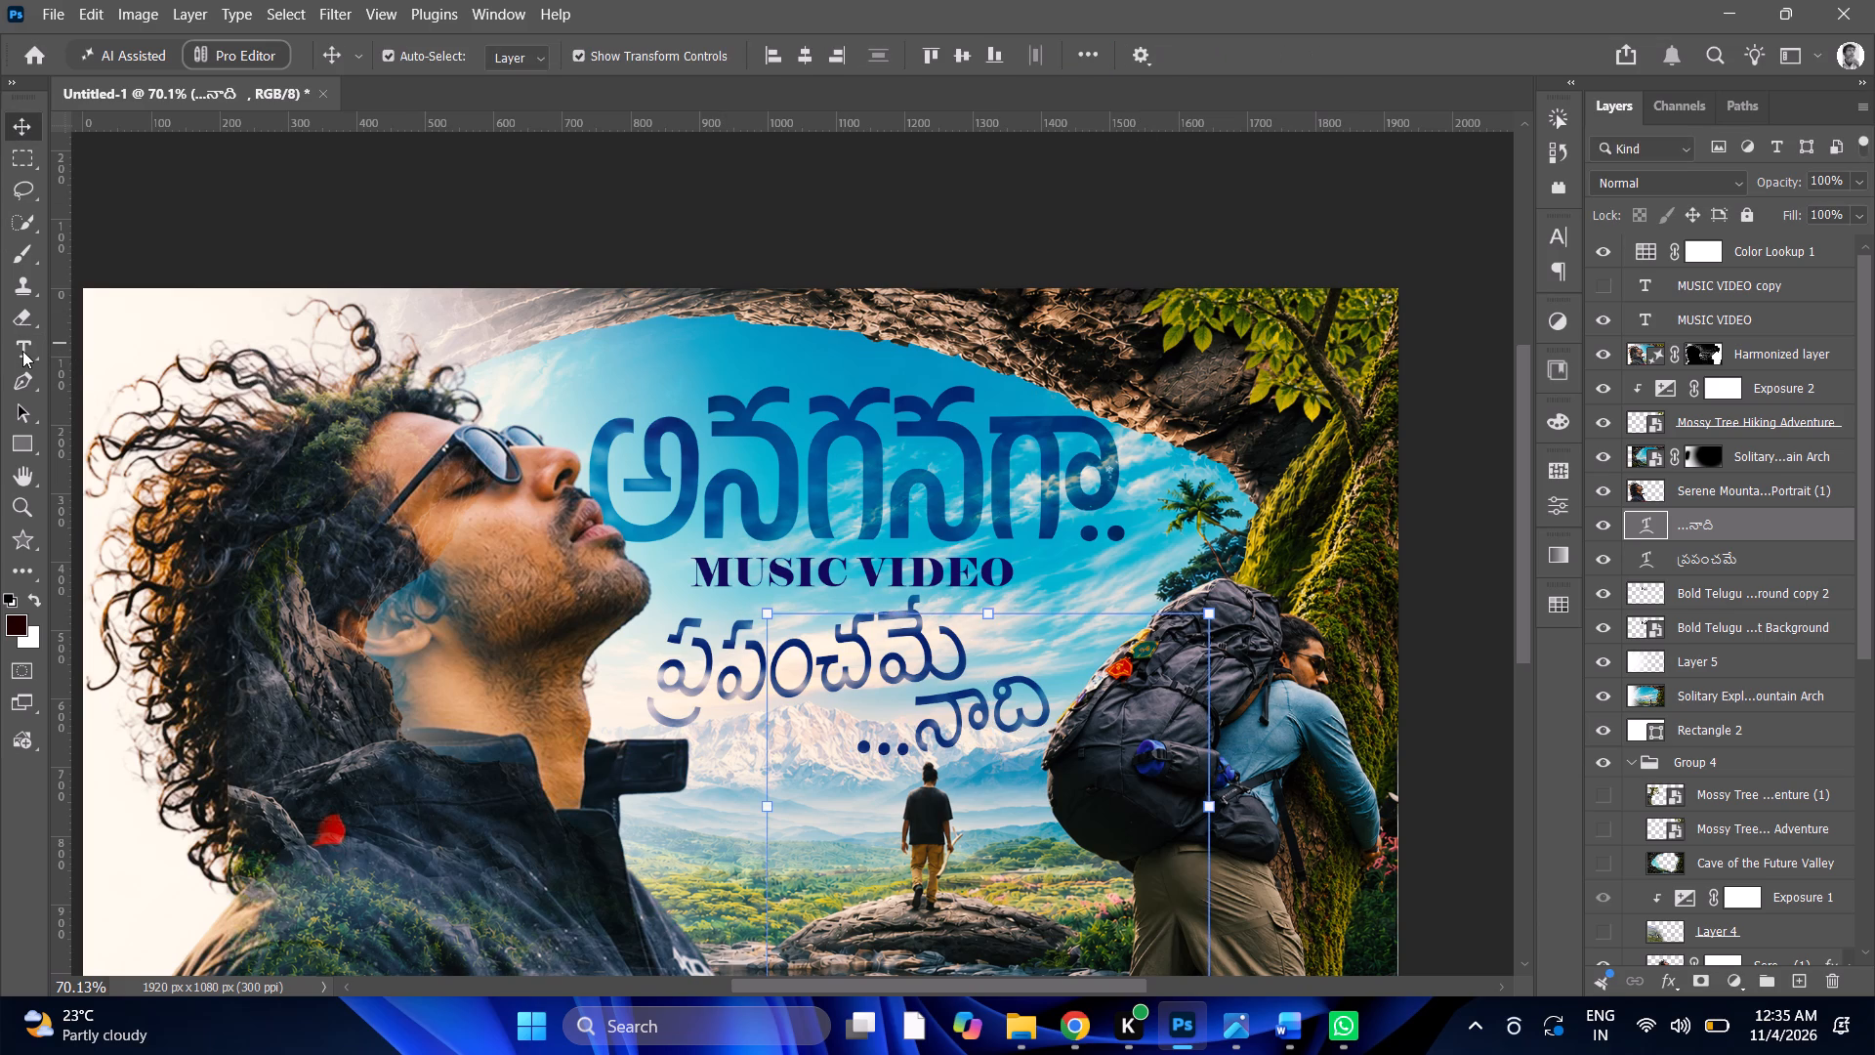
{"action": "left_click", "coordinate": [779, 640]}
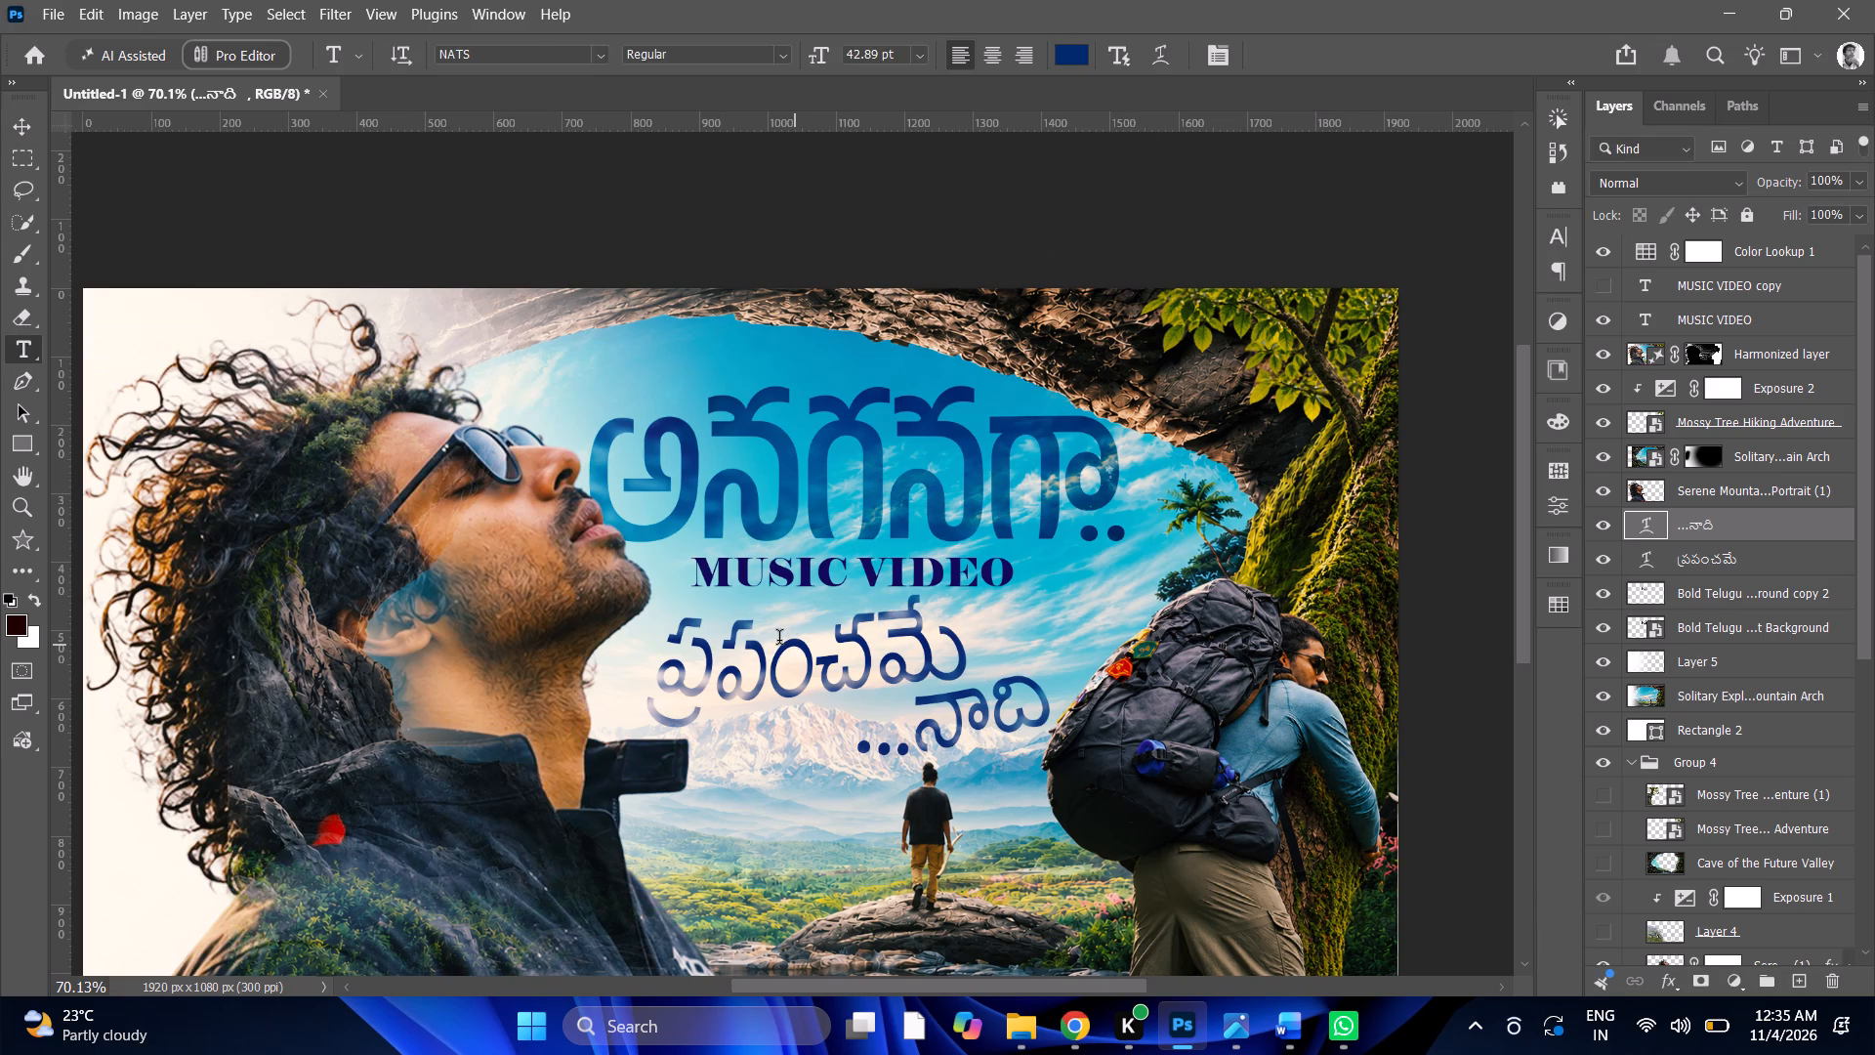
{"action": "left_click", "coordinate": [969, 645]}
{"action": "key", "text": "period"}
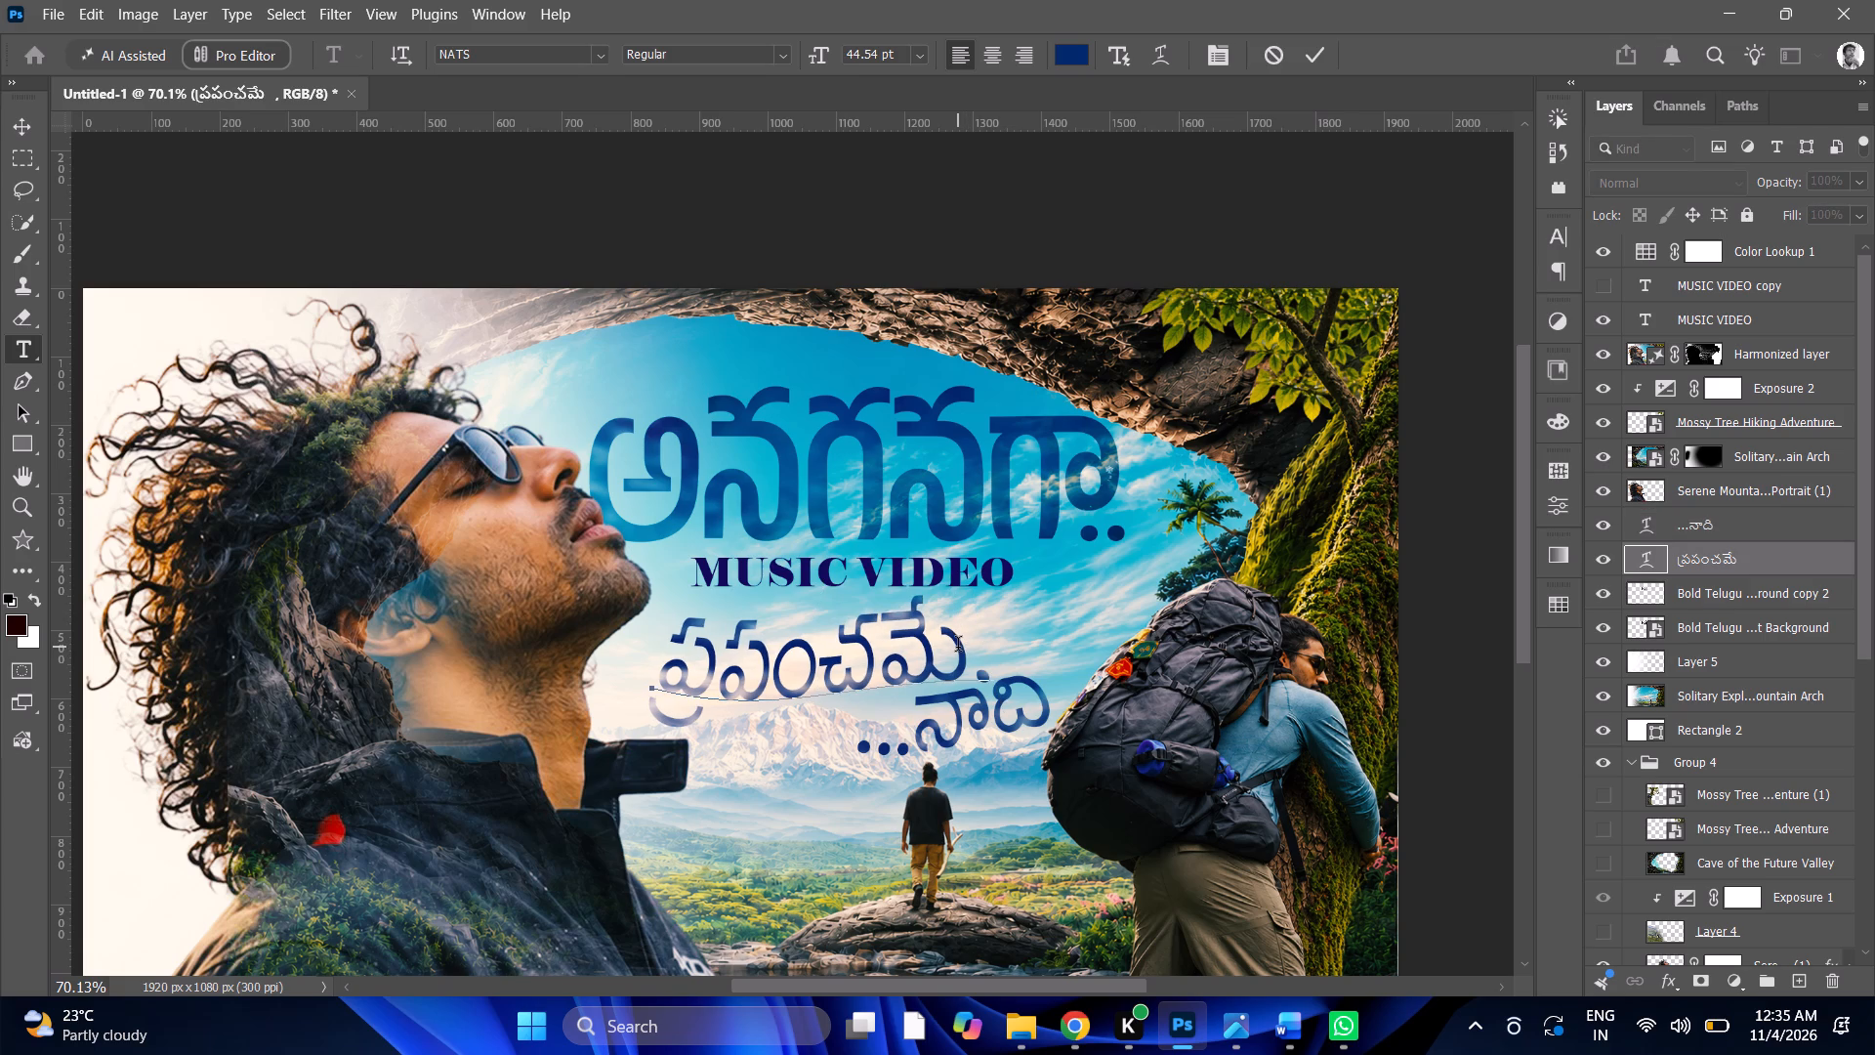
{"action": "key", "text": "period"}
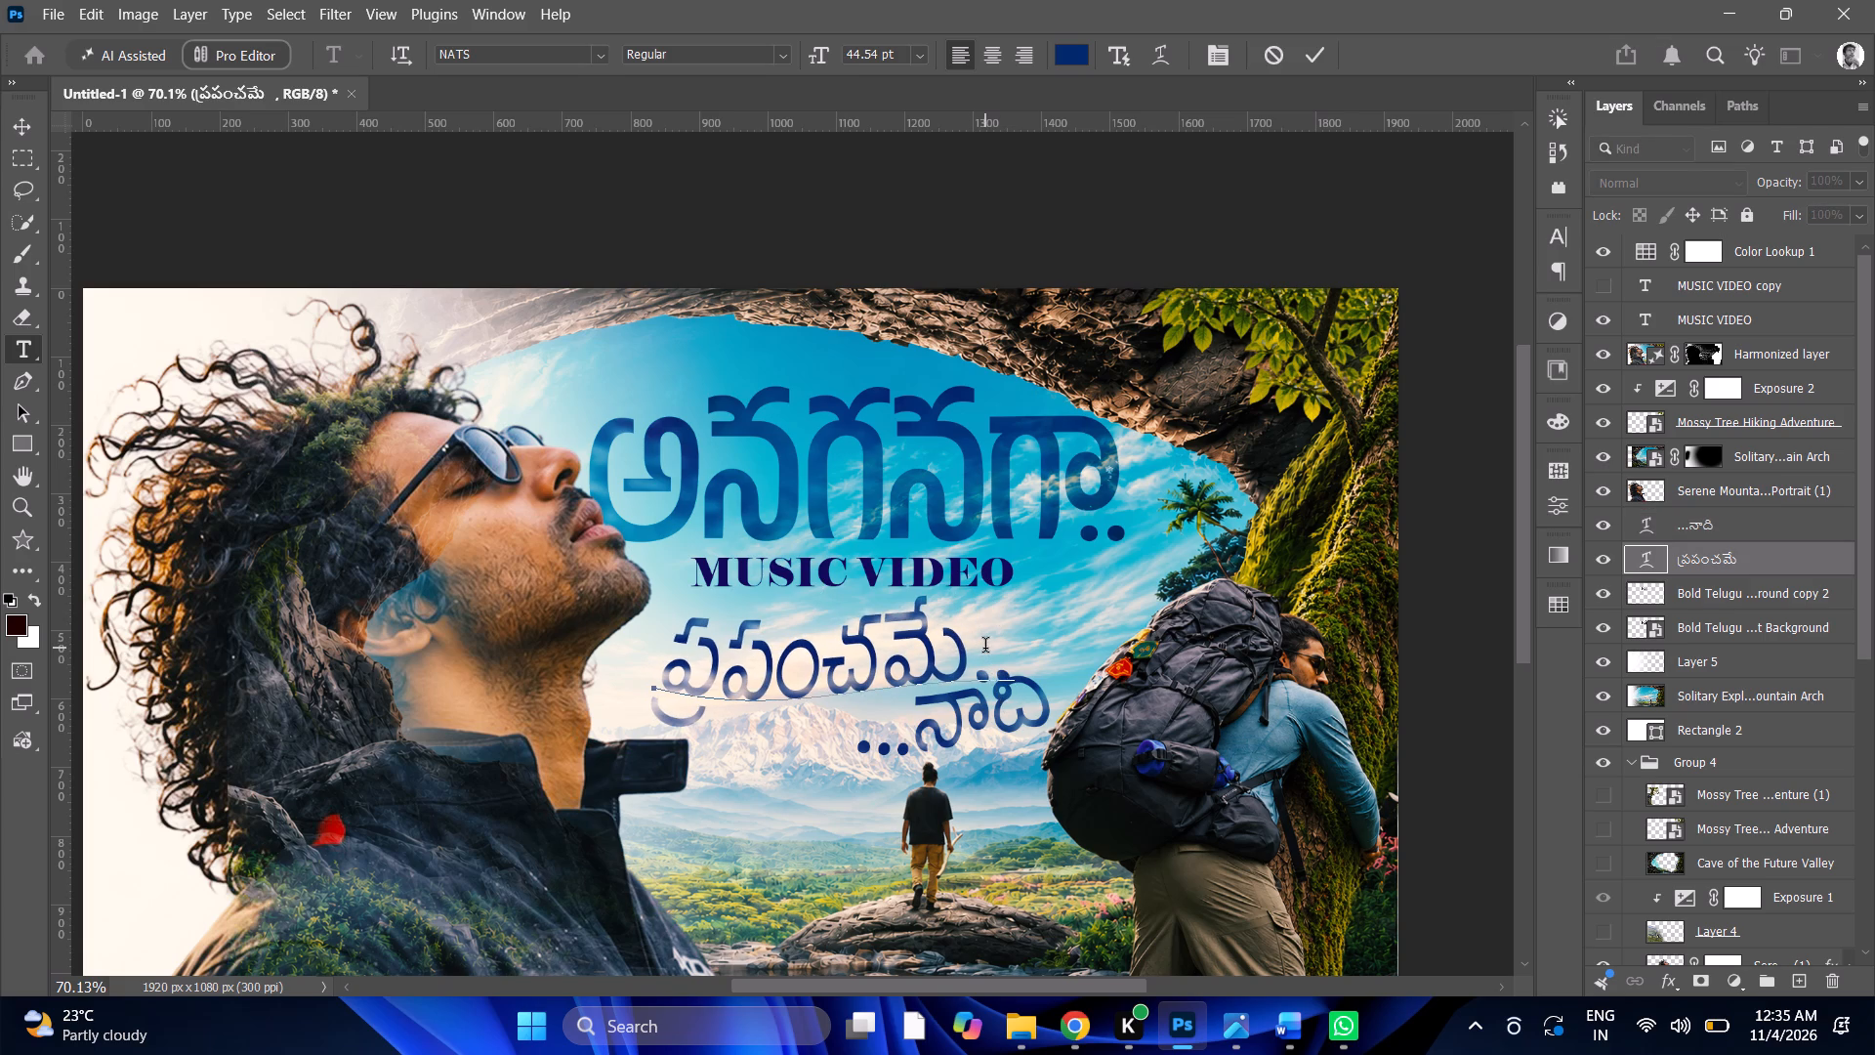
{"action": "key", "text": "period"}
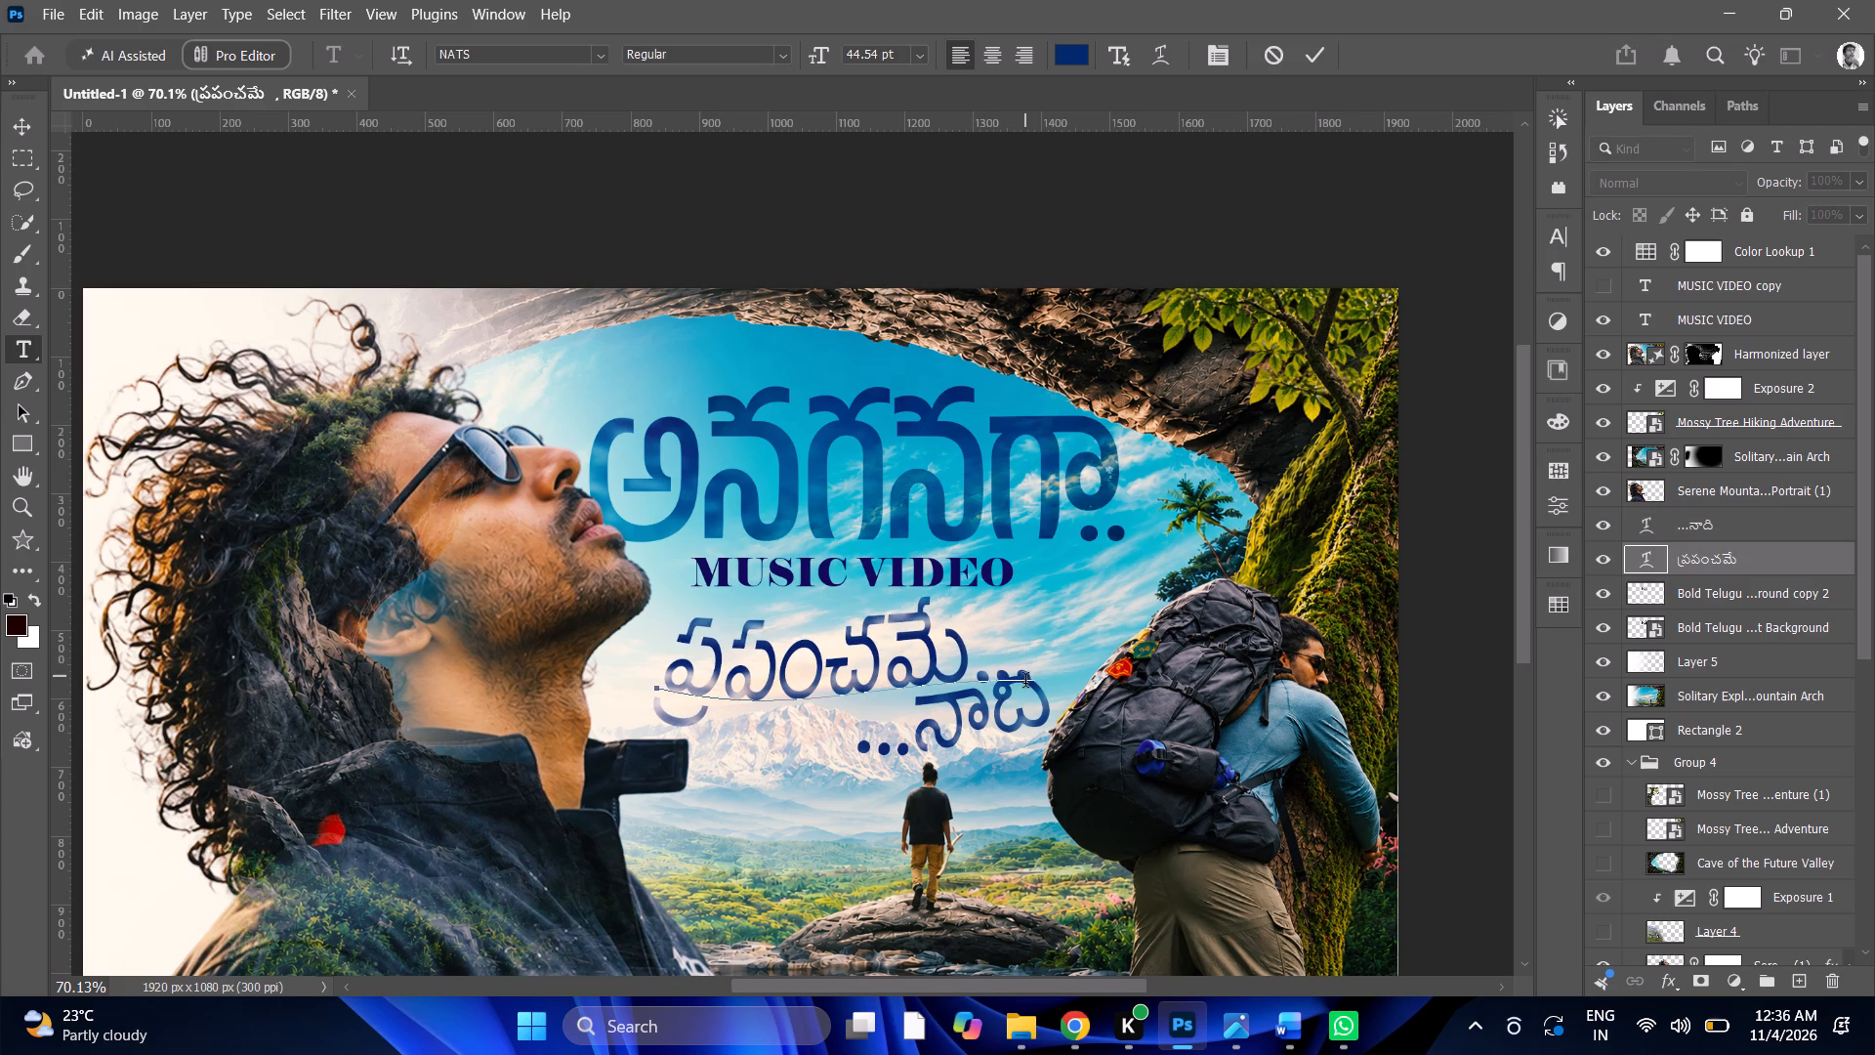
{"action": "key", "text": "BackSpace"}
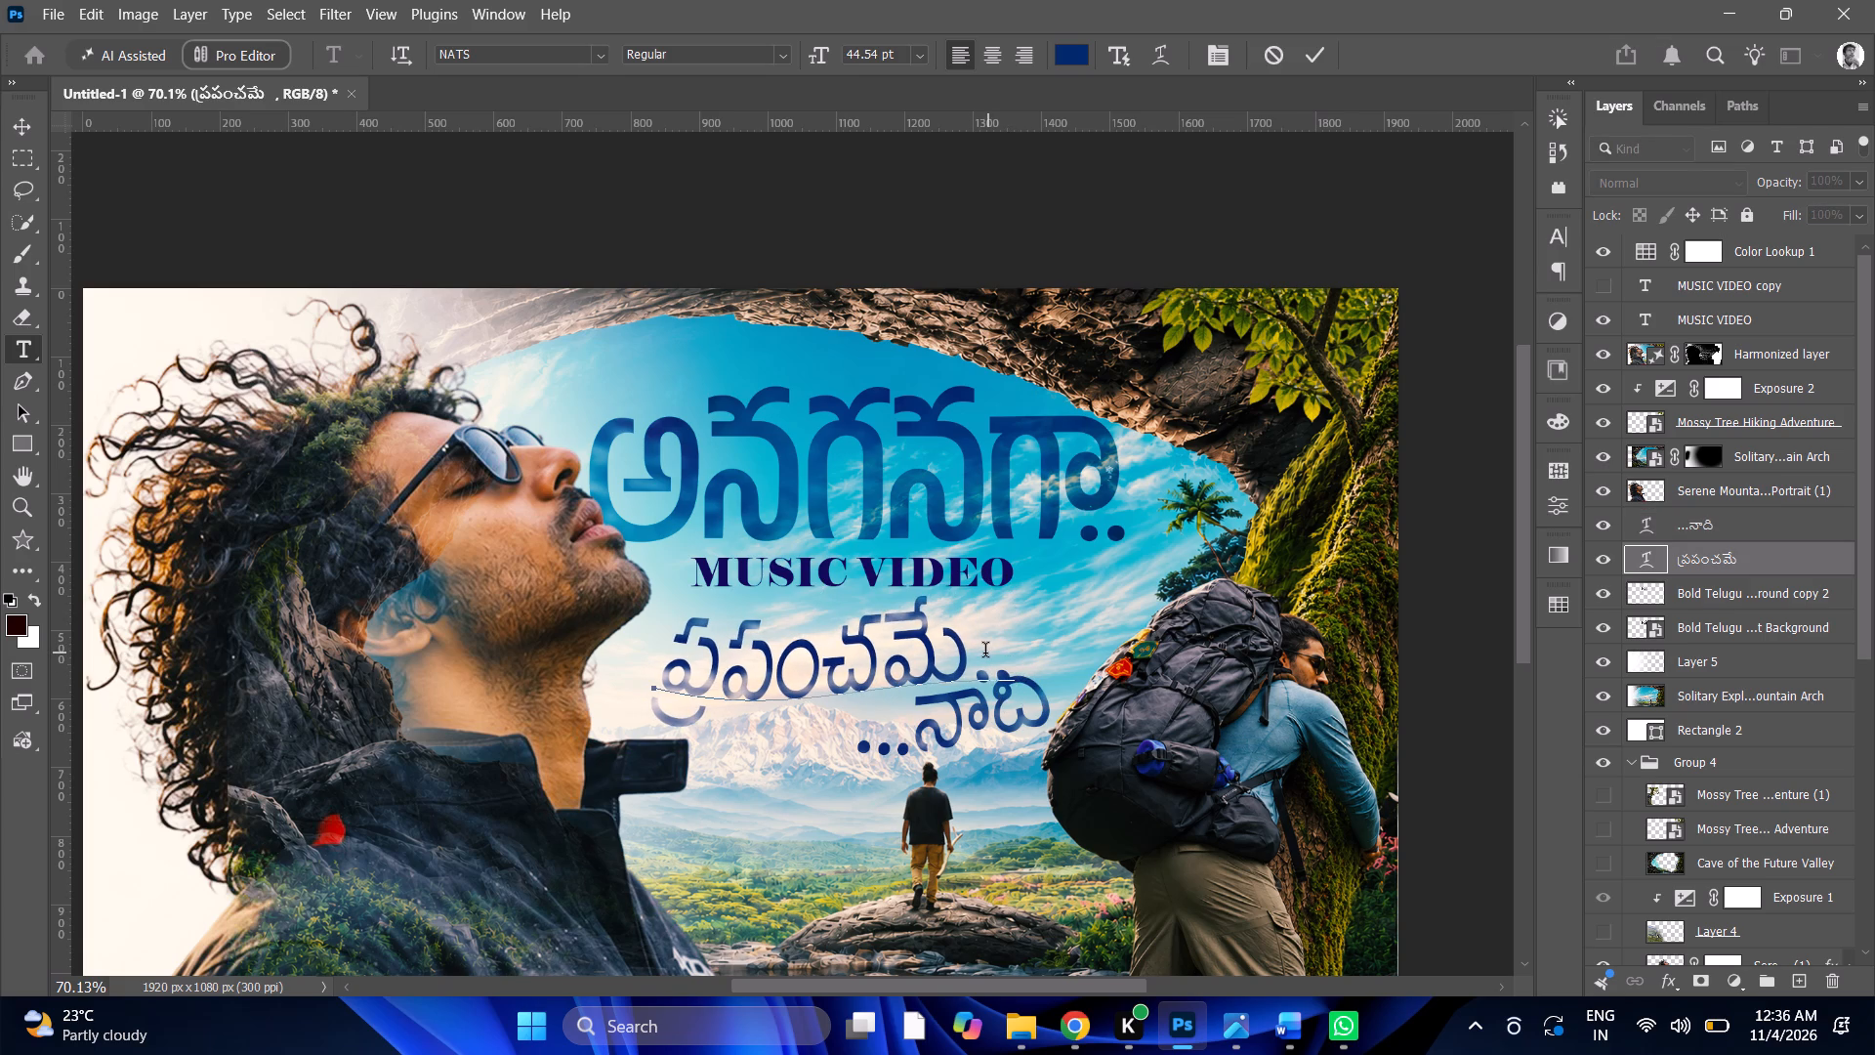
{"action": "left_click", "coordinate": [36, 131]}
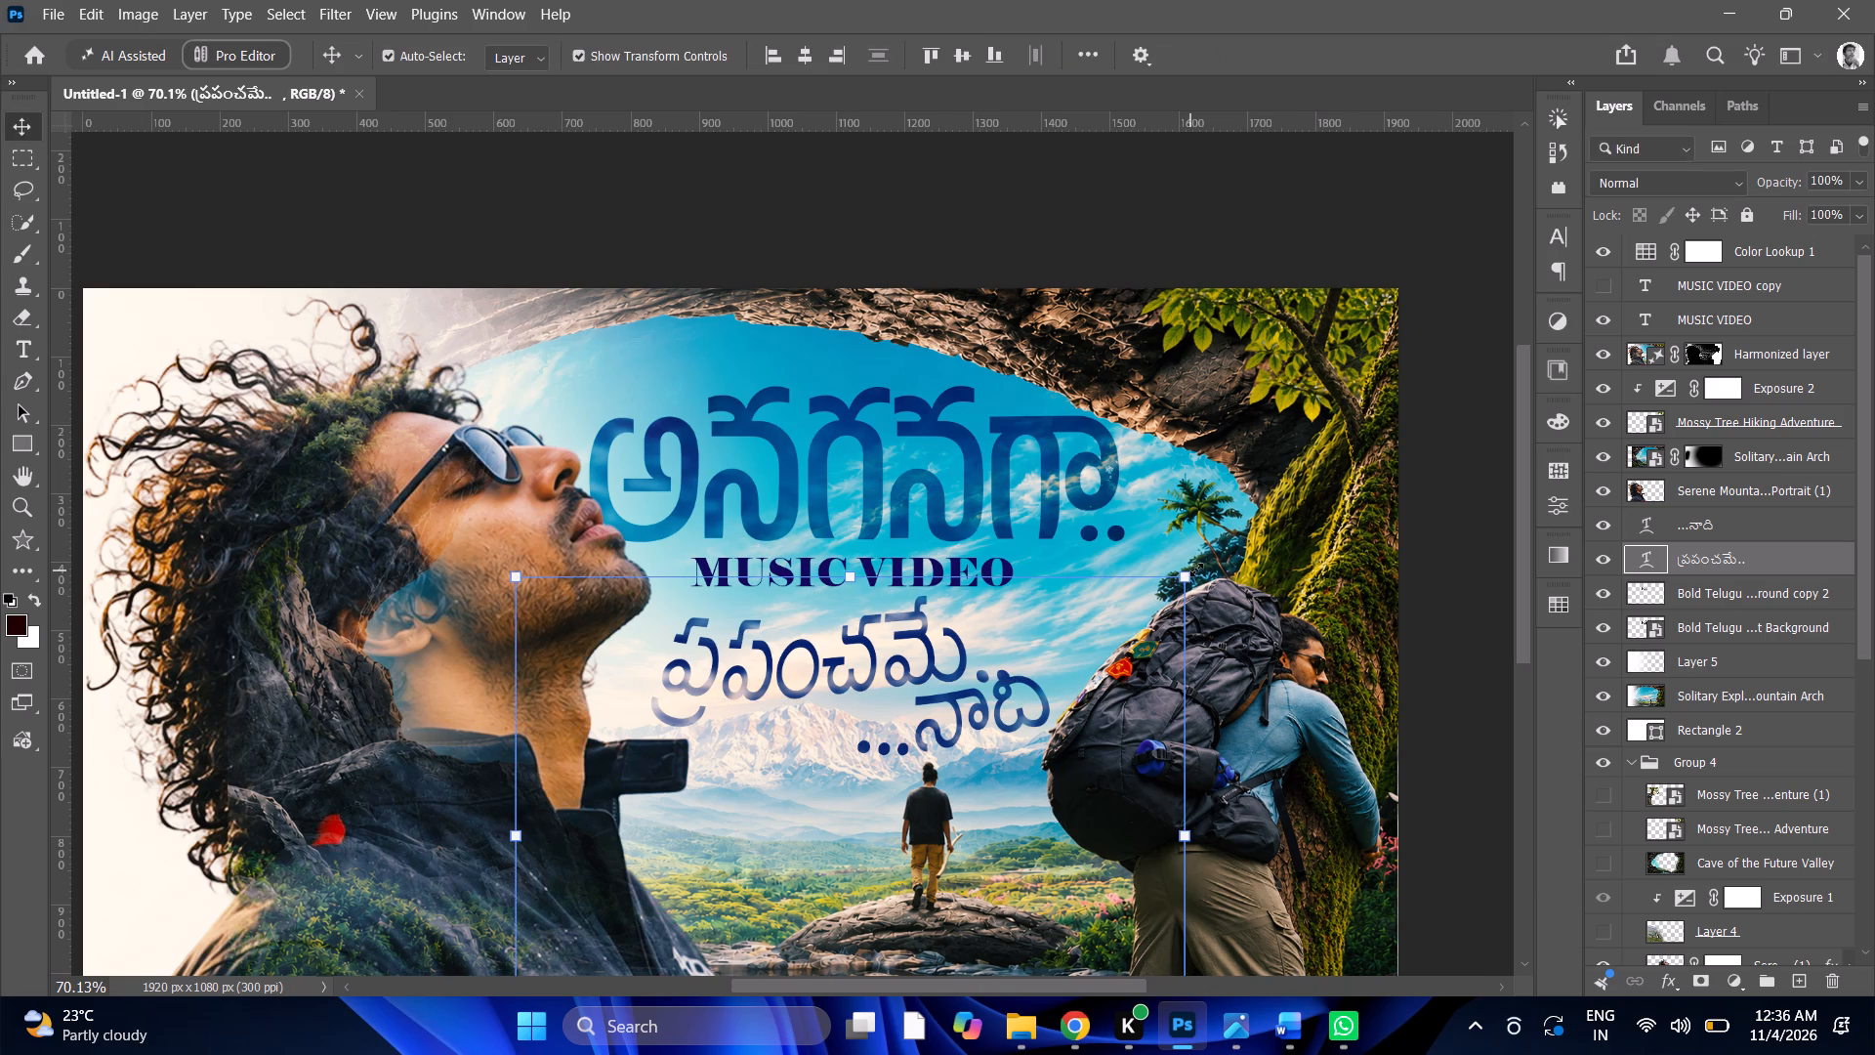
Rotate the ప్రపంచమే.. text counterclockwise by about 3°.
{"action": "left_click_drag", "start_coordinate": [1205, 570], "coordinate": [1197, 546]}
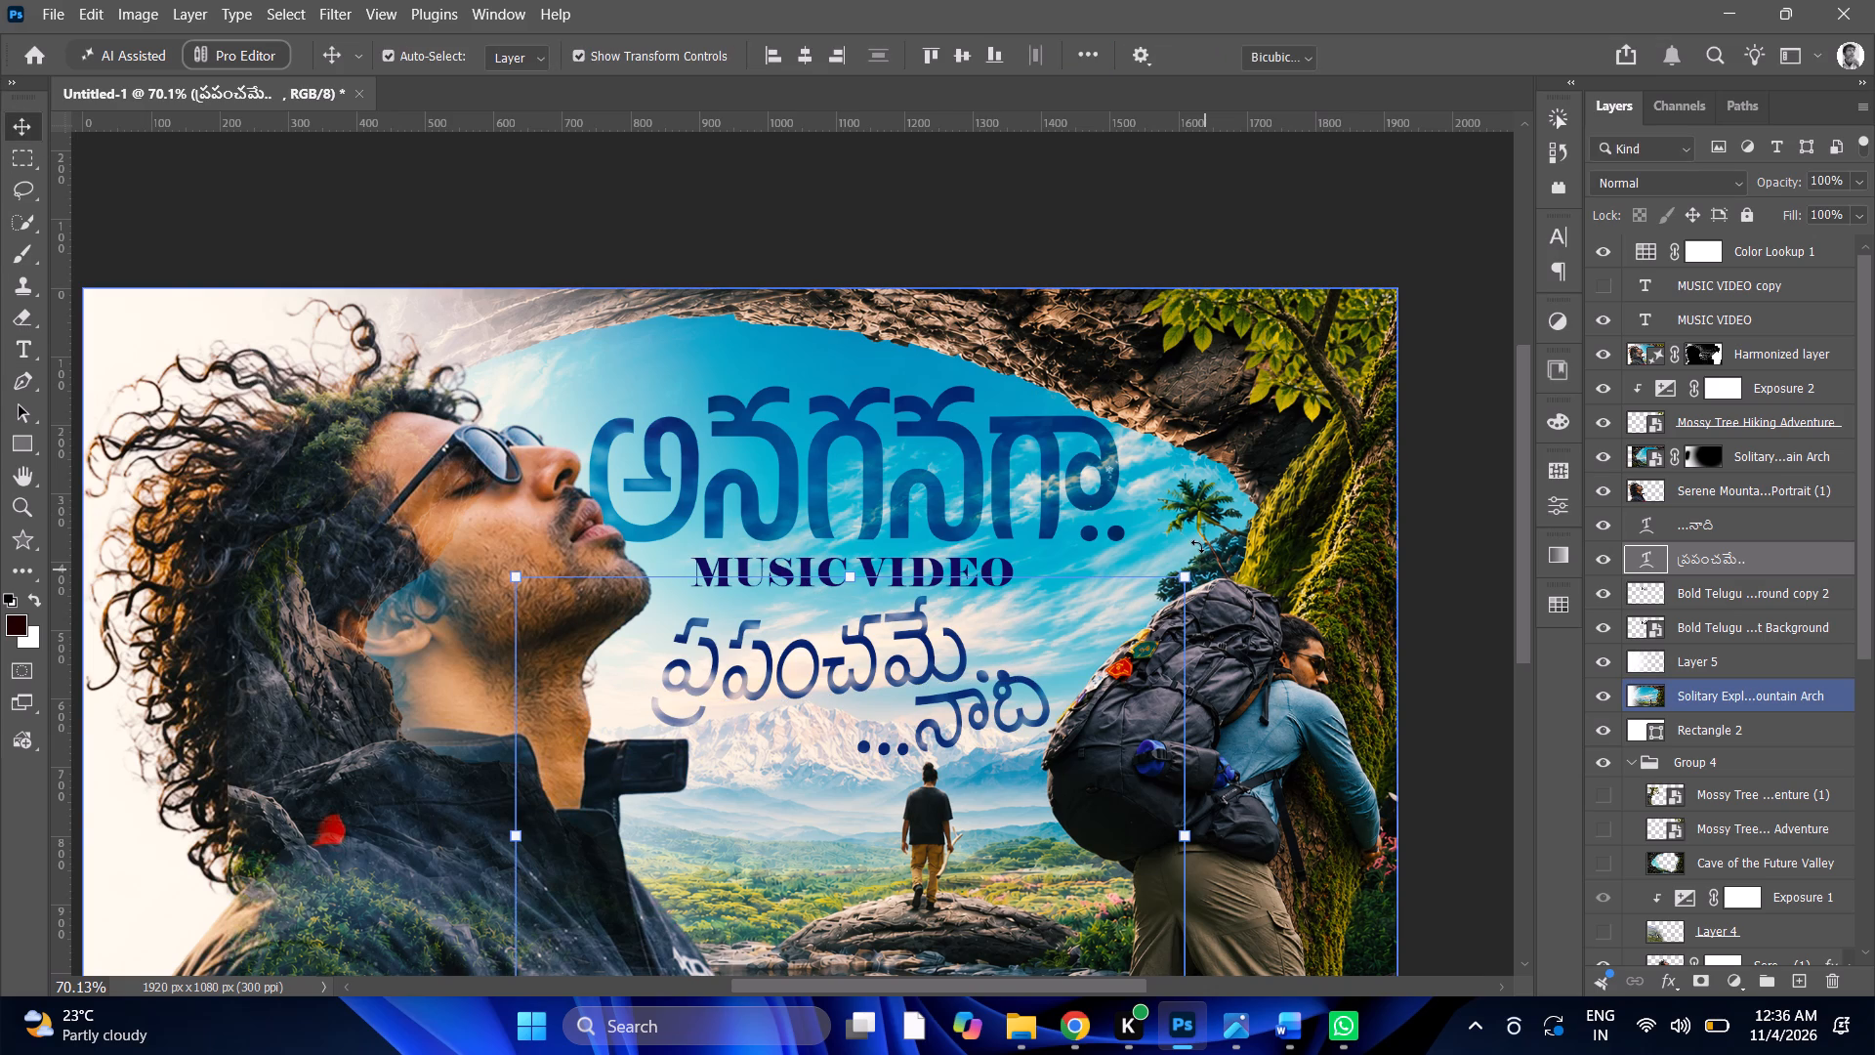
{"action": "left_click_drag", "start_coordinate": [1197, 546], "coordinate": [1193, 535]}
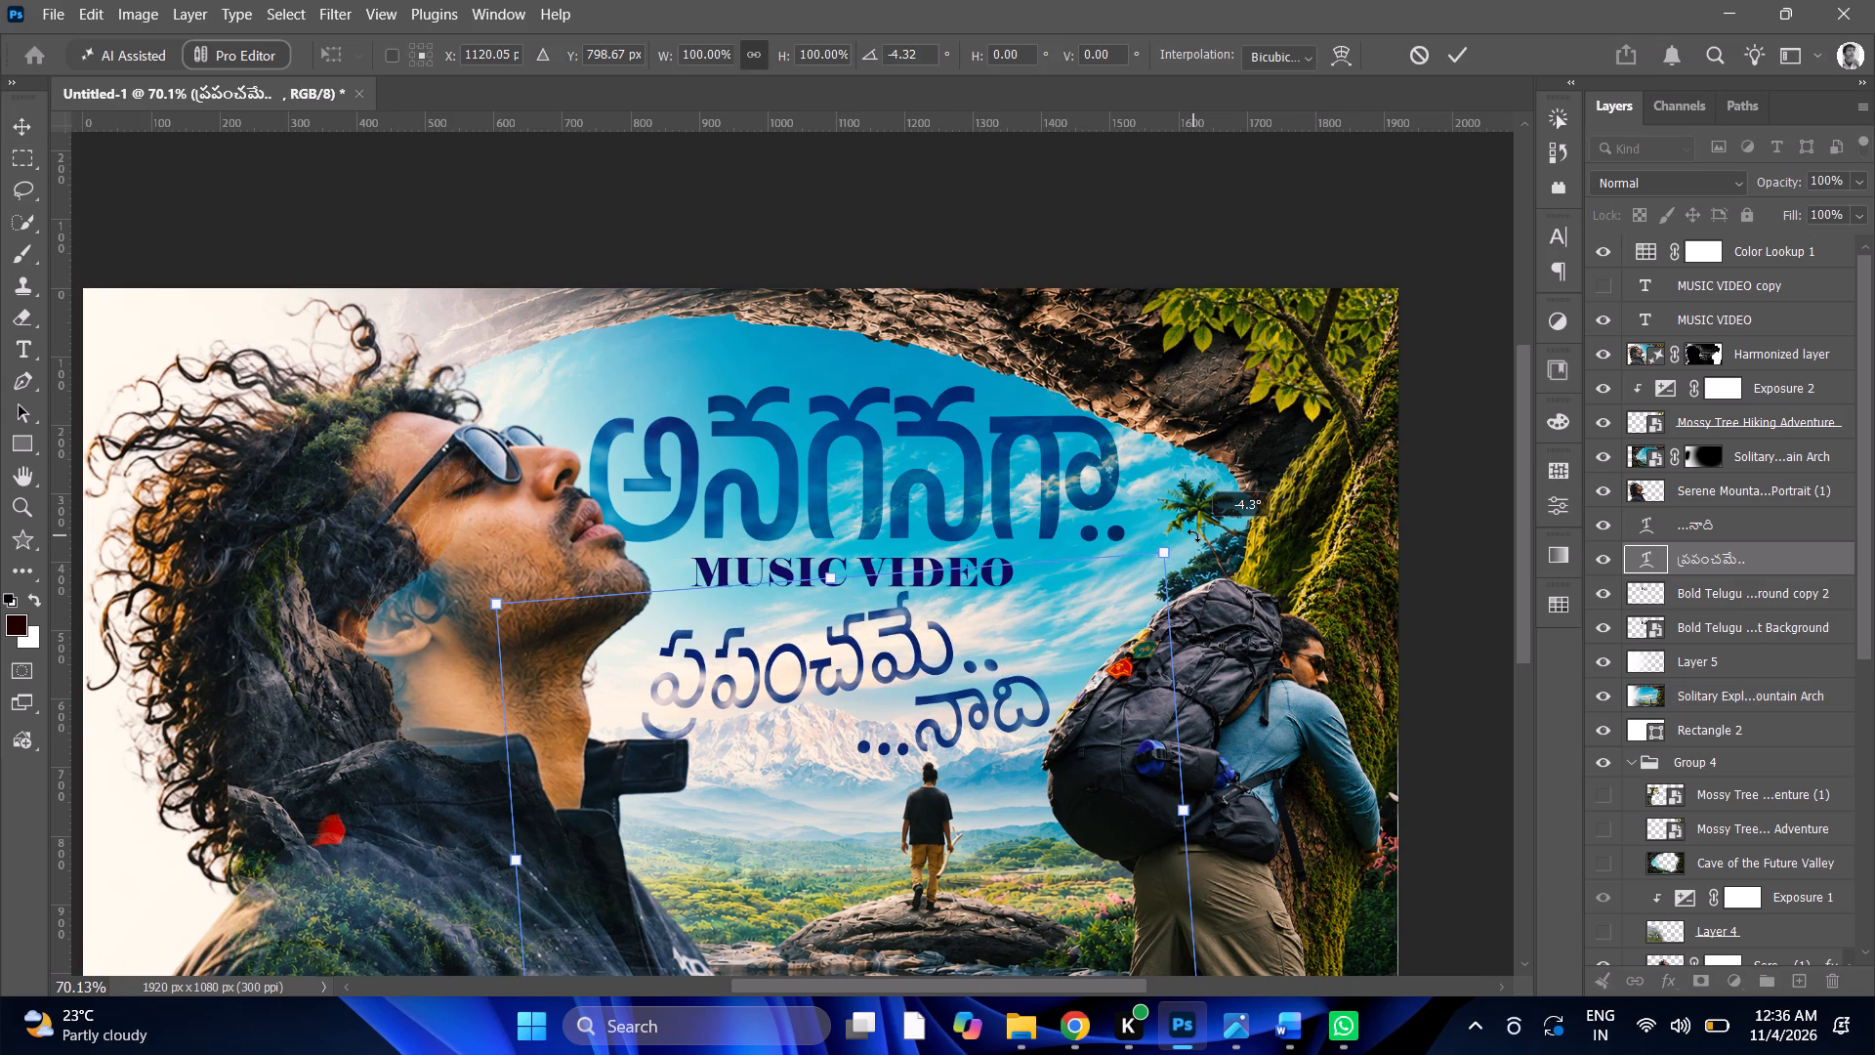
{"action": "left_click_drag", "start_coordinate": [1193, 535], "coordinate": [1197, 536]}
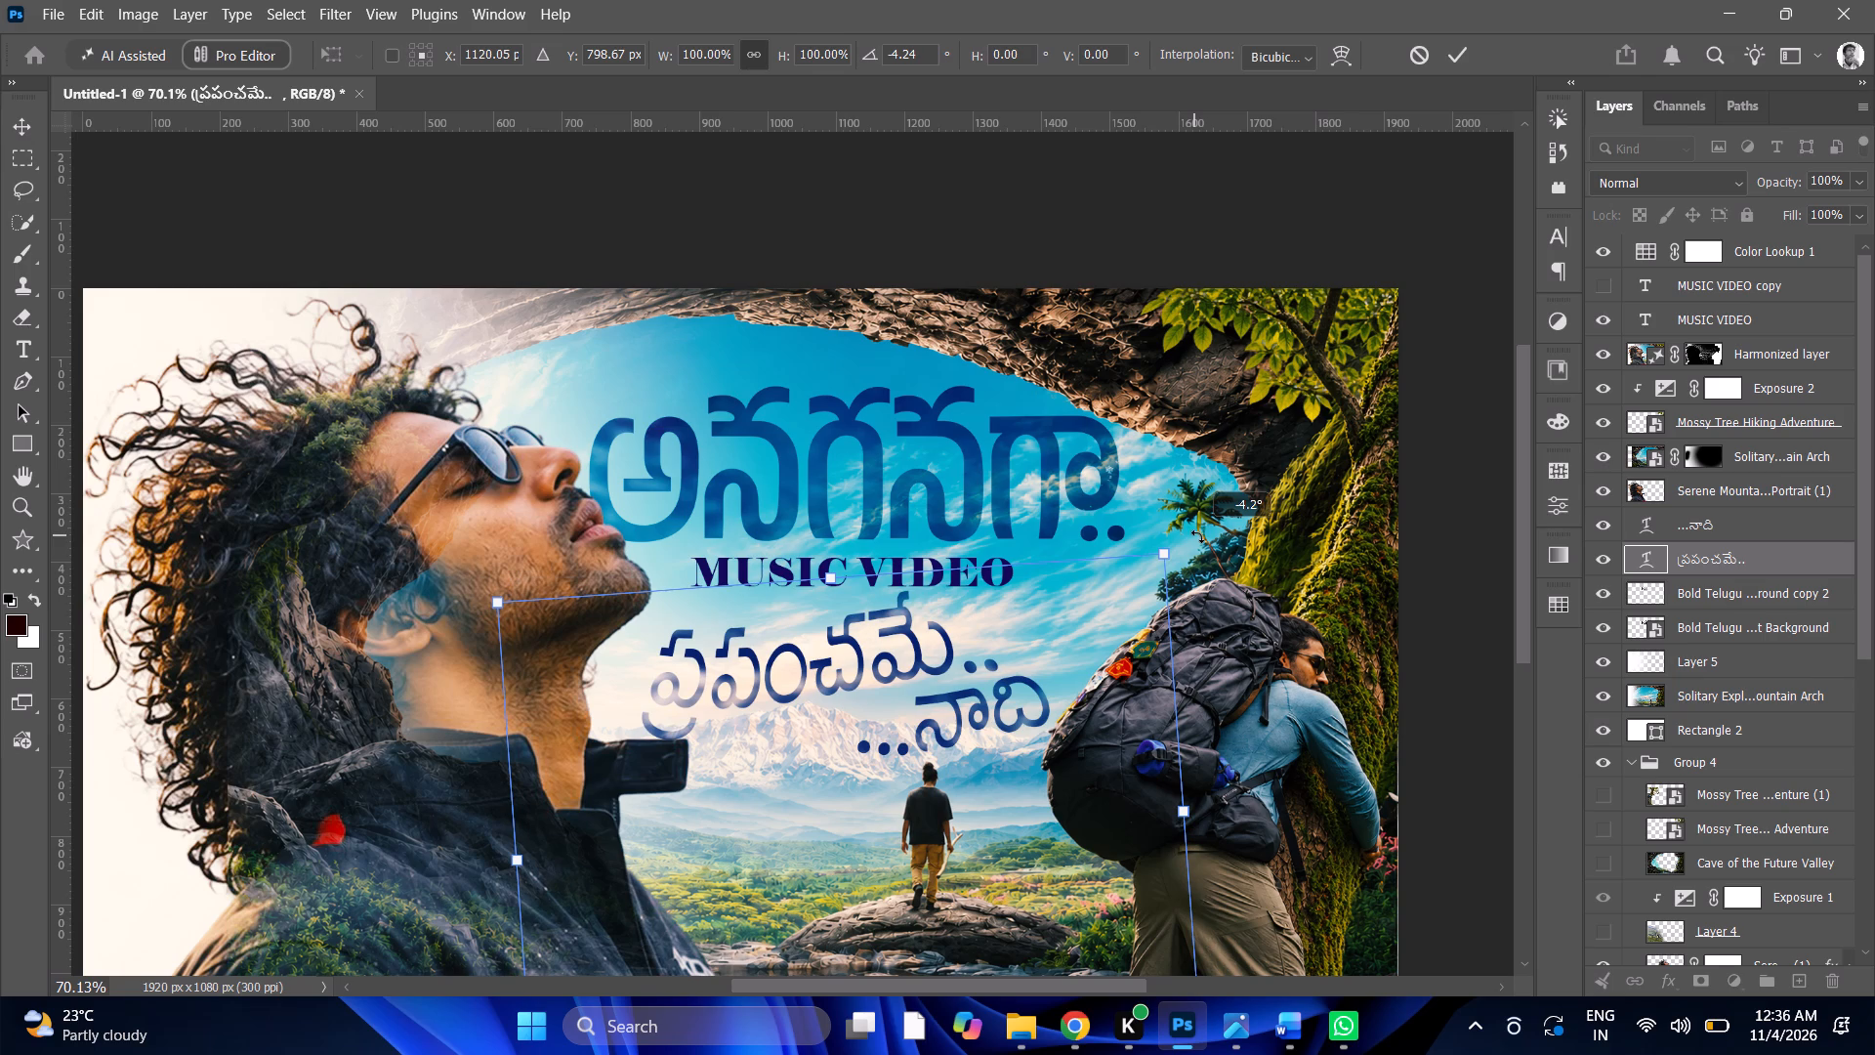
{"action": "left_click_drag", "start_coordinate": [1197, 536], "coordinate": [1201, 542]}
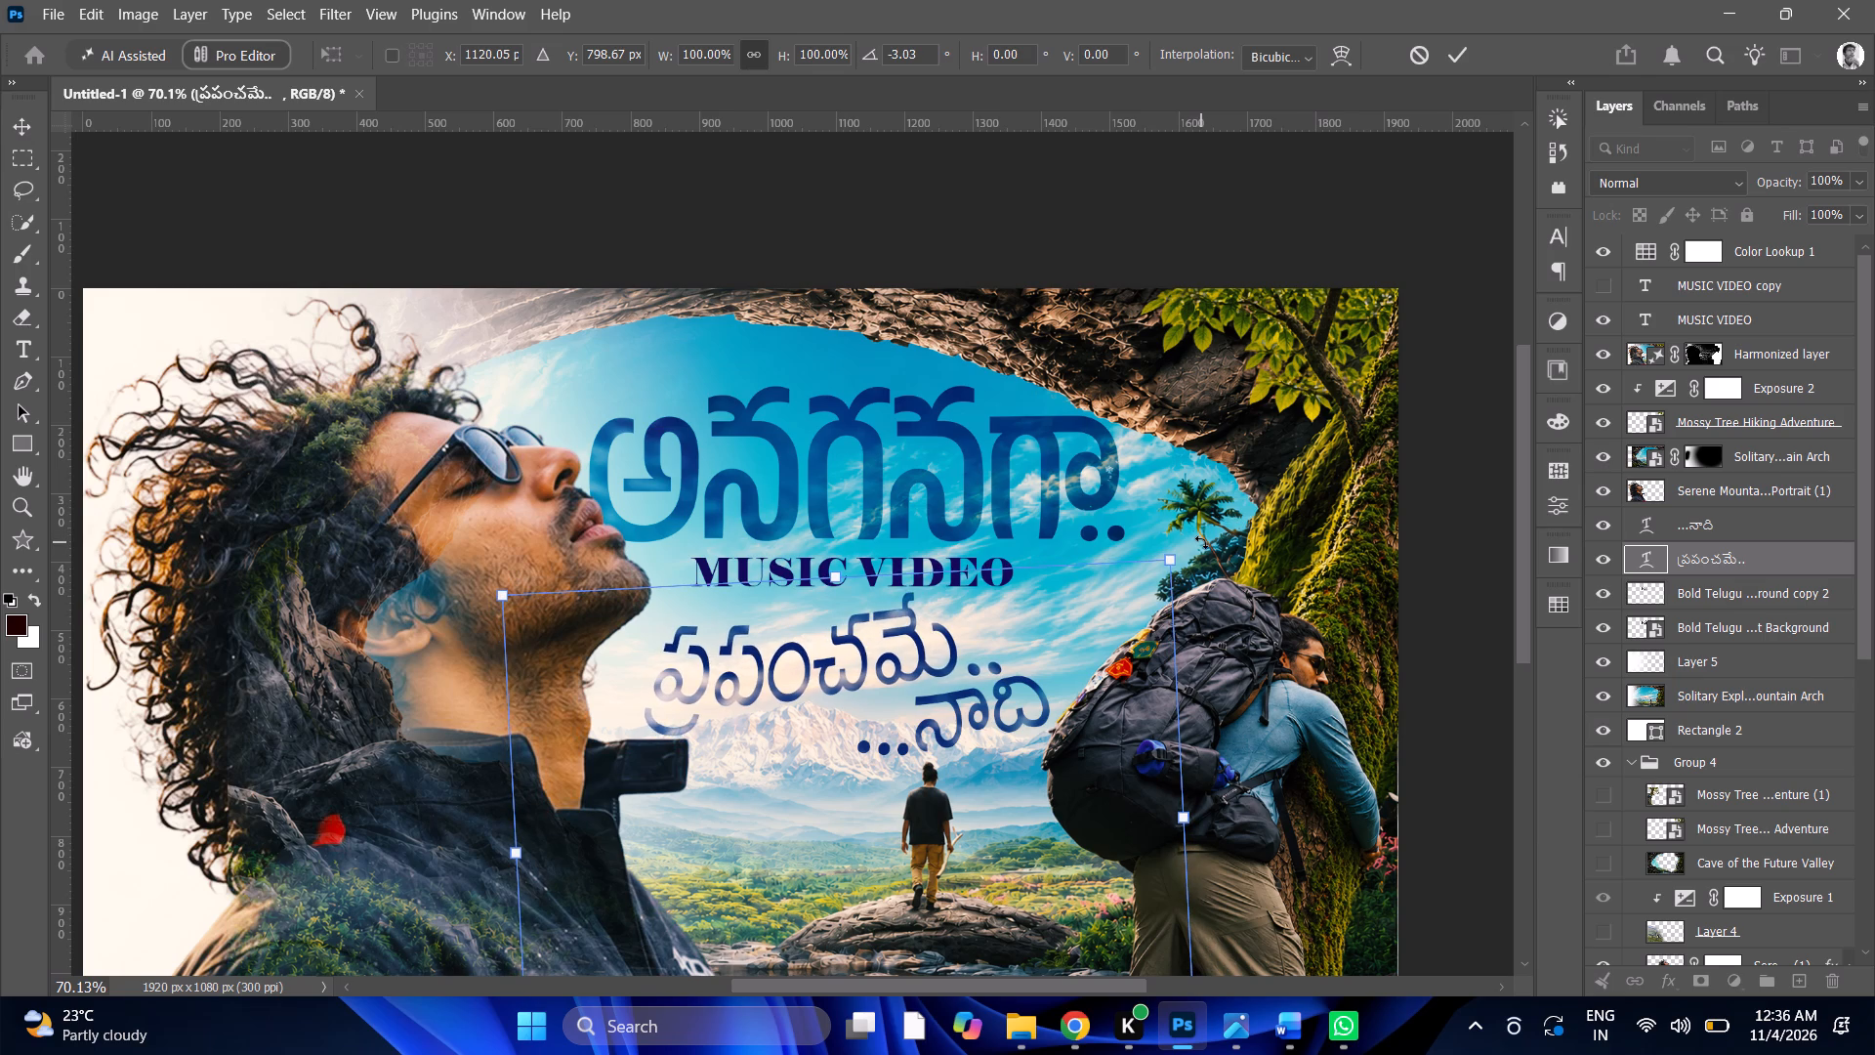
{"action": "scroll", "coordinate": [1189, 542], "scroll_direction": "down", "scroll_amount": 8, "text": "alt"}
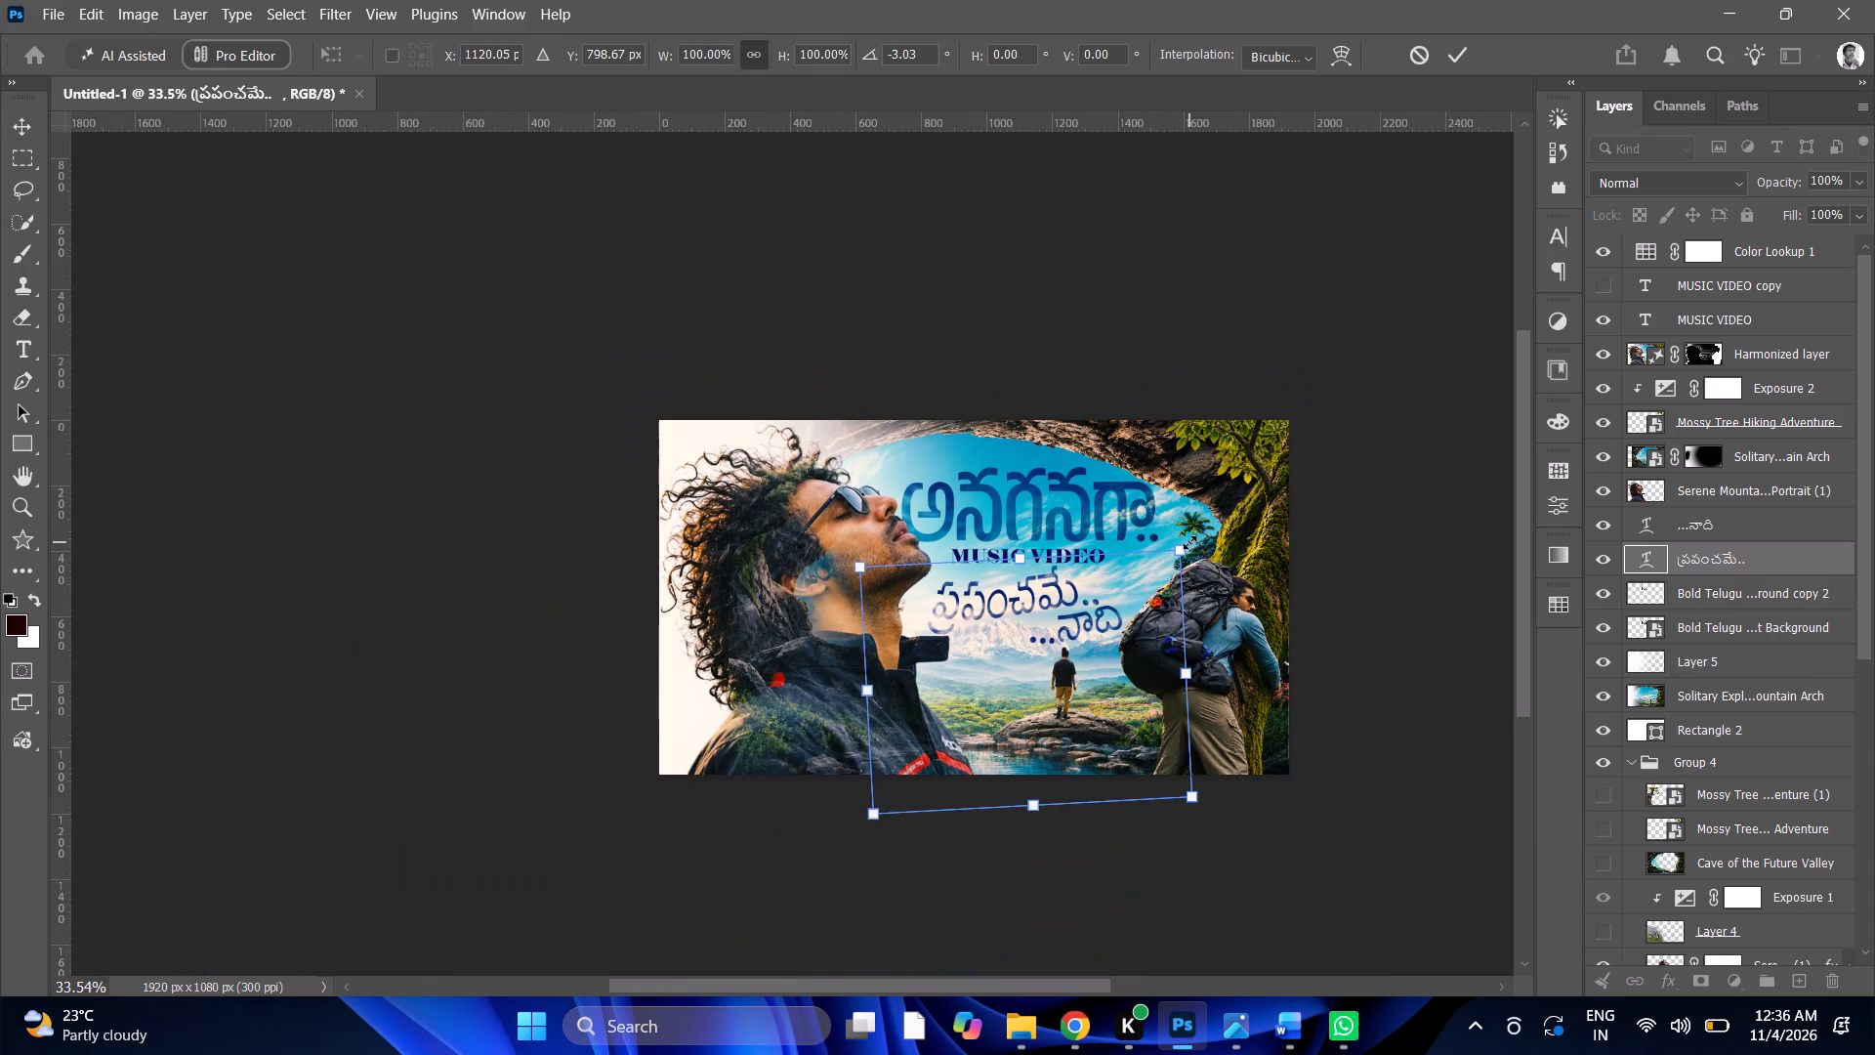
{"action": "scroll", "coordinate": [1085, 581], "scroll_direction": "up", "scroll_amount": 4, "text": "alt"}
{"action": "scroll", "coordinate": [1077, 685], "scroll_direction": "up", "scroll_amount": 4, "text": "alt"}
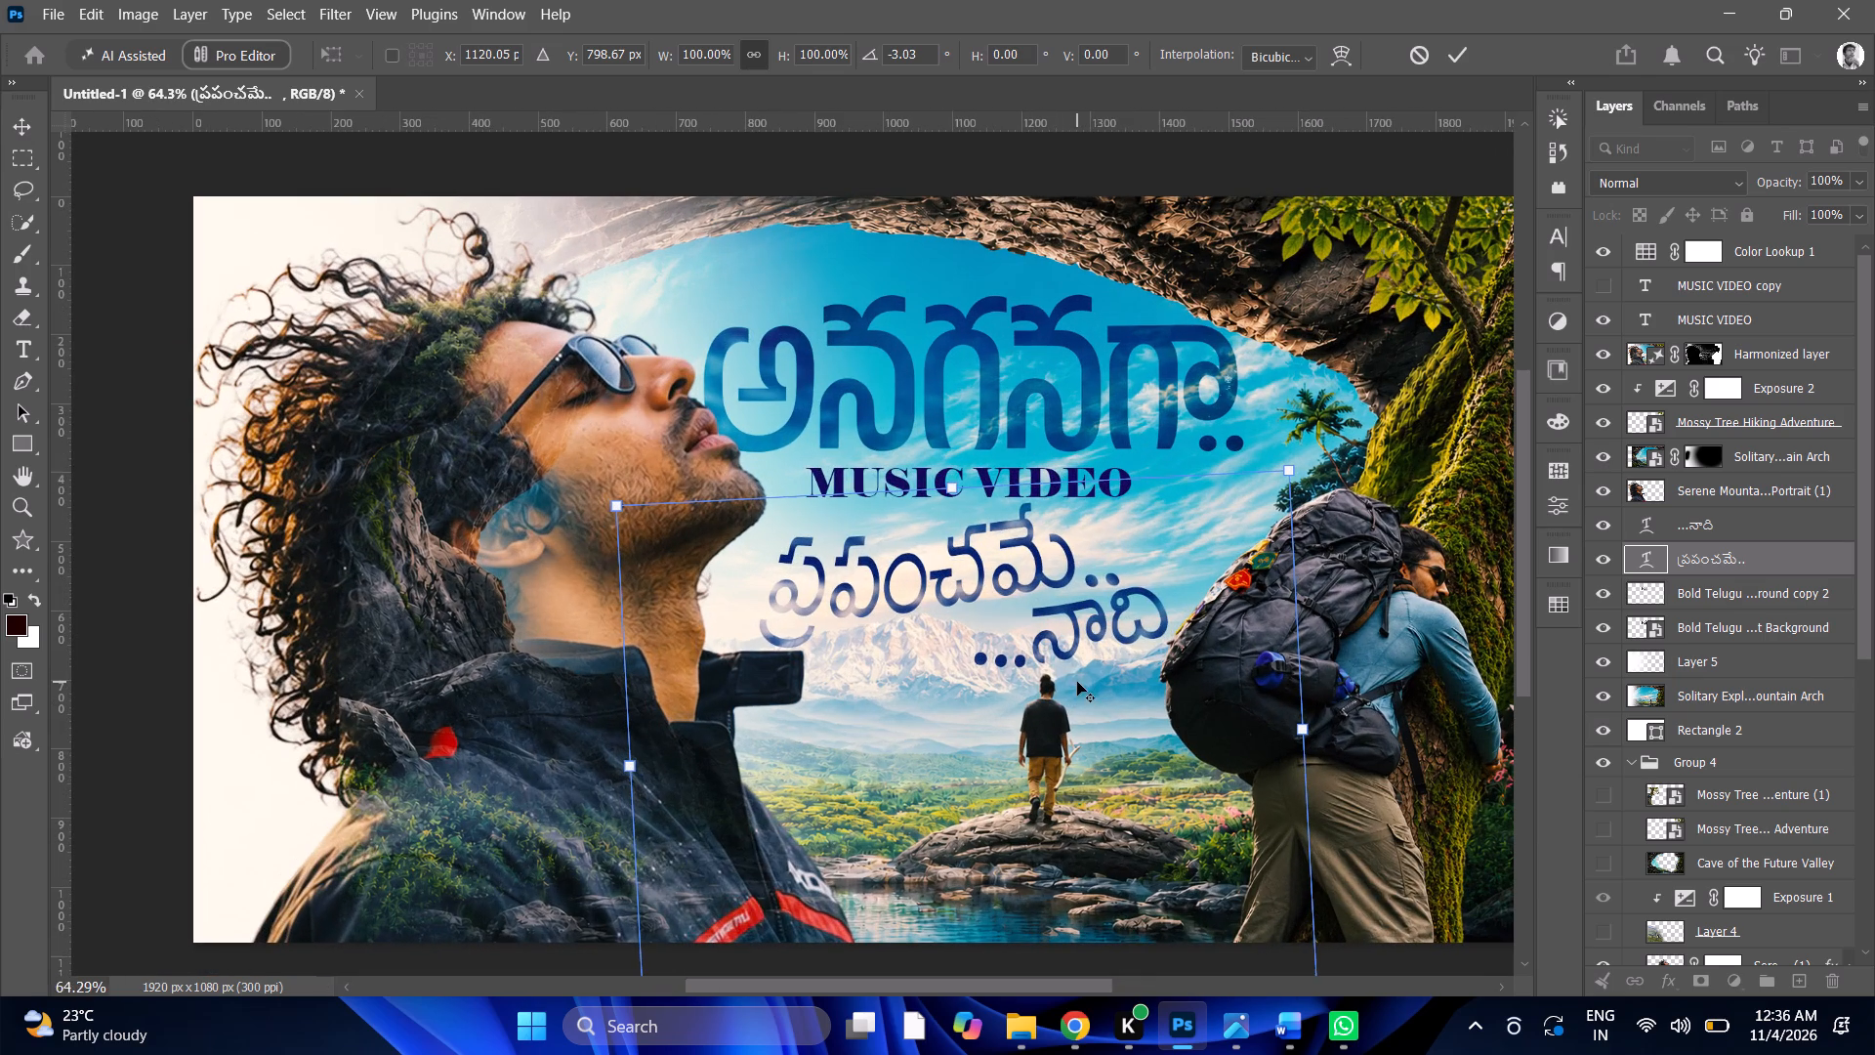
{"action": "key", "text": "t"}
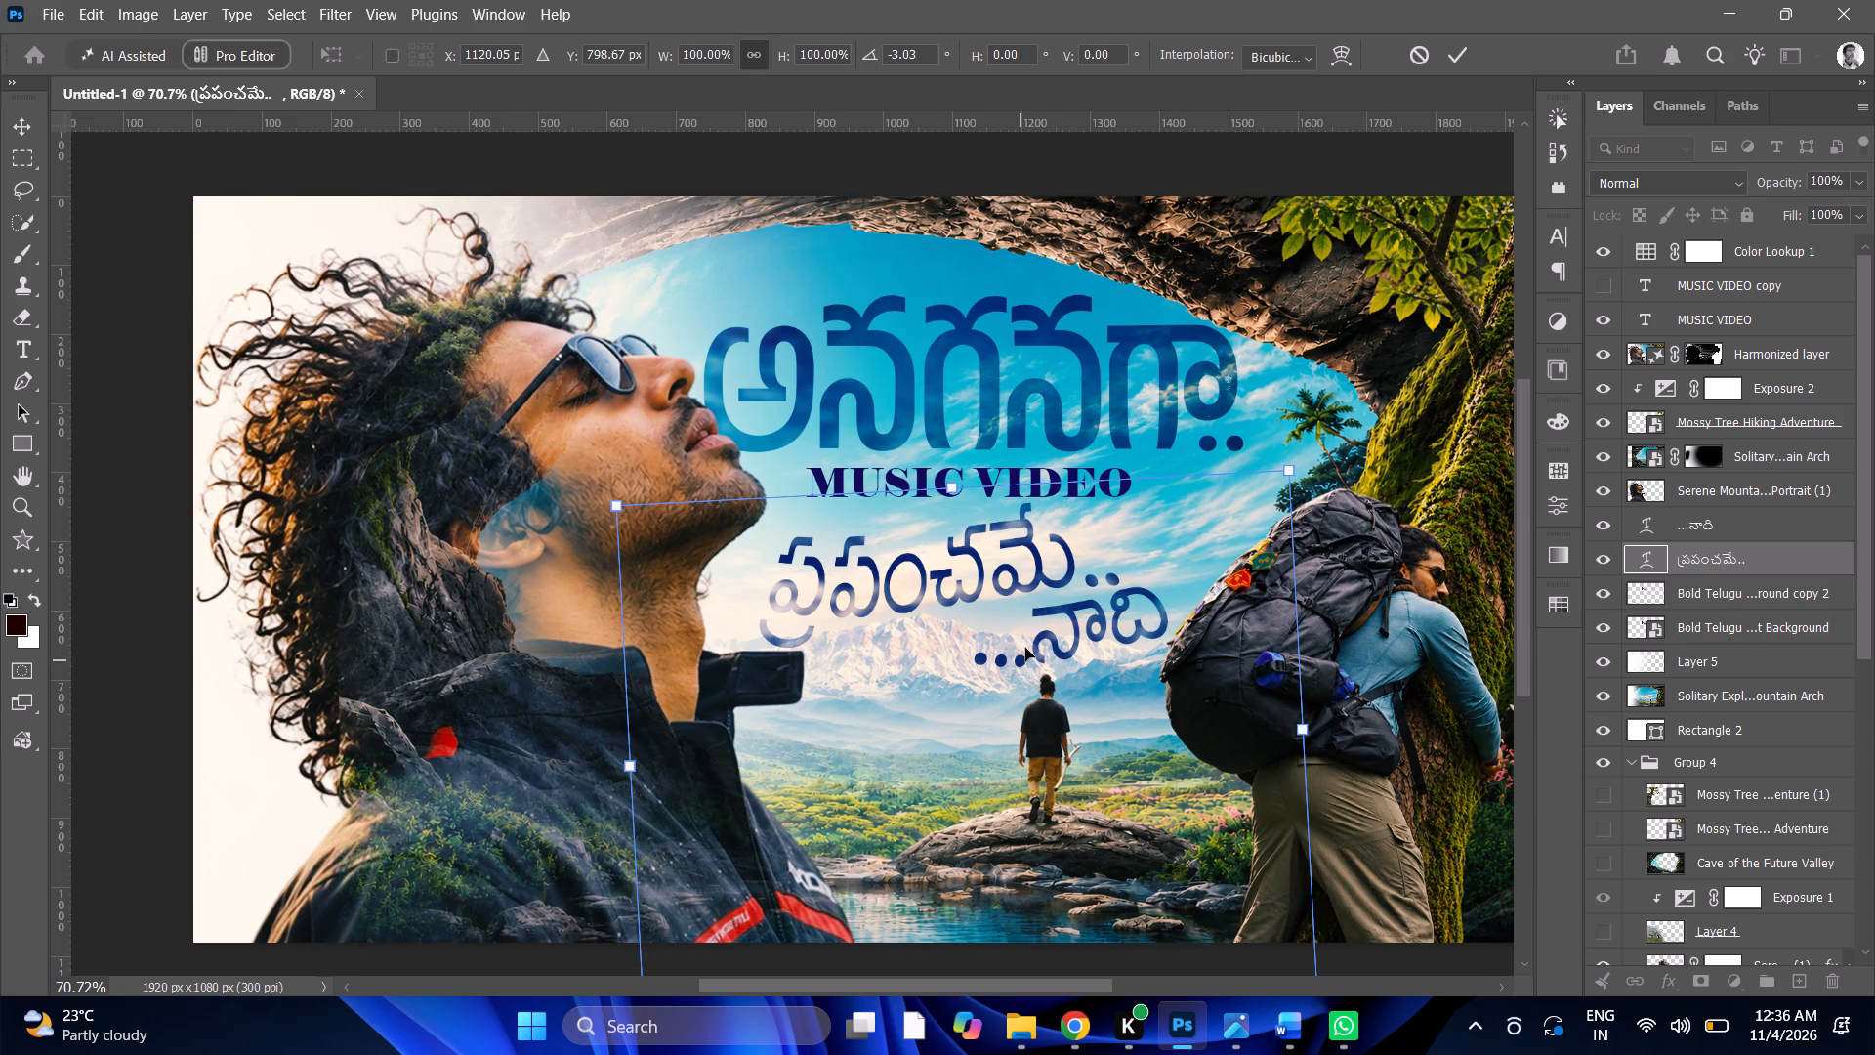
{"action": "left_click", "coordinate": [1457, 66]}
Delete one leading dot from the ...నాది text so it reads ..నాది.
{"action": "key", "text": "t"}
{"action": "left_click", "coordinate": [1013, 664]}
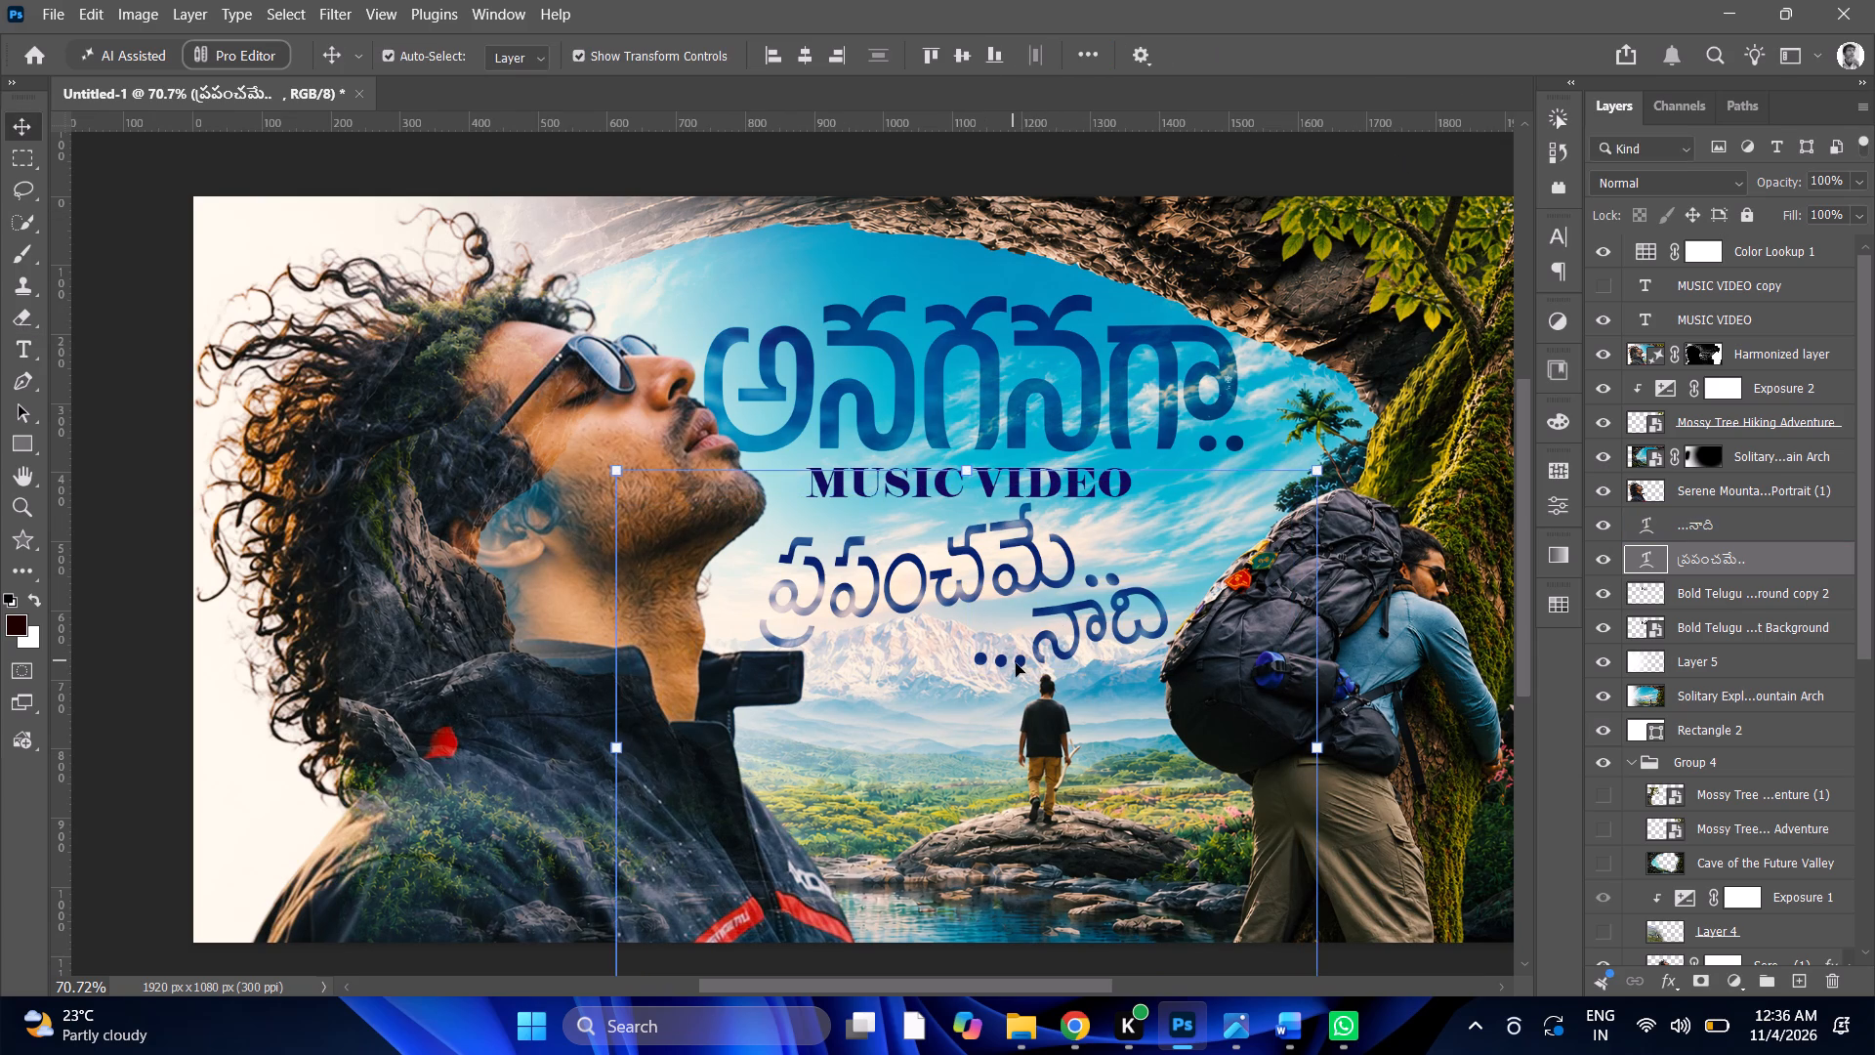
{"action": "triple_click", "coordinate": [1013, 660]}
{"action": "triple_click", "coordinate": [1013, 658]}
{"action": "triple_click", "coordinate": [1013, 658]}
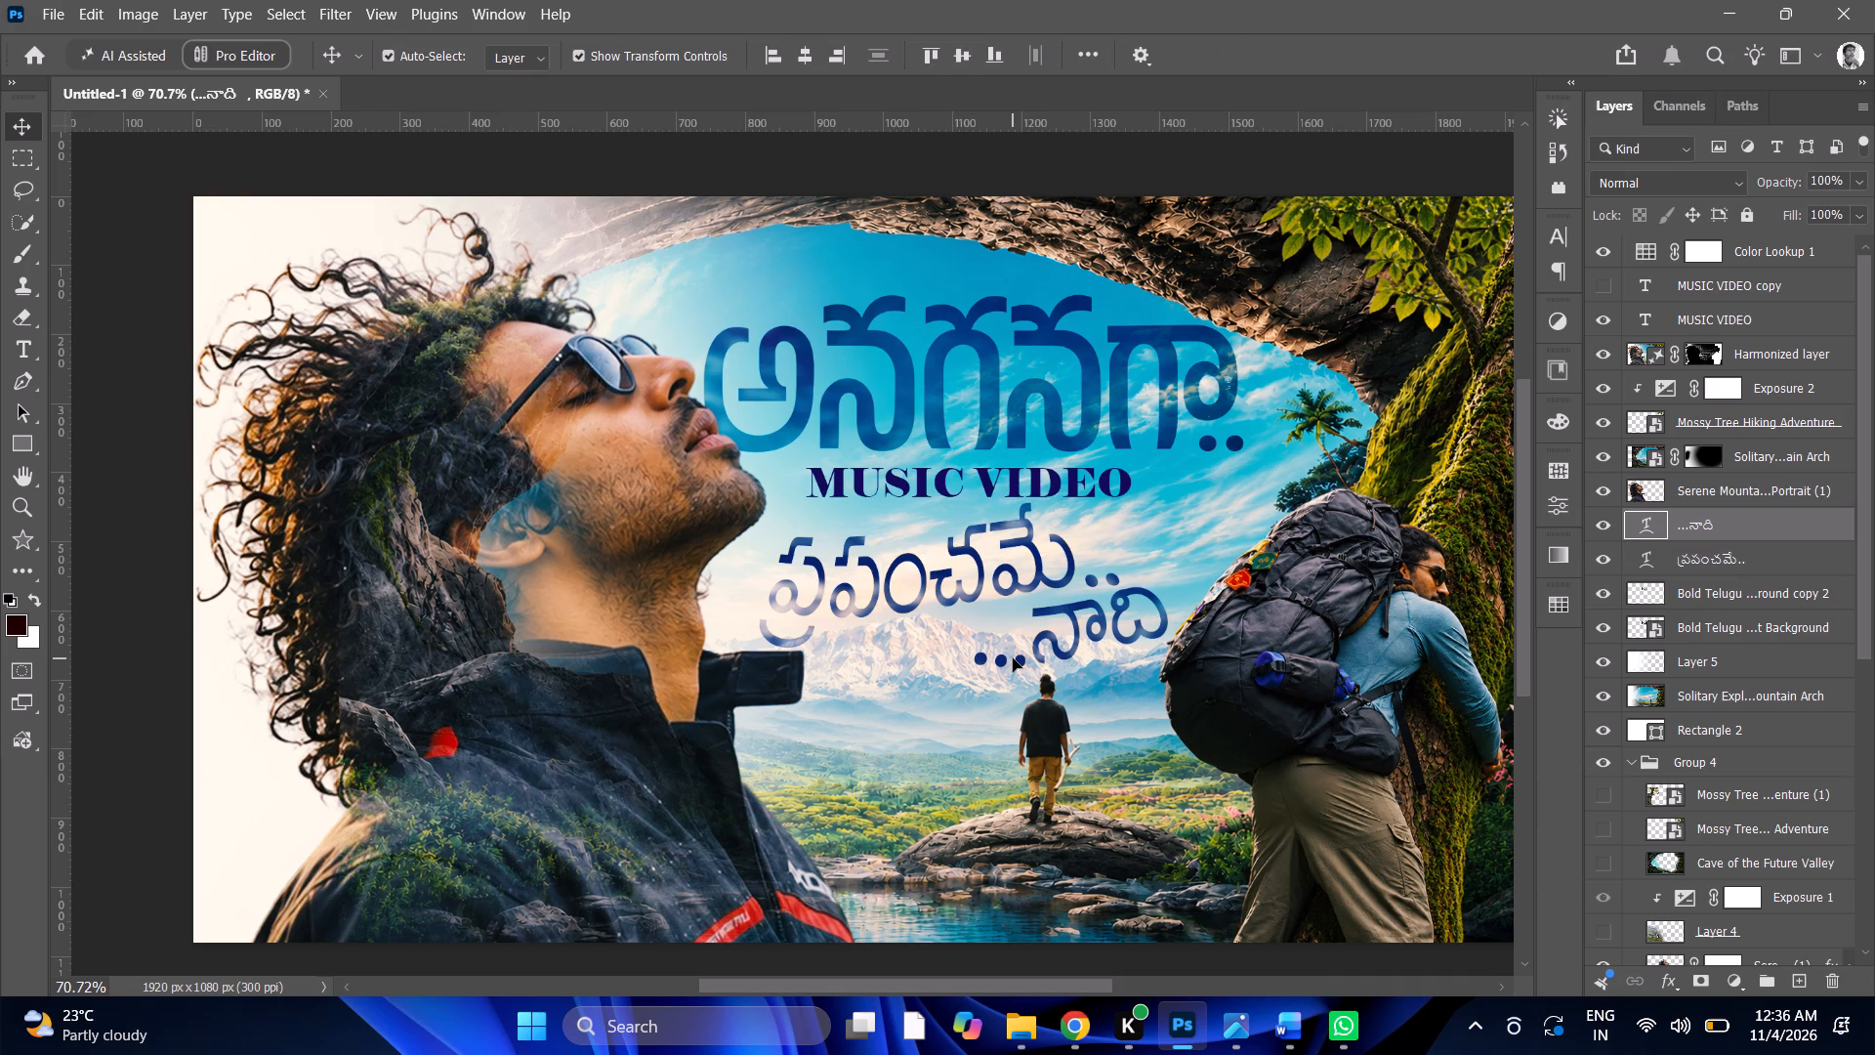
{"action": "double_click", "coordinate": [1013, 658]}
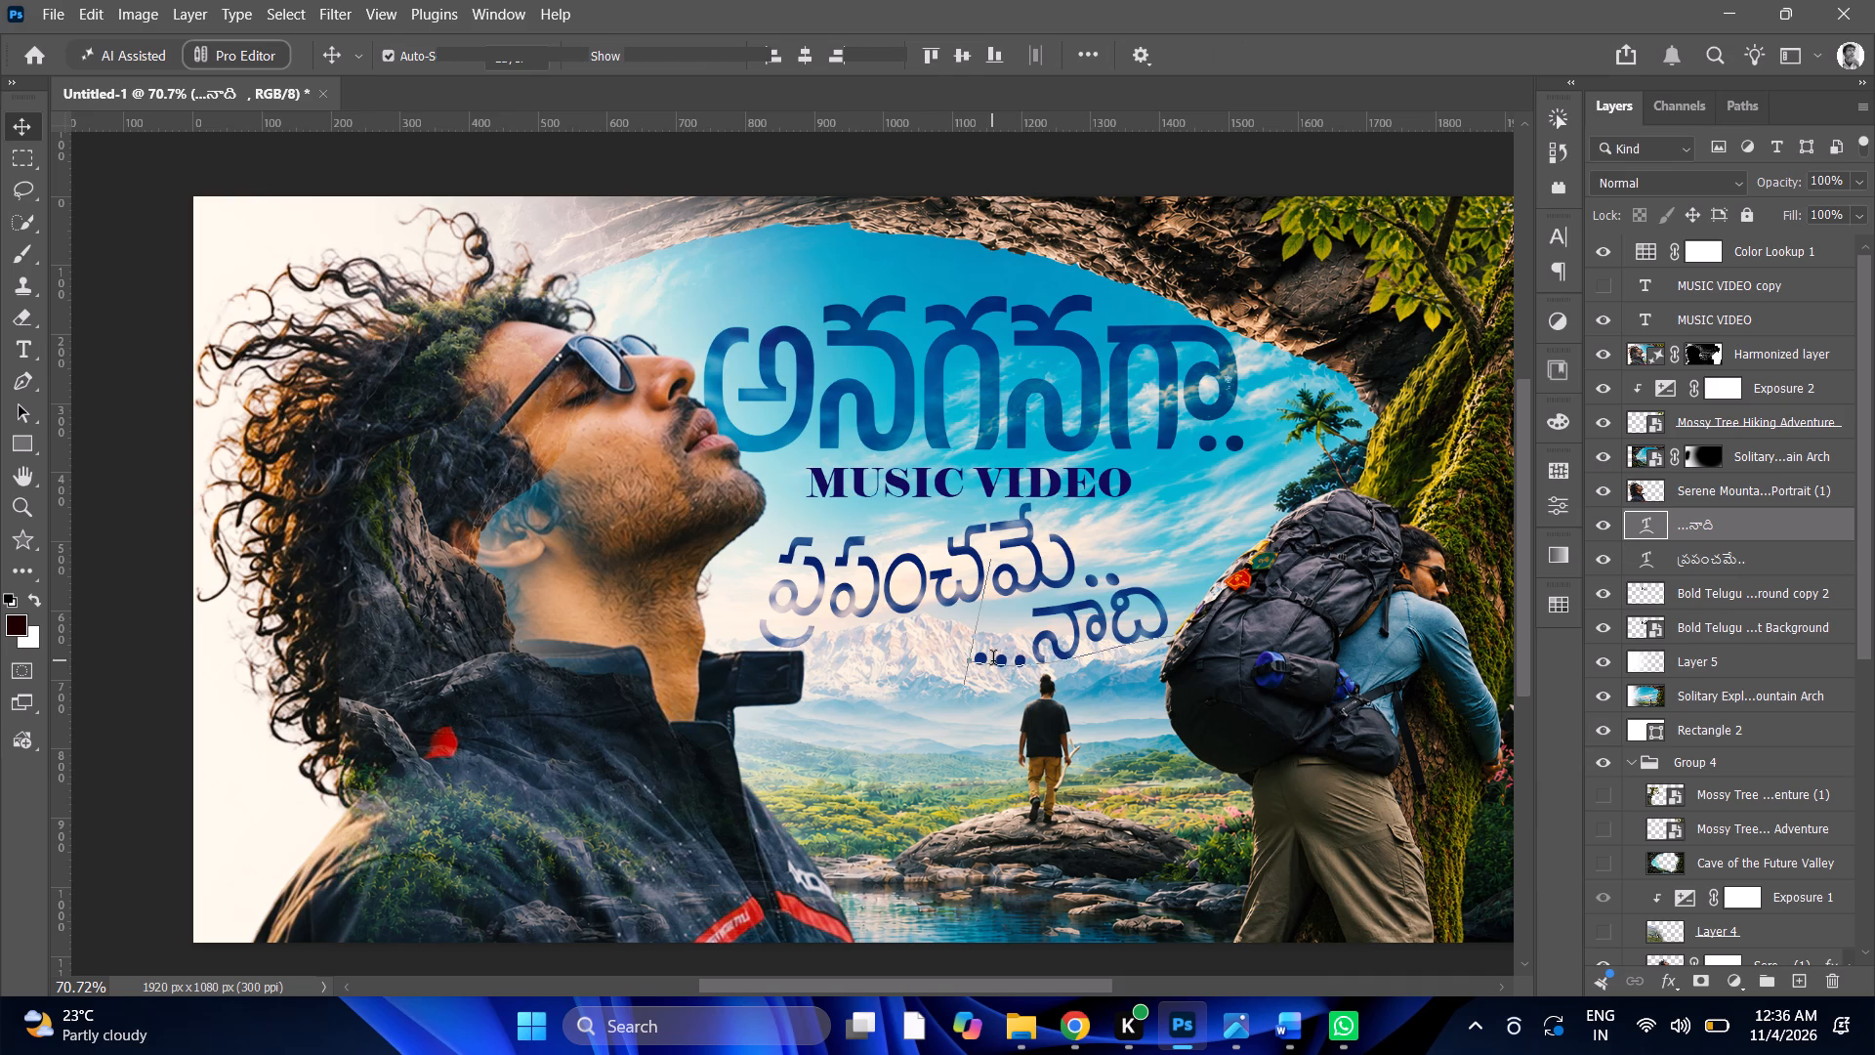
{"action": "left_click", "coordinate": [996, 660]}
{"action": "left_click", "coordinate": [998, 660]}
{"action": "left_click", "coordinate": [1023, 664]}
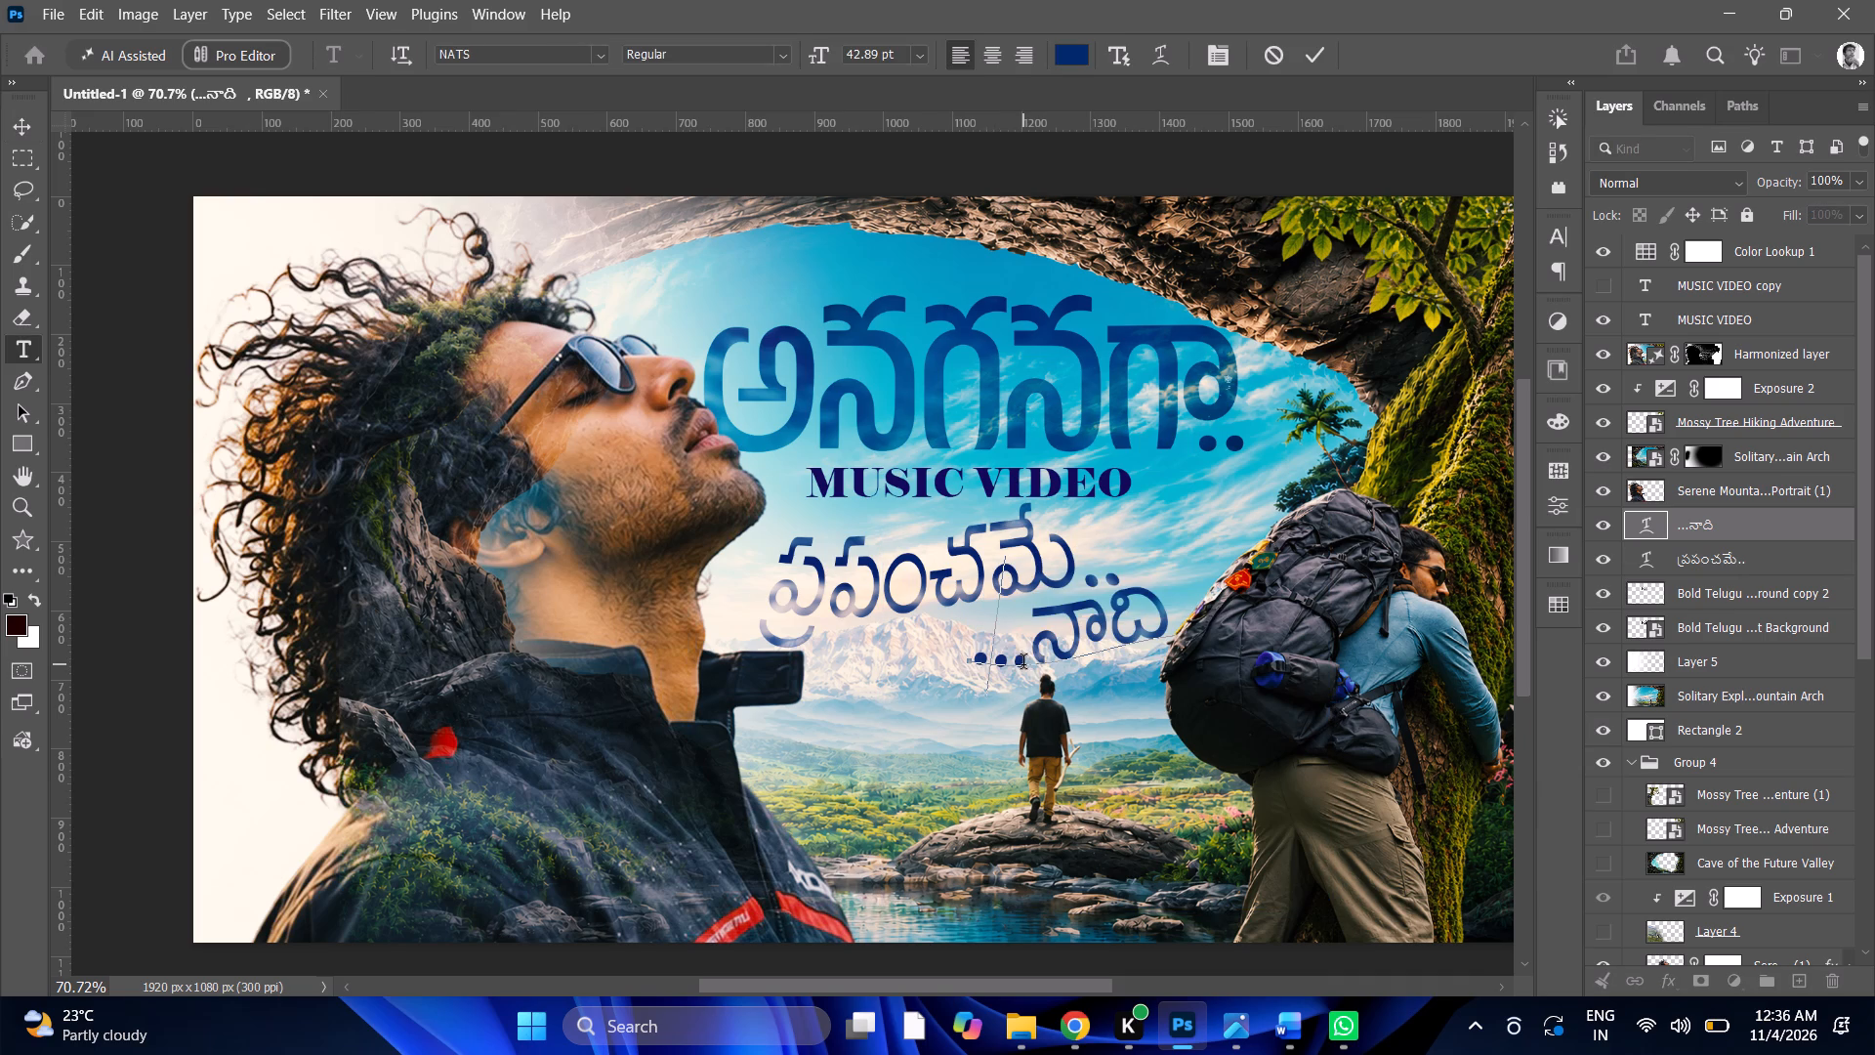
{"action": "key", "text": "BackSpace"}
Append a third trailing dot to the ప్రపంచమే.. text so it reads ప్రపంచమే...
{"action": "left_click", "coordinate": [1124, 575]}
{"action": "triple_click", "coordinate": [1110, 574]}
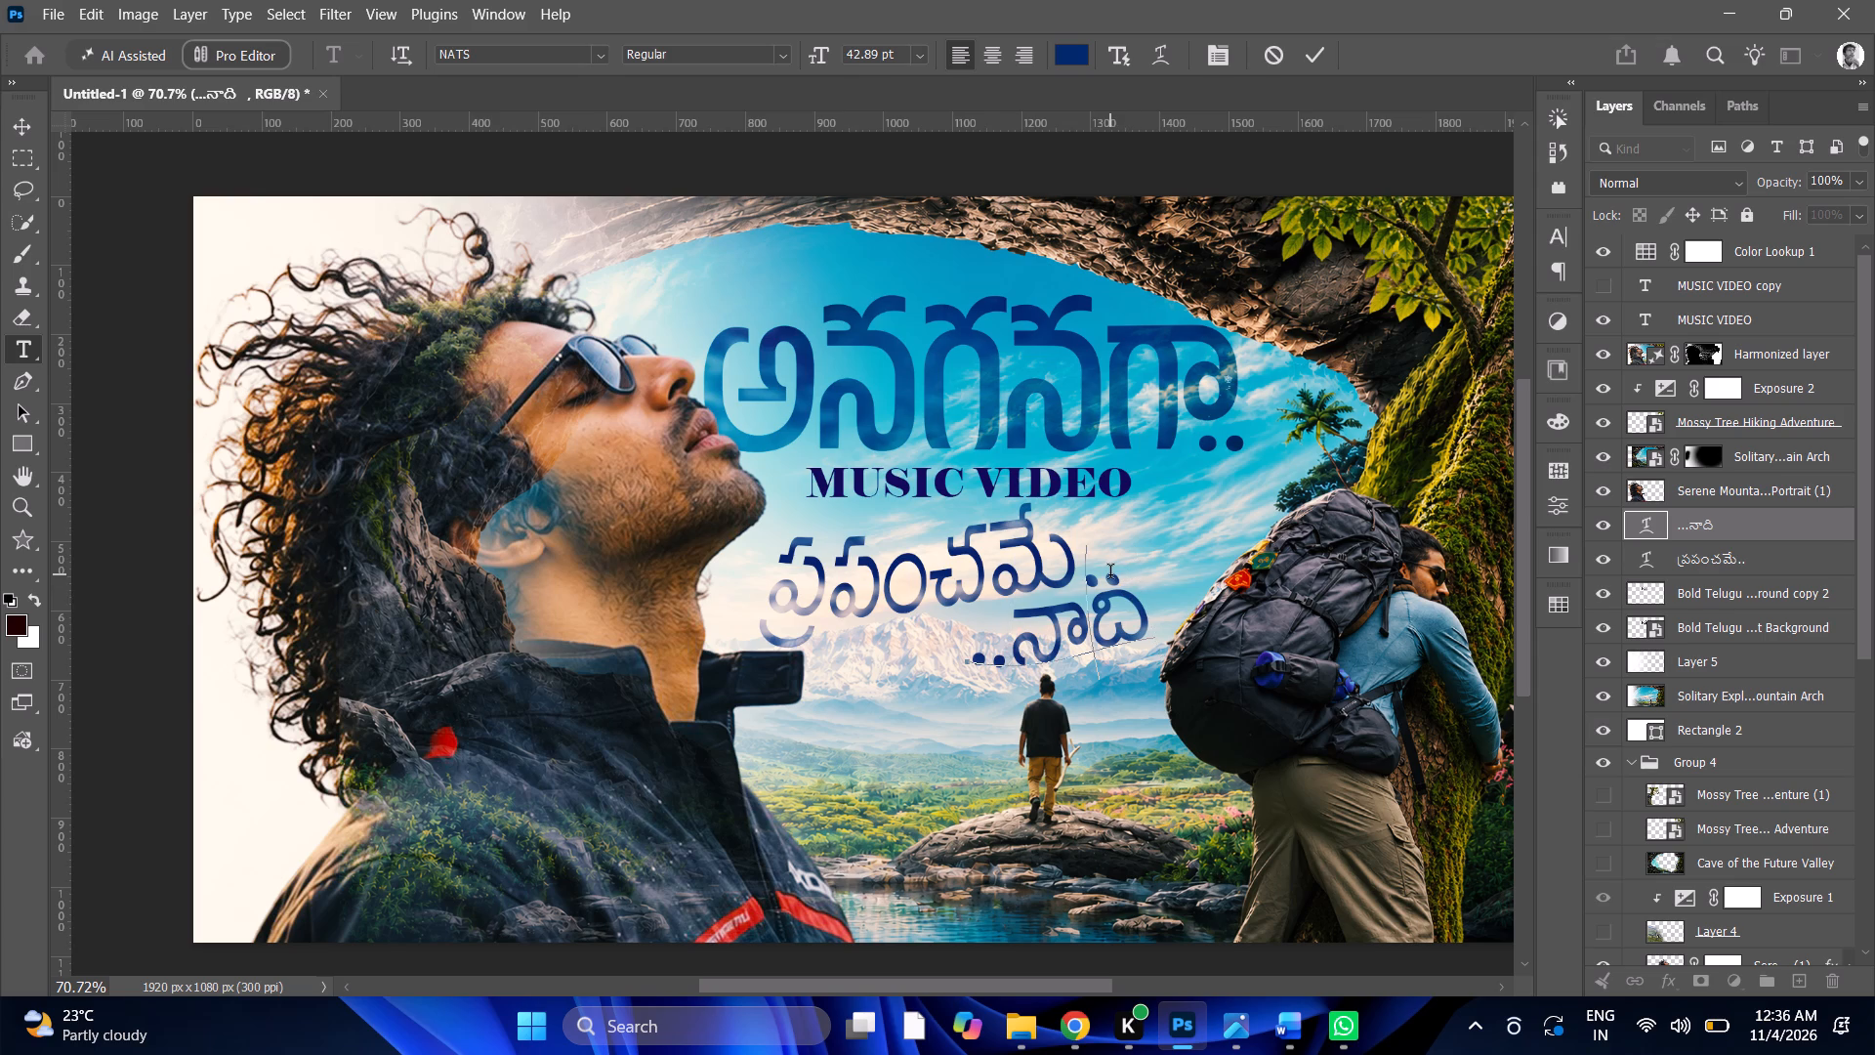
{"action": "left_click", "coordinate": [1728, 568]}
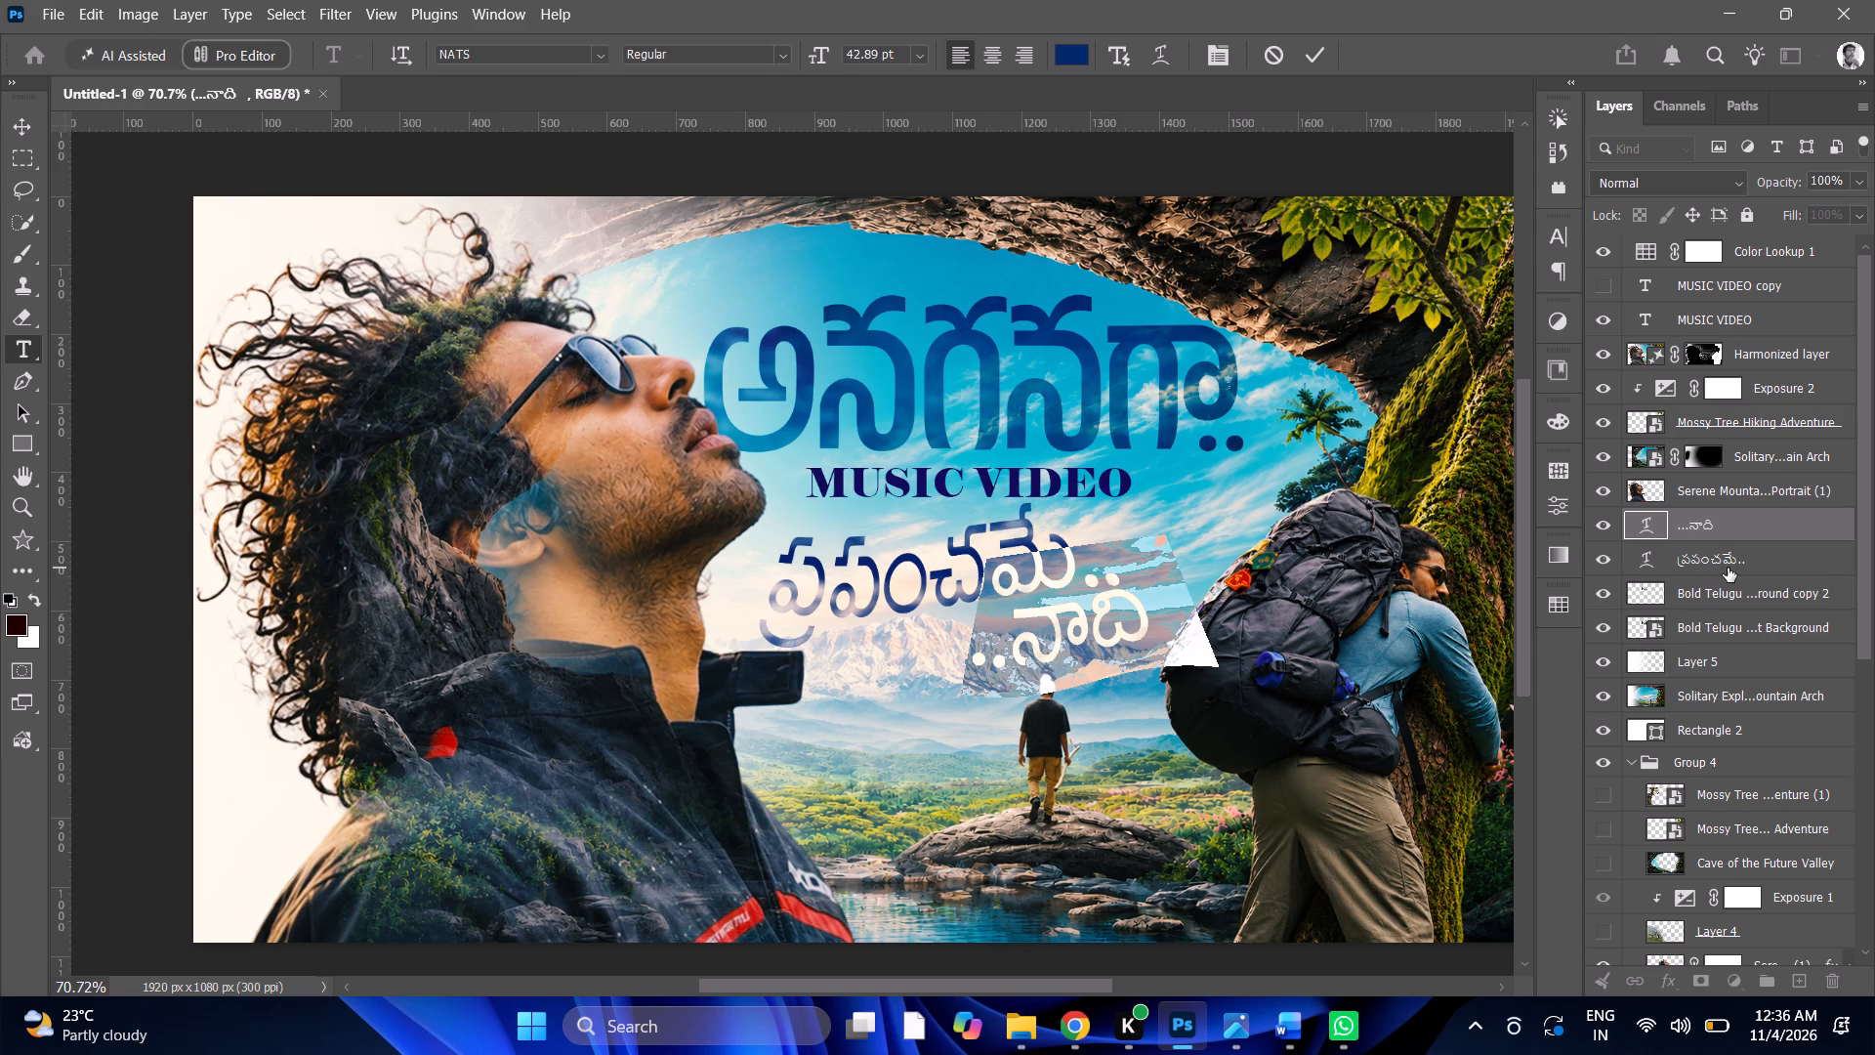
{"action": "triple_click", "coordinate": [1066, 553]}
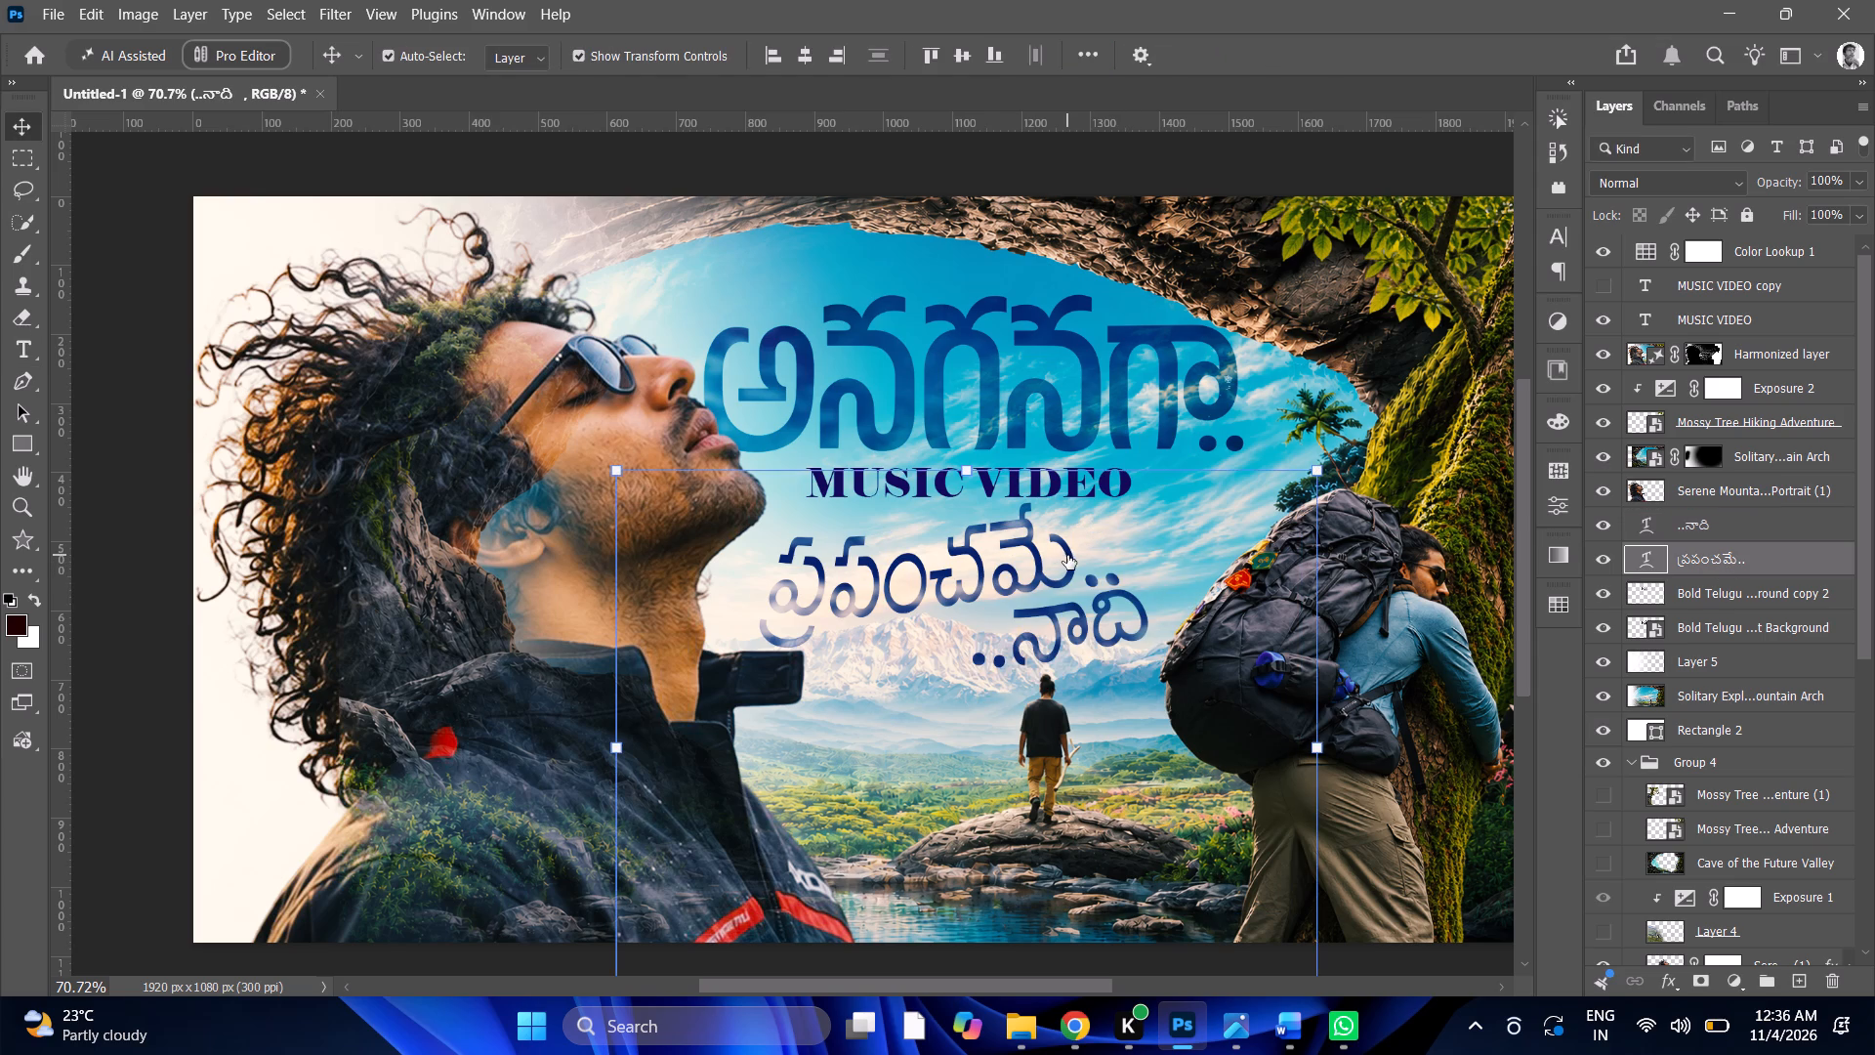
{"action": "left_click", "coordinate": [1067, 555]}
{"action": "triple_click", "coordinate": [1079, 552]}
{"action": "double_click", "coordinate": [1079, 552]}
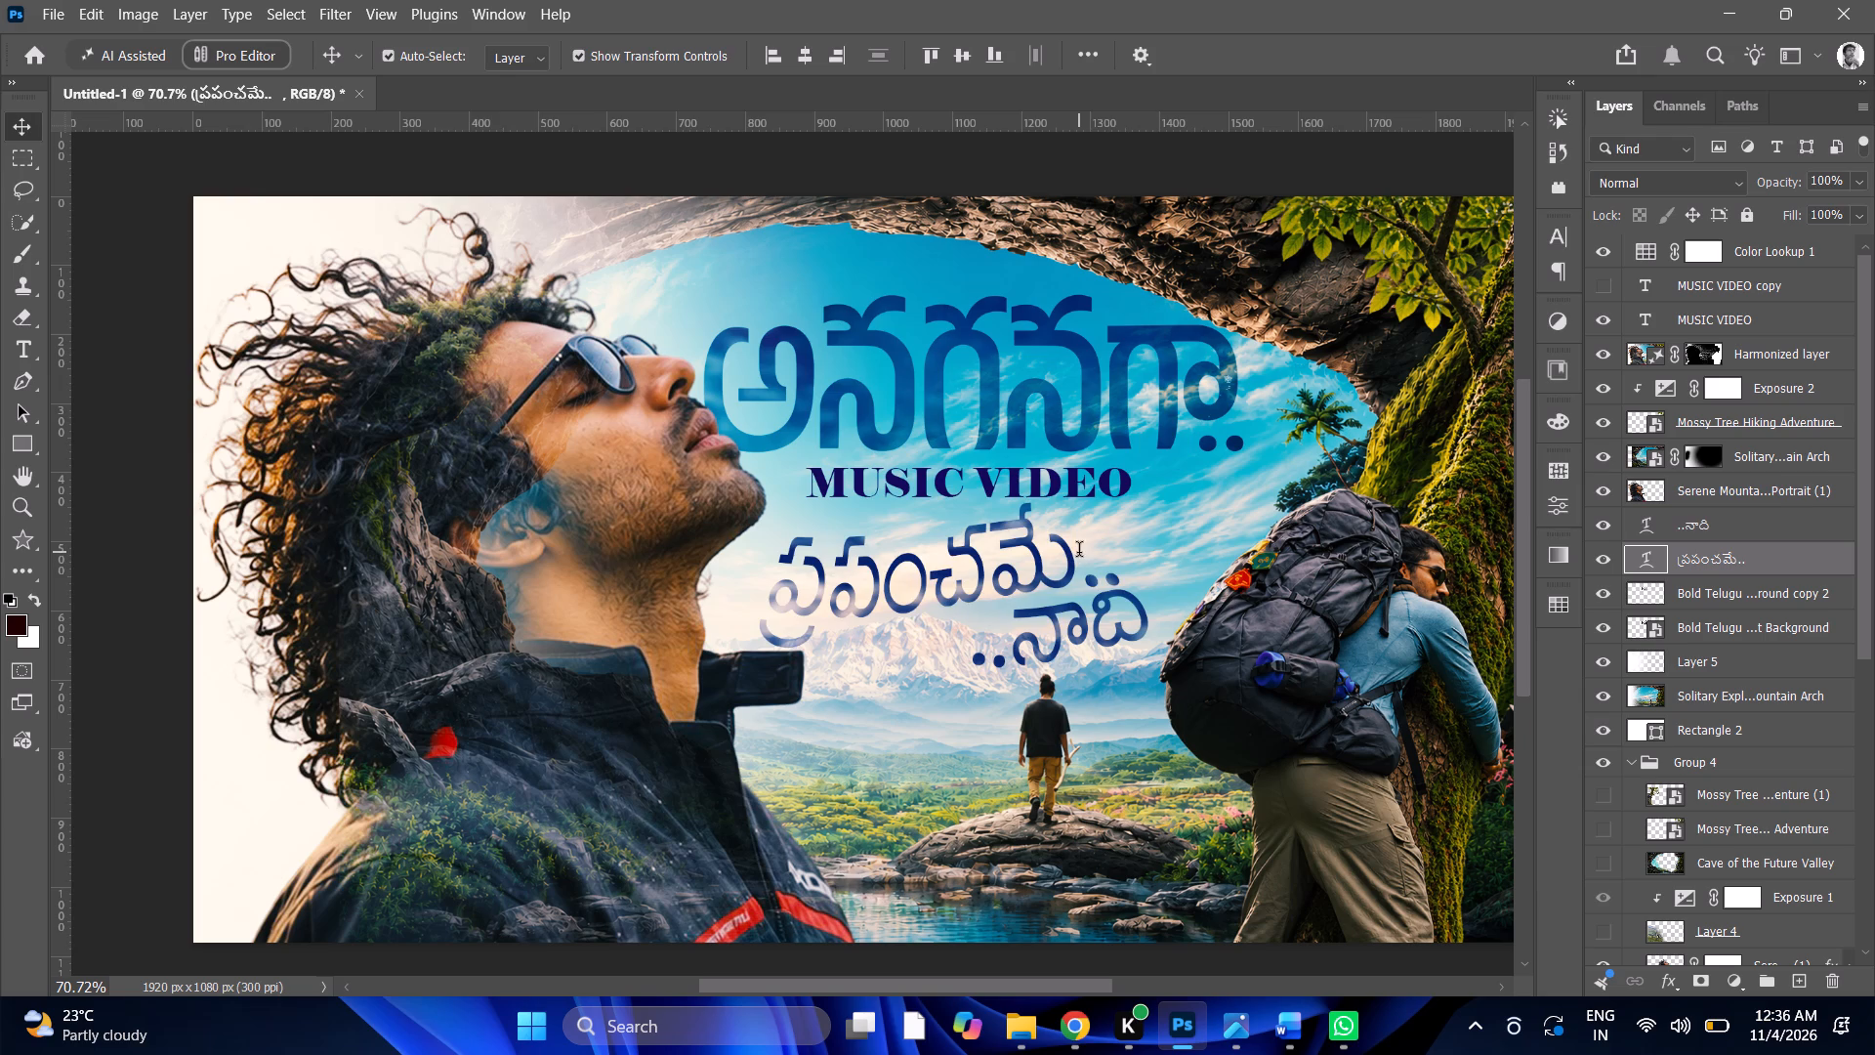
{"action": "left_click", "coordinate": [1123, 562]}
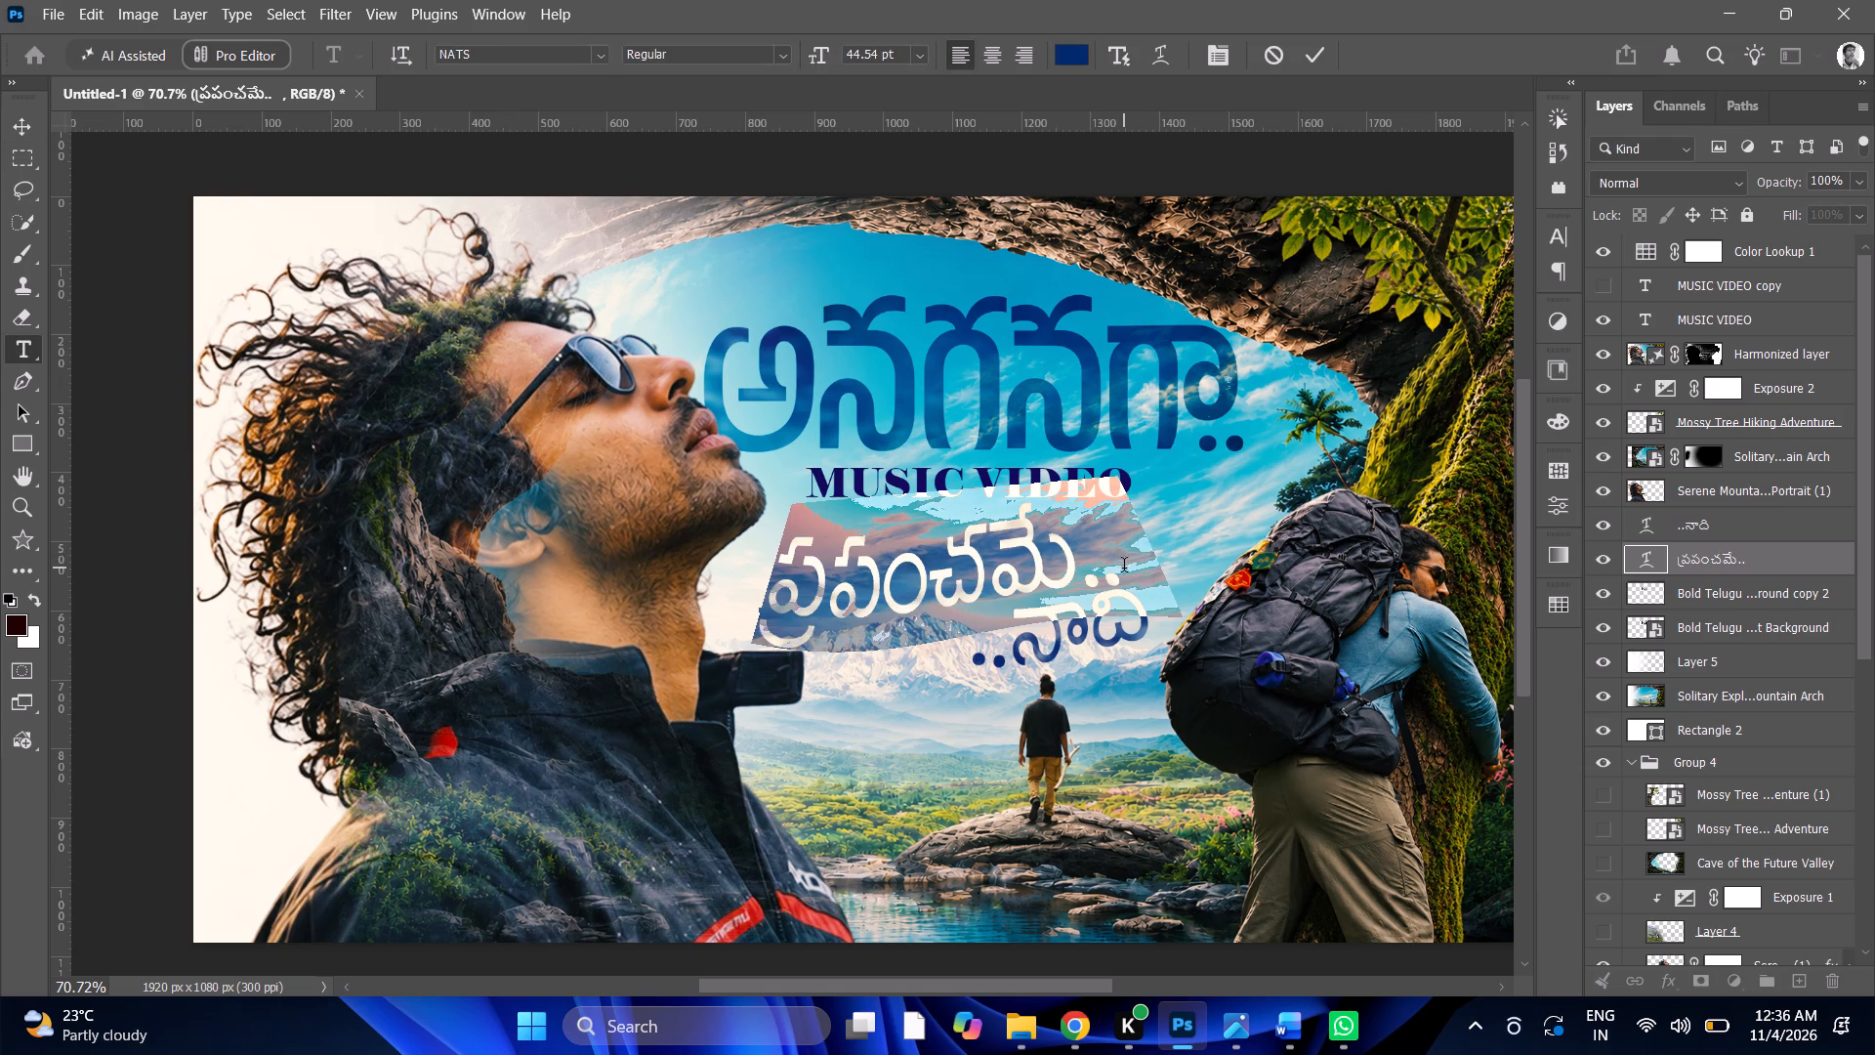
{"action": "left_click", "coordinate": [1124, 568]}
{"action": "left_click", "coordinate": [1128, 568]}
{"action": "left_click", "coordinate": [1095, 565]}
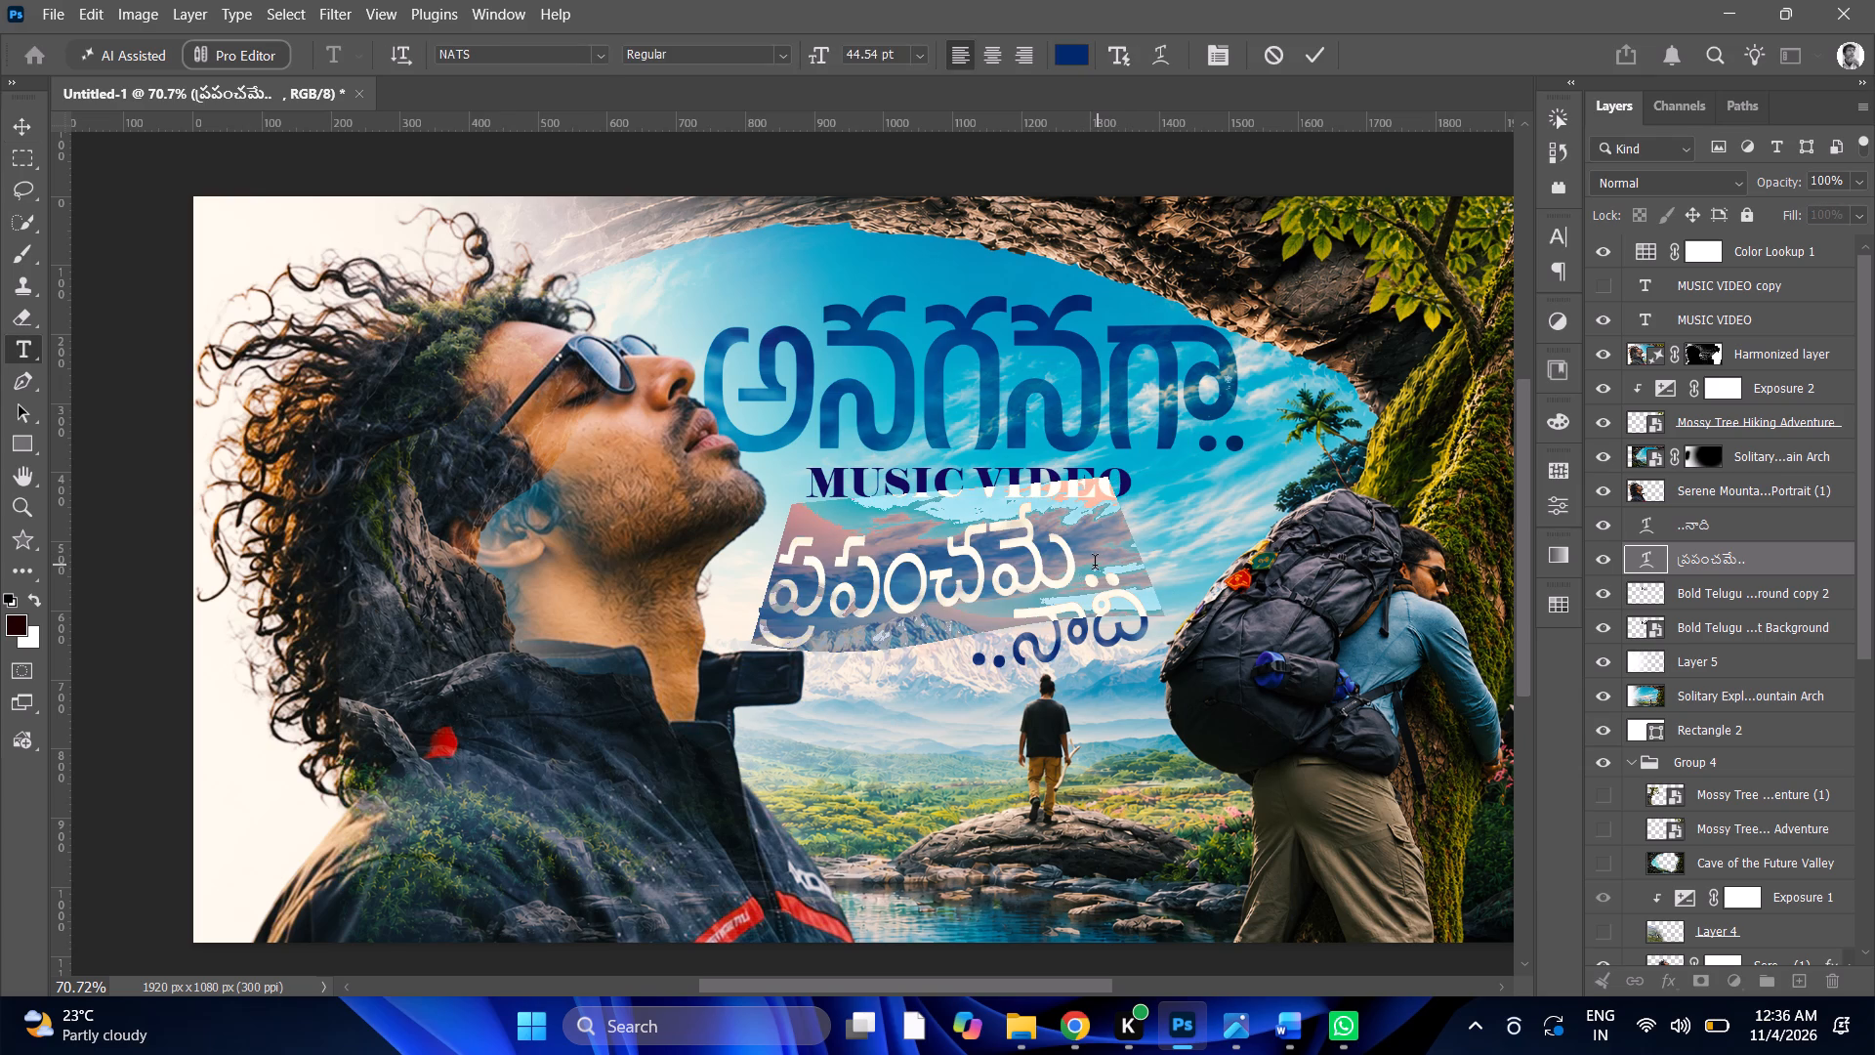
{"action": "left_click", "coordinate": [1123, 571]}
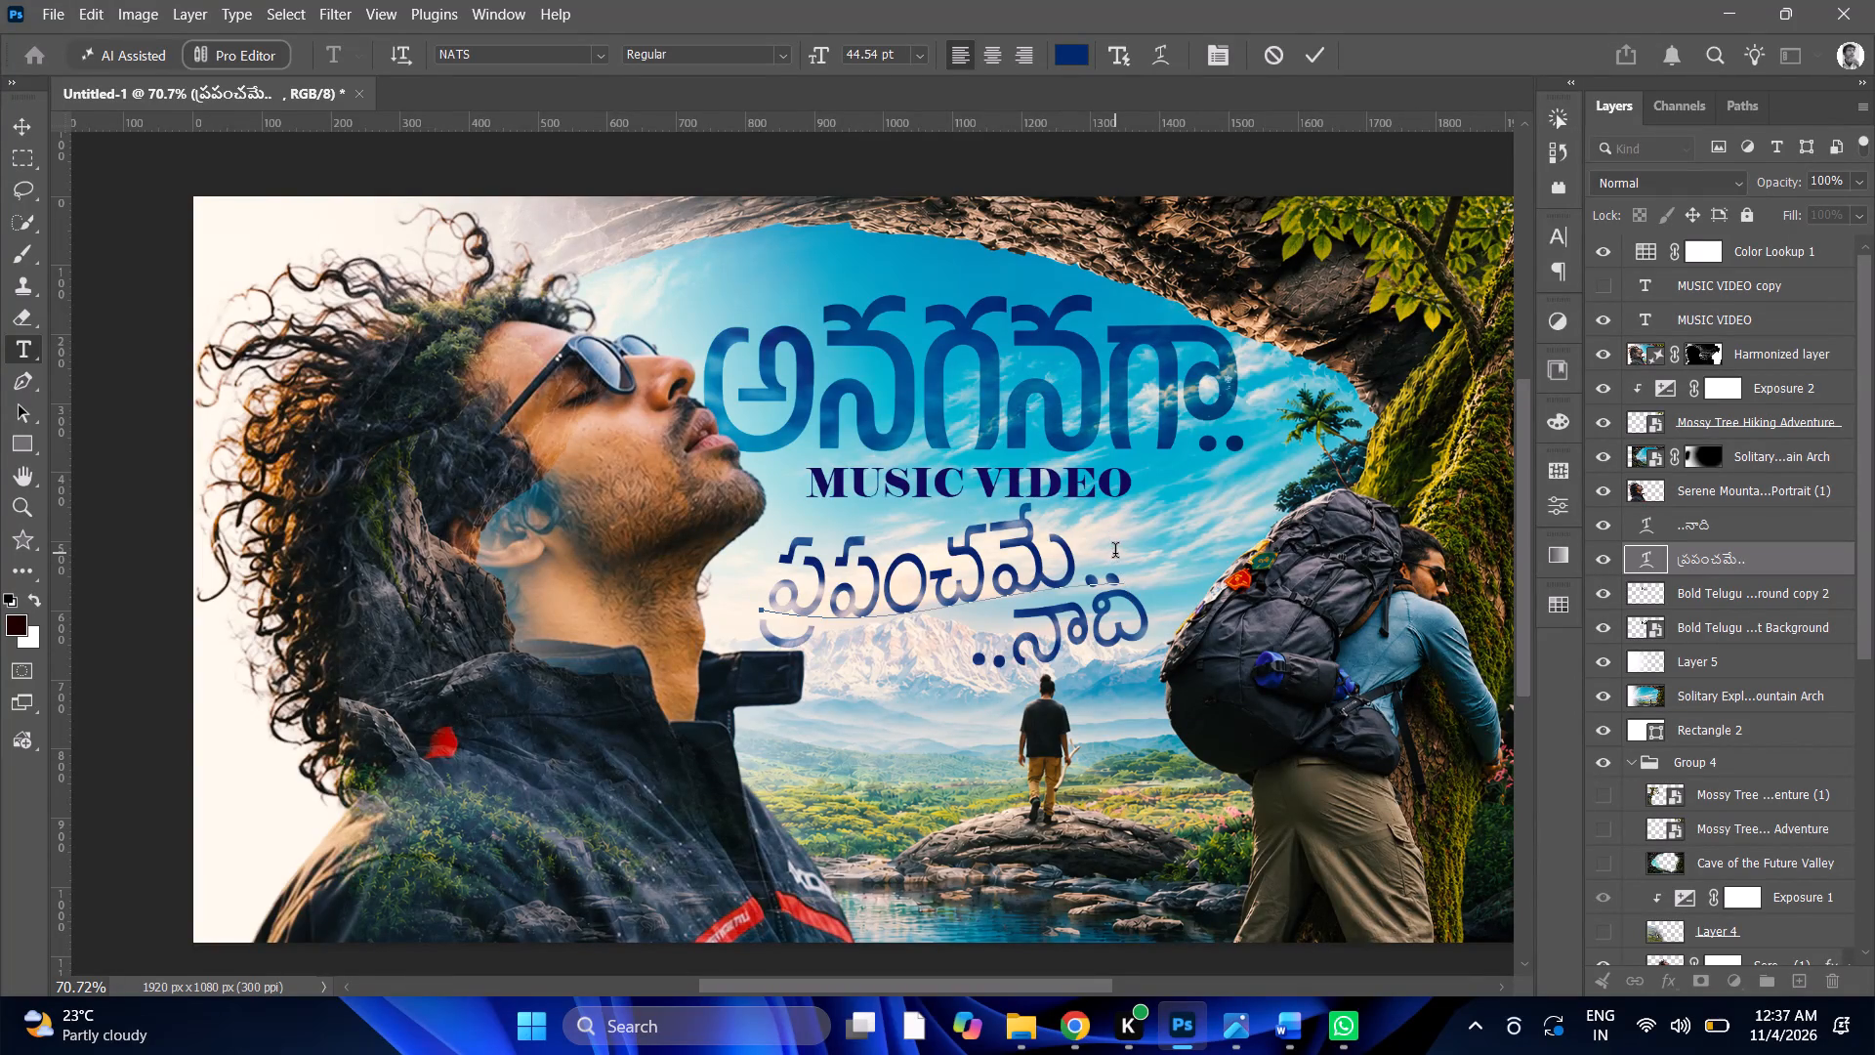
{"action": "key", "text": "period"}
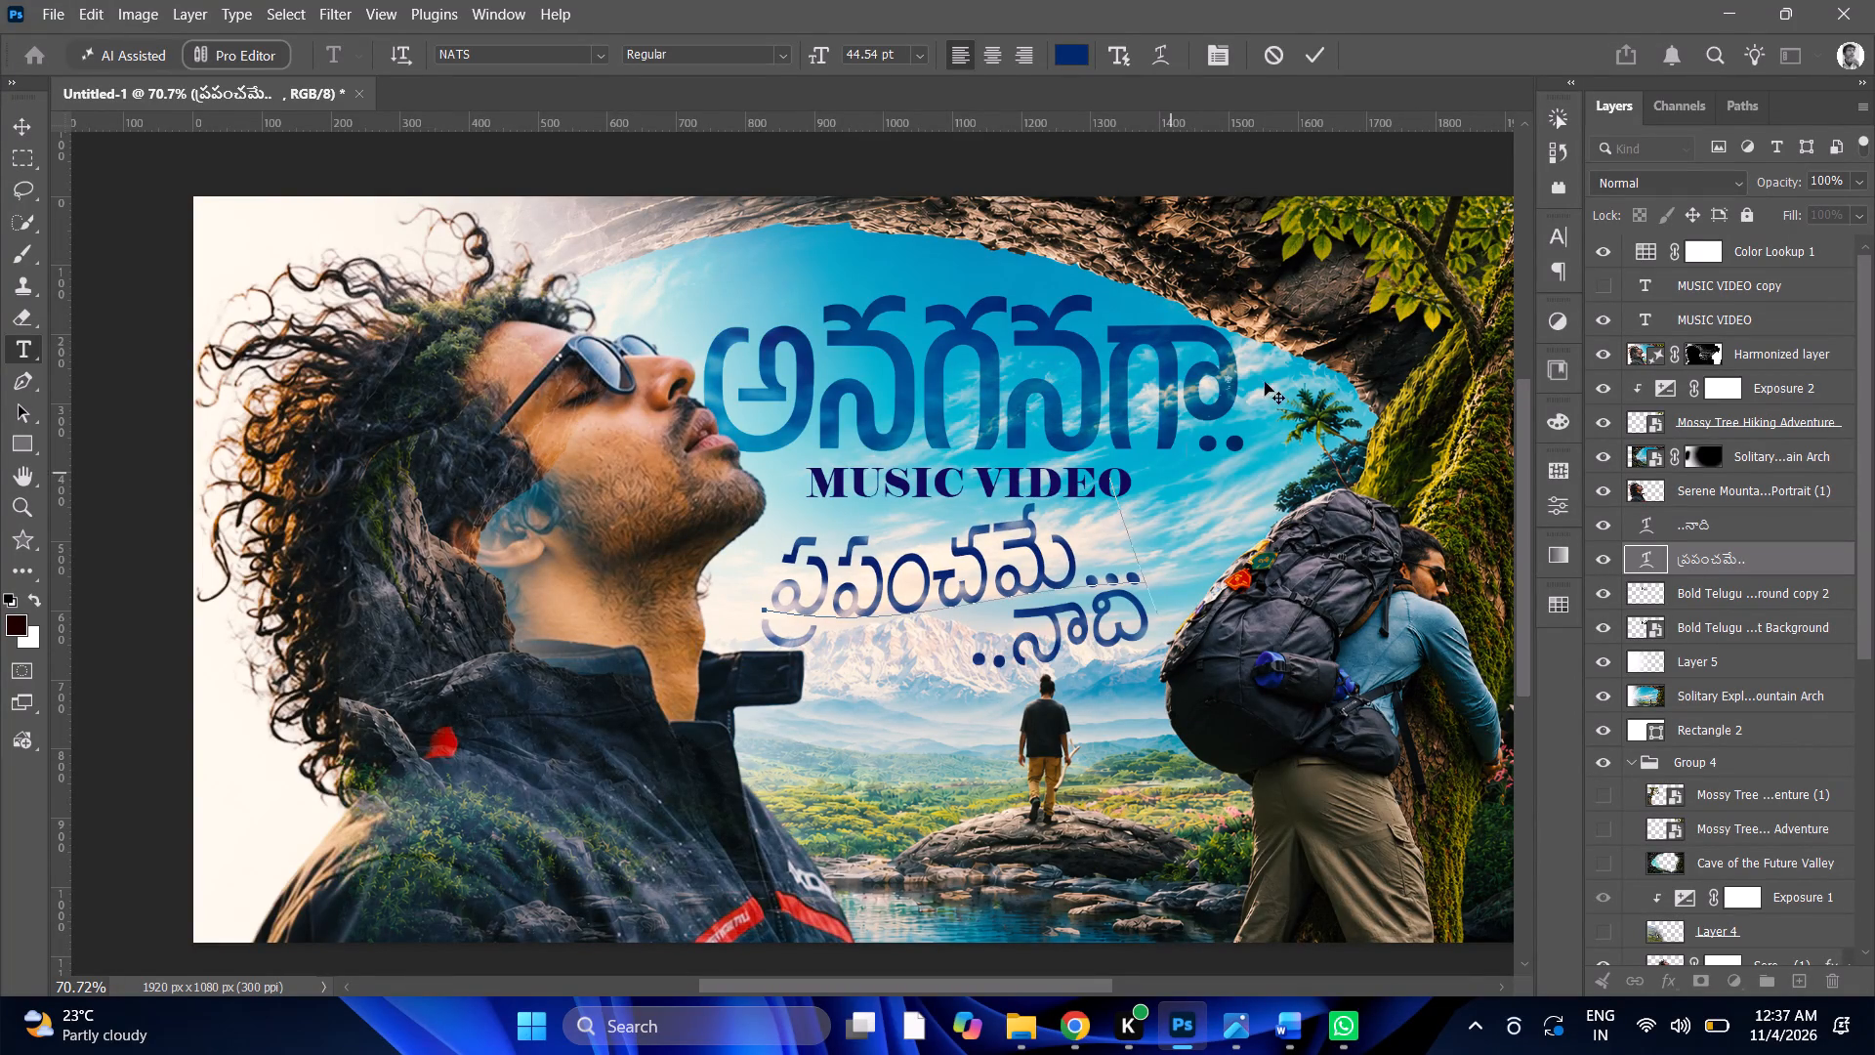
{"action": "left_click", "coordinate": [1323, 43]}
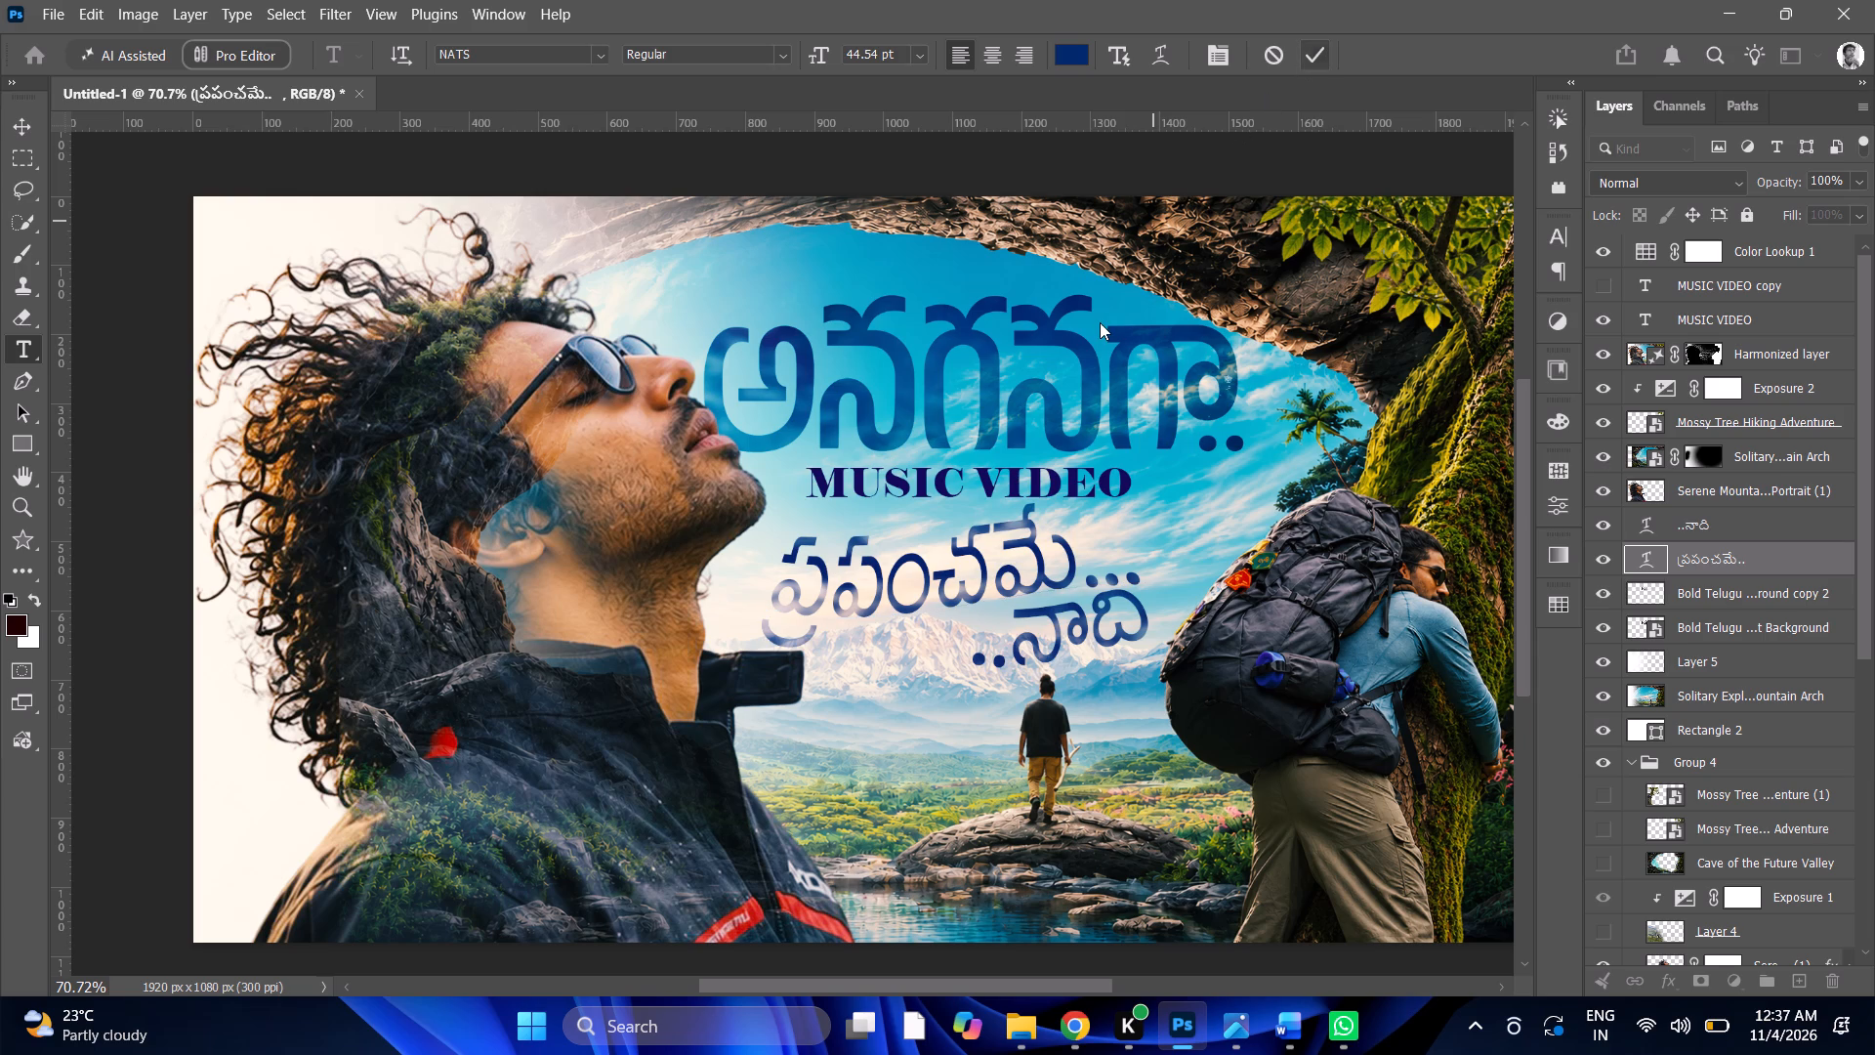
Apply the Sharpen filter to the Serene Mountain Sunrise Portrait (1) layer.
{"action": "scroll", "coordinate": [1094, 329], "scroll_direction": "down", "scroll_amount": 4, "text": "alt"}
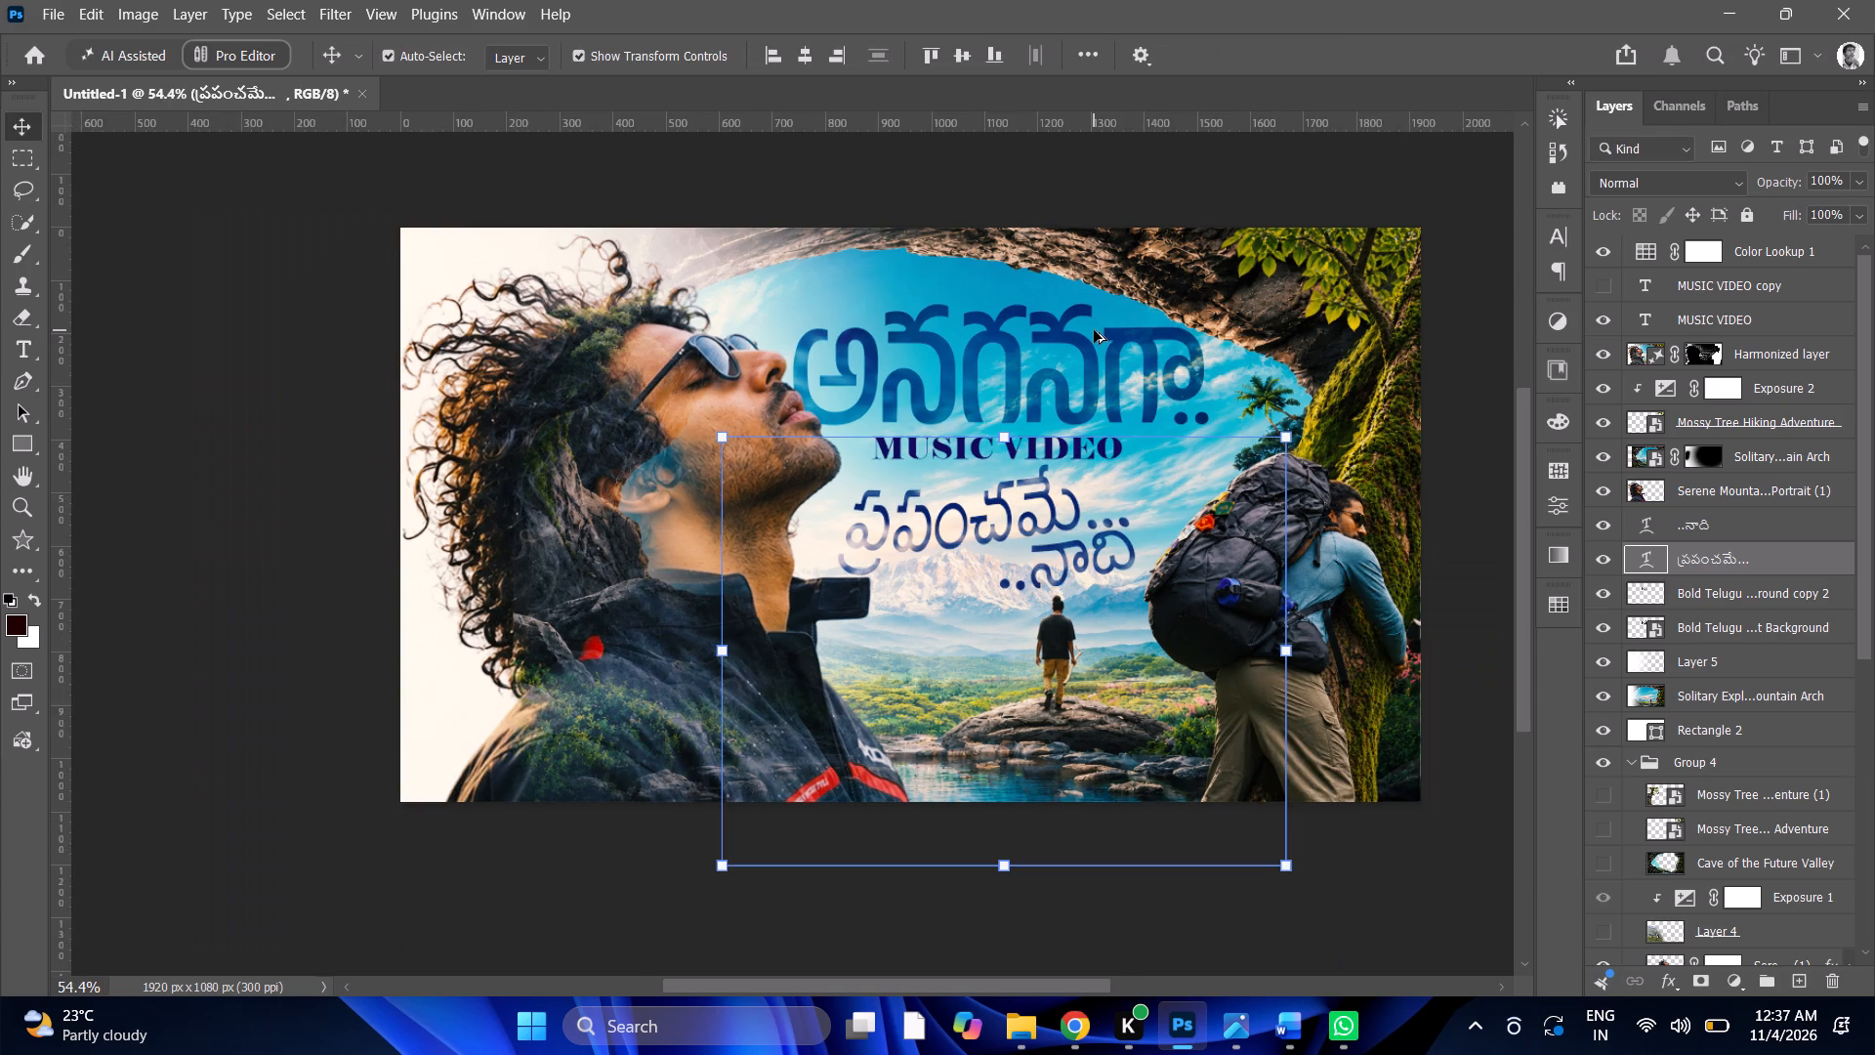
{"action": "scroll", "coordinate": [1094, 330], "scroll_direction": "down", "scroll_amount": 2, "text": "alt"}
{"action": "scroll", "coordinate": [967, 370], "scroll_direction": "up", "scroll_amount": 4, "text": "alt"}
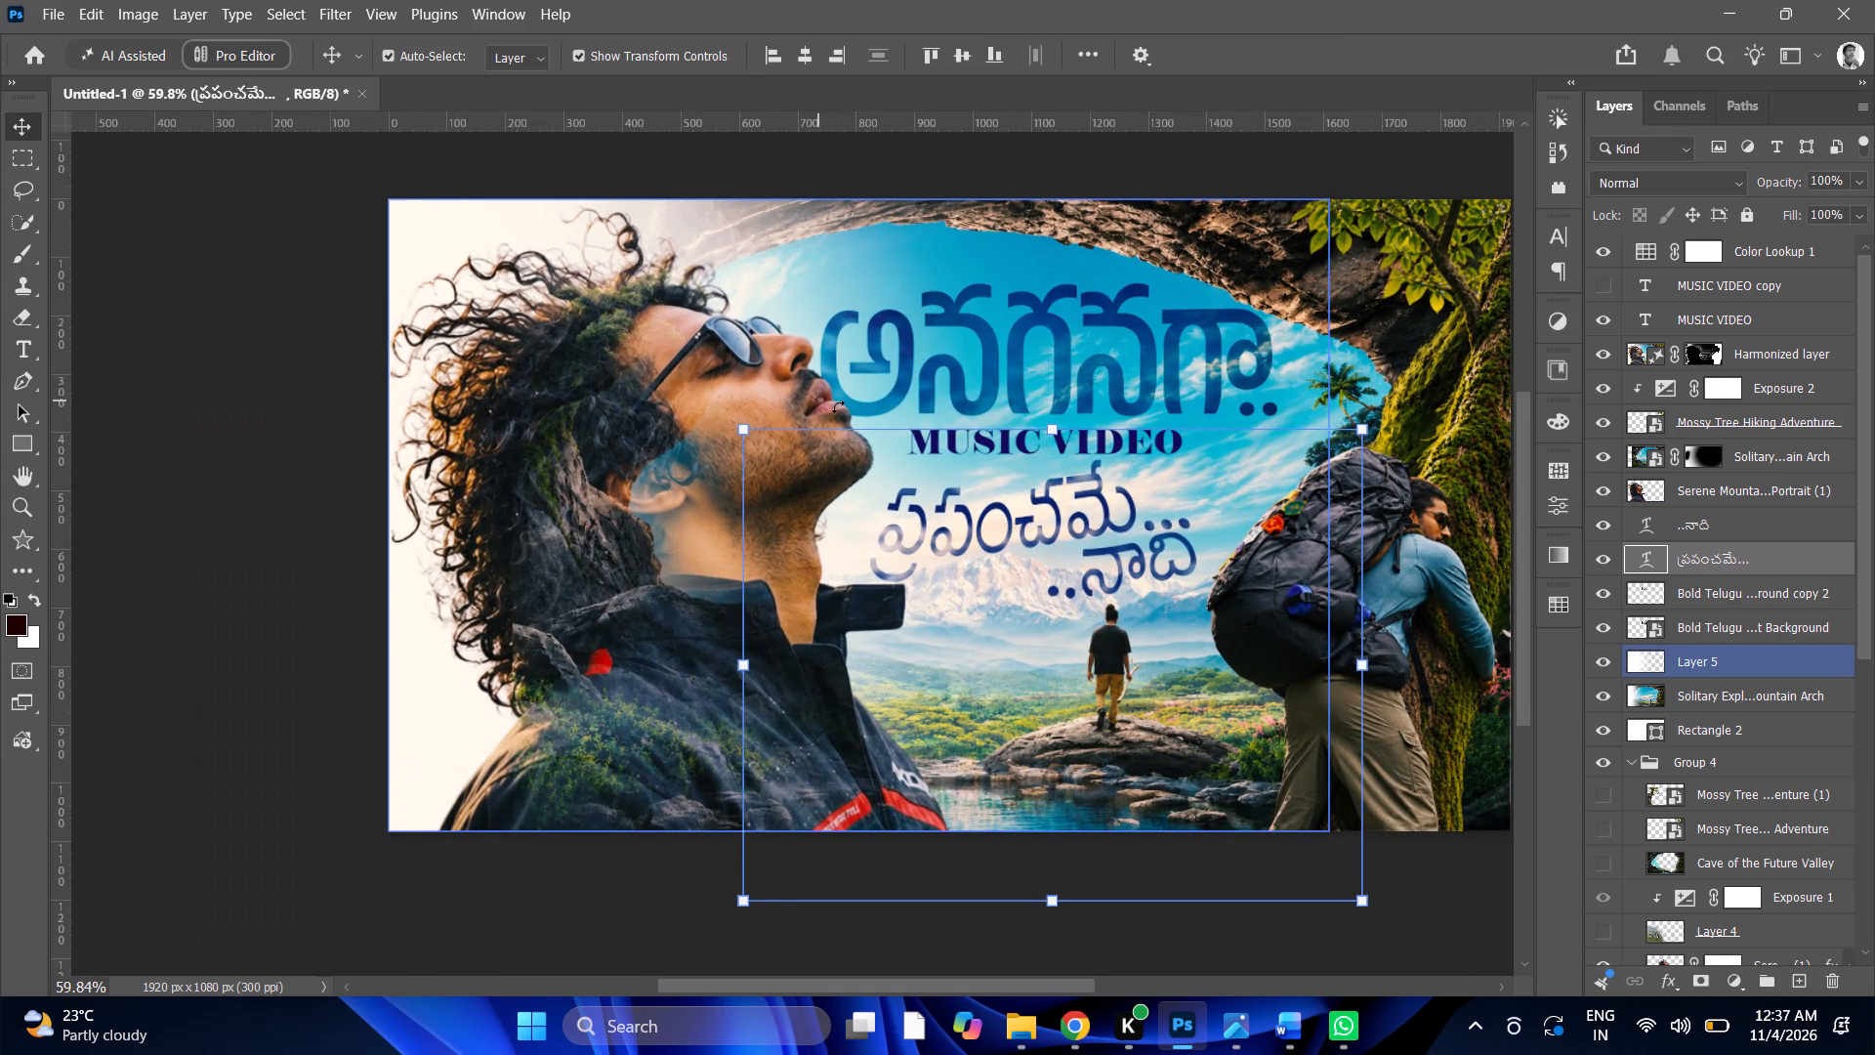
{"action": "scroll", "coordinate": [935, 415], "scroll_direction": "up", "scroll_amount": 4}
{"action": "scroll", "coordinate": [934, 407], "scroll_direction": "down", "scroll_amount": 1, "text": "alt"}
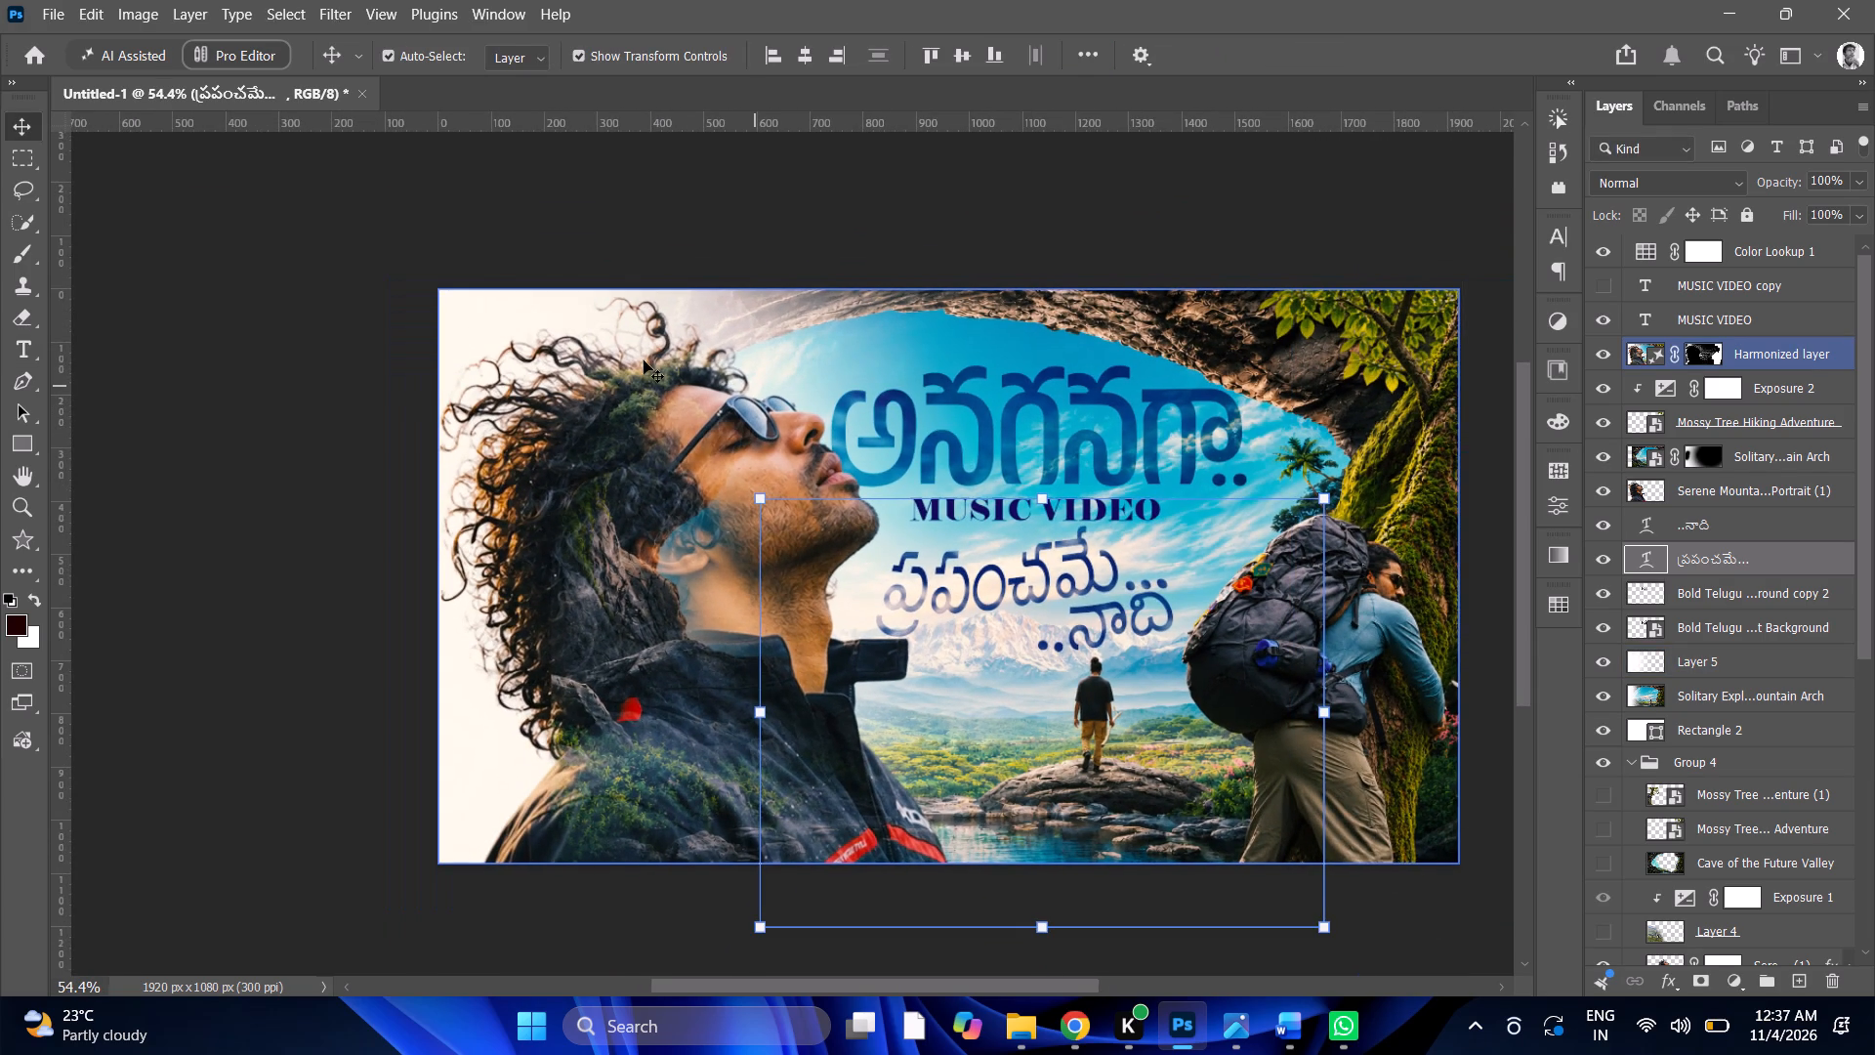
{"action": "left_click", "coordinate": [651, 498], "text": "alt"}
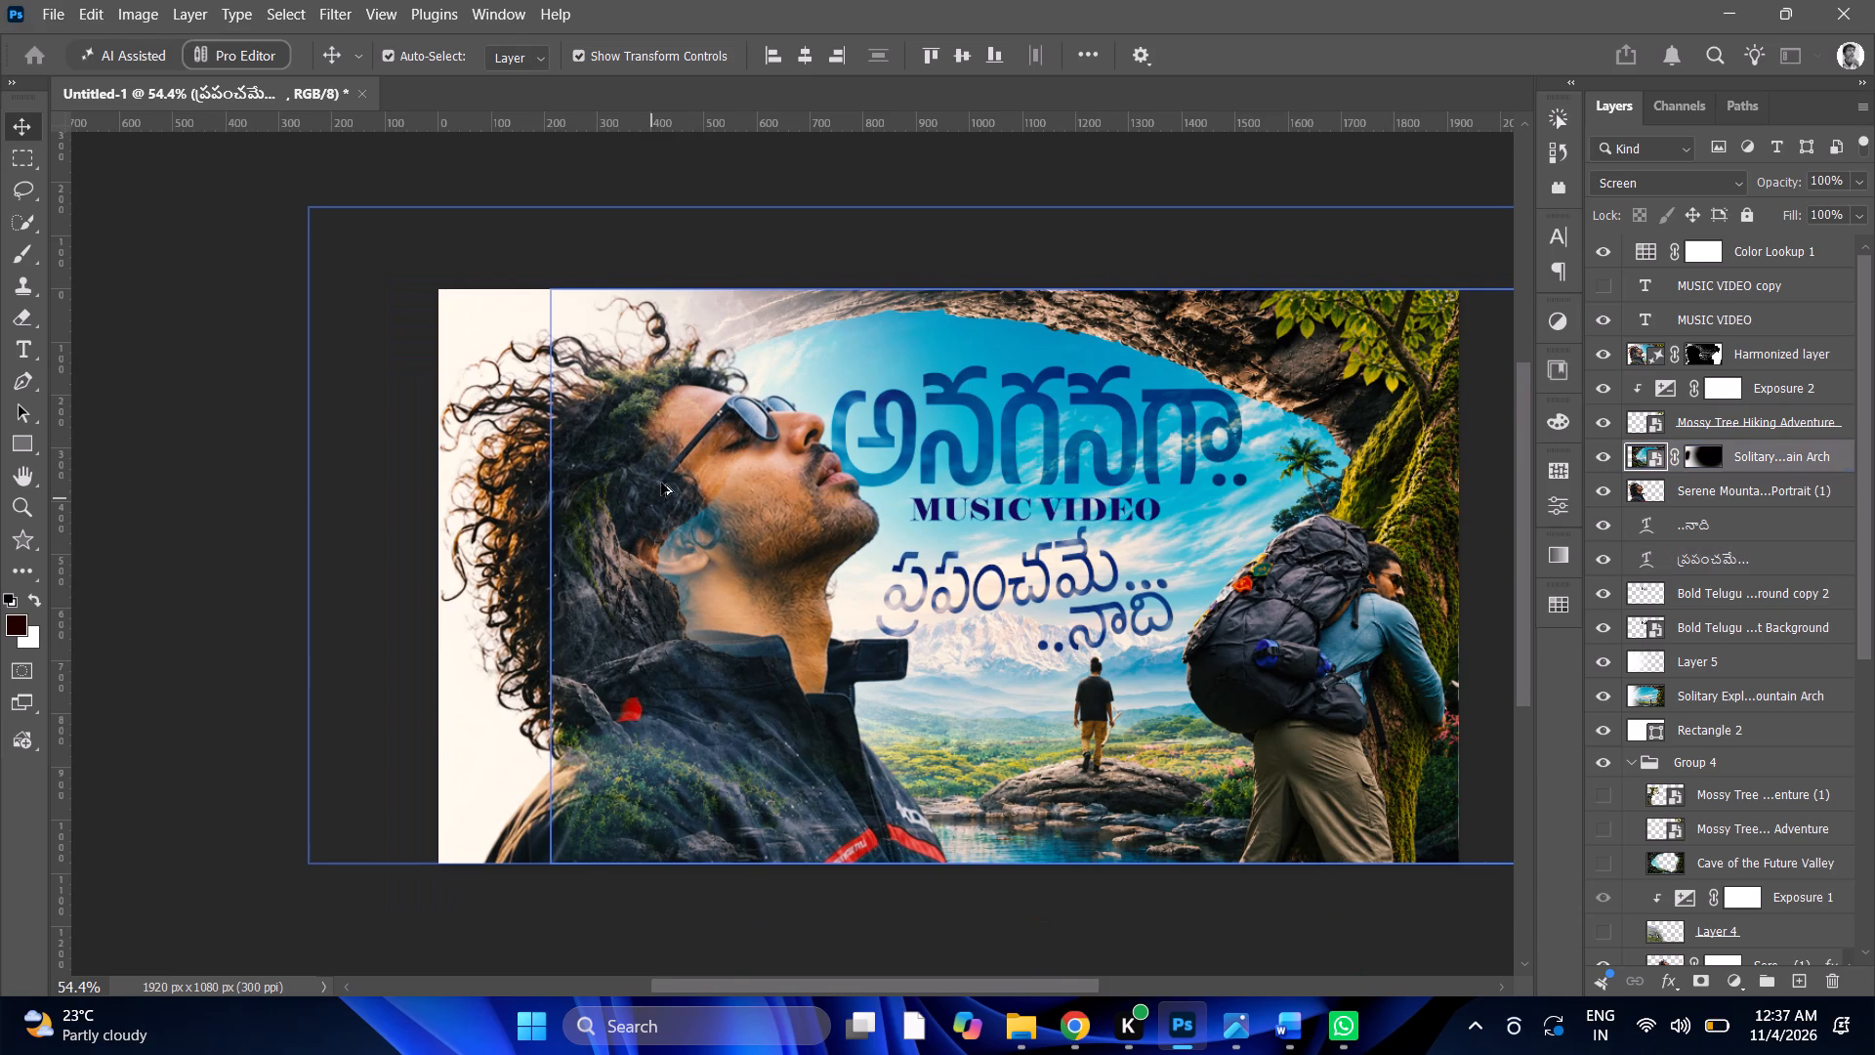
{"action": "left_click", "coordinate": [1717, 503]}
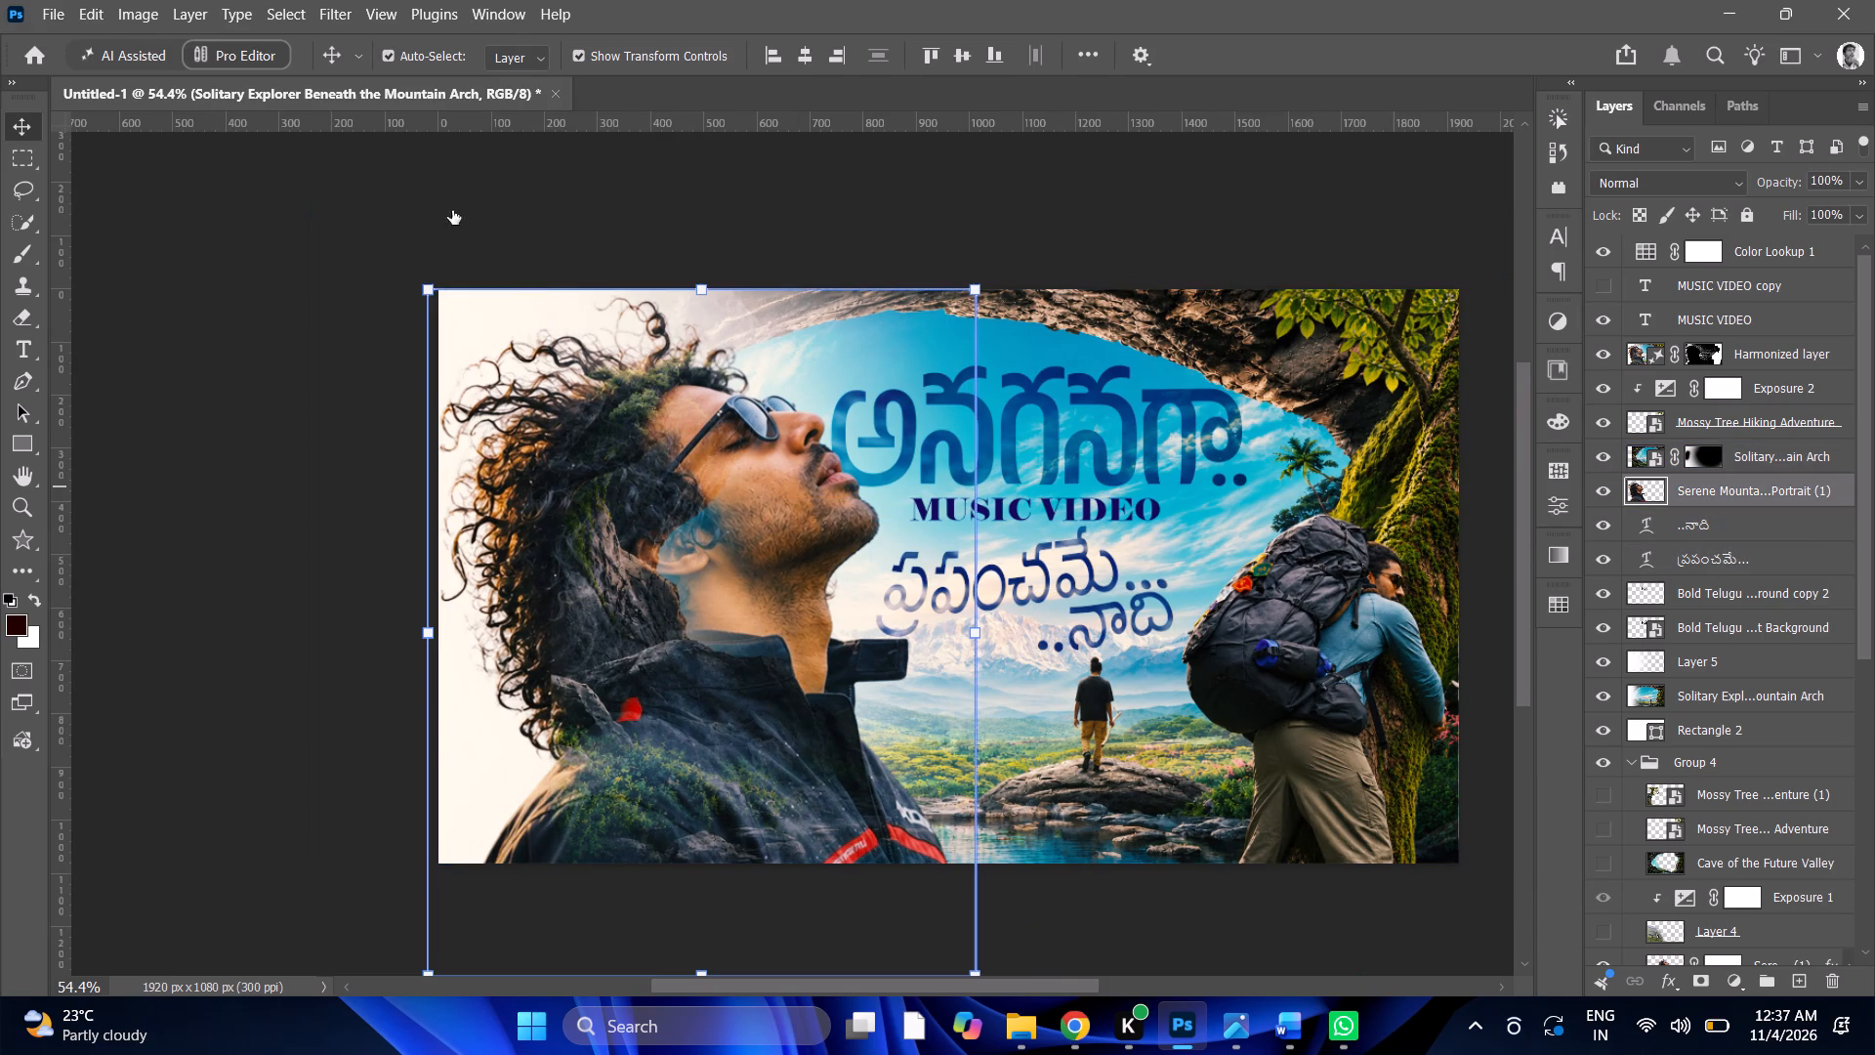
{"action": "left_click", "coordinate": [346, 20]}
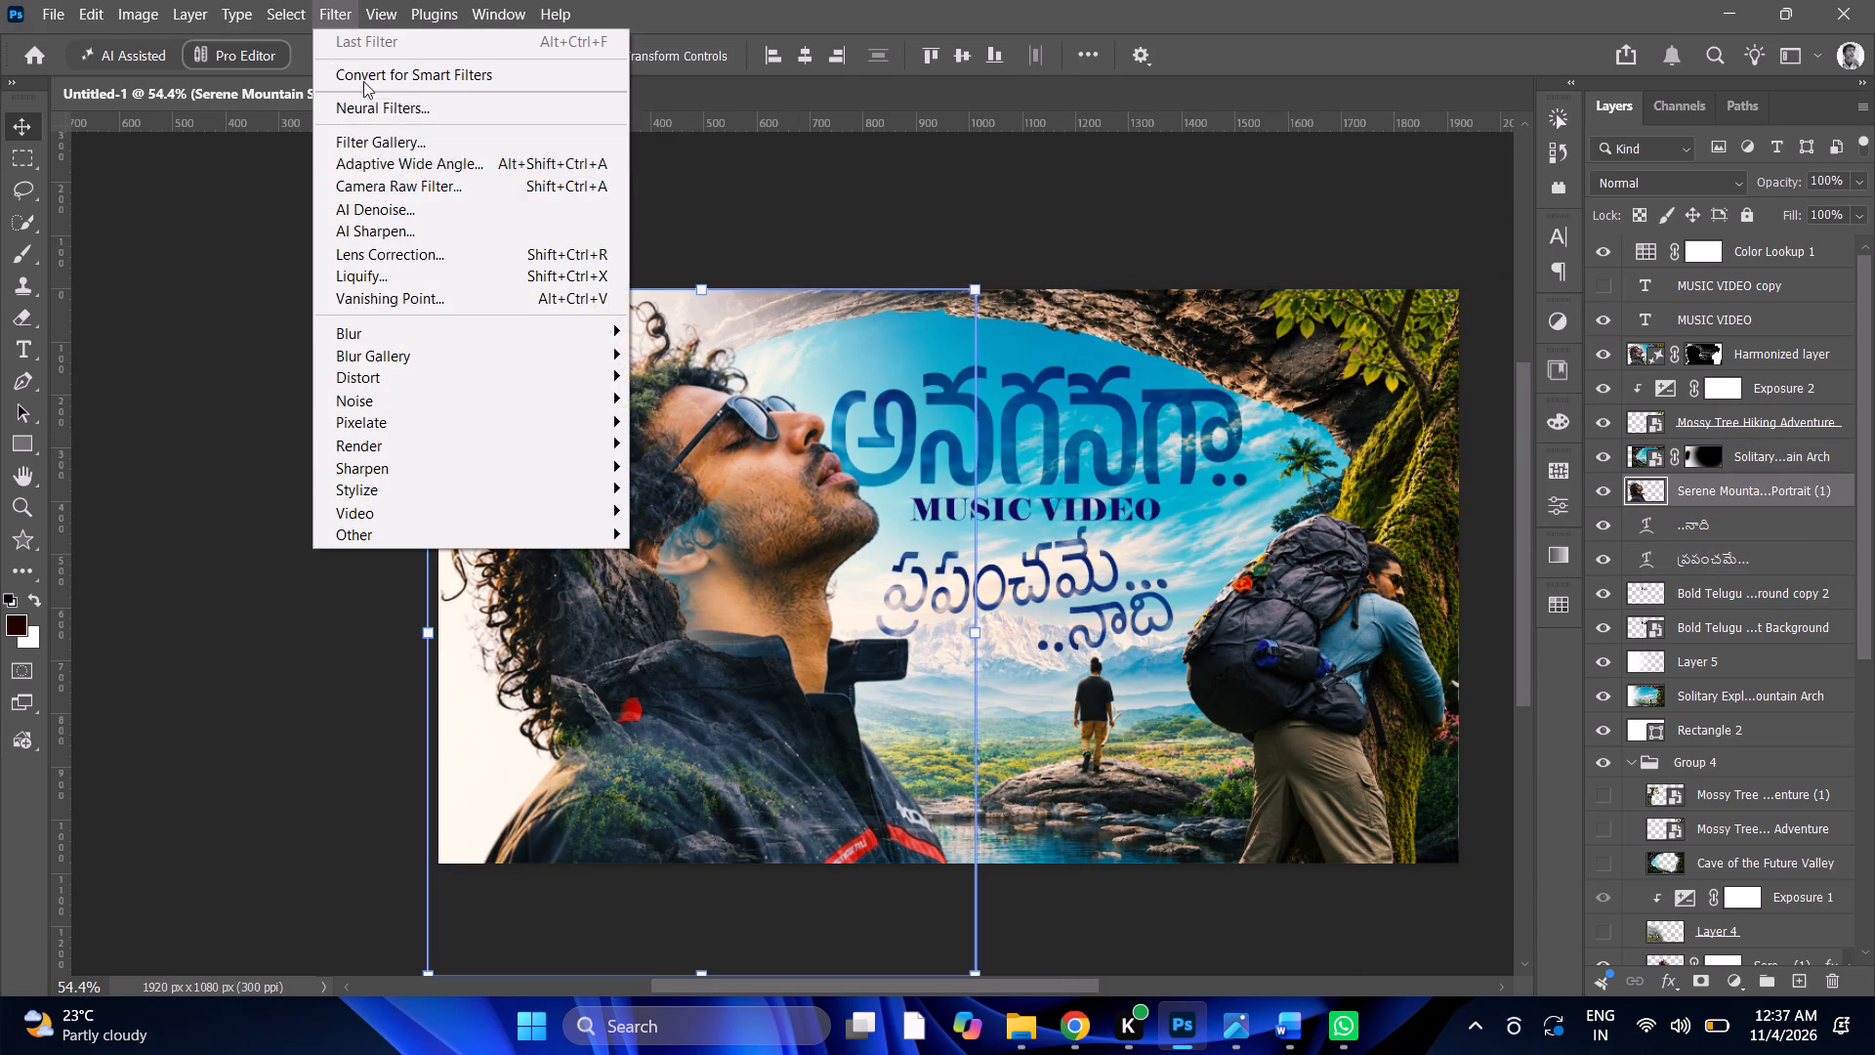
{"action": "left_click", "coordinate": [487, 468]}
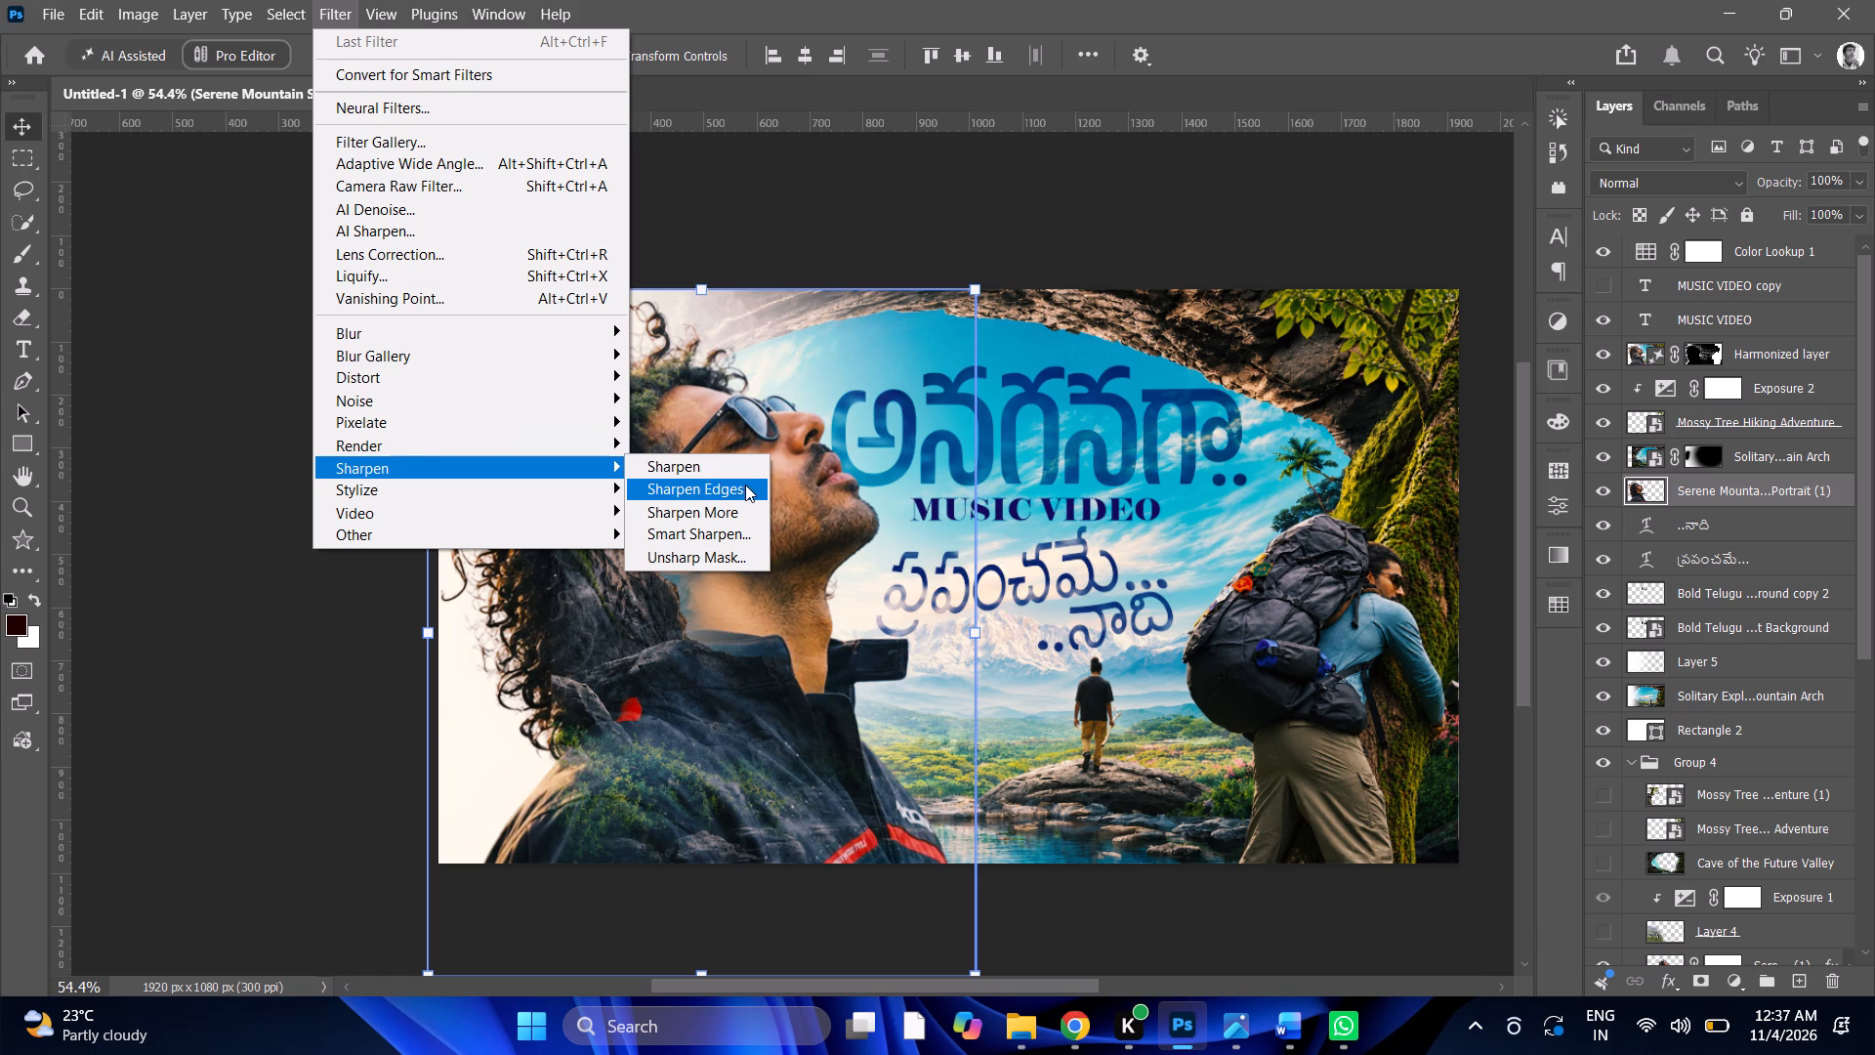
{"action": "left_click", "coordinate": [714, 471]}
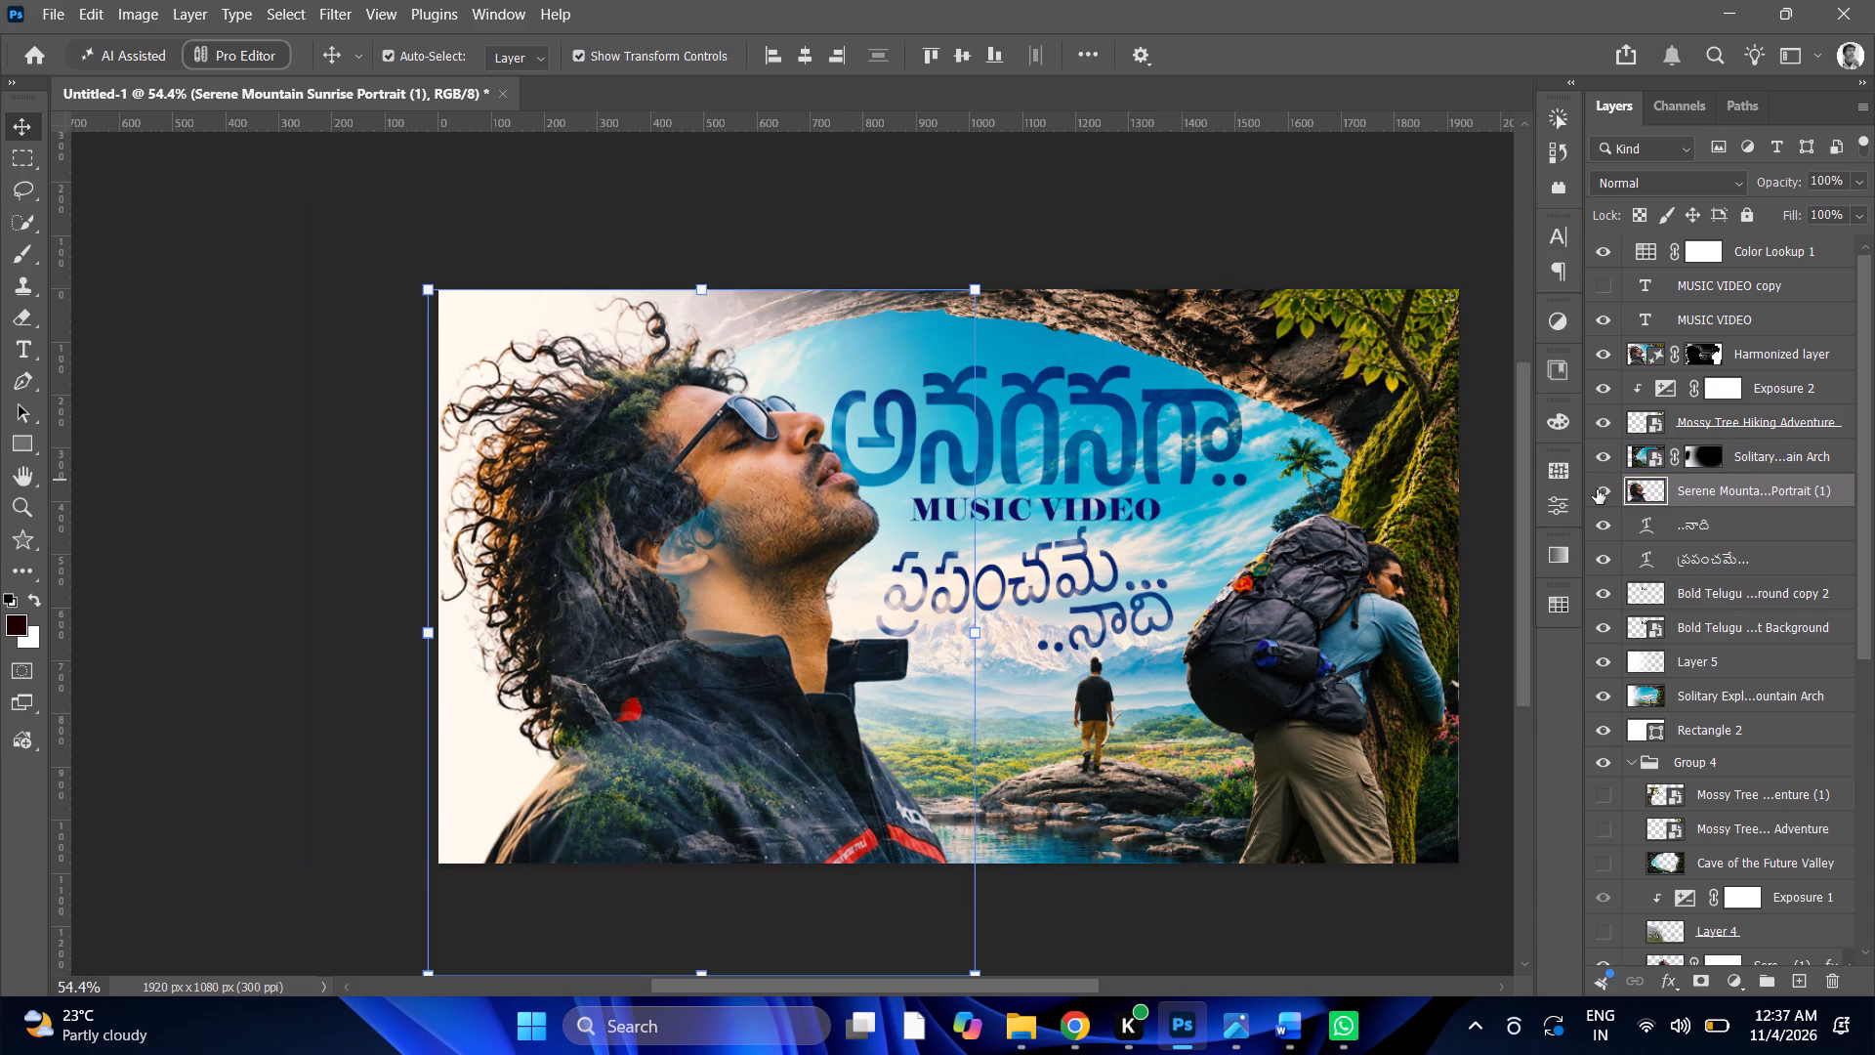
{"action": "left_click", "coordinate": [339, 11]}
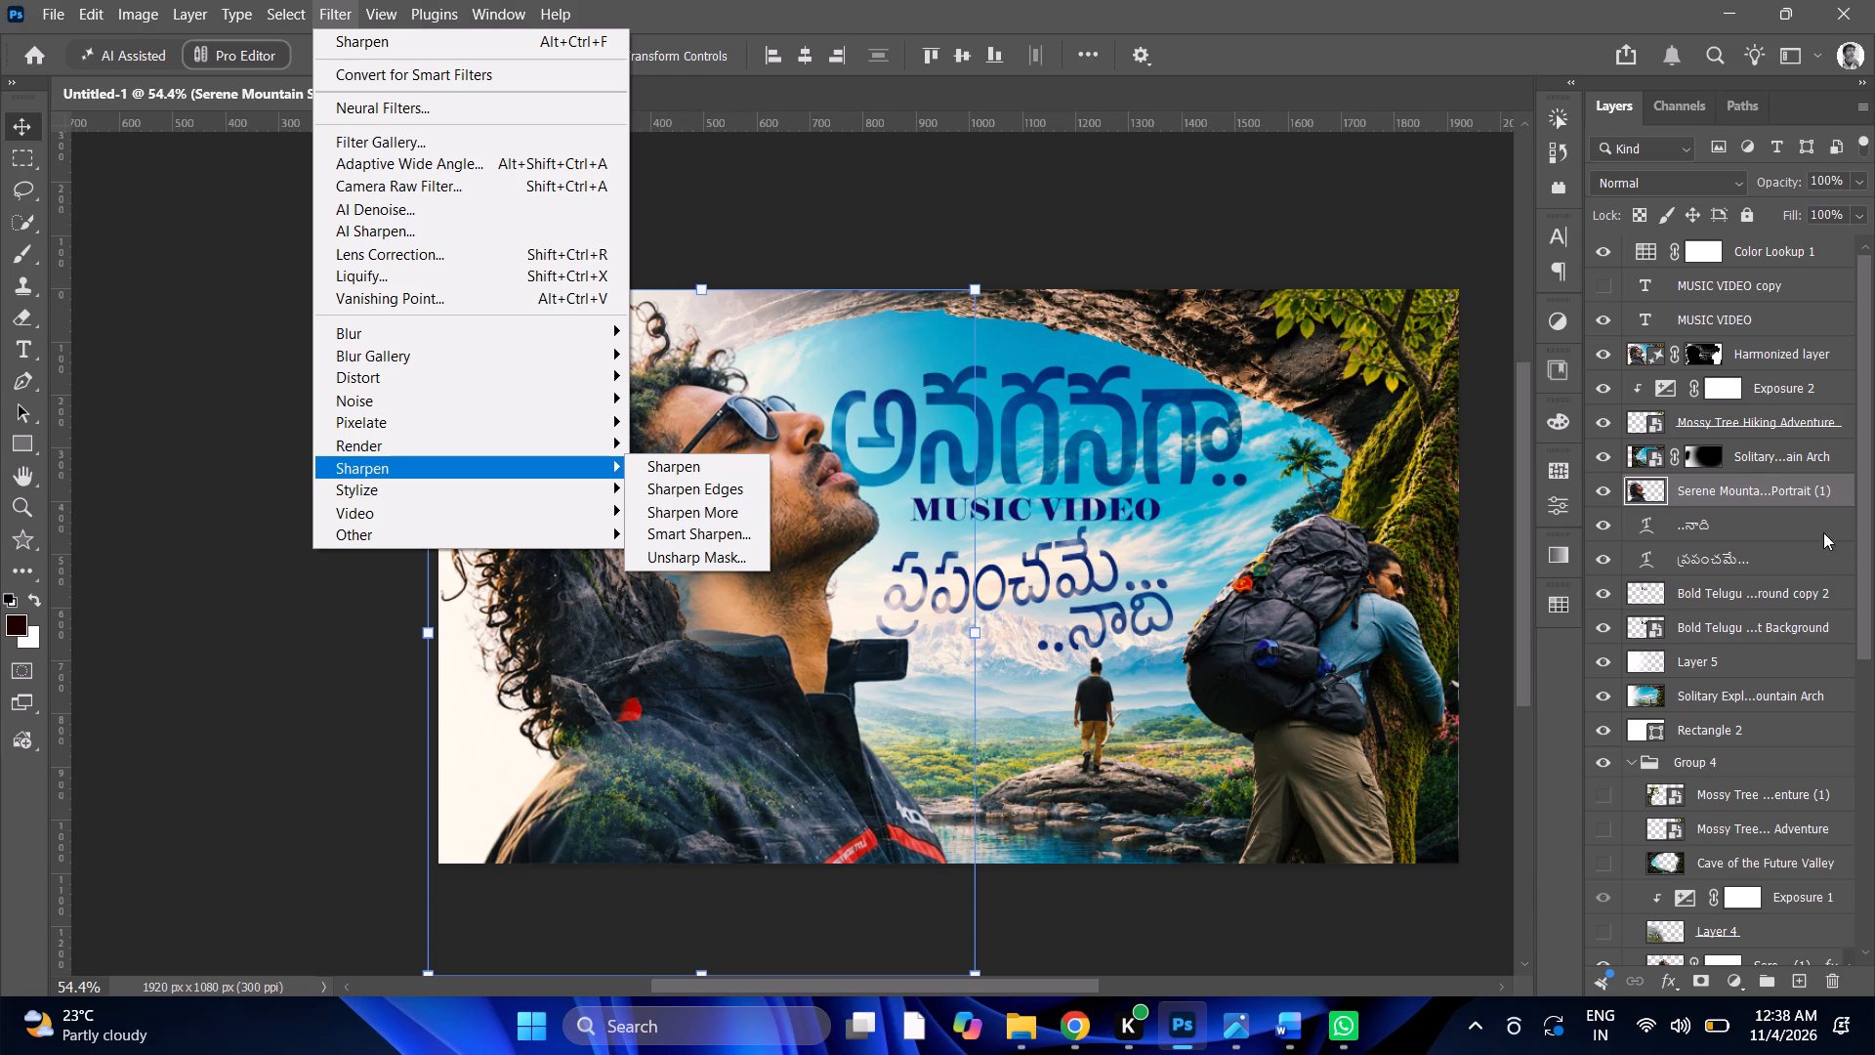
Paint black with the 56 px brush on the Harmonized layer's mask over the start of the ప్రపంచమే... text.
{"action": "left_click", "coordinate": [1690, 354]}
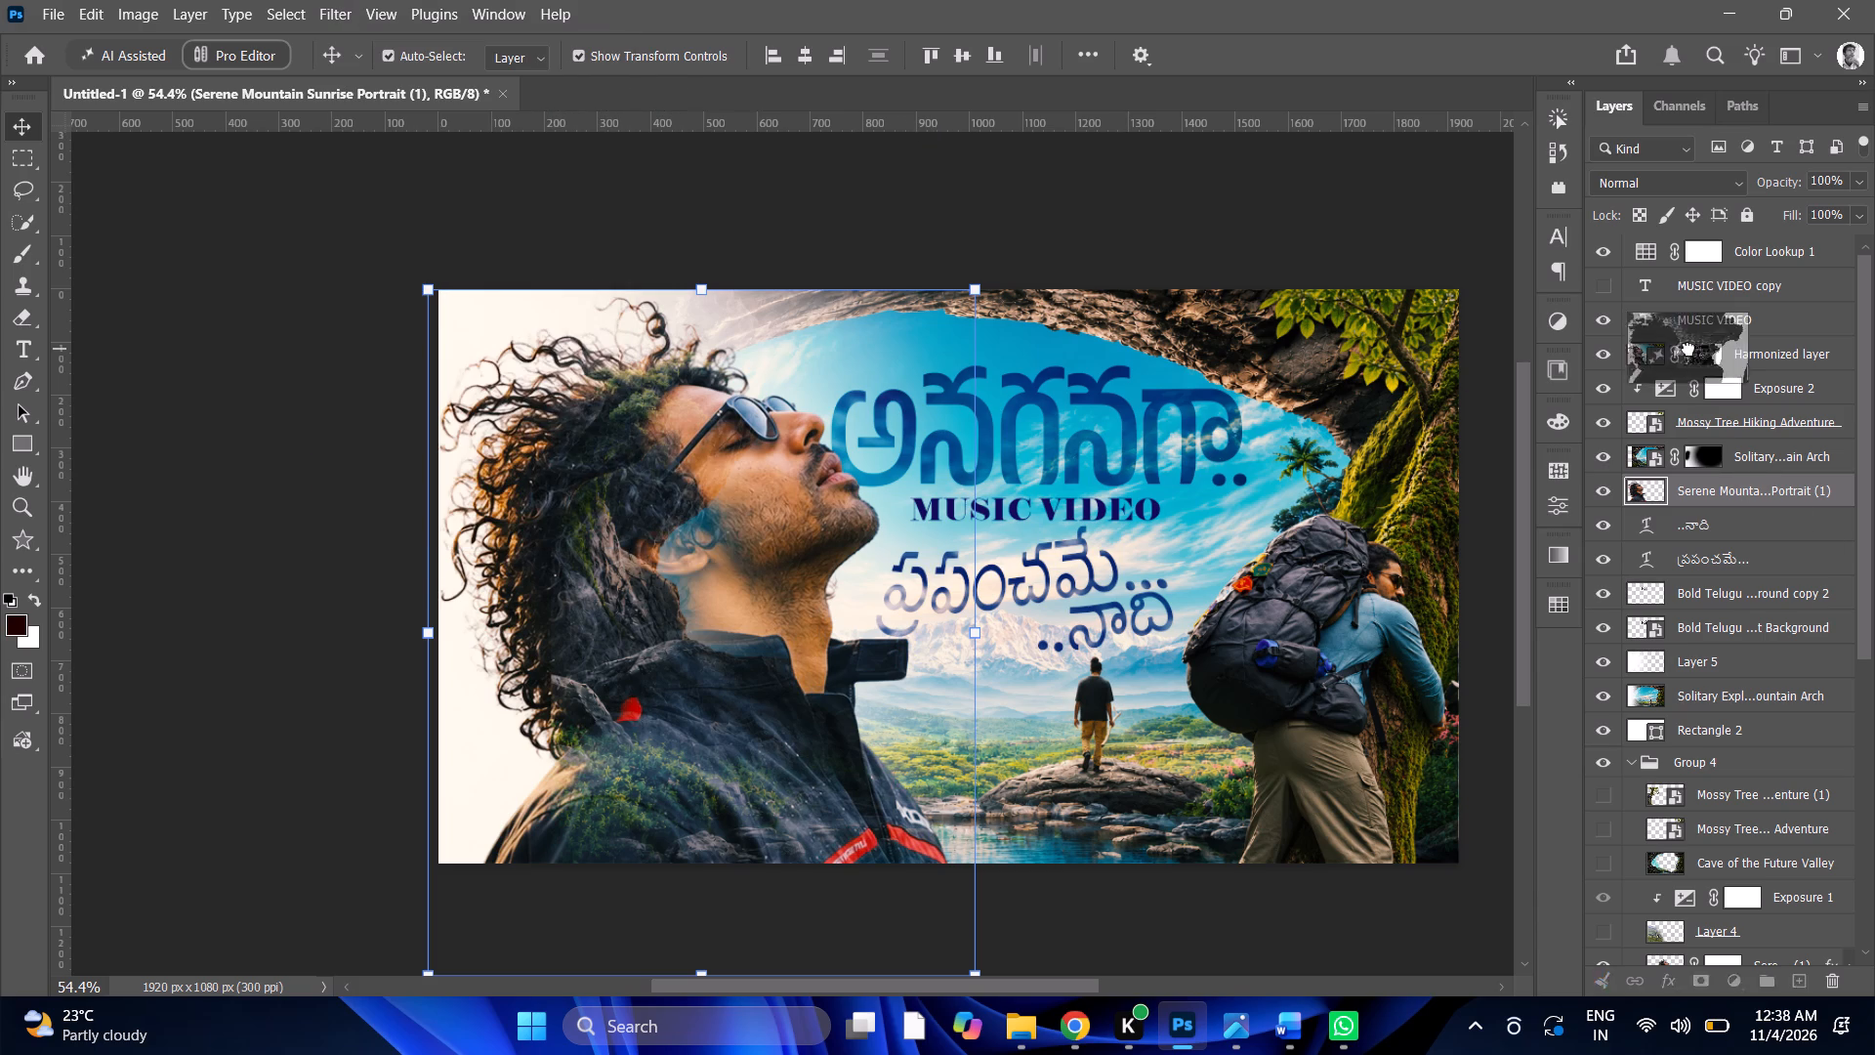
{"action": "left_click", "coordinate": [29, 250]}
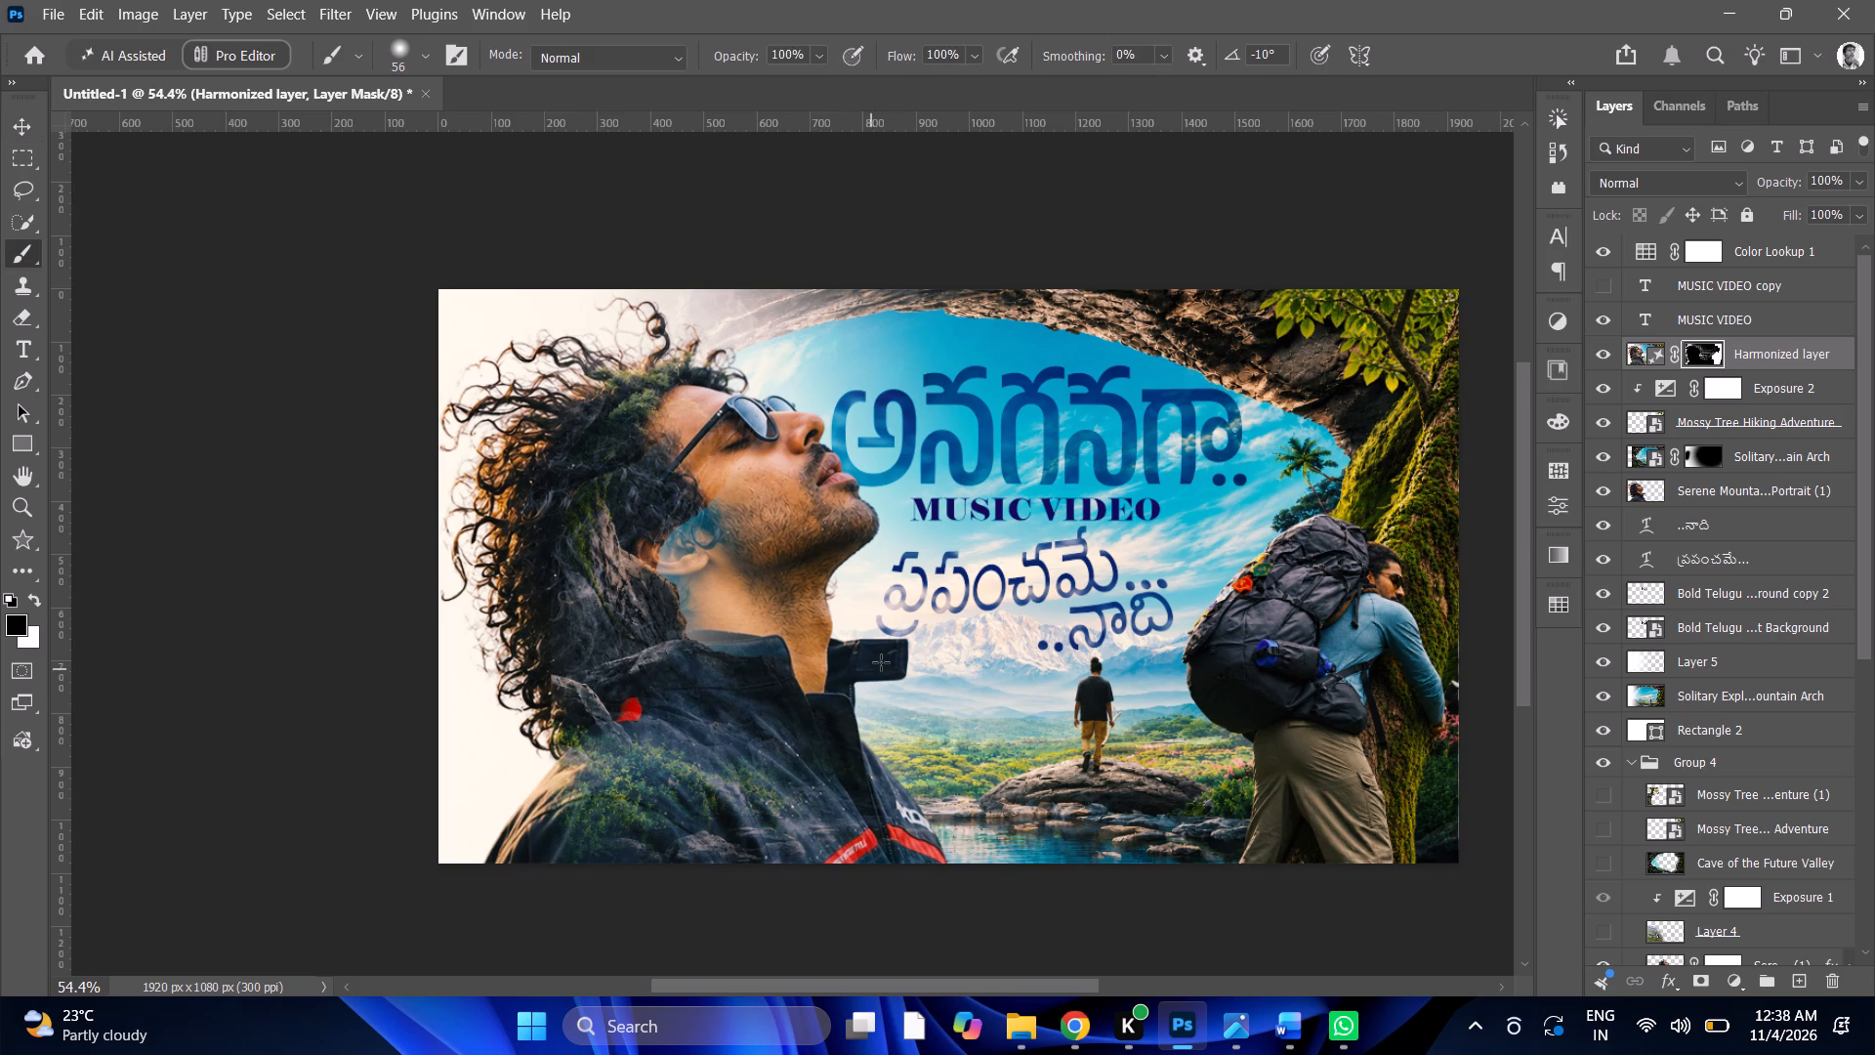
{"action": "left_click", "coordinate": [915, 592]}
{"action": "left_click", "coordinate": [887, 600]}
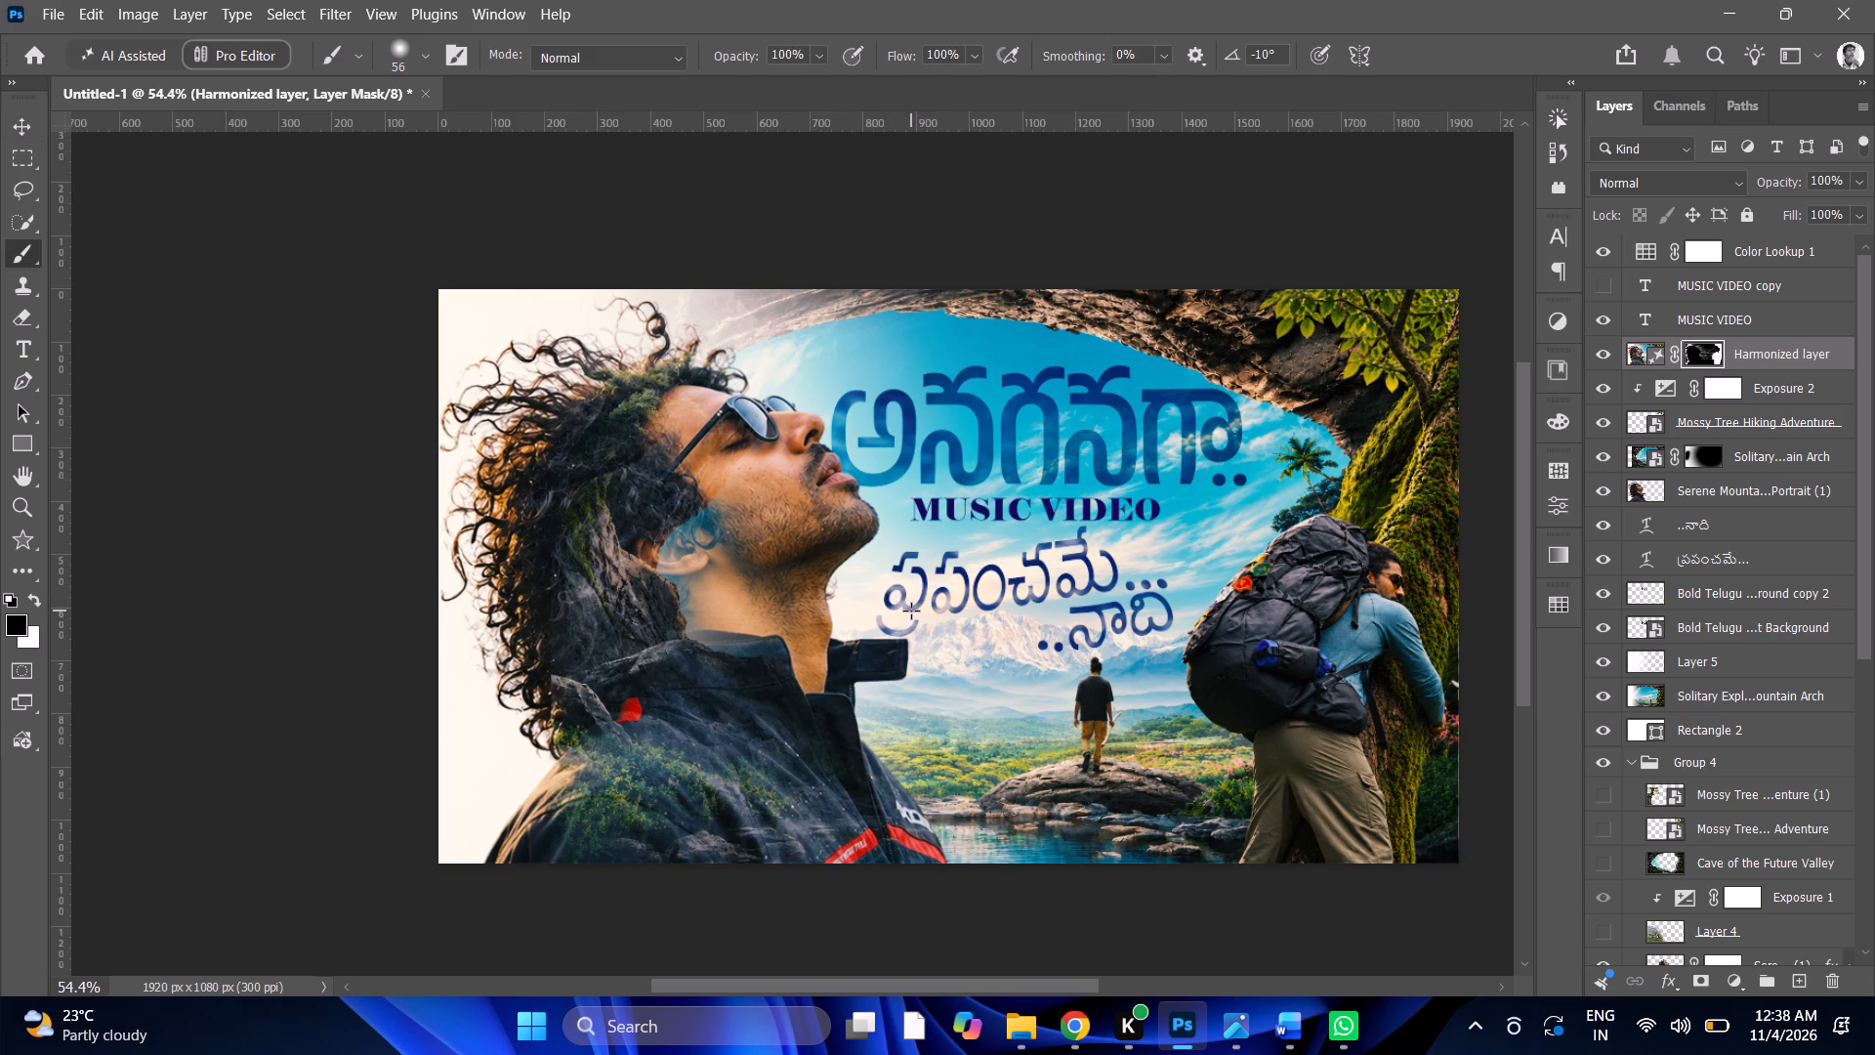
{"action": "left_click", "coordinate": [911, 611]}
{"action": "left_click", "coordinate": [954, 609]}
{"action": "left_click", "coordinate": [894, 630]}
Add the text JASTI'S just above the అనగనగా.. title in the NATS font at 22.08 pt.
{"action": "scroll", "coordinate": [996, 585], "scroll_direction": "down", "scroll_amount": 6, "text": "alt"}
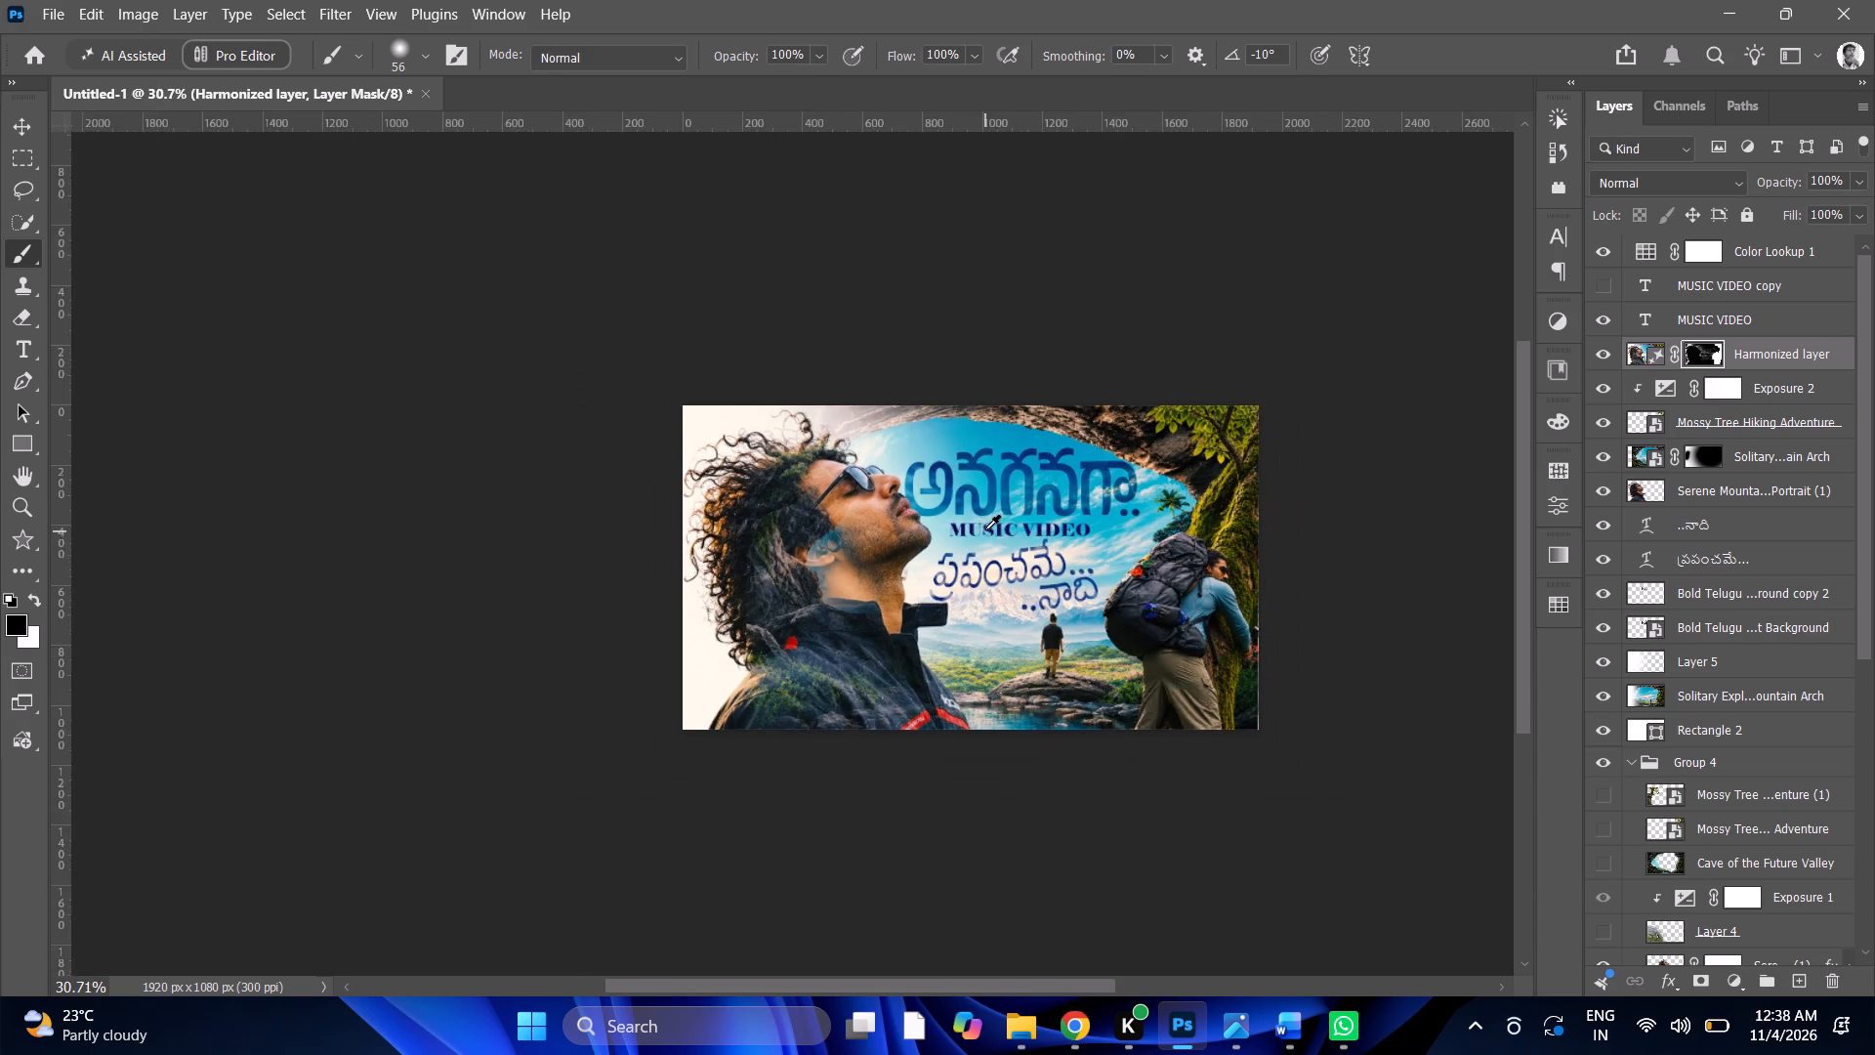
{"action": "scroll", "coordinate": [985, 528], "scroll_direction": "down", "scroll_amount": 7, "text": "alt"}
{"action": "scroll", "coordinate": [960, 525], "scroll_direction": "up", "scroll_amount": 12, "text": "alt"}
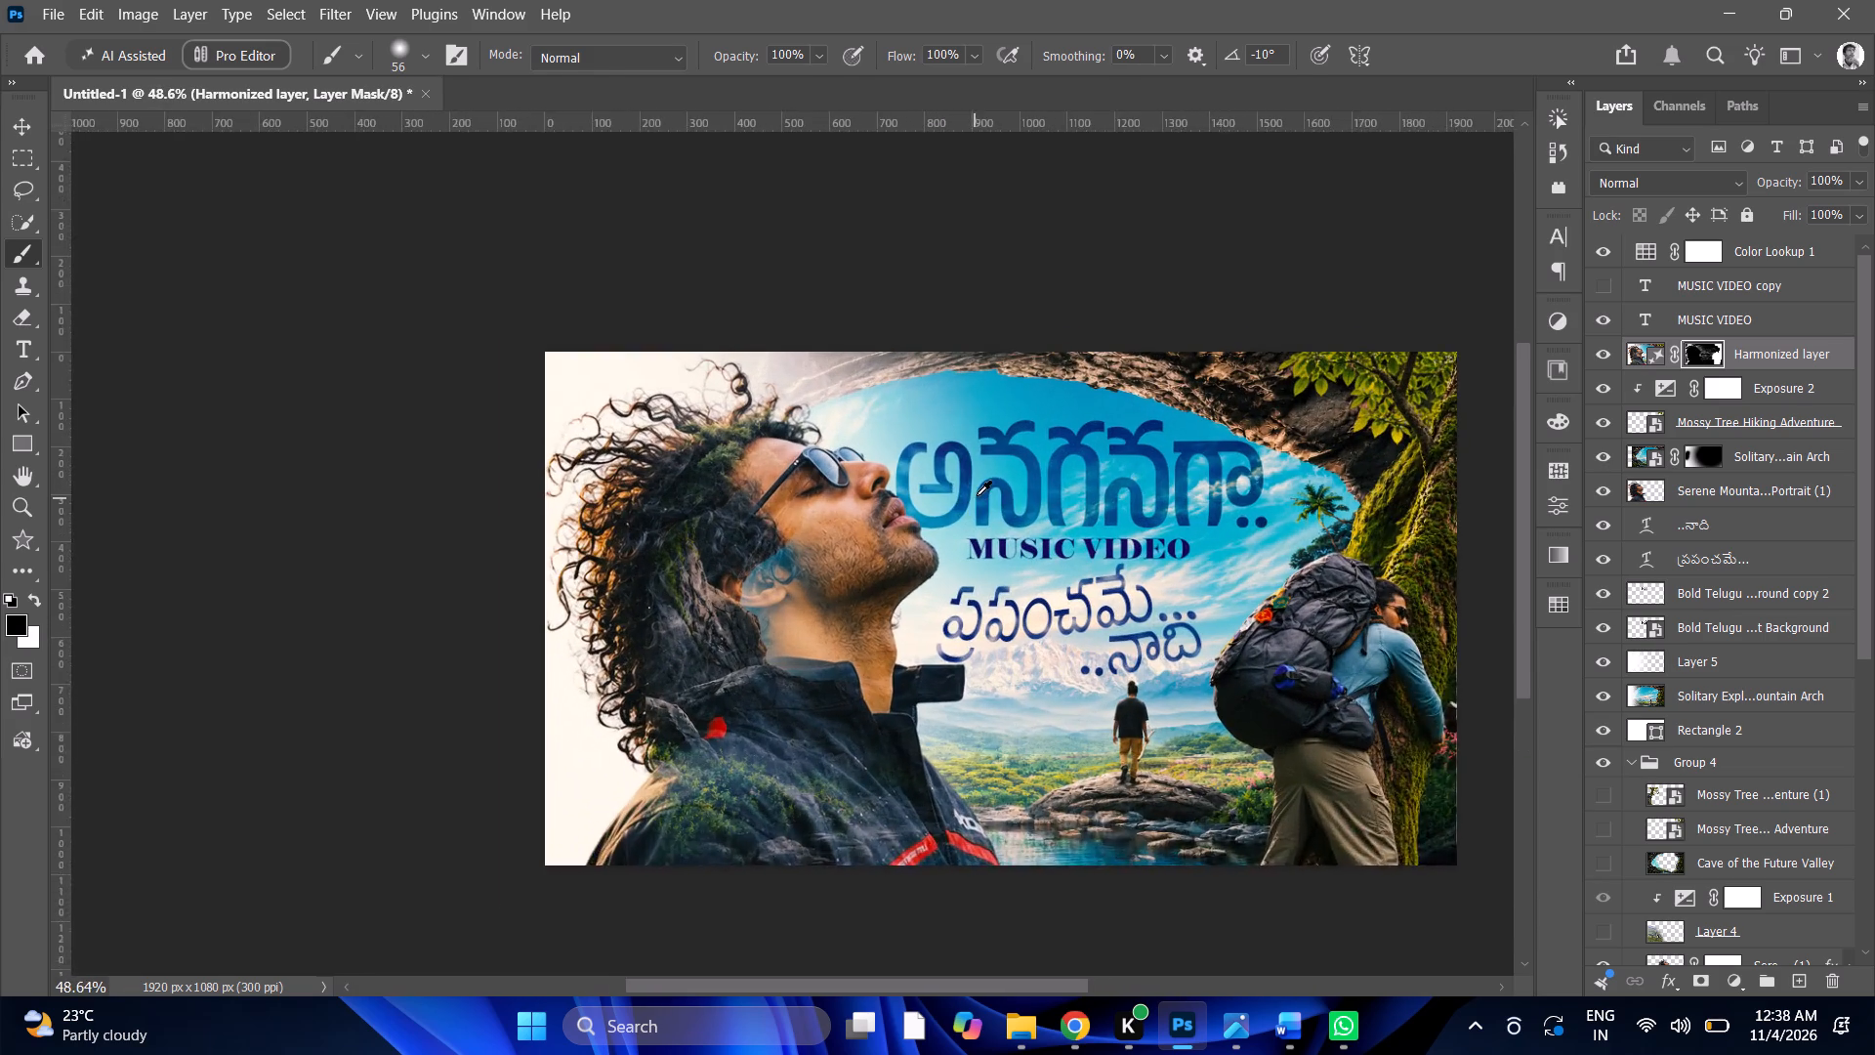
{"action": "scroll", "coordinate": [978, 495], "scroll_direction": "up", "scroll_amount": 3, "text": "alt"}
{"action": "left_click", "coordinate": [21, 354]}
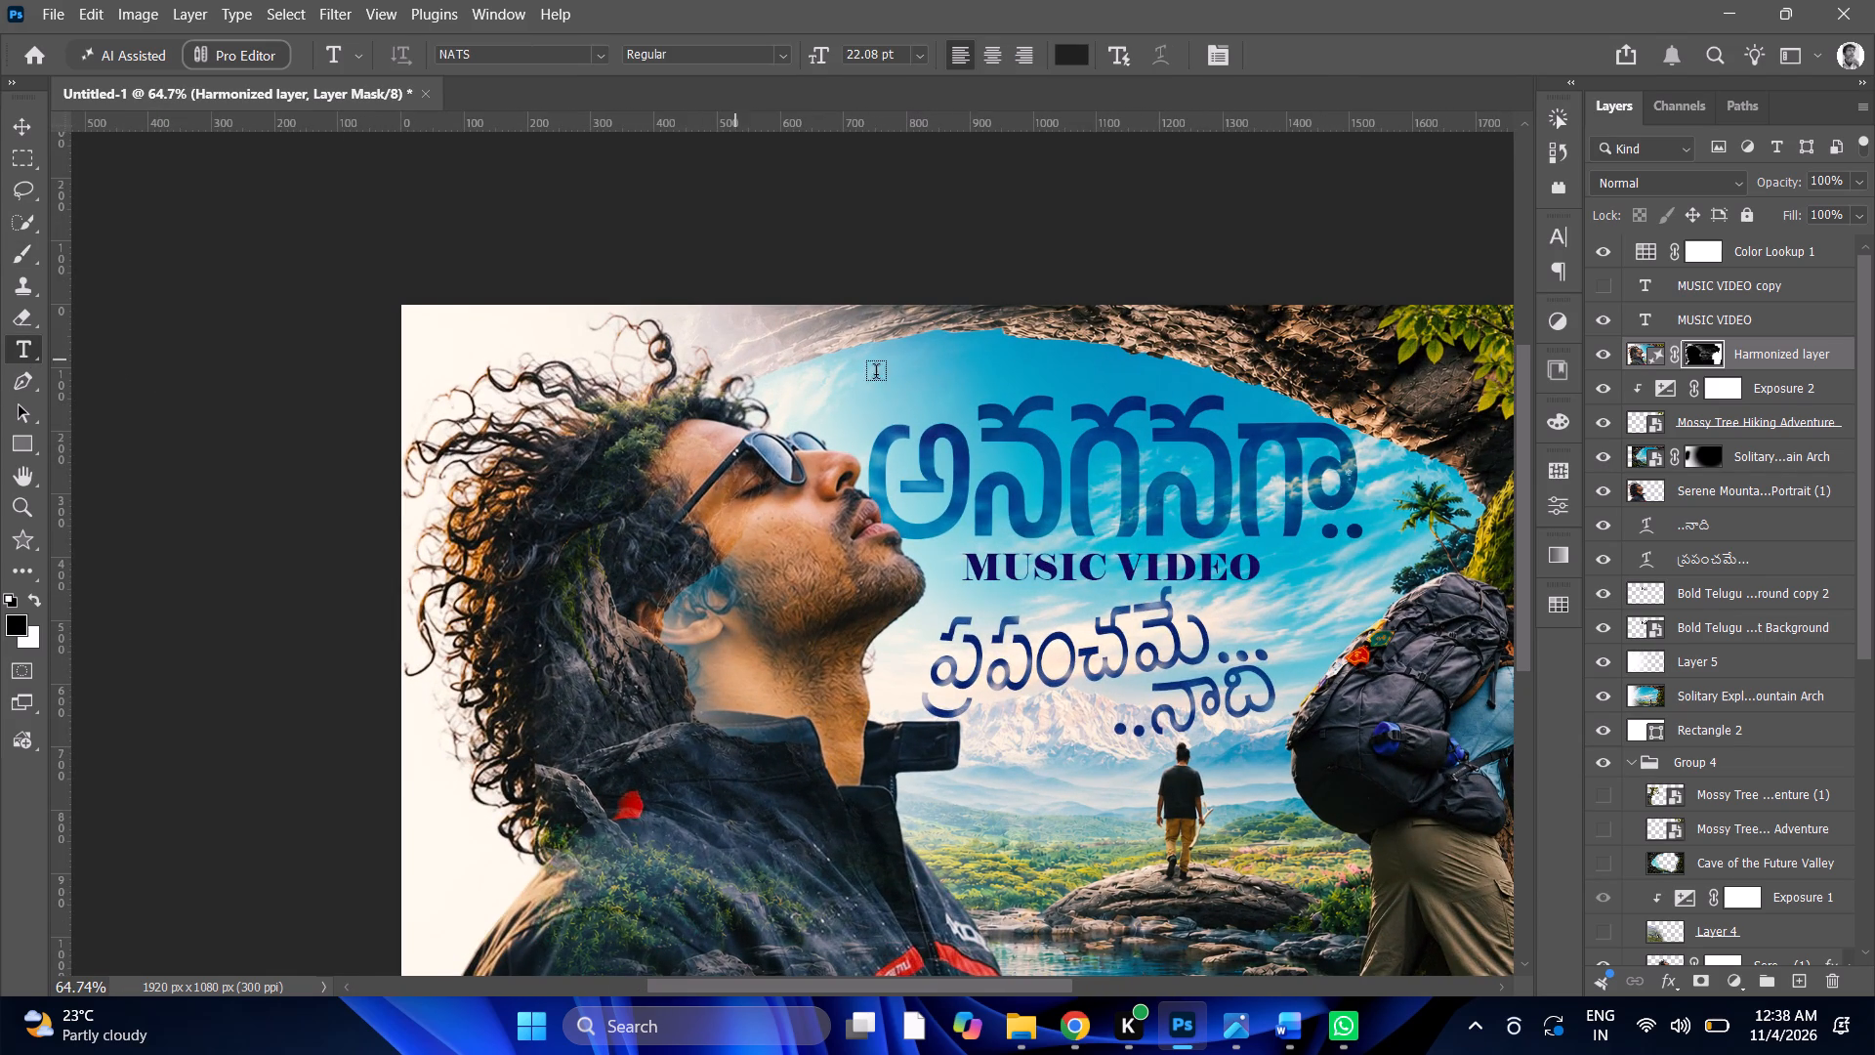
{"action": "left_click", "coordinate": [1025, 370]}
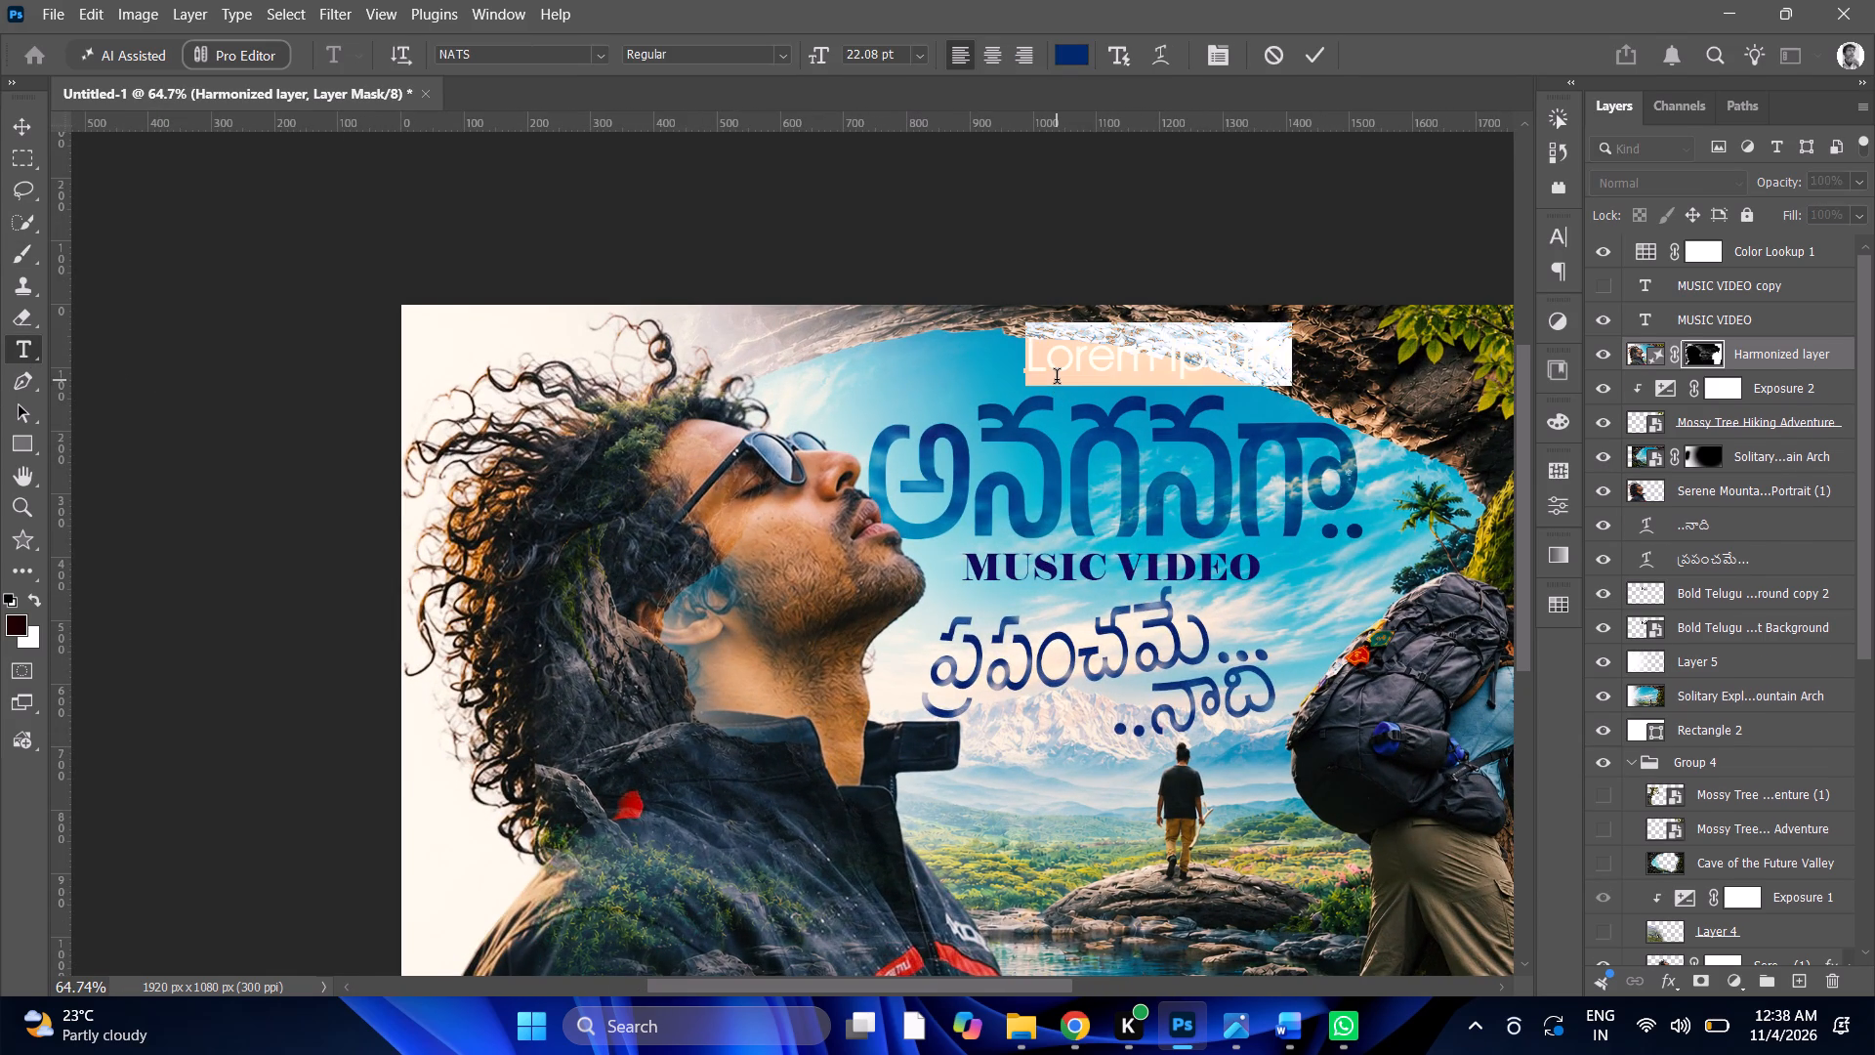
{"action": "type", "text": "JASTI"}
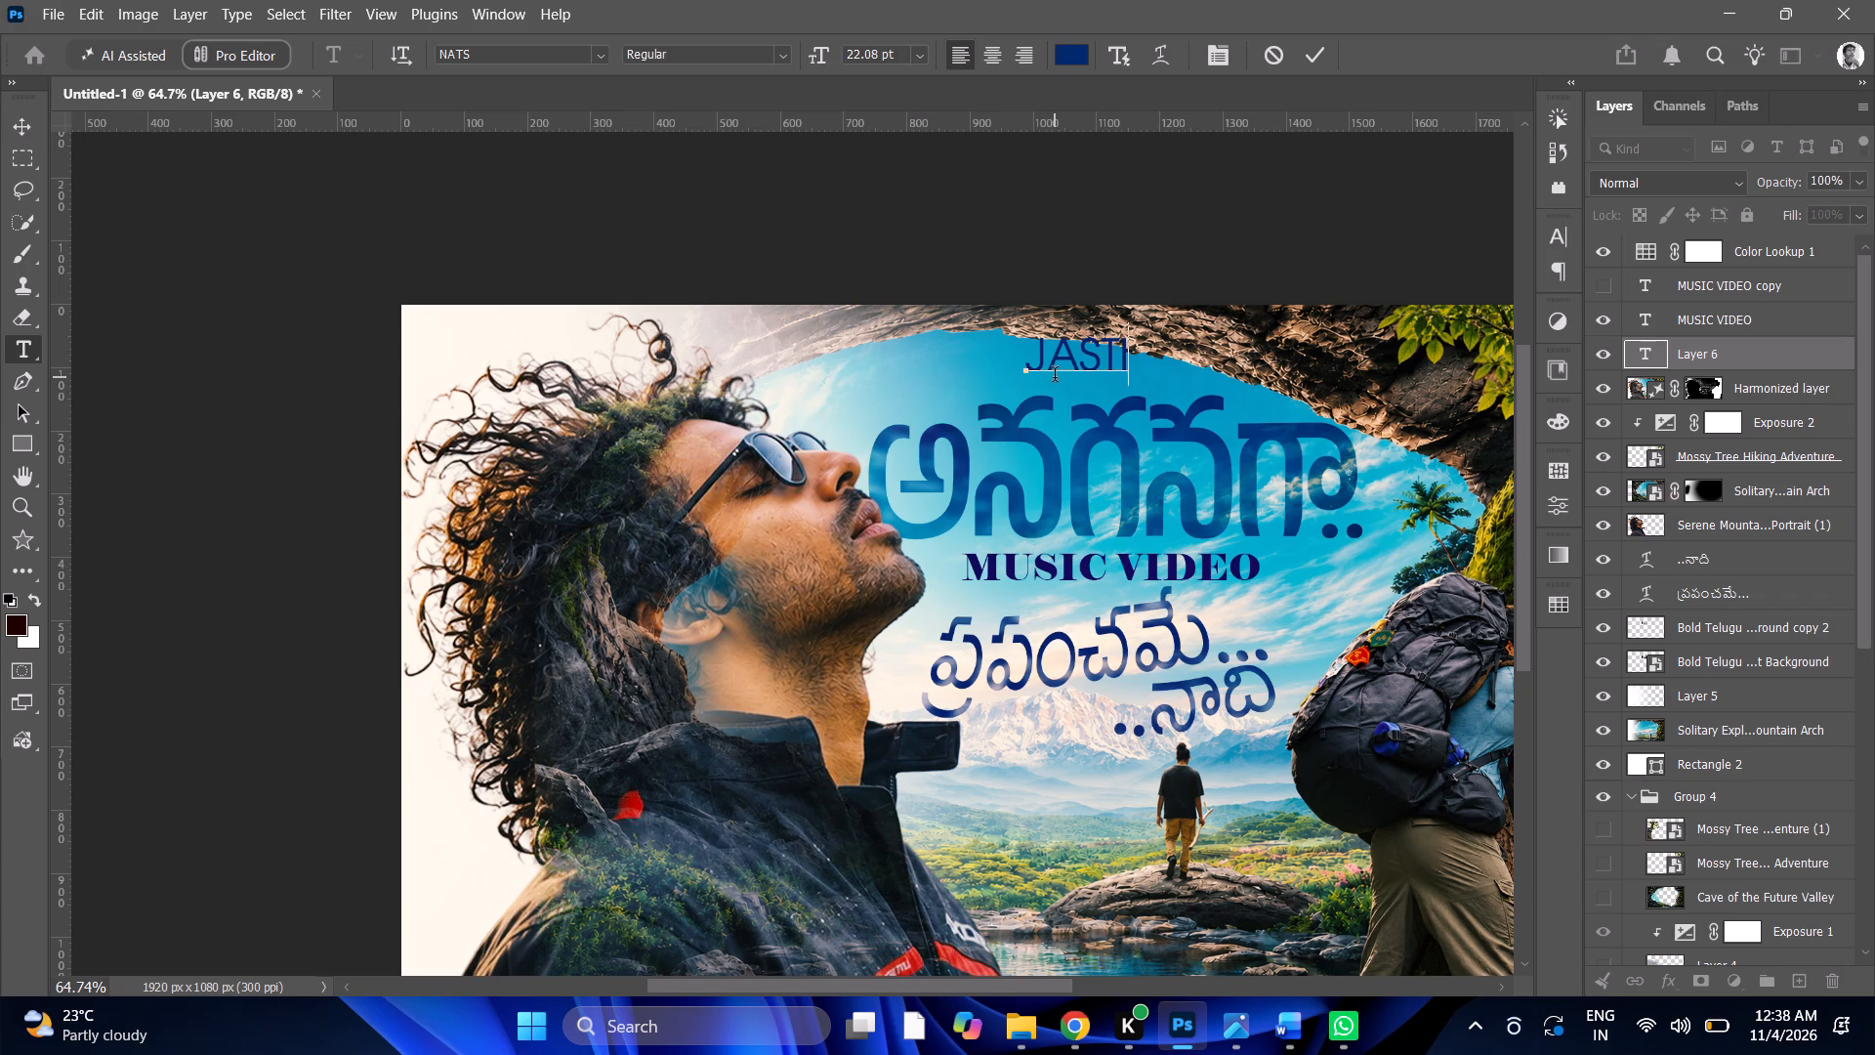
{"action": "type", "text": "'S"}
{"action": "scroll", "coordinate": [1038, 367], "scroll_direction": "up", "scroll_amount": 2}
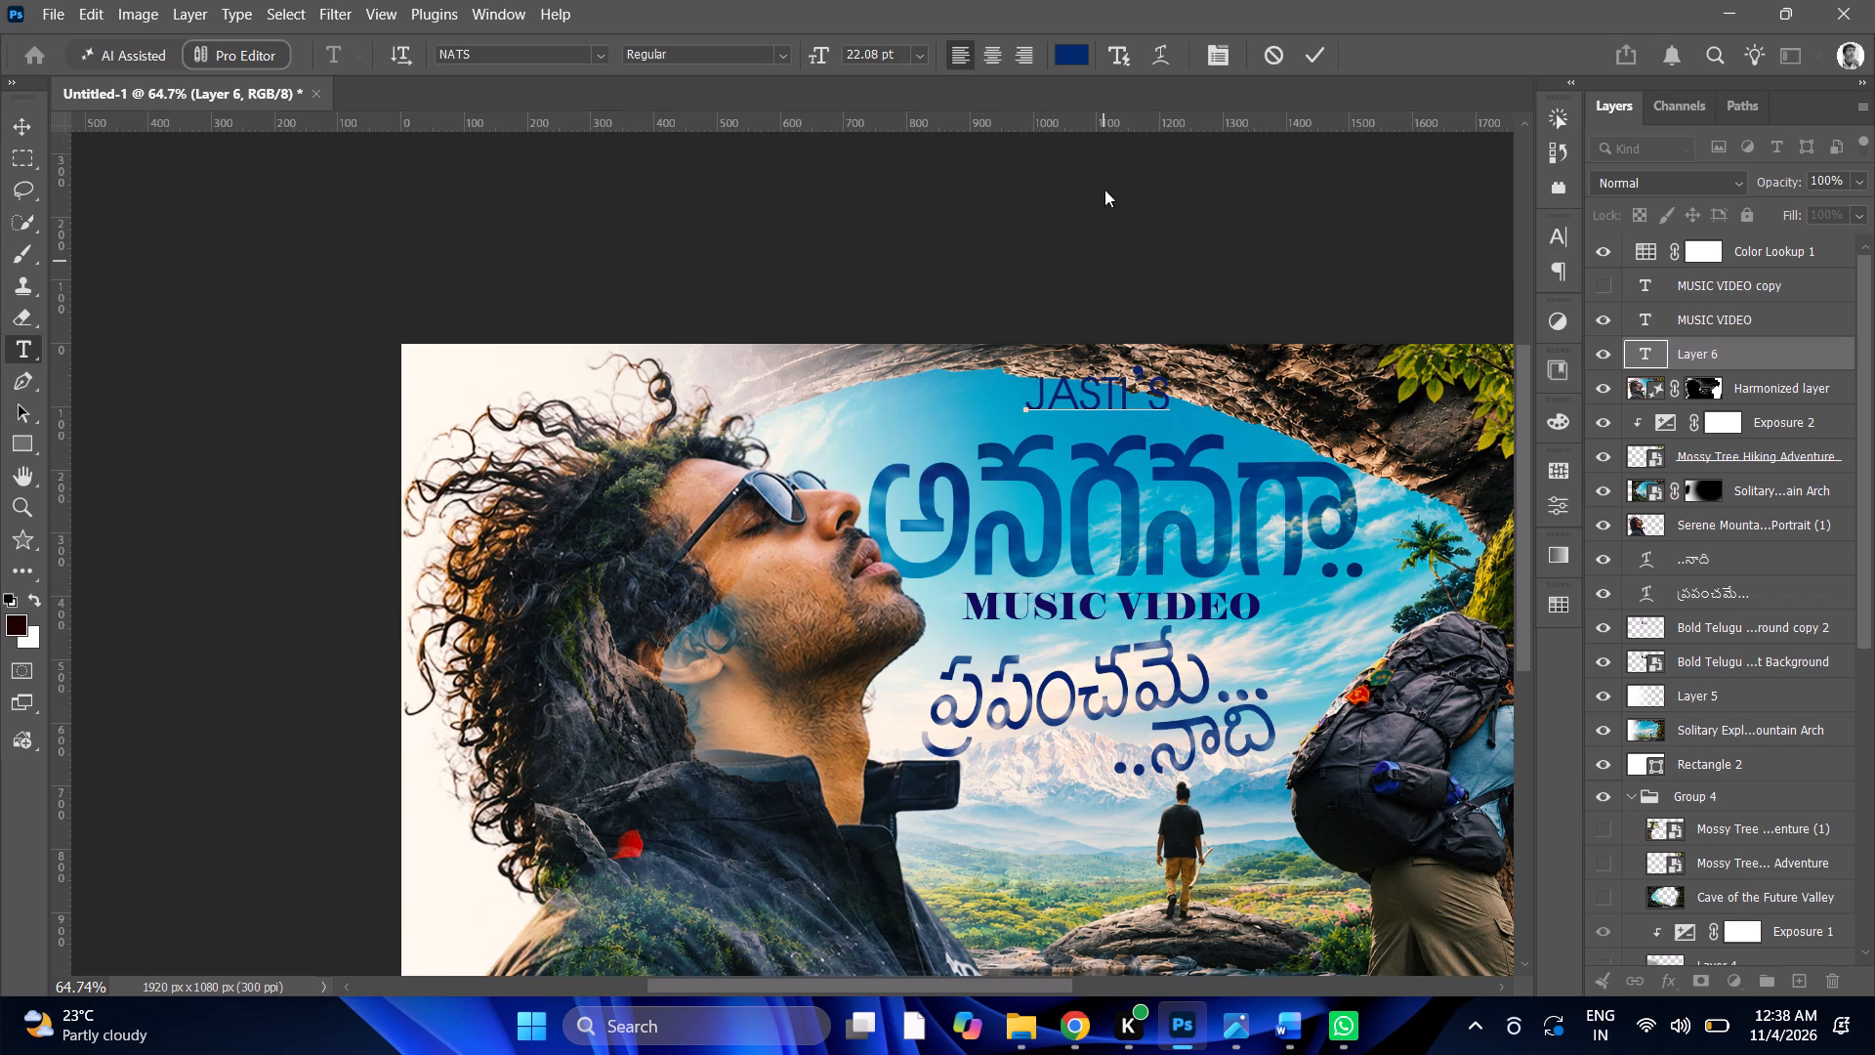
{"action": "left_click", "coordinate": [1320, 50]}
Scale the JASTI'S text down to 64.75%.
{"action": "left_click", "coordinate": [29, 119]}
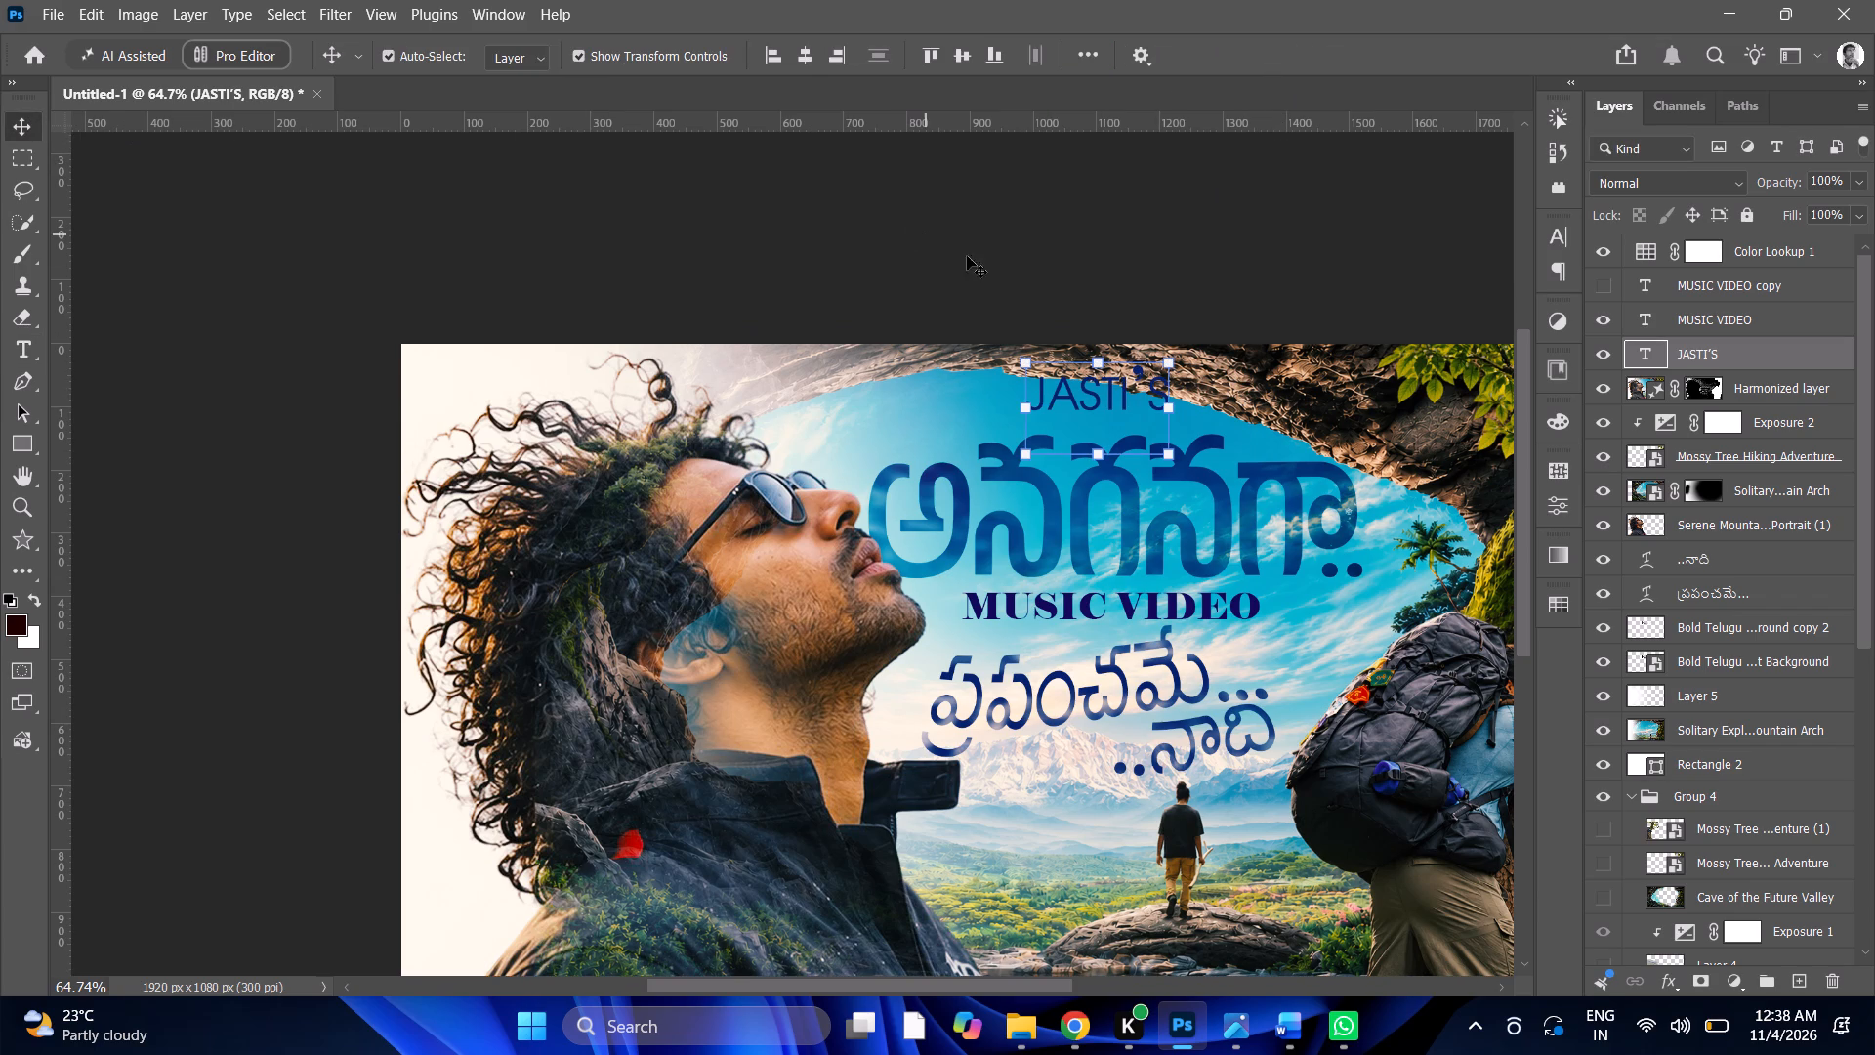
{"action": "left_click_drag", "start_coordinate": [1100, 360], "coordinate": [1101, 384]}
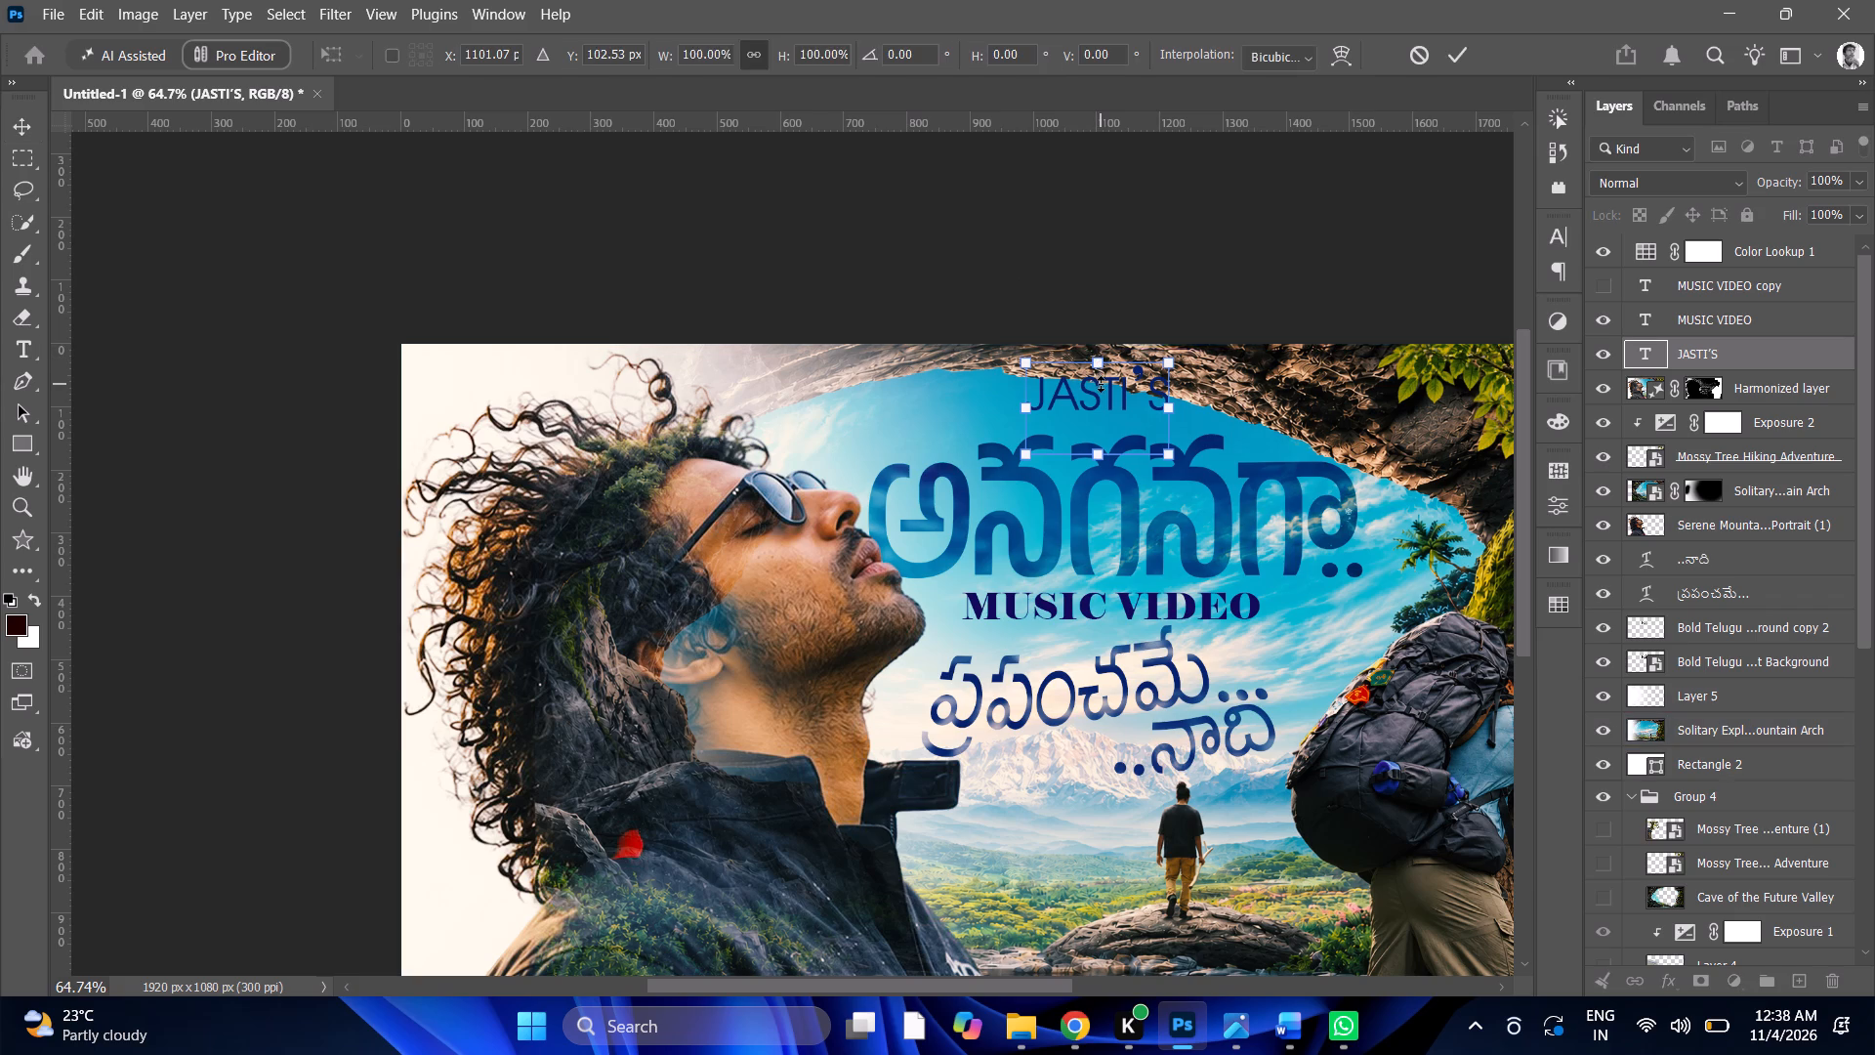
{"action": "left_click_drag", "start_coordinate": [1101, 384], "coordinate": [1101, 395]}
{"action": "scroll", "coordinate": [1096, 388], "scroll_direction": "down", "scroll_amount": 6, "text": "alt"}
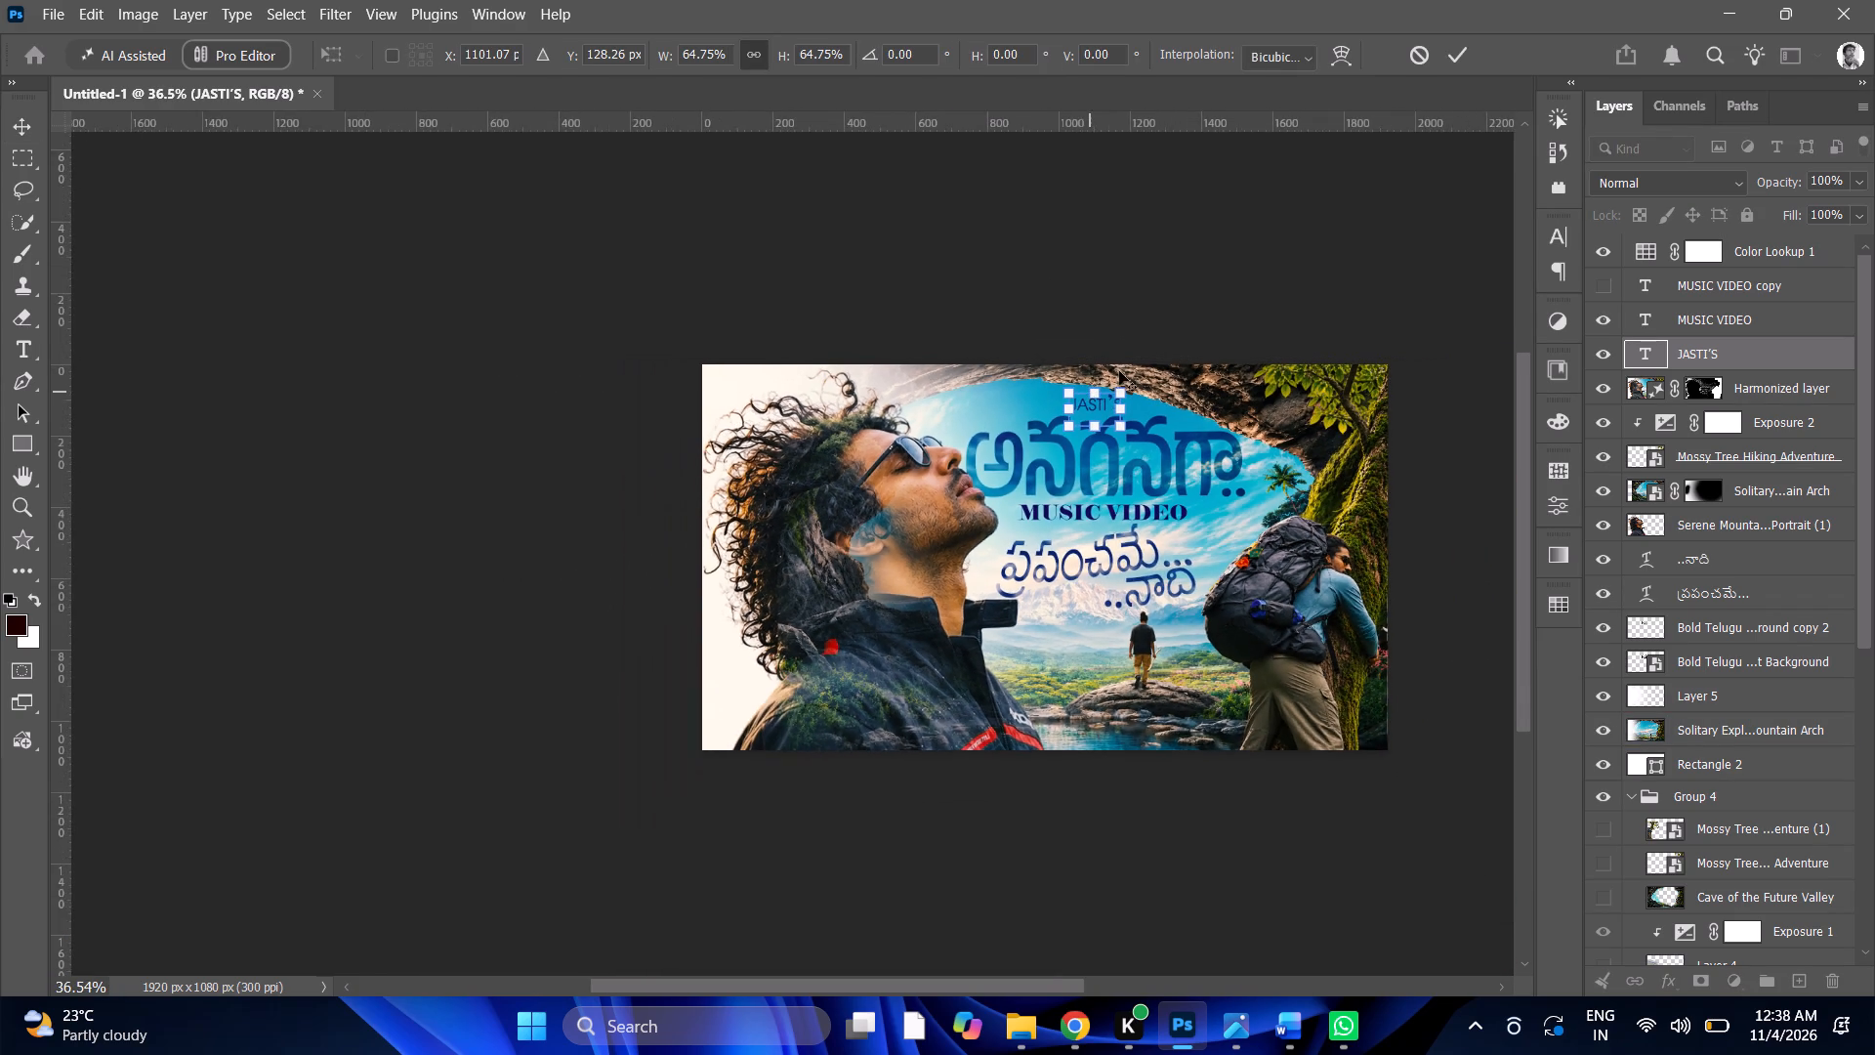
{"action": "scroll", "coordinate": [1224, 367], "scroll_direction": "up", "scroll_amount": 4, "text": "alt"}
{"action": "left_click", "coordinate": [1463, 60]}
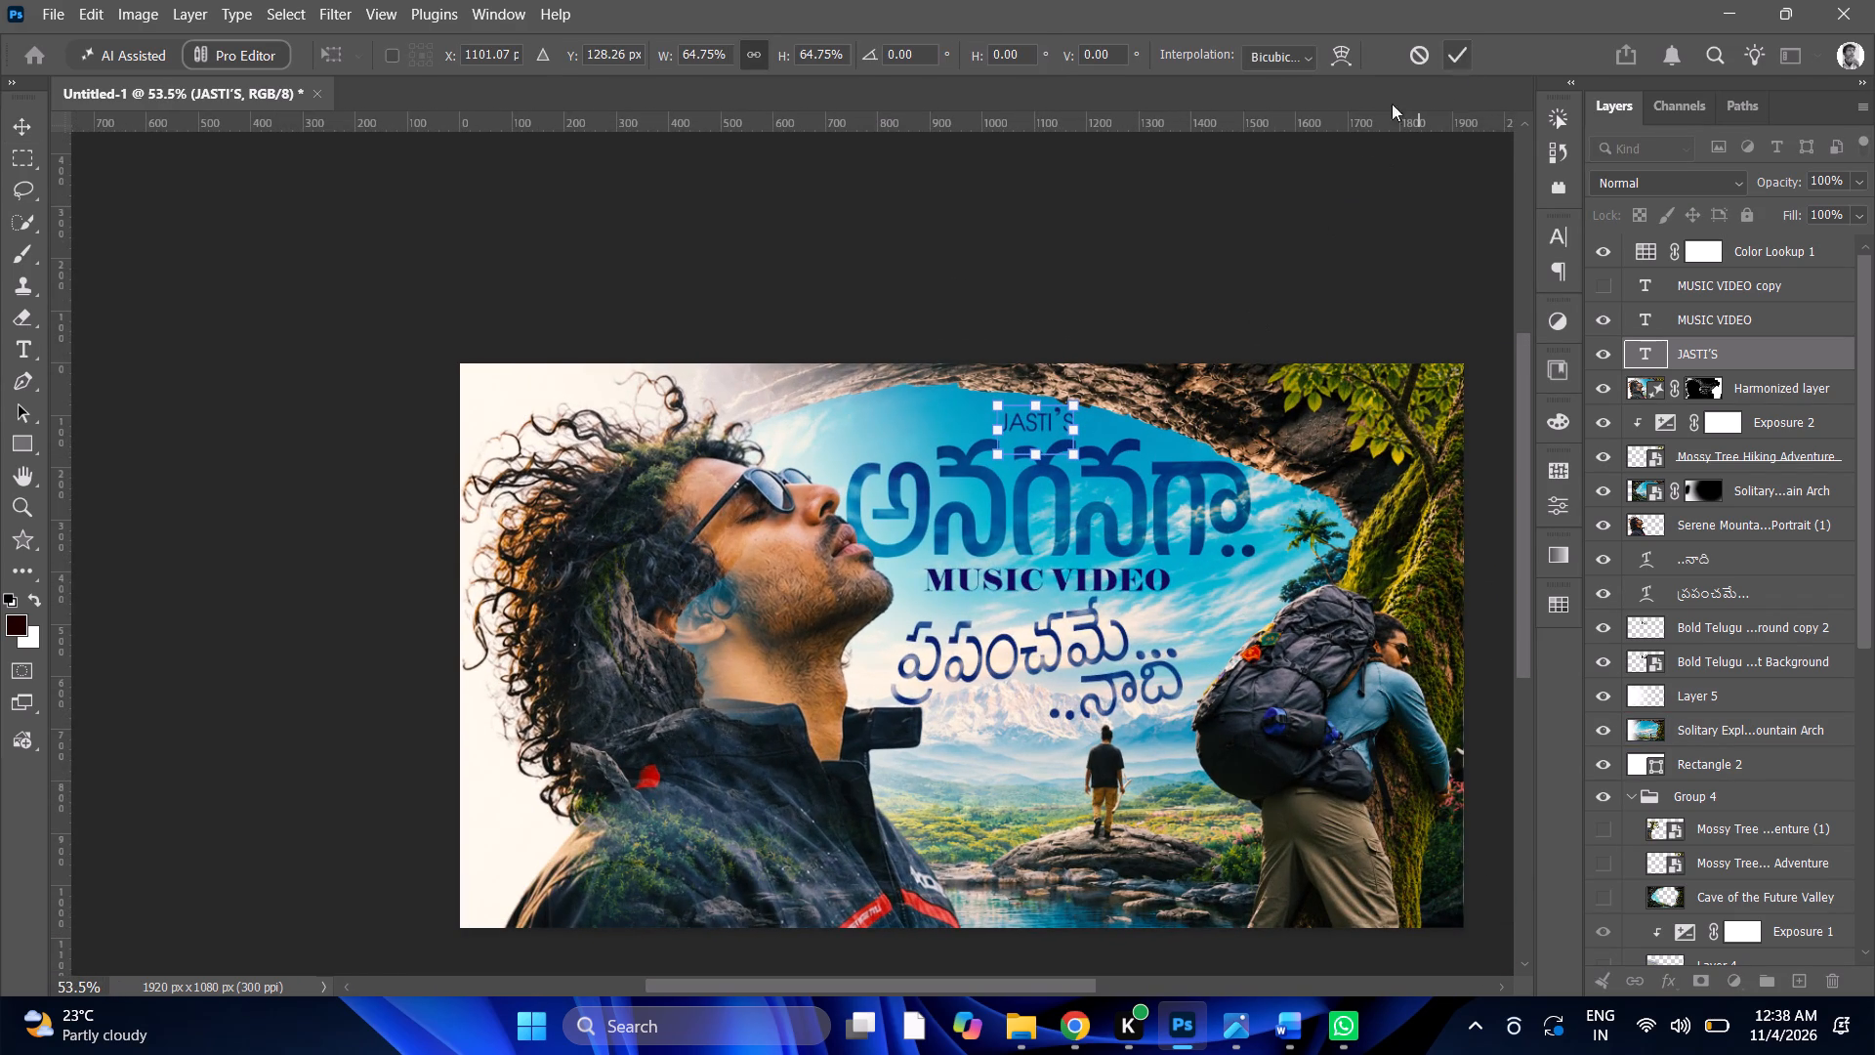
Shift the JASTI'S text slightly to the right to centre it over the title and MUSIC VIDEO line.
{"action": "scroll", "coordinate": [1118, 443], "scroll_direction": "up", "scroll_amount": 3, "text": "alt"}
{"action": "left_click", "coordinate": [1021, 408]}
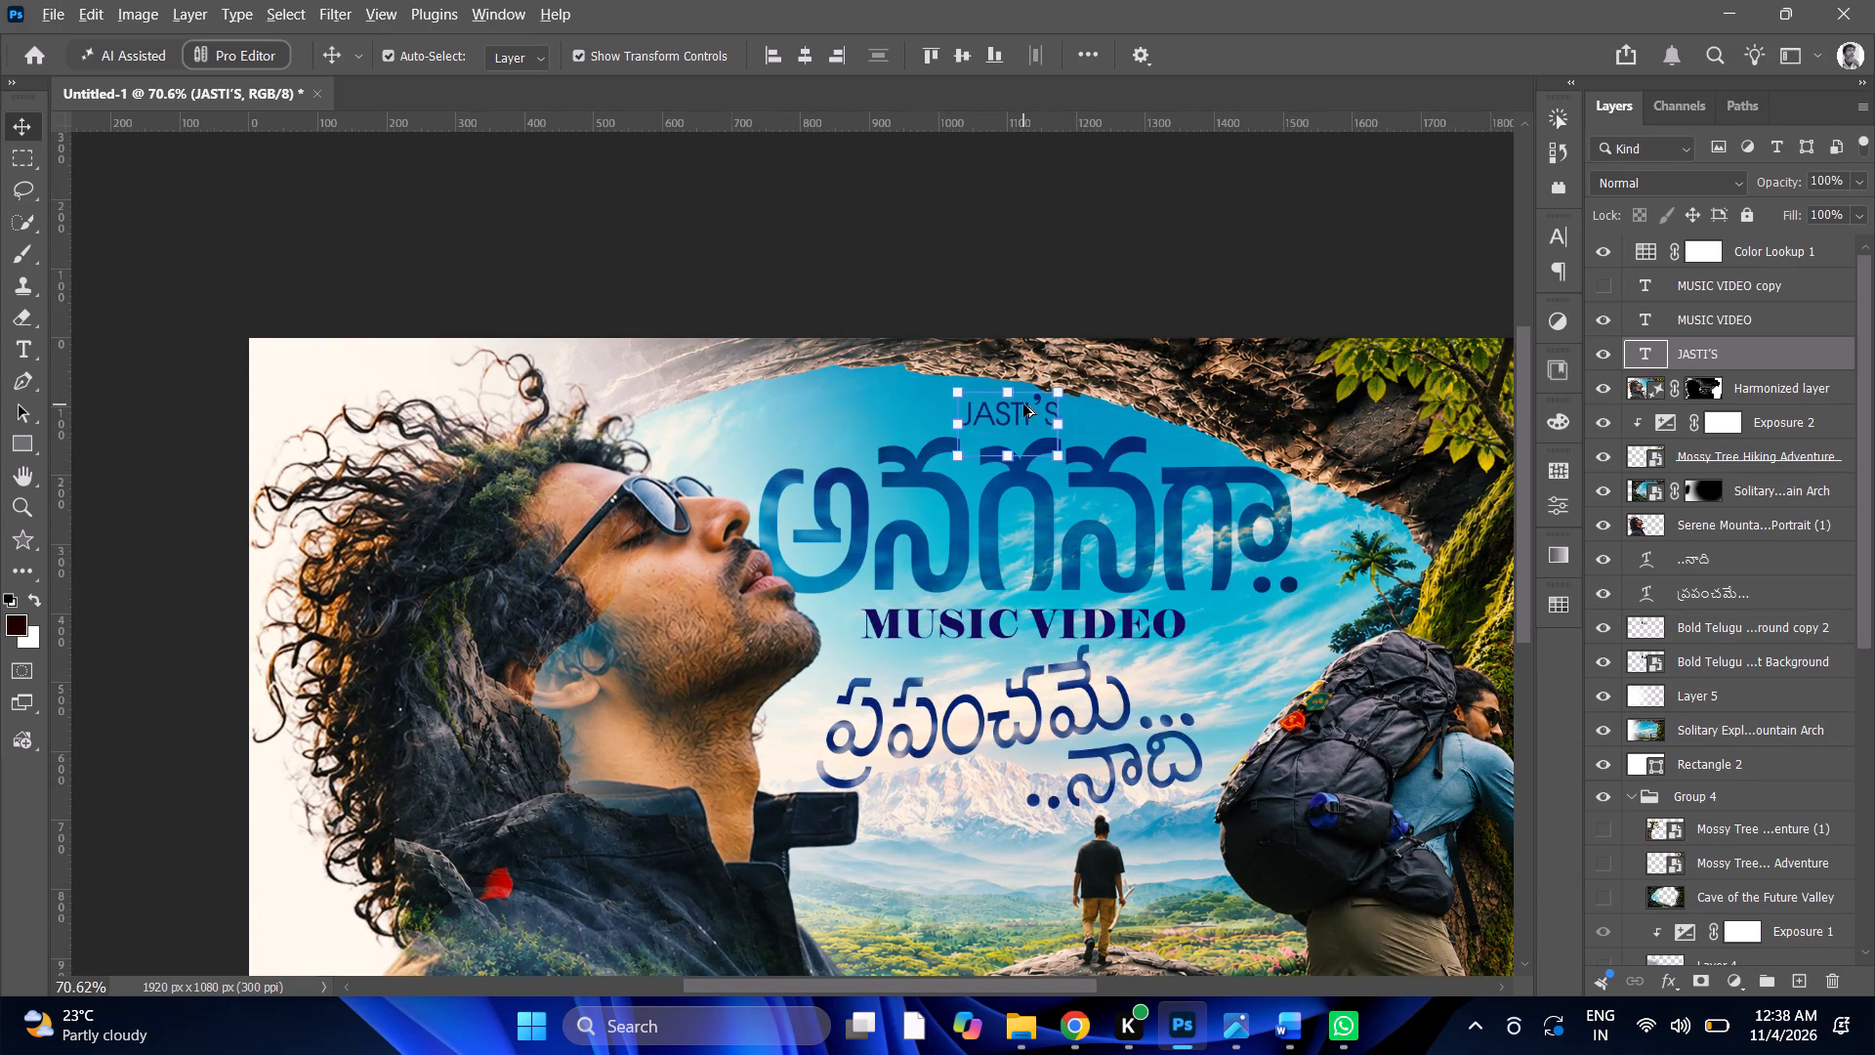
{"action": "scroll", "coordinate": [1023, 404], "scroll_direction": "down", "scroll_amount": 7, "text": "alt"}
{"action": "scroll", "coordinate": [1062, 412], "scroll_direction": "up", "scroll_amount": 3, "text": "alt"}
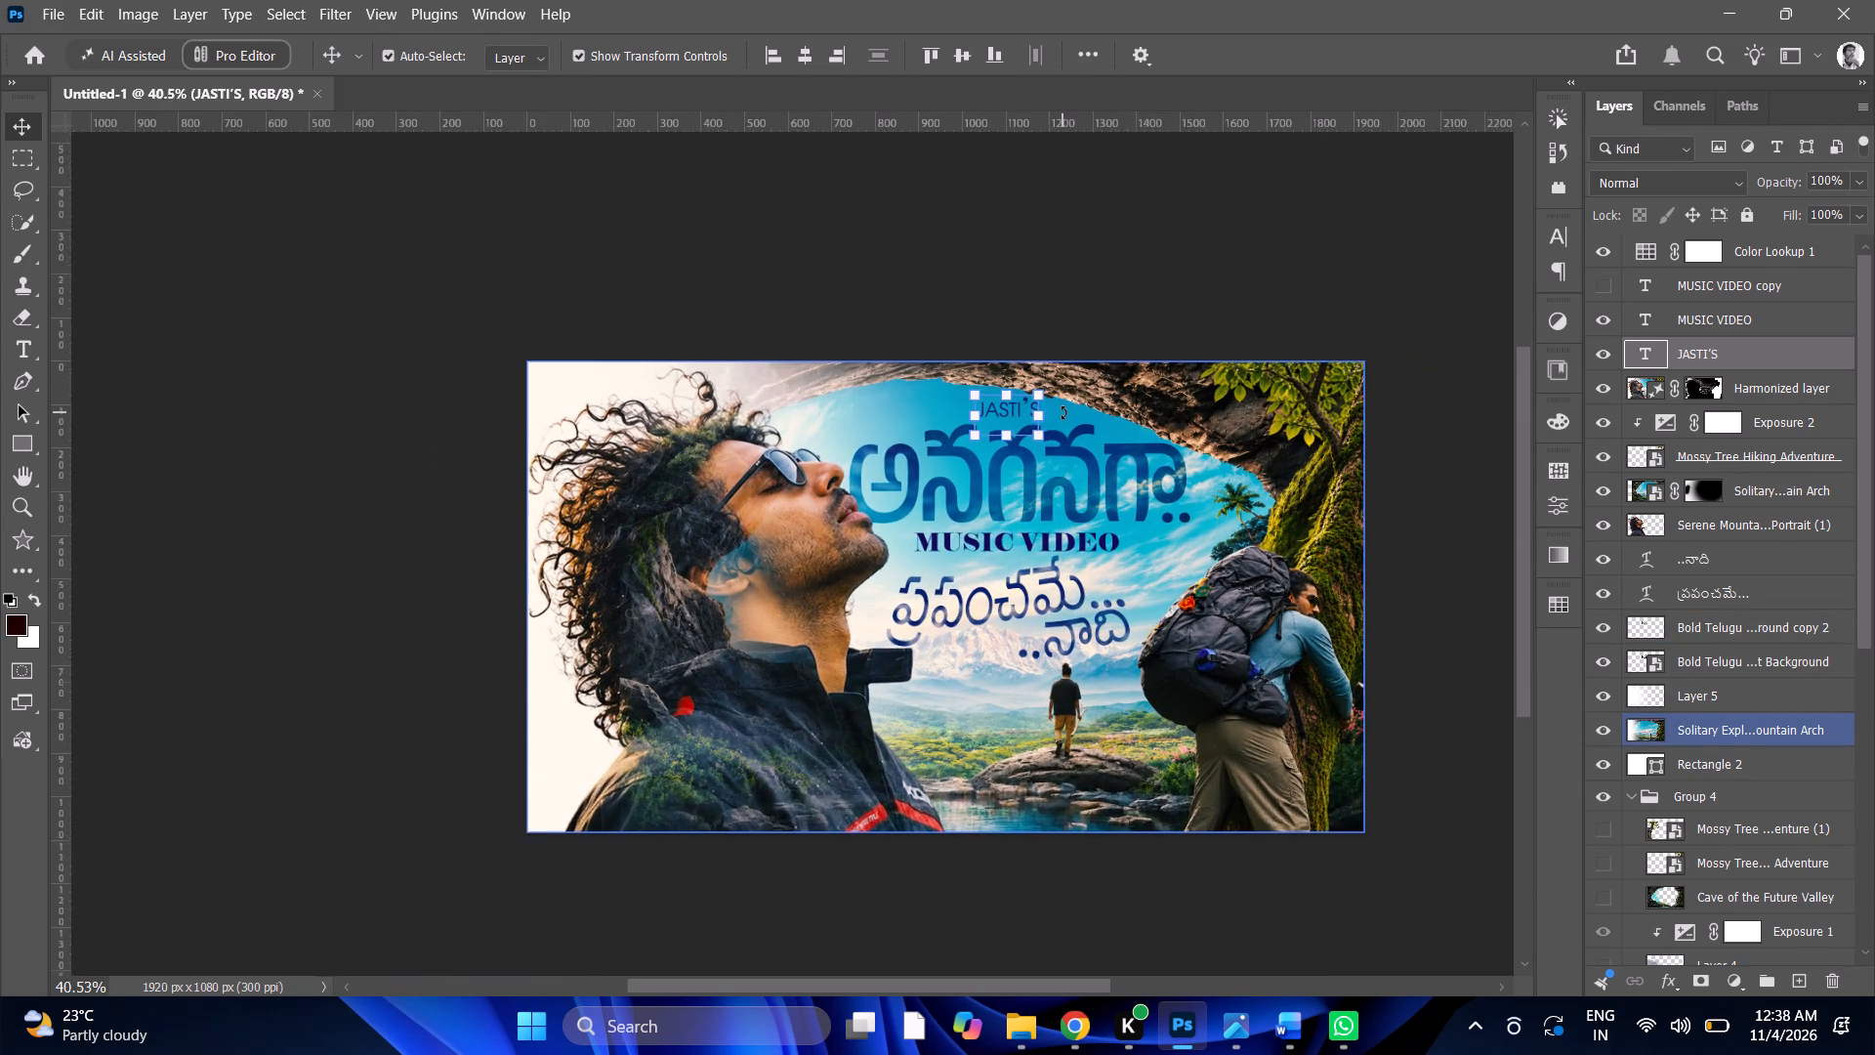
{"action": "left_click", "coordinate": [1005, 410]}
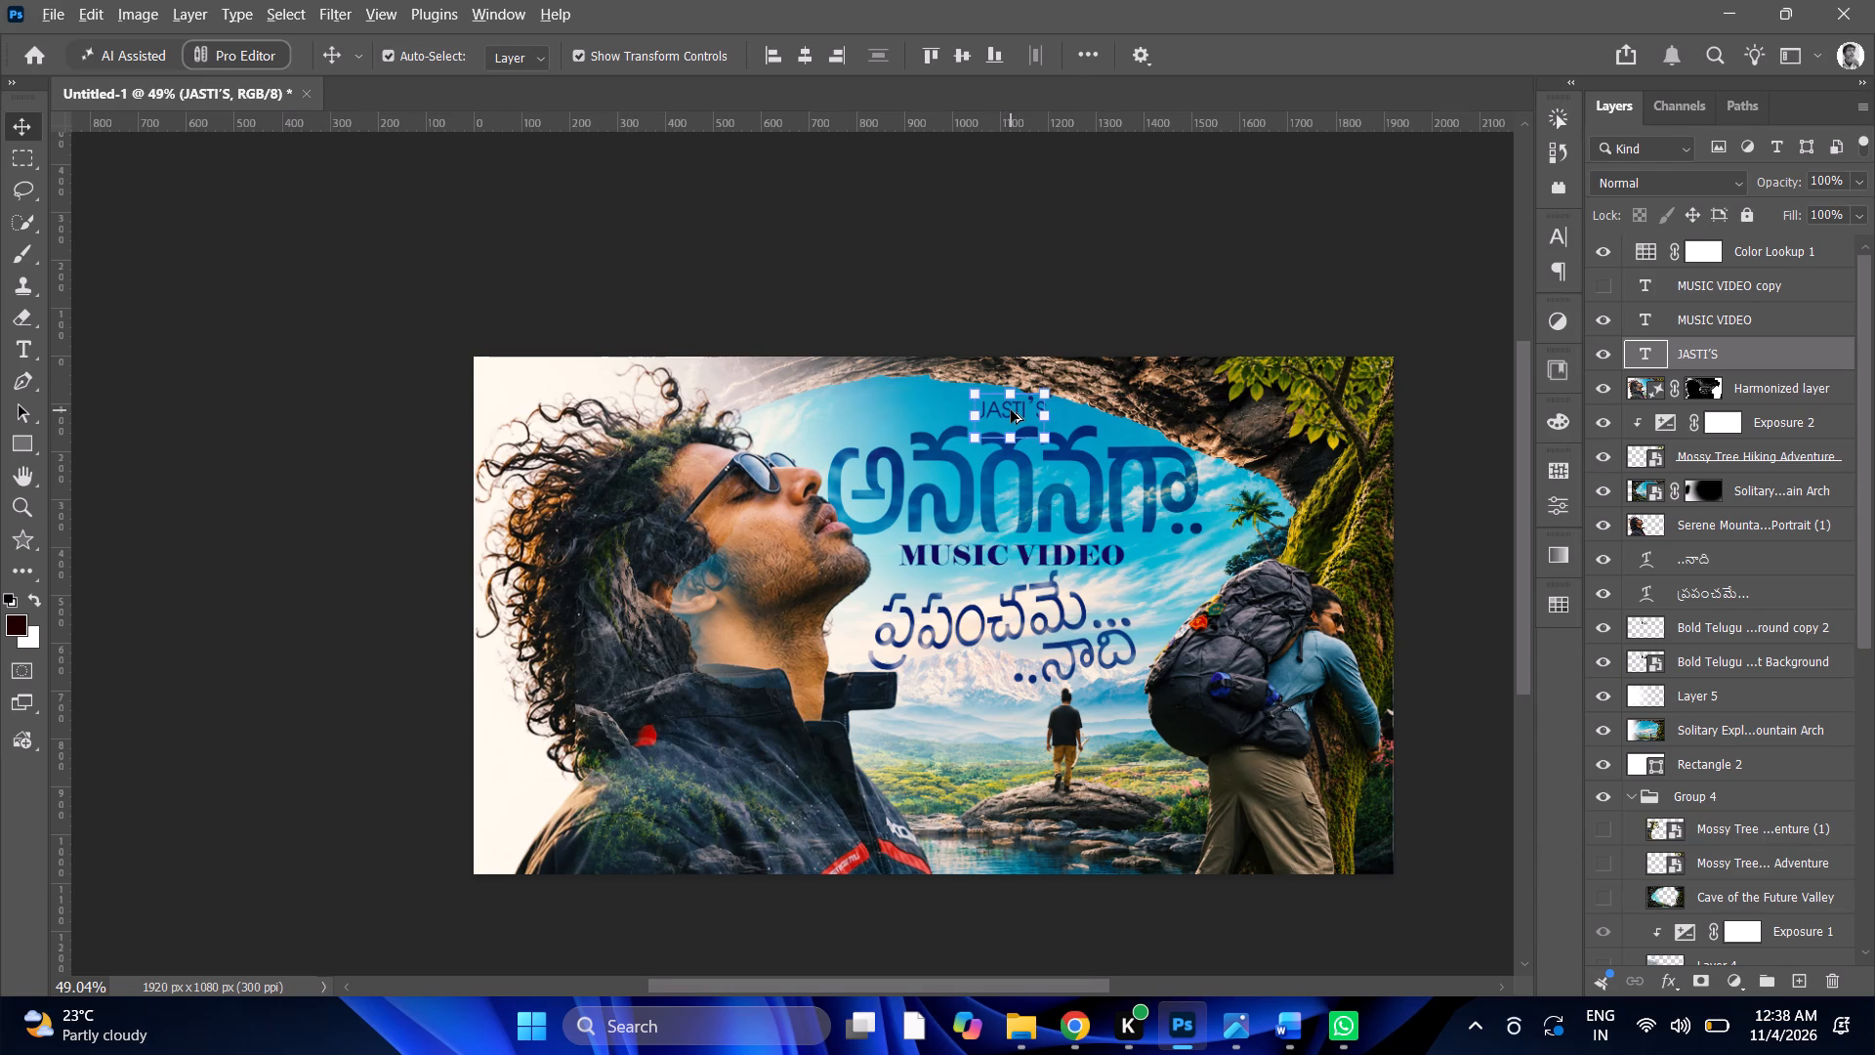
Examine the whole poster and the lettering area at different magnifications to judge the composition.
{"action": "scroll", "coordinate": [1011, 410], "scroll_direction": "down", "scroll_amount": 2, "text": "alt"}
{"action": "left_click_drag", "start_coordinate": [970, 983], "coordinate": [989, 983]}
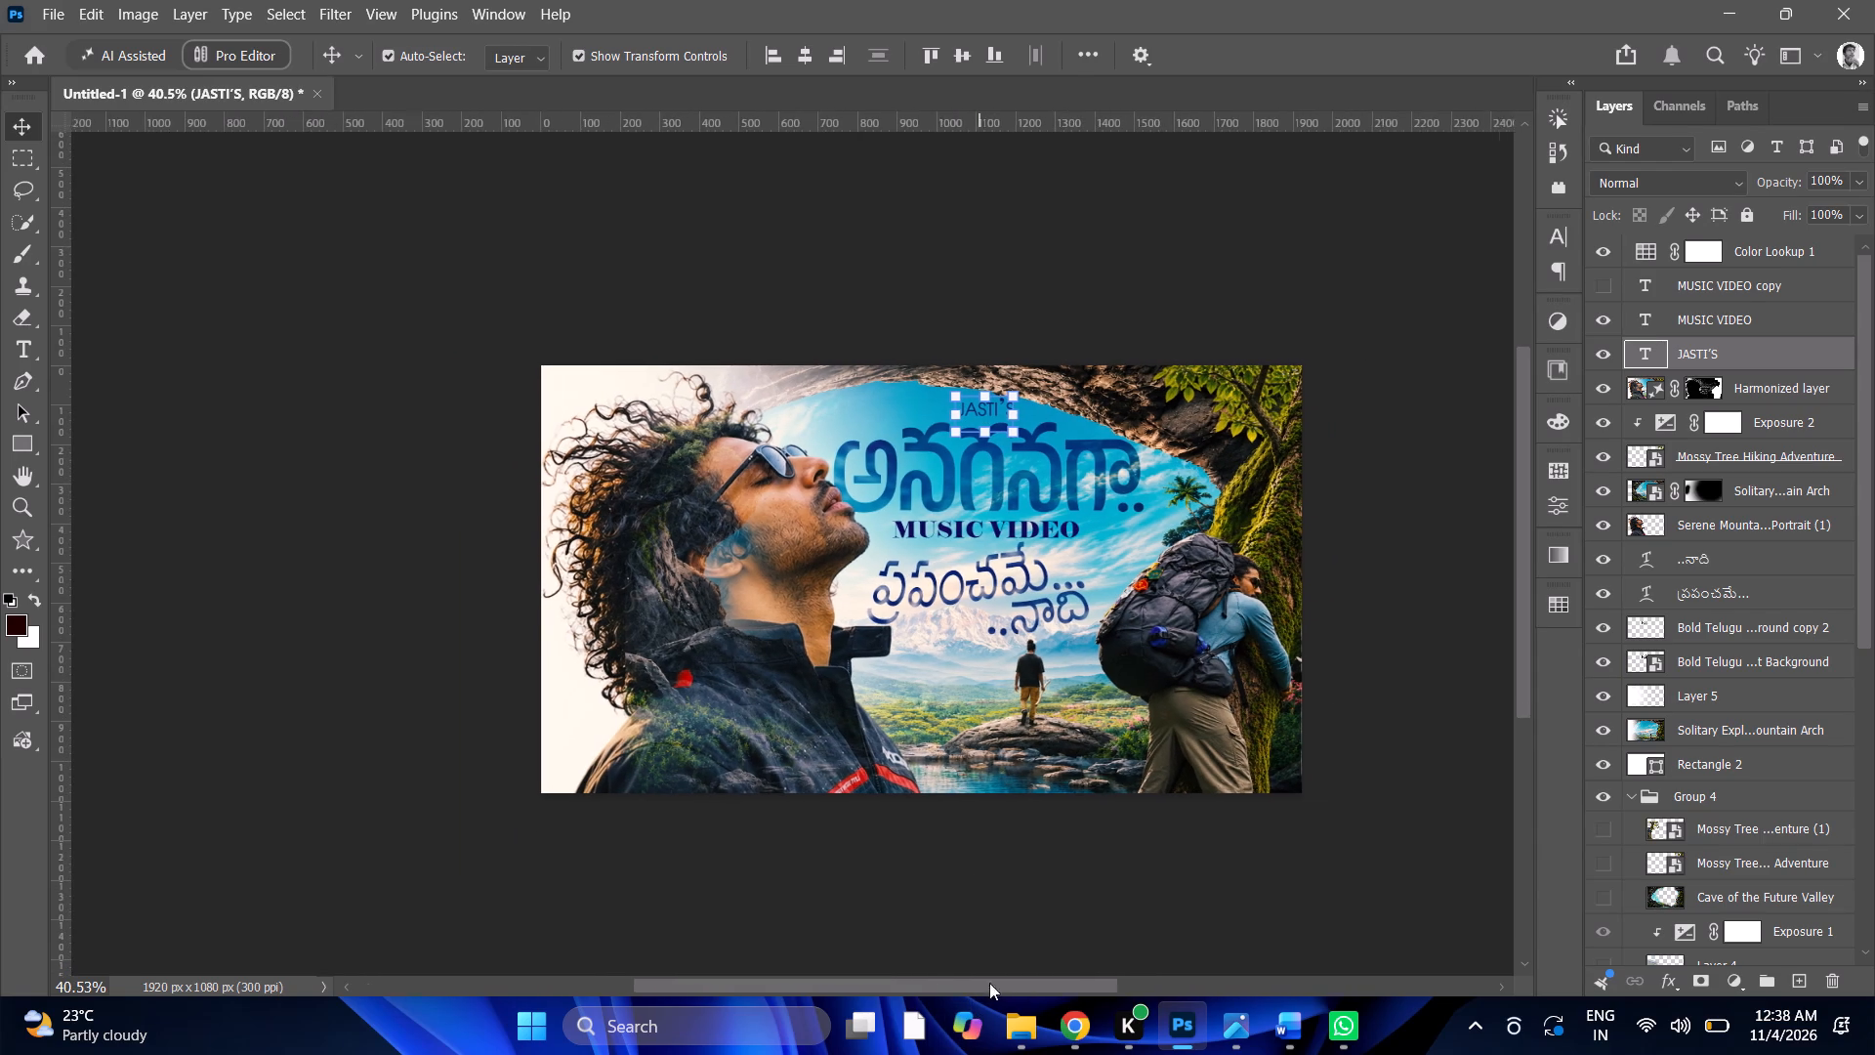
{"action": "left_click_drag", "start_coordinate": [989, 983], "coordinate": [1054, 972]}
{"action": "scroll", "coordinate": [983, 650], "scroll_direction": "up", "scroll_amount": 2, "text": "alt"}
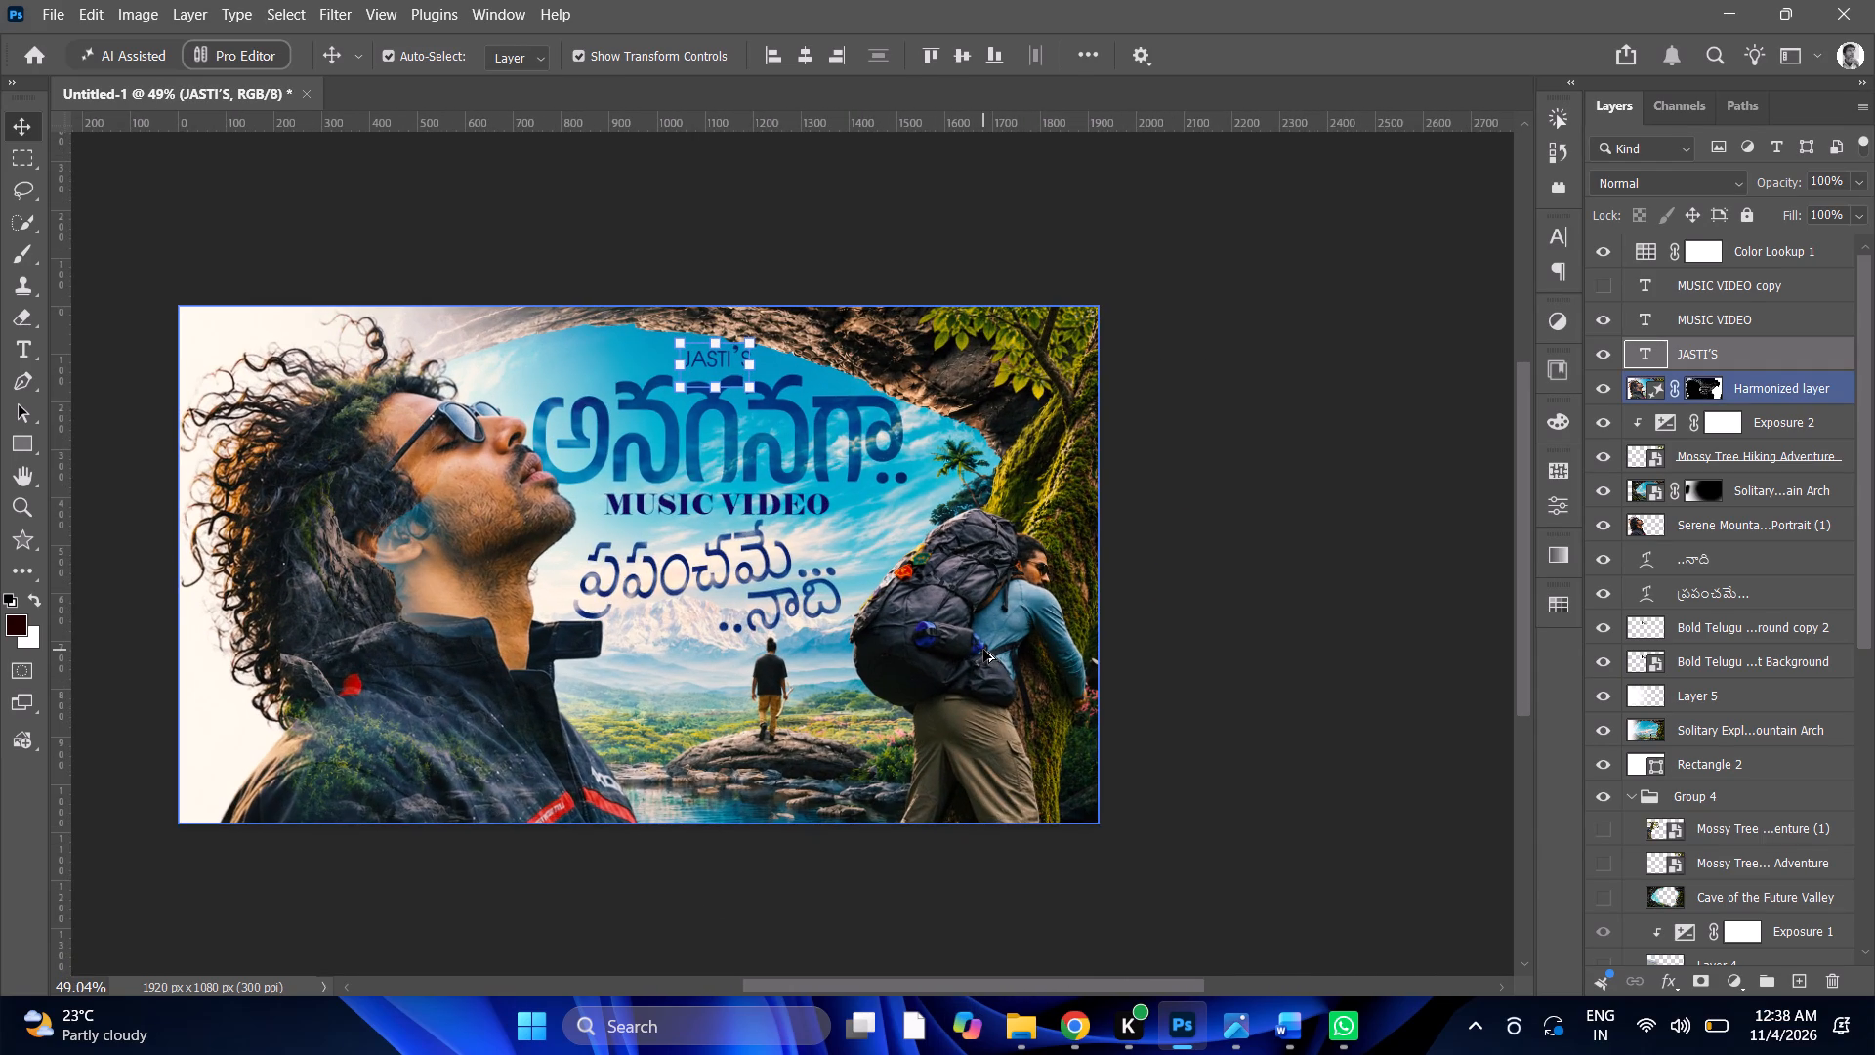
{"action": "scroll", "coordinate": [983, 650], "scroll_direction": "down", "scroll_amount": 5, "text": "alt"}
{"action": "scroll", "coordinate": [983, 650], "scroll_direction": "up", "scroll_amount": 3, "text": "alt"}
{"action": "scroll", "coordinate": [950, 652], "scroll_direction": "up", "scroll_amount": 4}
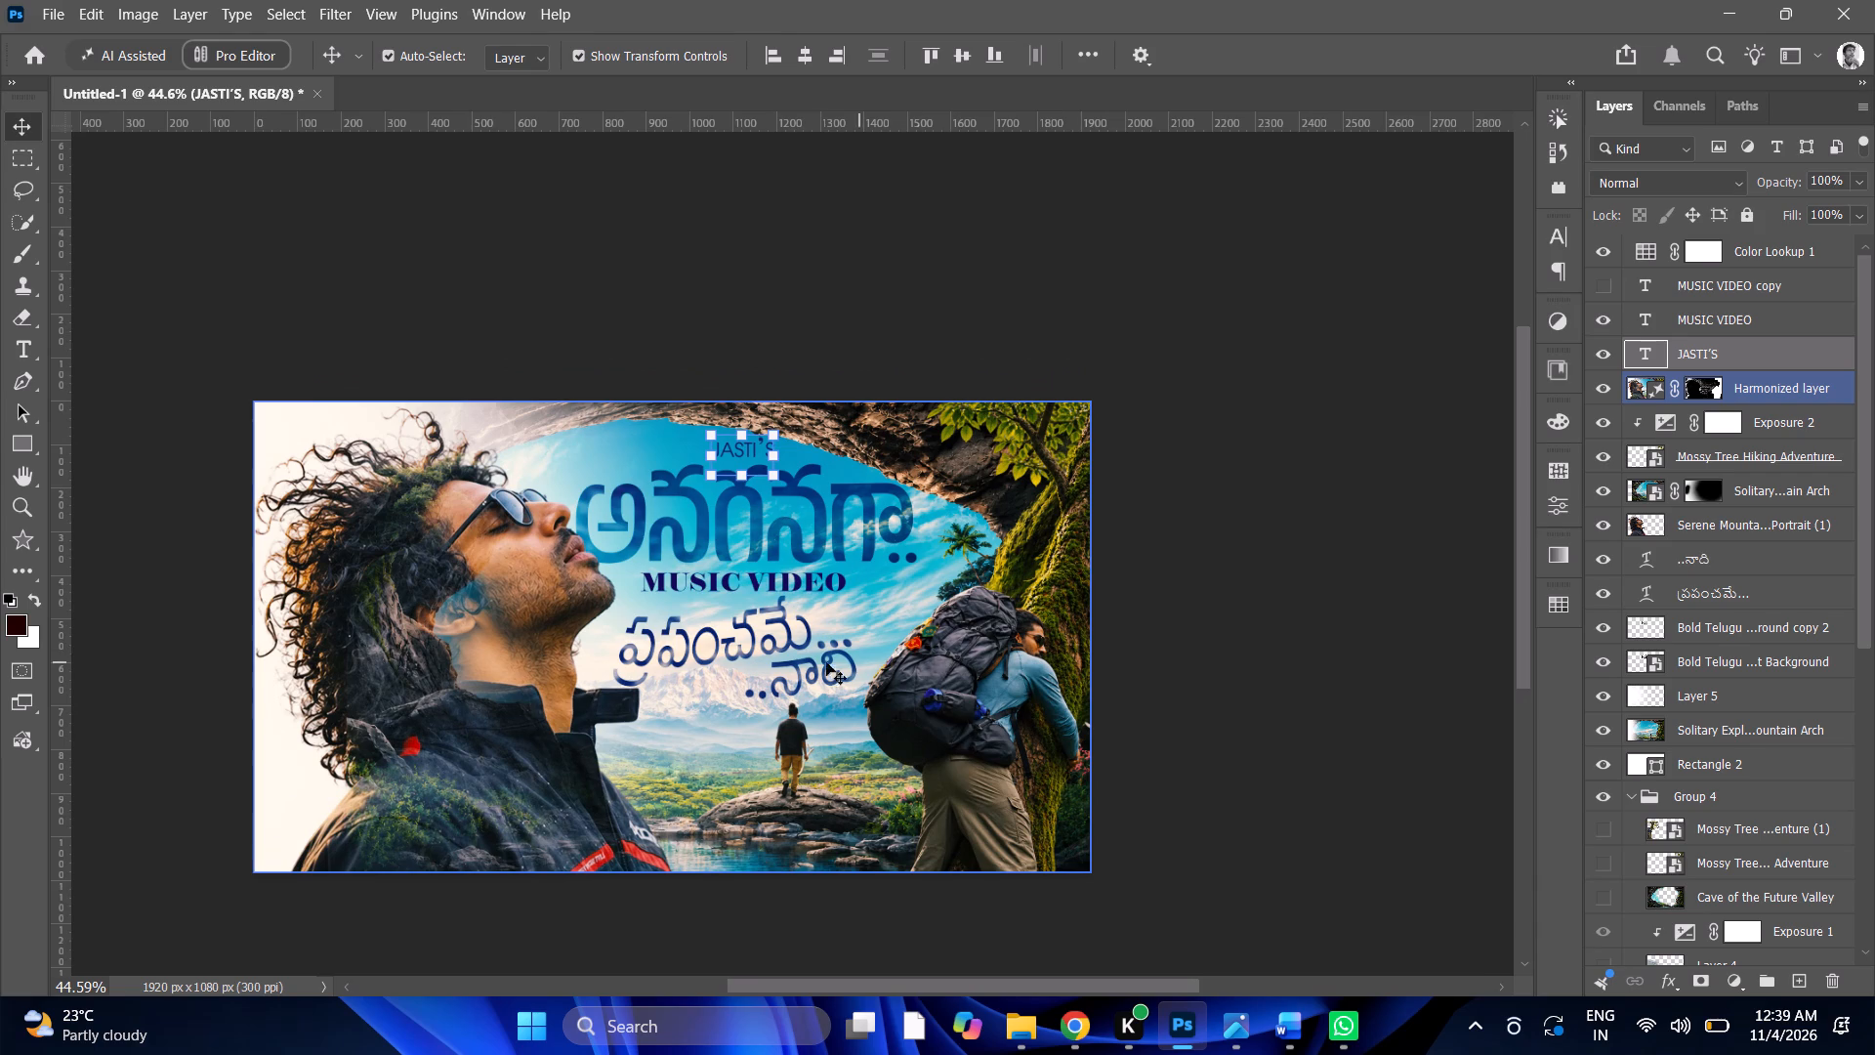
{"action": "scroll", "coordinate": [413, 591], "scroll_direction": "up", "scroll_amount": 3, "text": "alt"}
{"action": "scroll", "coordinate": [1007, 683], "scroll_direction": "up", "scroll_amount": 3, "text": "alt"}
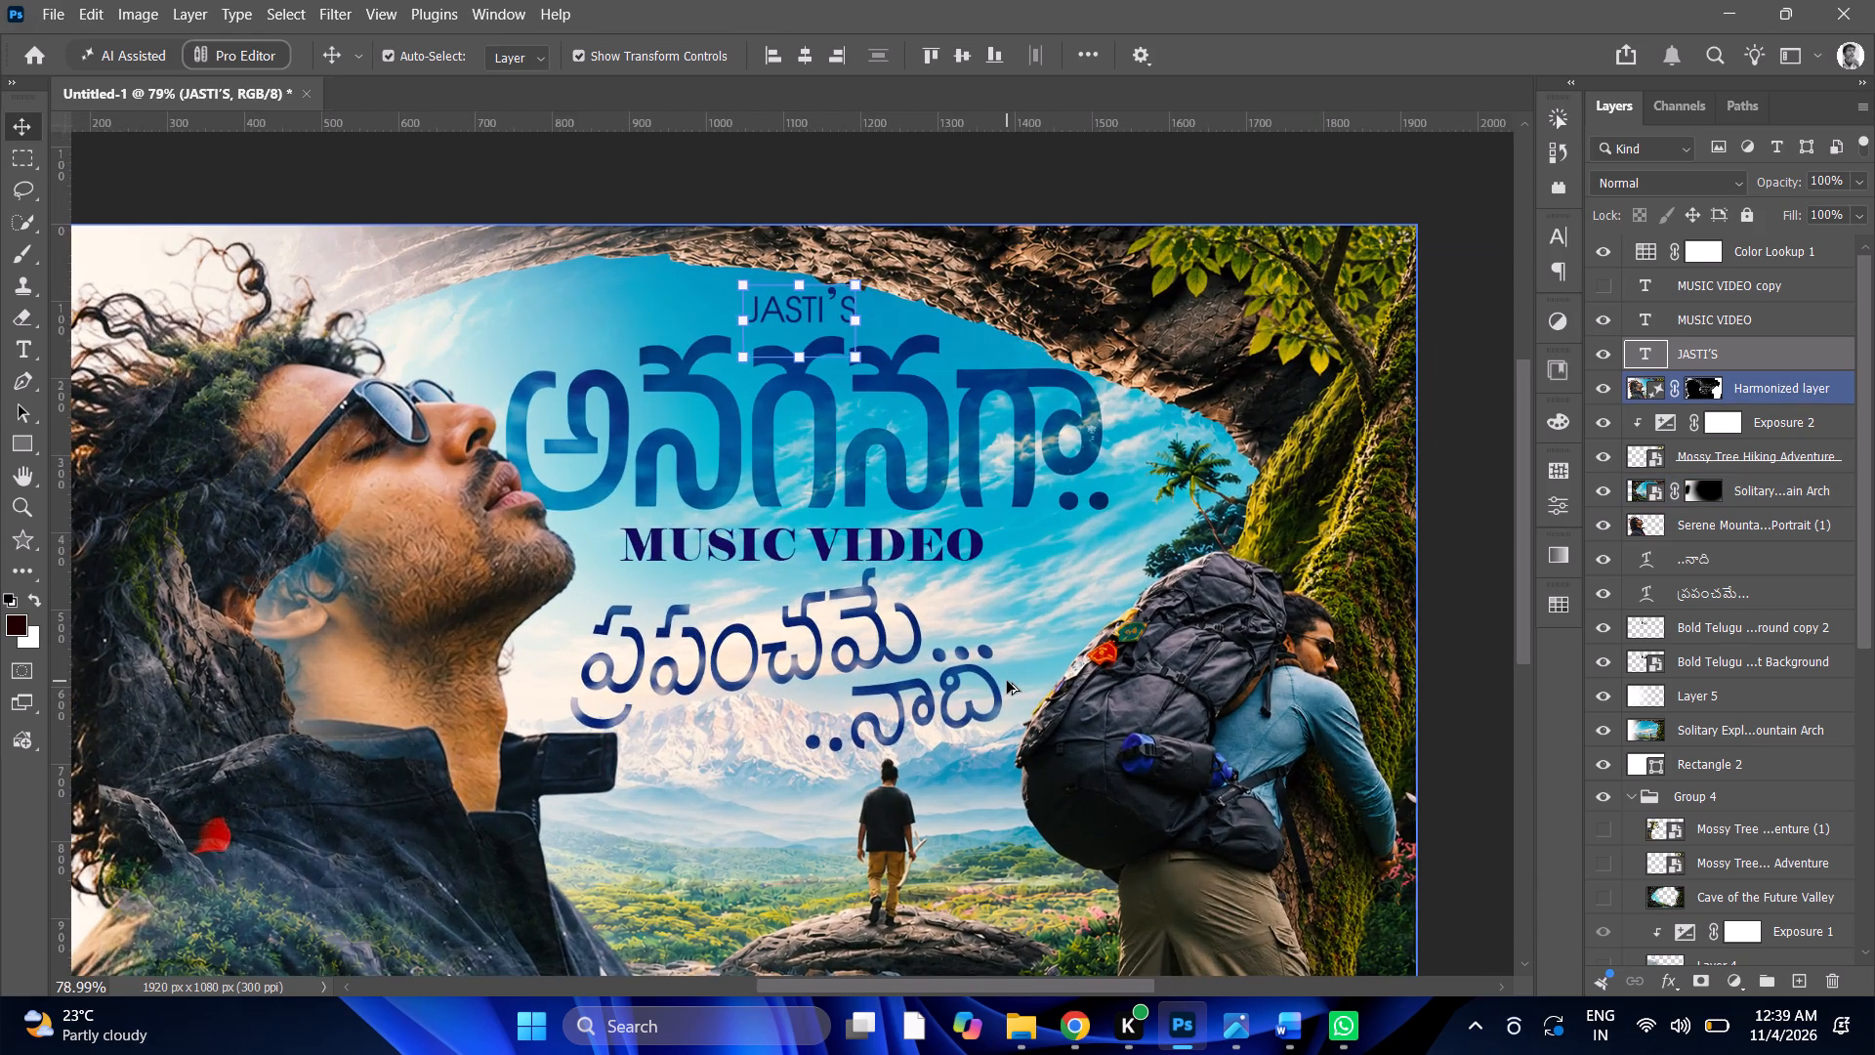
{"action": "scroll", "coordinate": [1007, 681], "scroll_direction": "down", "scroll_amount": 3, "text": "alt"}
{"action": "scroll", "coordinate": [1798, 383], "scroll_direction": "up", "scroll_amount": 3}
Add an Exposure adjustment layer above Color Lookup 1 with Exposure set to +0.33.
{"action": "left_click", "coordinate": [1798, 262]}
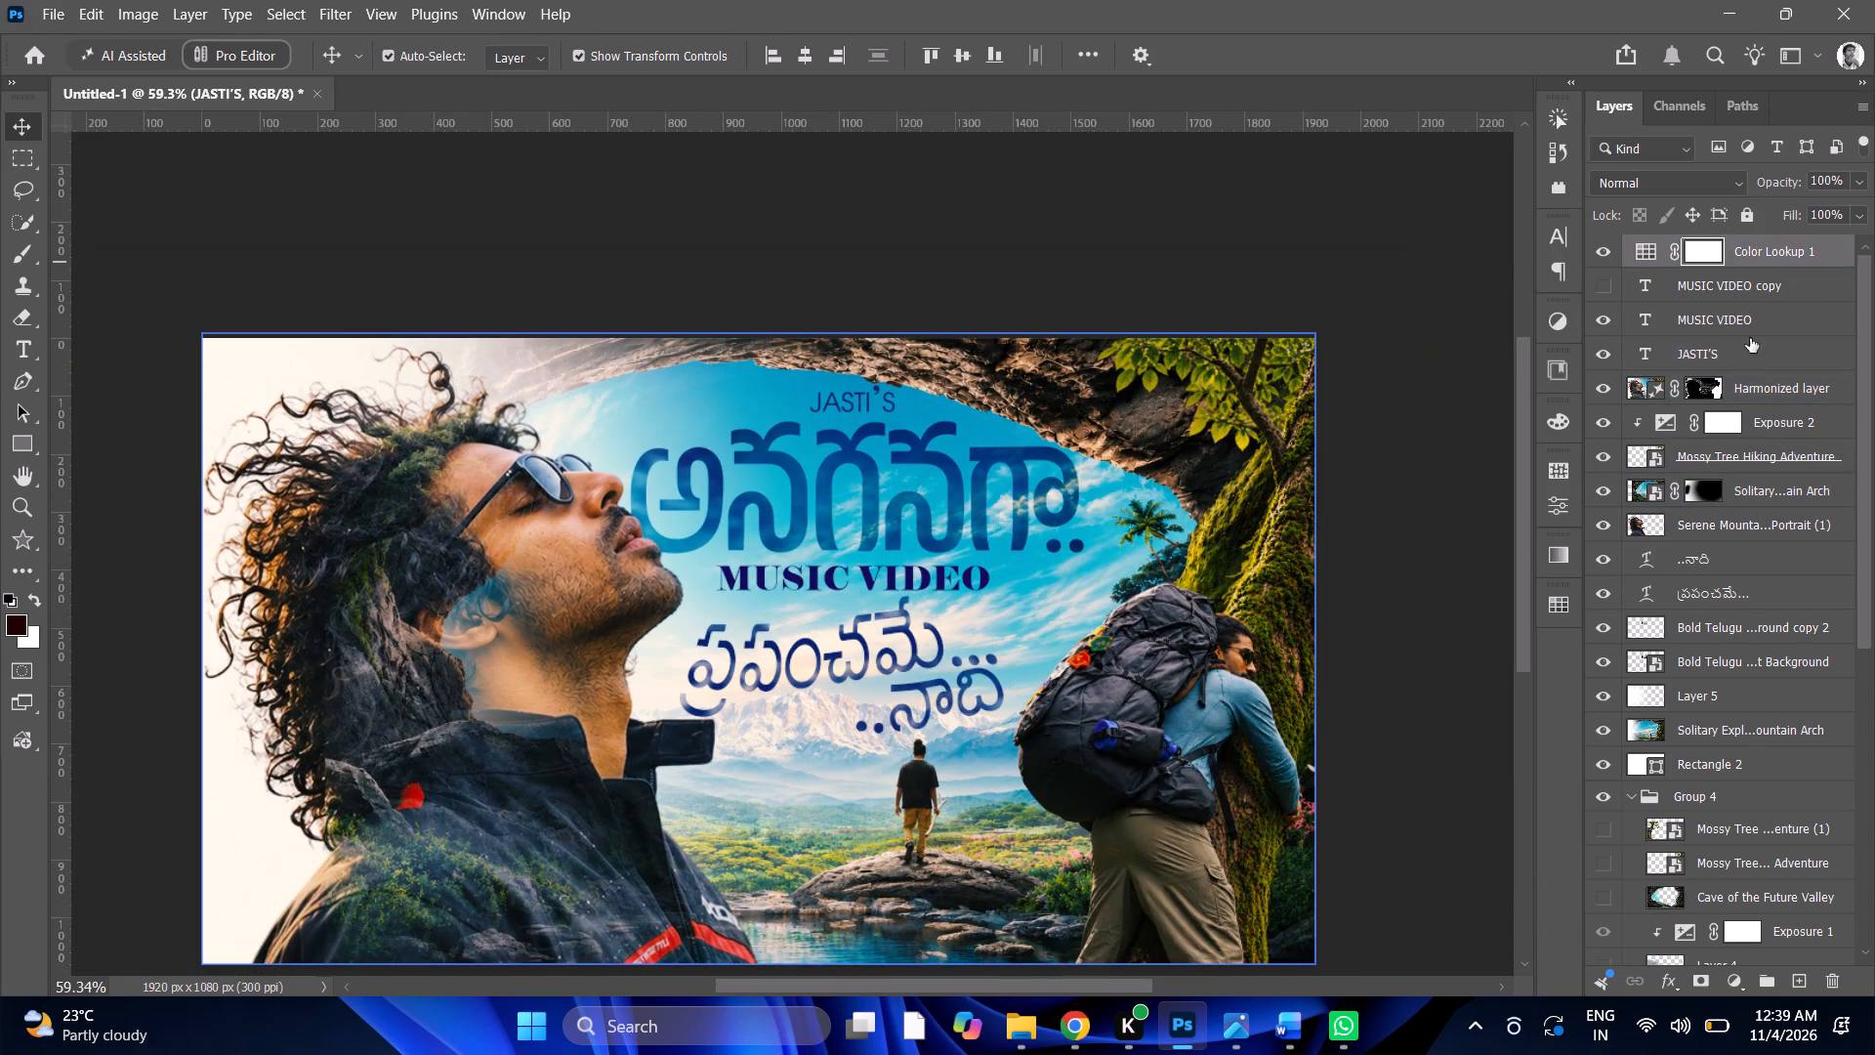
{"action": "left_click", "coordinate": [1737, 977]}
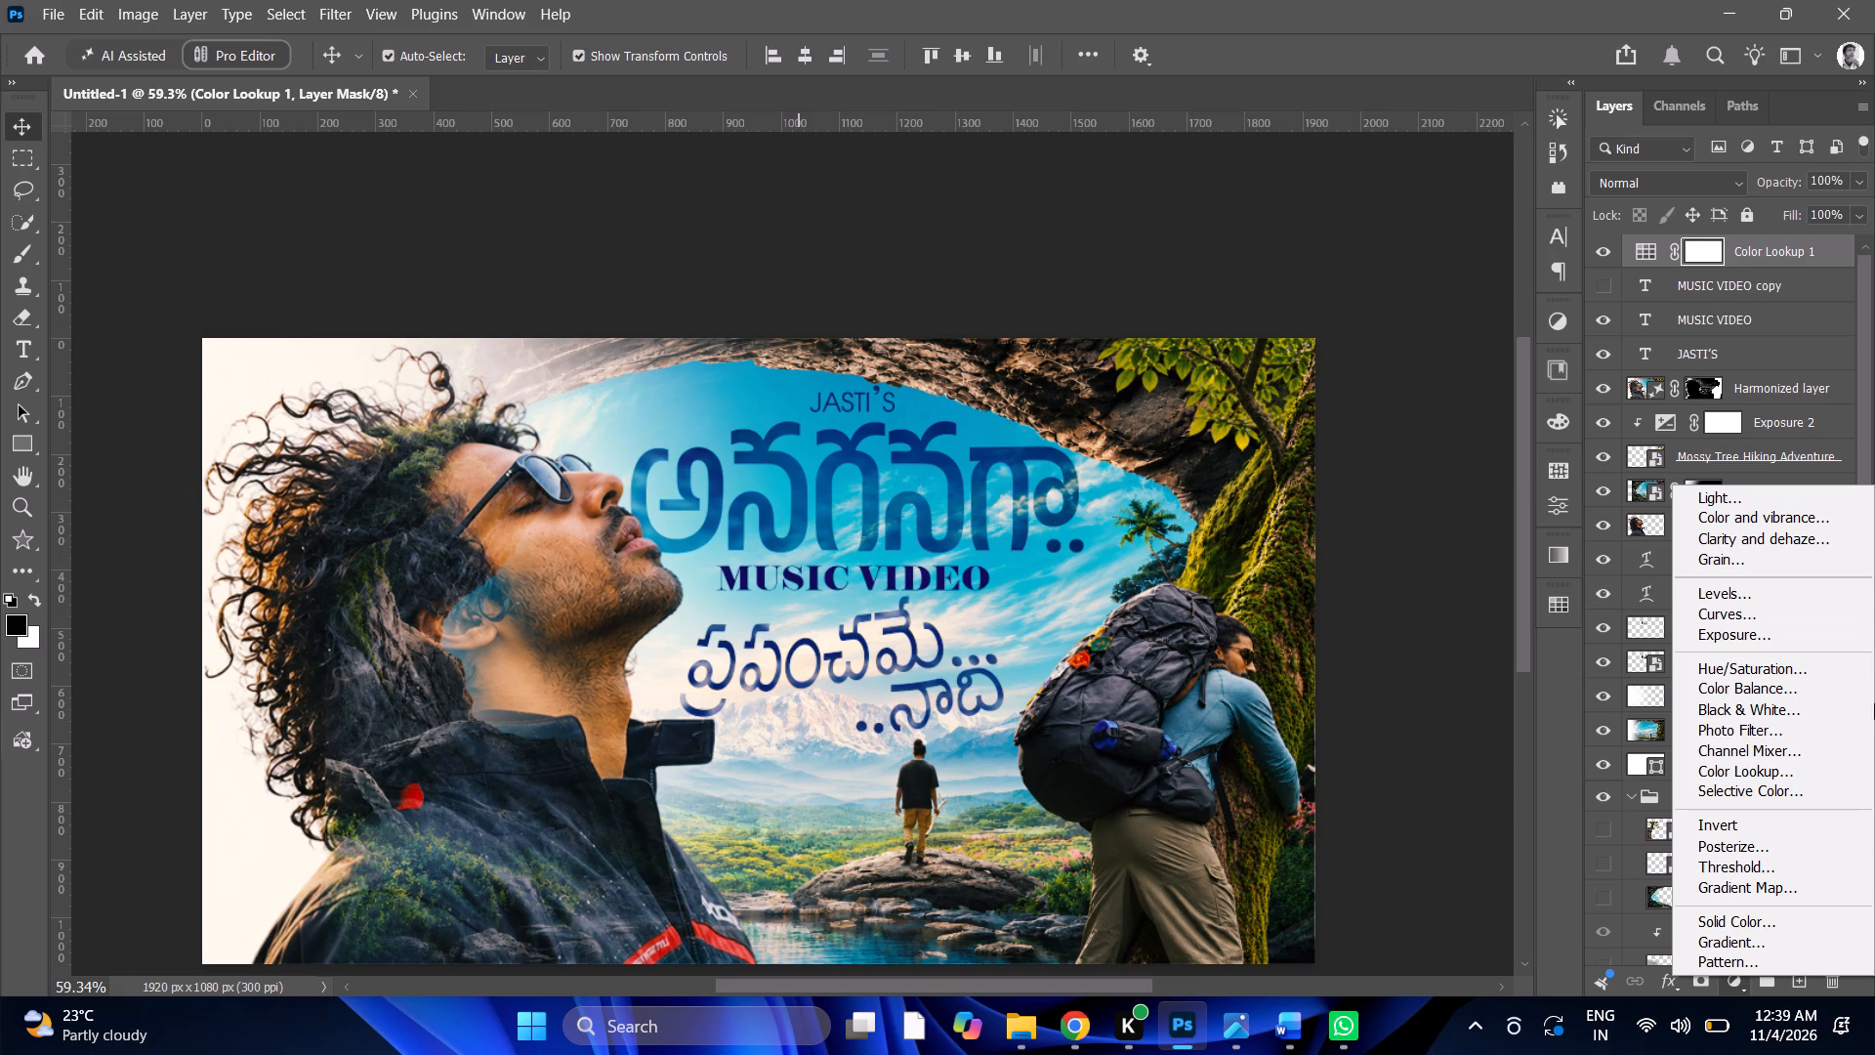
{"action": "left_click", "coordinate": [1851, 637]}
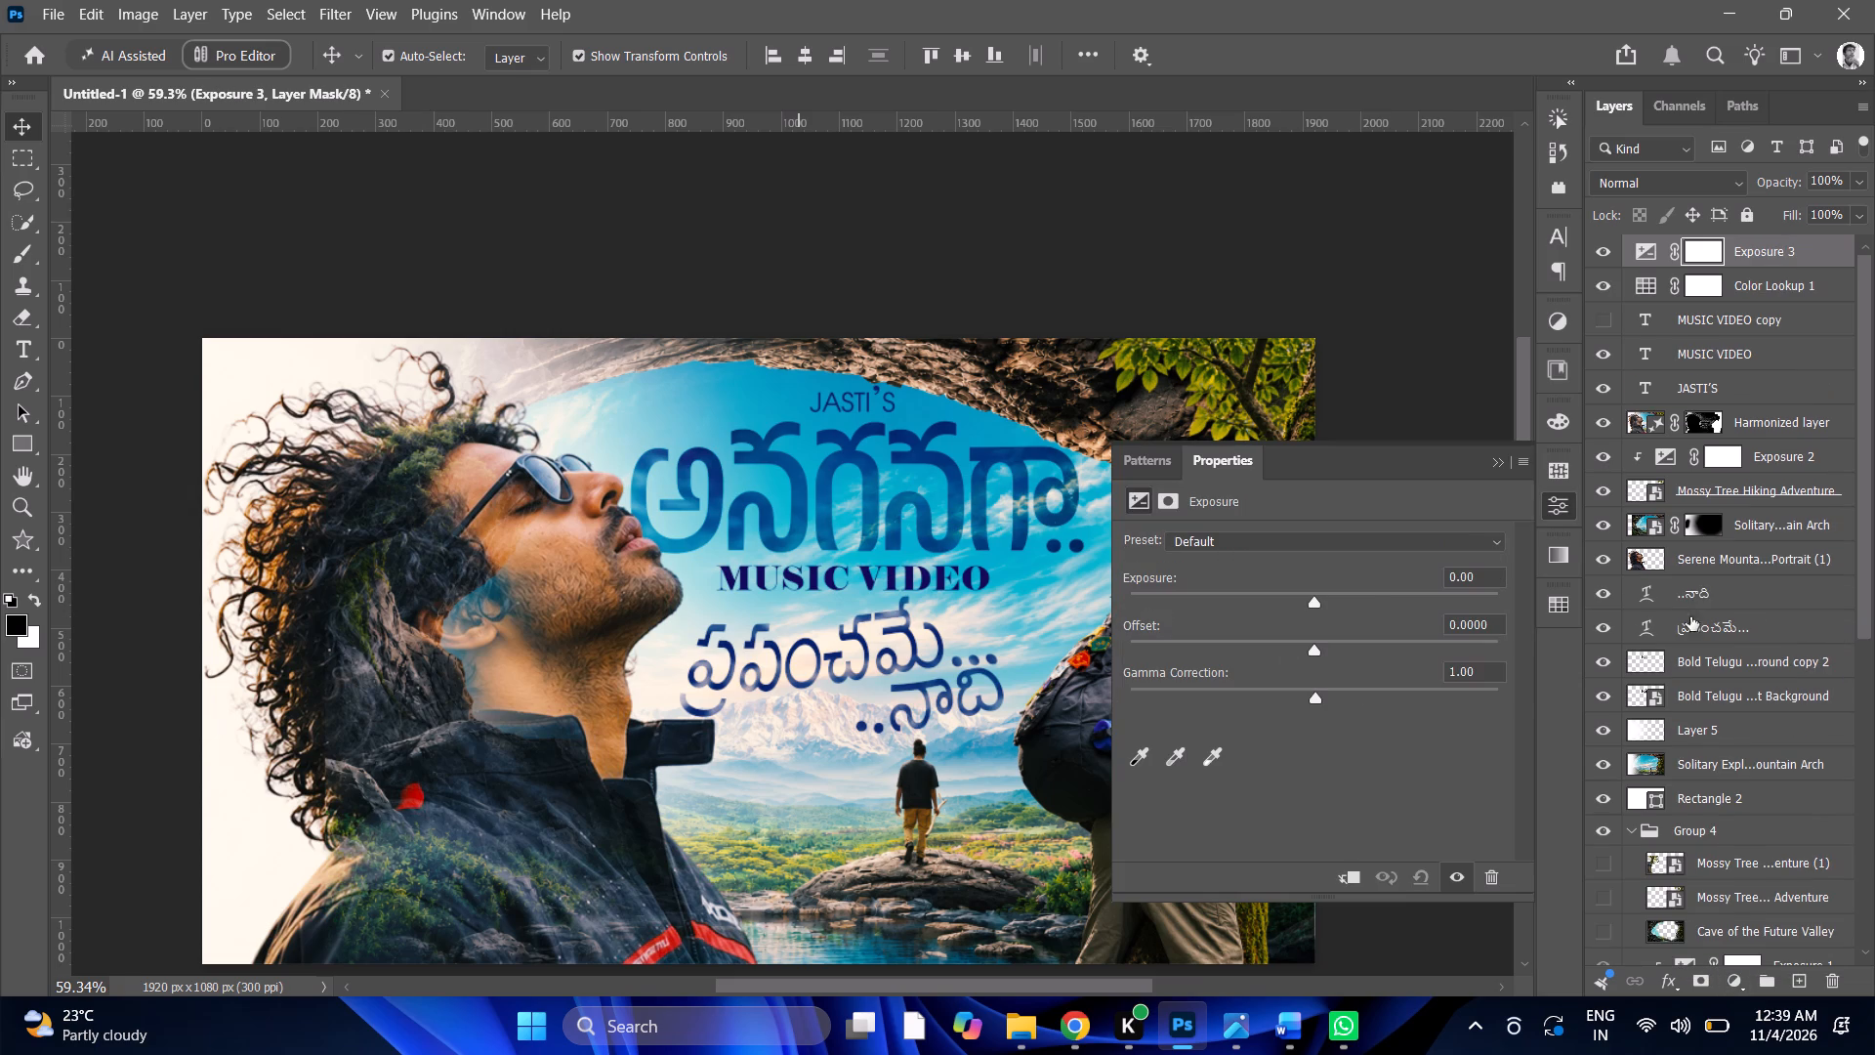
{"action": "left_click", "coordinate": [1325, 594]}
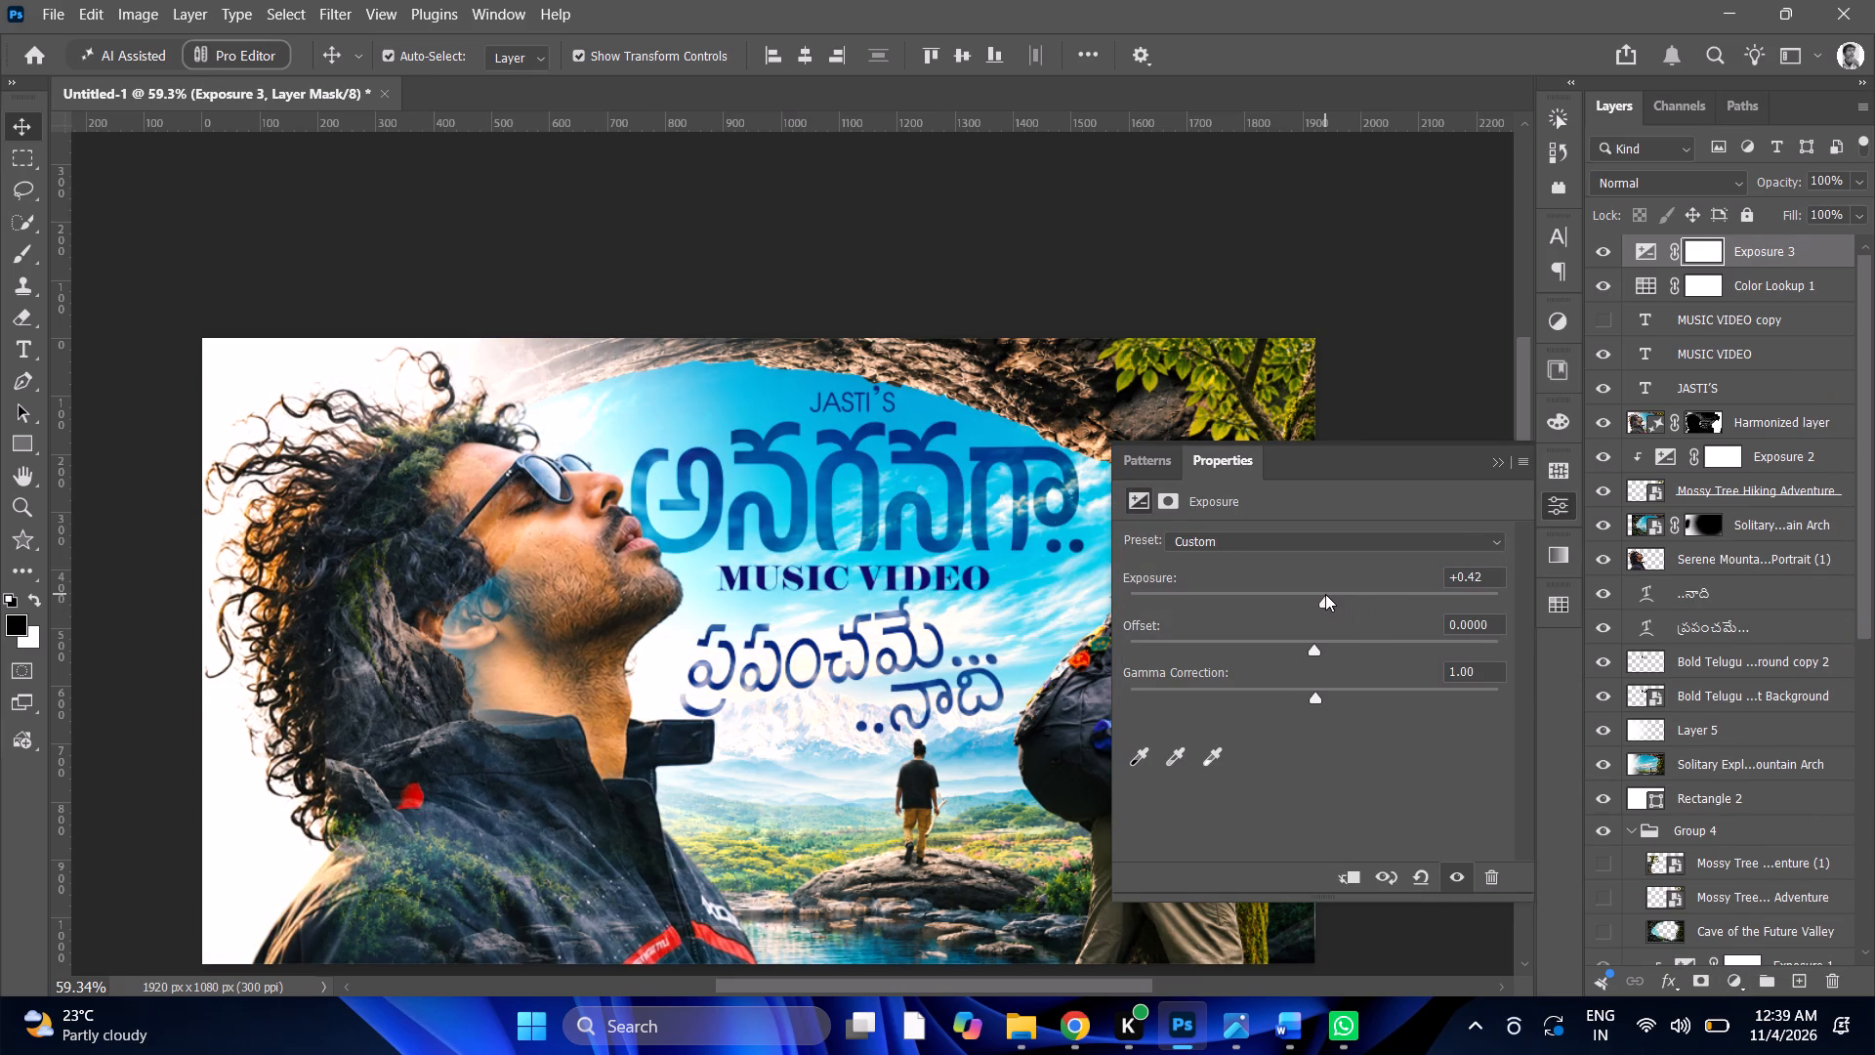
{"action": "left_click", "coordinate": [1325, 594]}
{"action": "left_click", "coordinate": [1325, 594]}
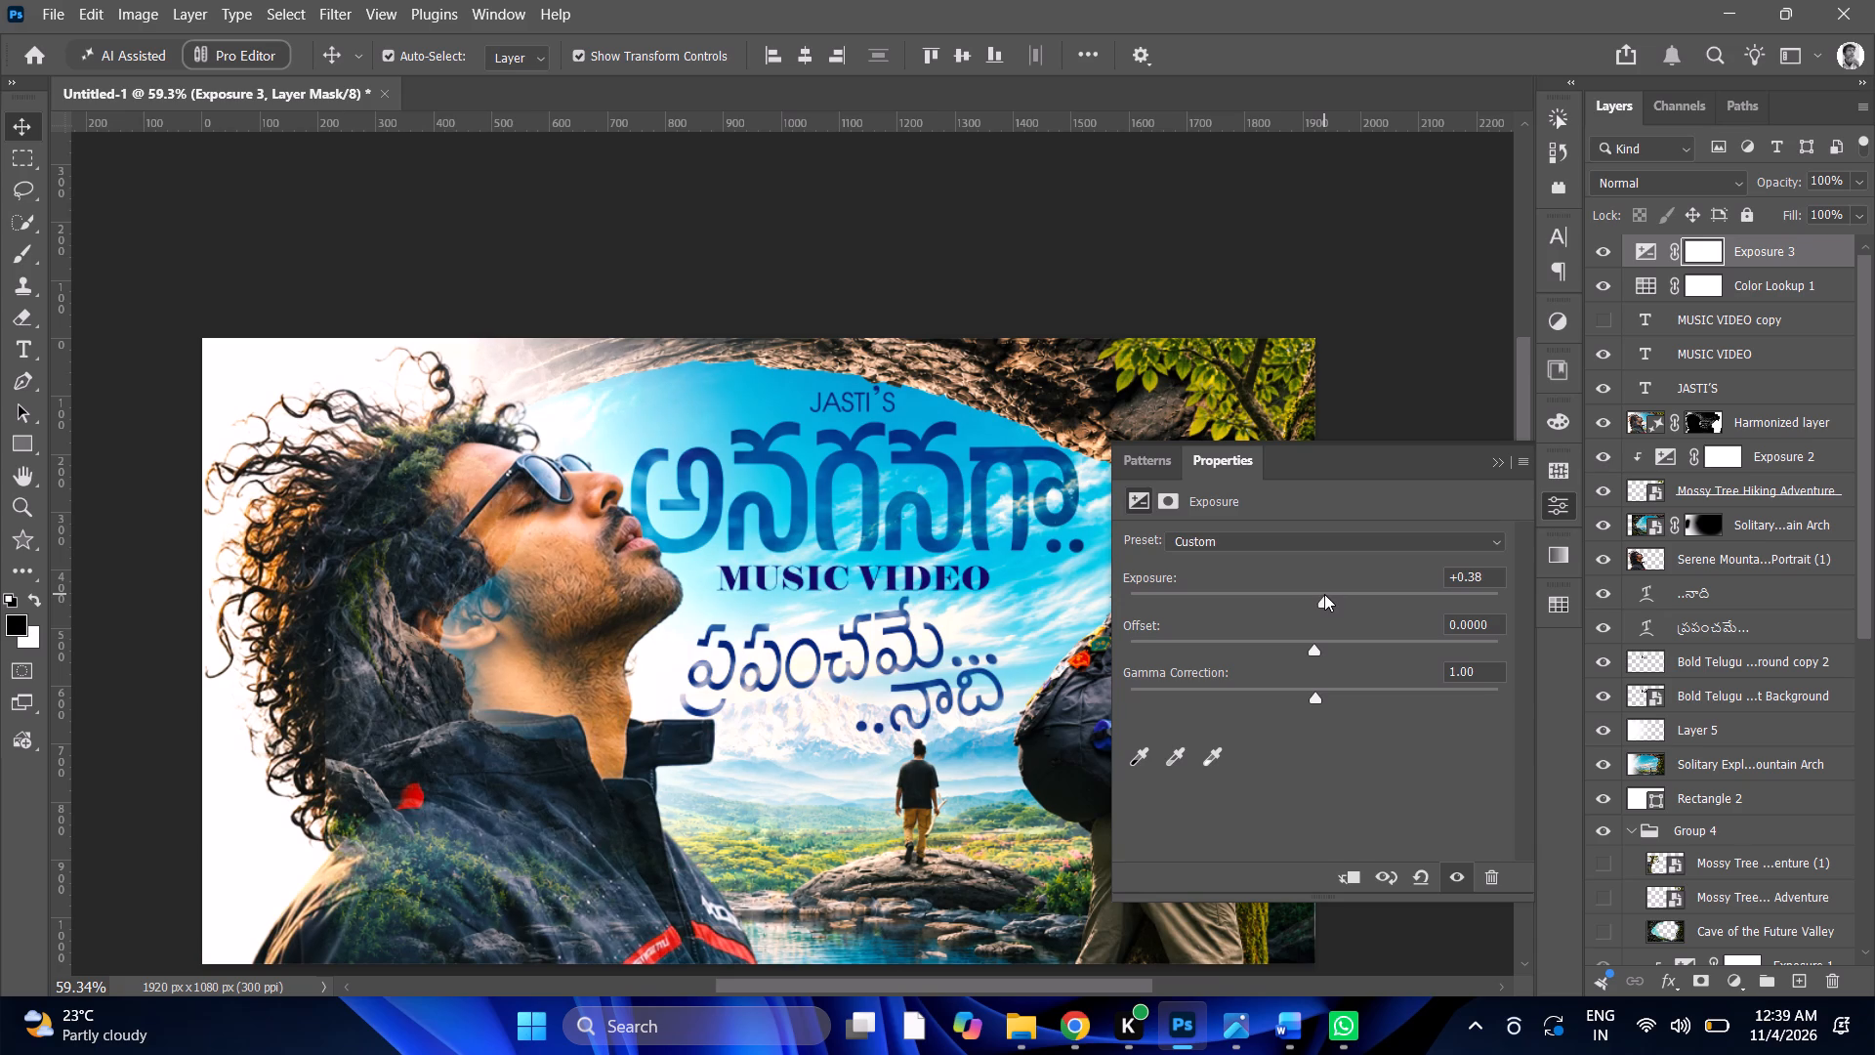
{"action": "left_click", "coordinate": [1317, 592]}
{"action": "left_click", "coordinate": [1323, 599]}
Hide the Exposure 3 adjustment layer to compare the poster without it.
{"action": "scroll", "coordinate": [1043, 624], "scroll_direction": "down", "scroll_amount": 13, "text": "alt"}
{"action": "scroll", "coordinate": [1093, 559], "scroll_direction": "up", "scroll_amount": 5, "text": "alt"}
{"action": "left_click", "coordinate": [1604, 248]}
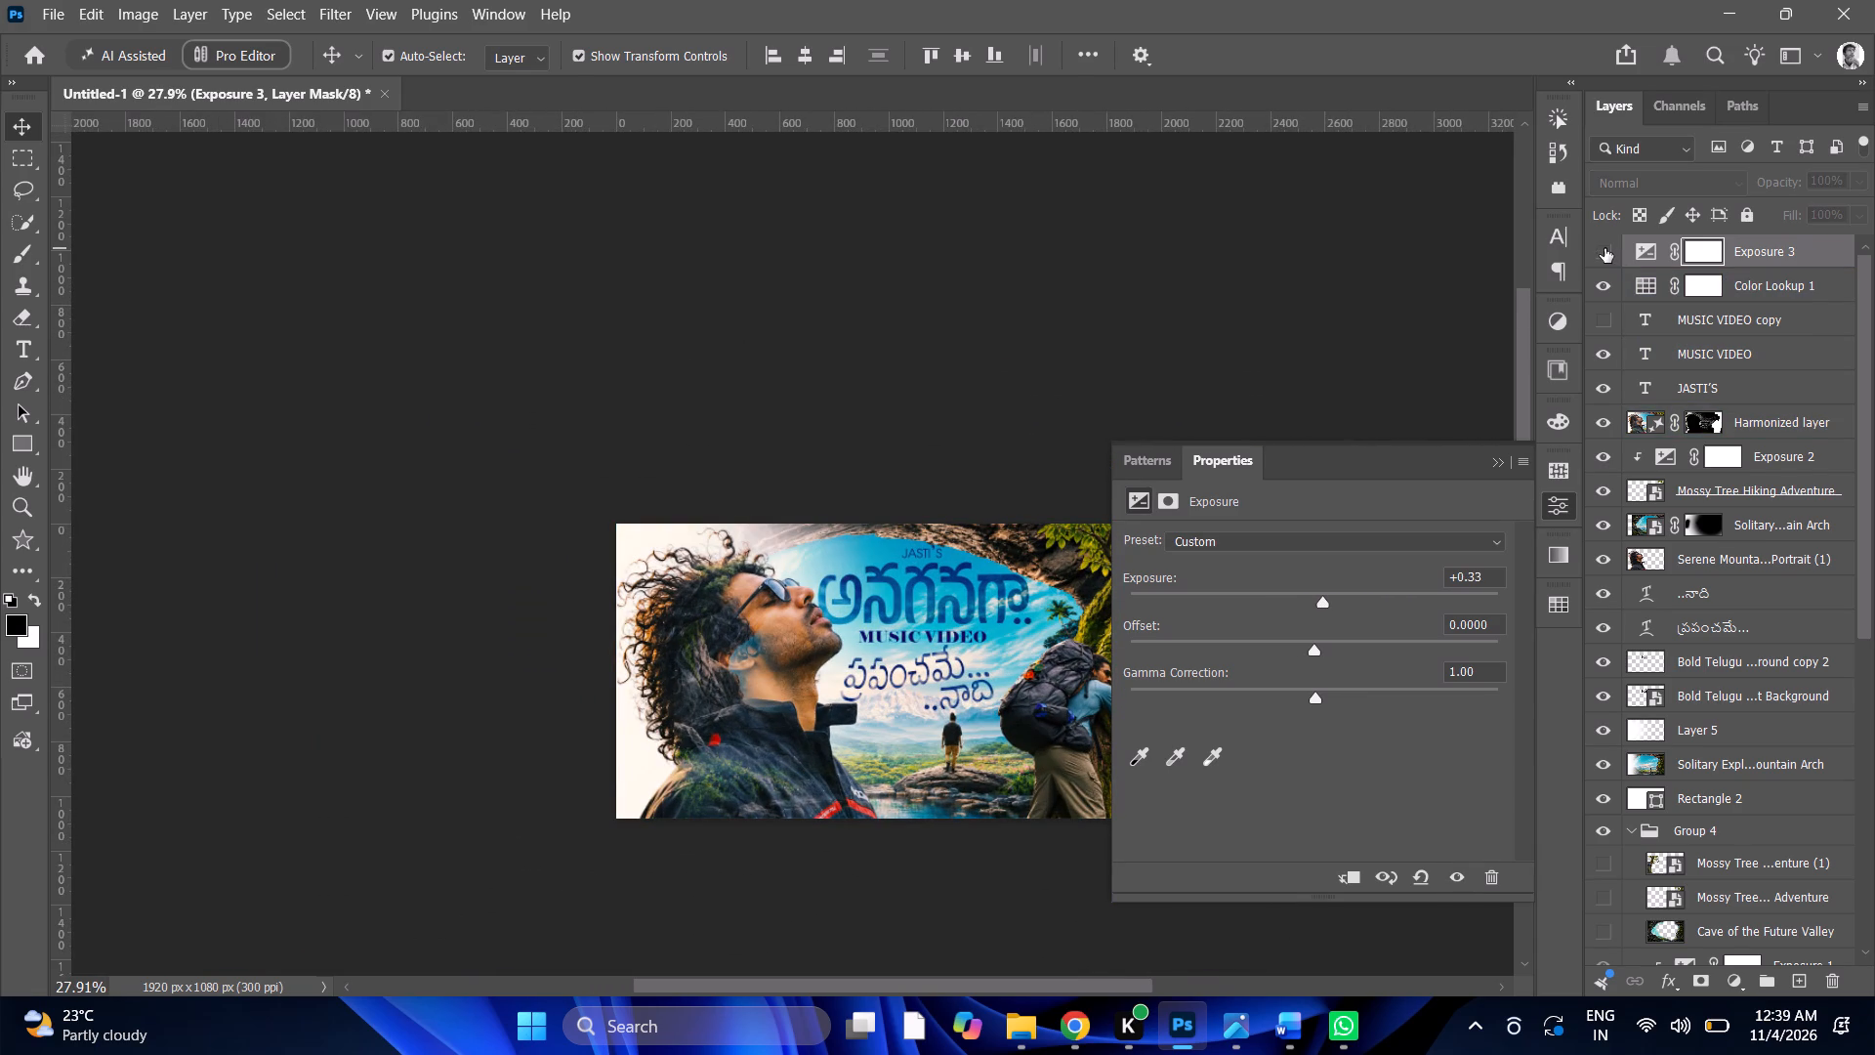
Move the Solitary Explorer mountain arch overlay about 123 px left across the portrait.
{"action": "scroll", "coordinate": [841, 523], "scroll_direction": "up", "scroll_amount": 5, "text": "alt"}
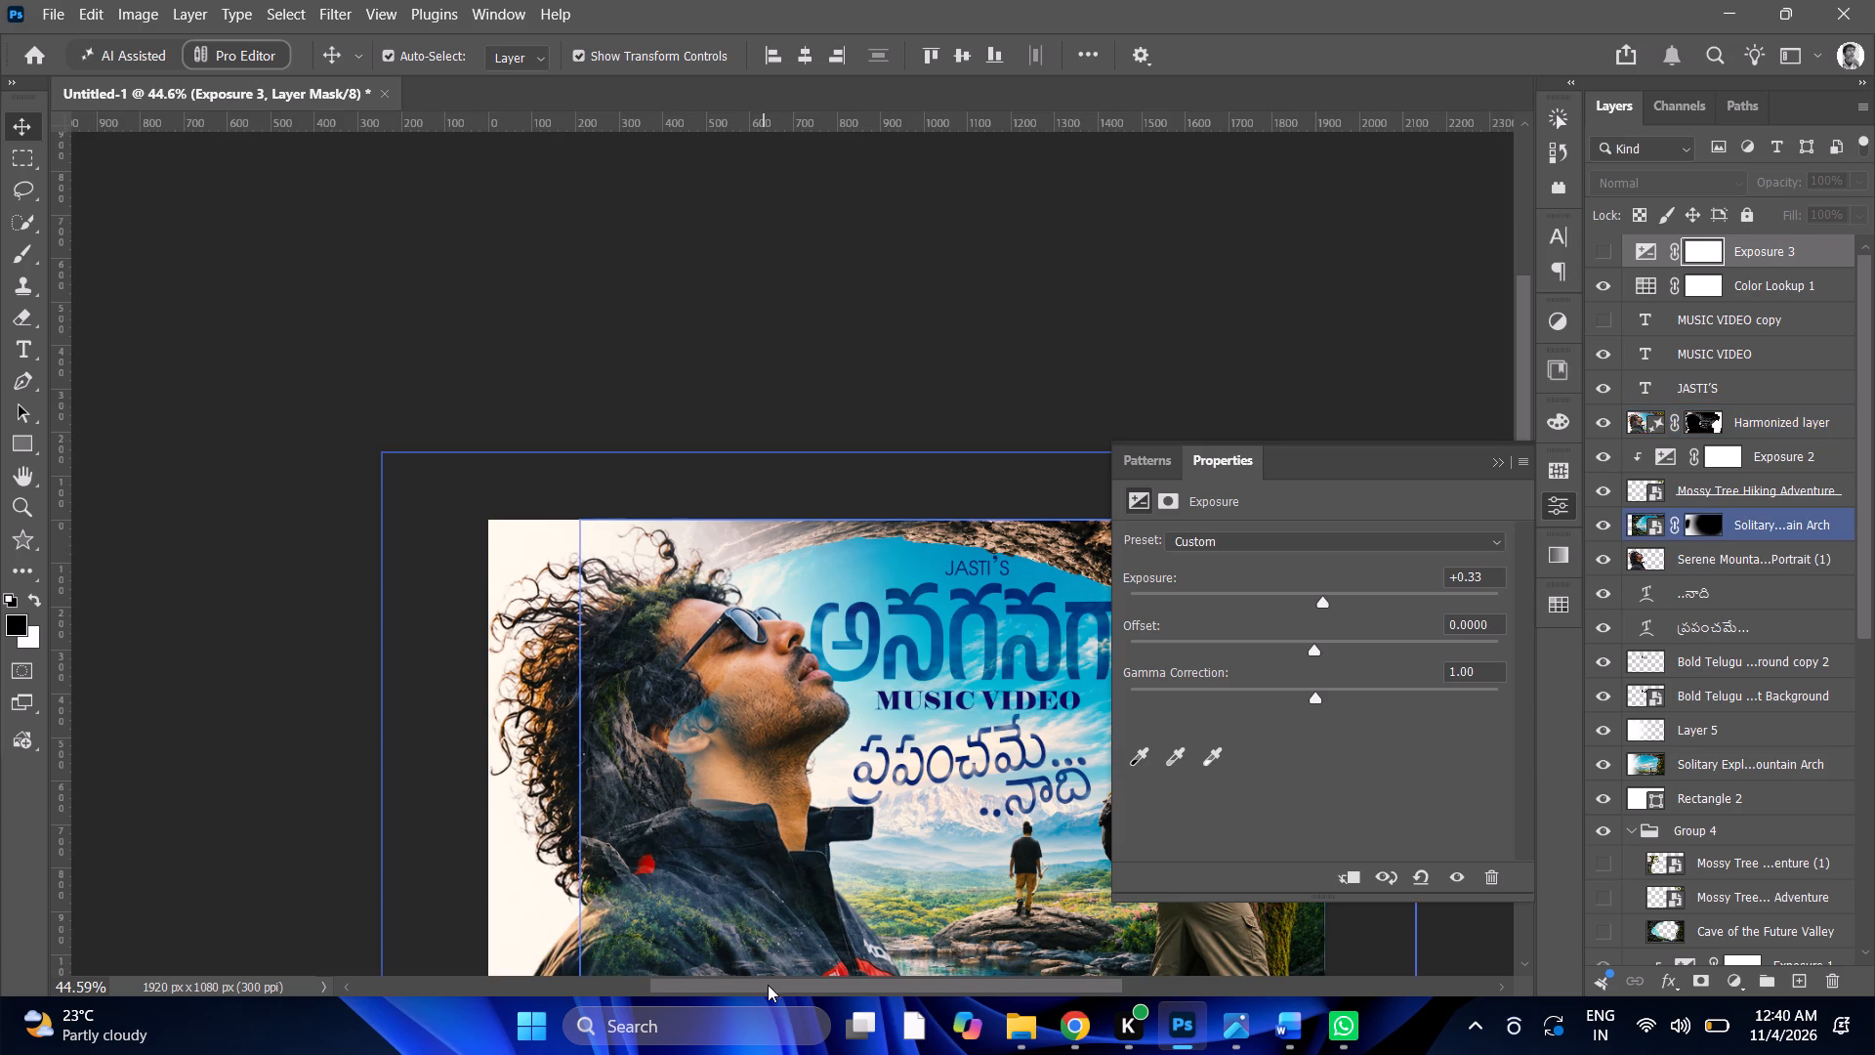
{"action": "left_click_drag", "start_coordinate": [768, 985], "coordinate": [833, 988]}
{"action": "scroll", "coordinate": [715, 769], "scroll_direction": "down", "scroll_amount": 4, "text": "alt"}
{"action": "scroll", "coordinate": [640, 807], "scroll_direction": "up", "scroll_amount": 3, "text": "alt"}
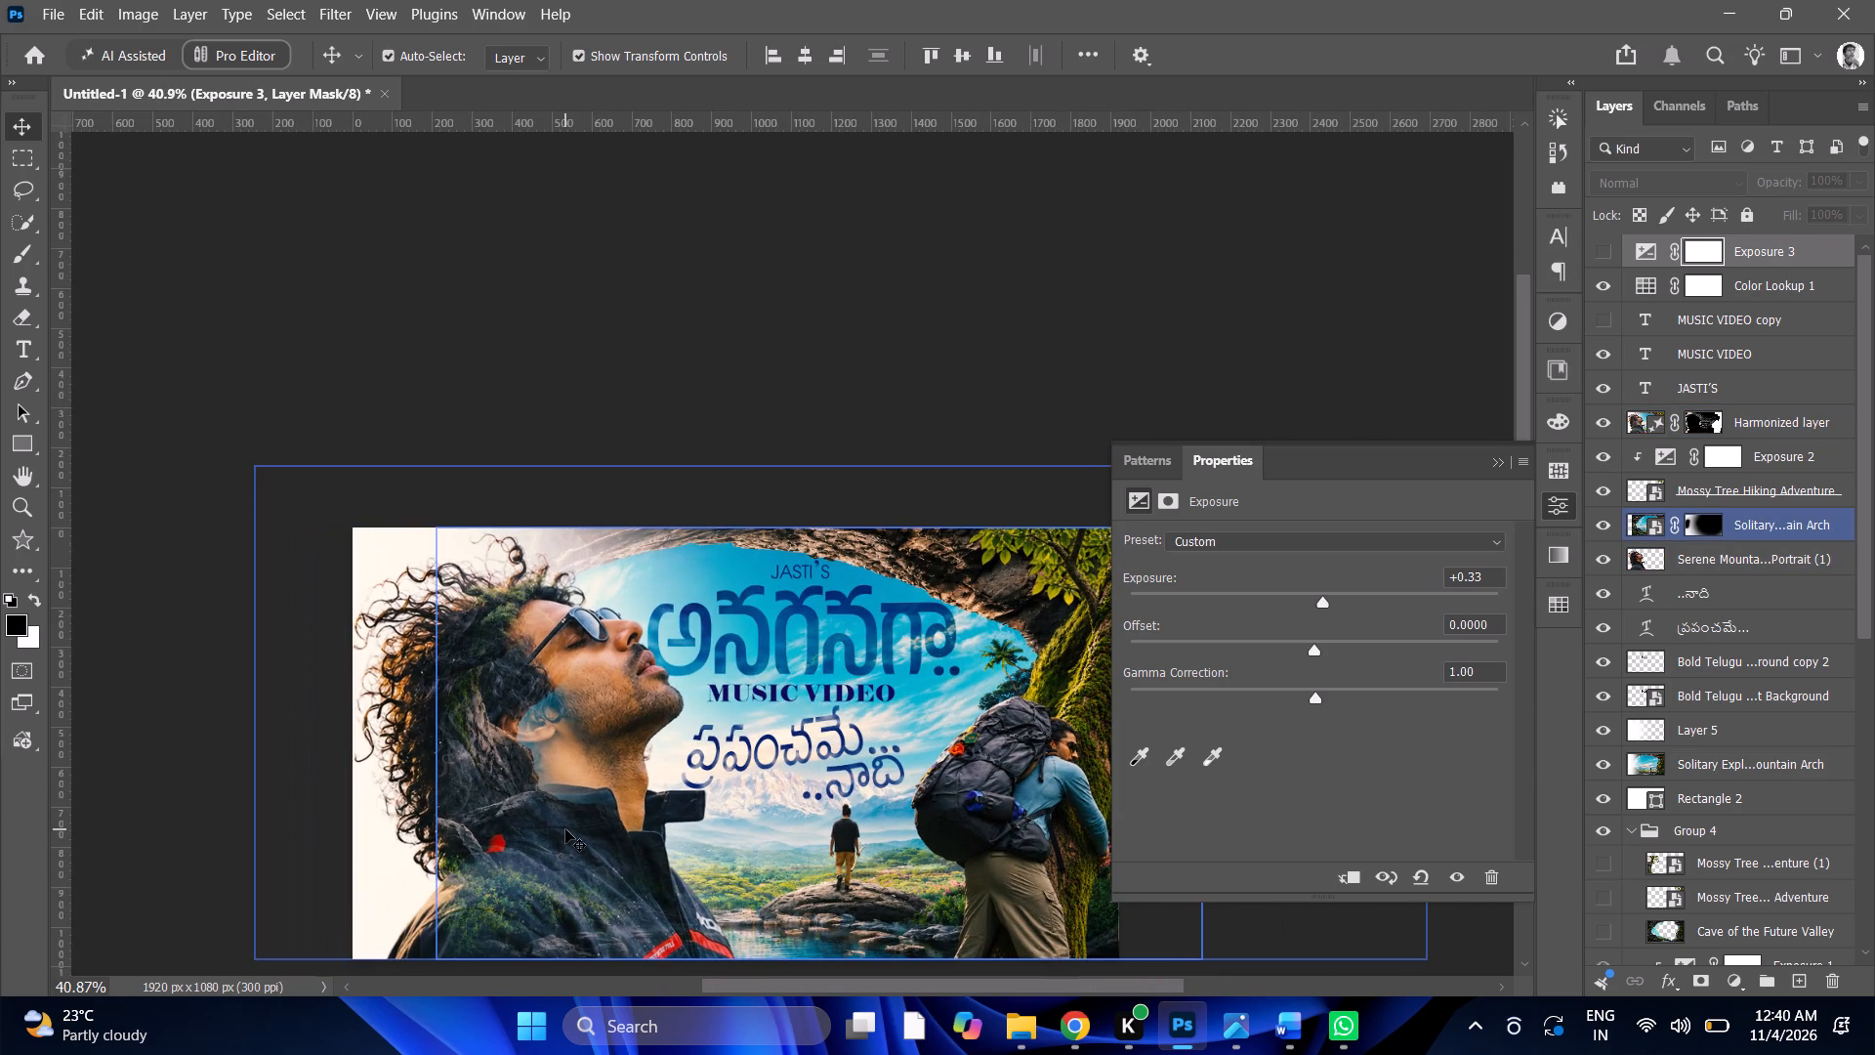
{"action": "left_click", "coordinate": [1737, 529]}
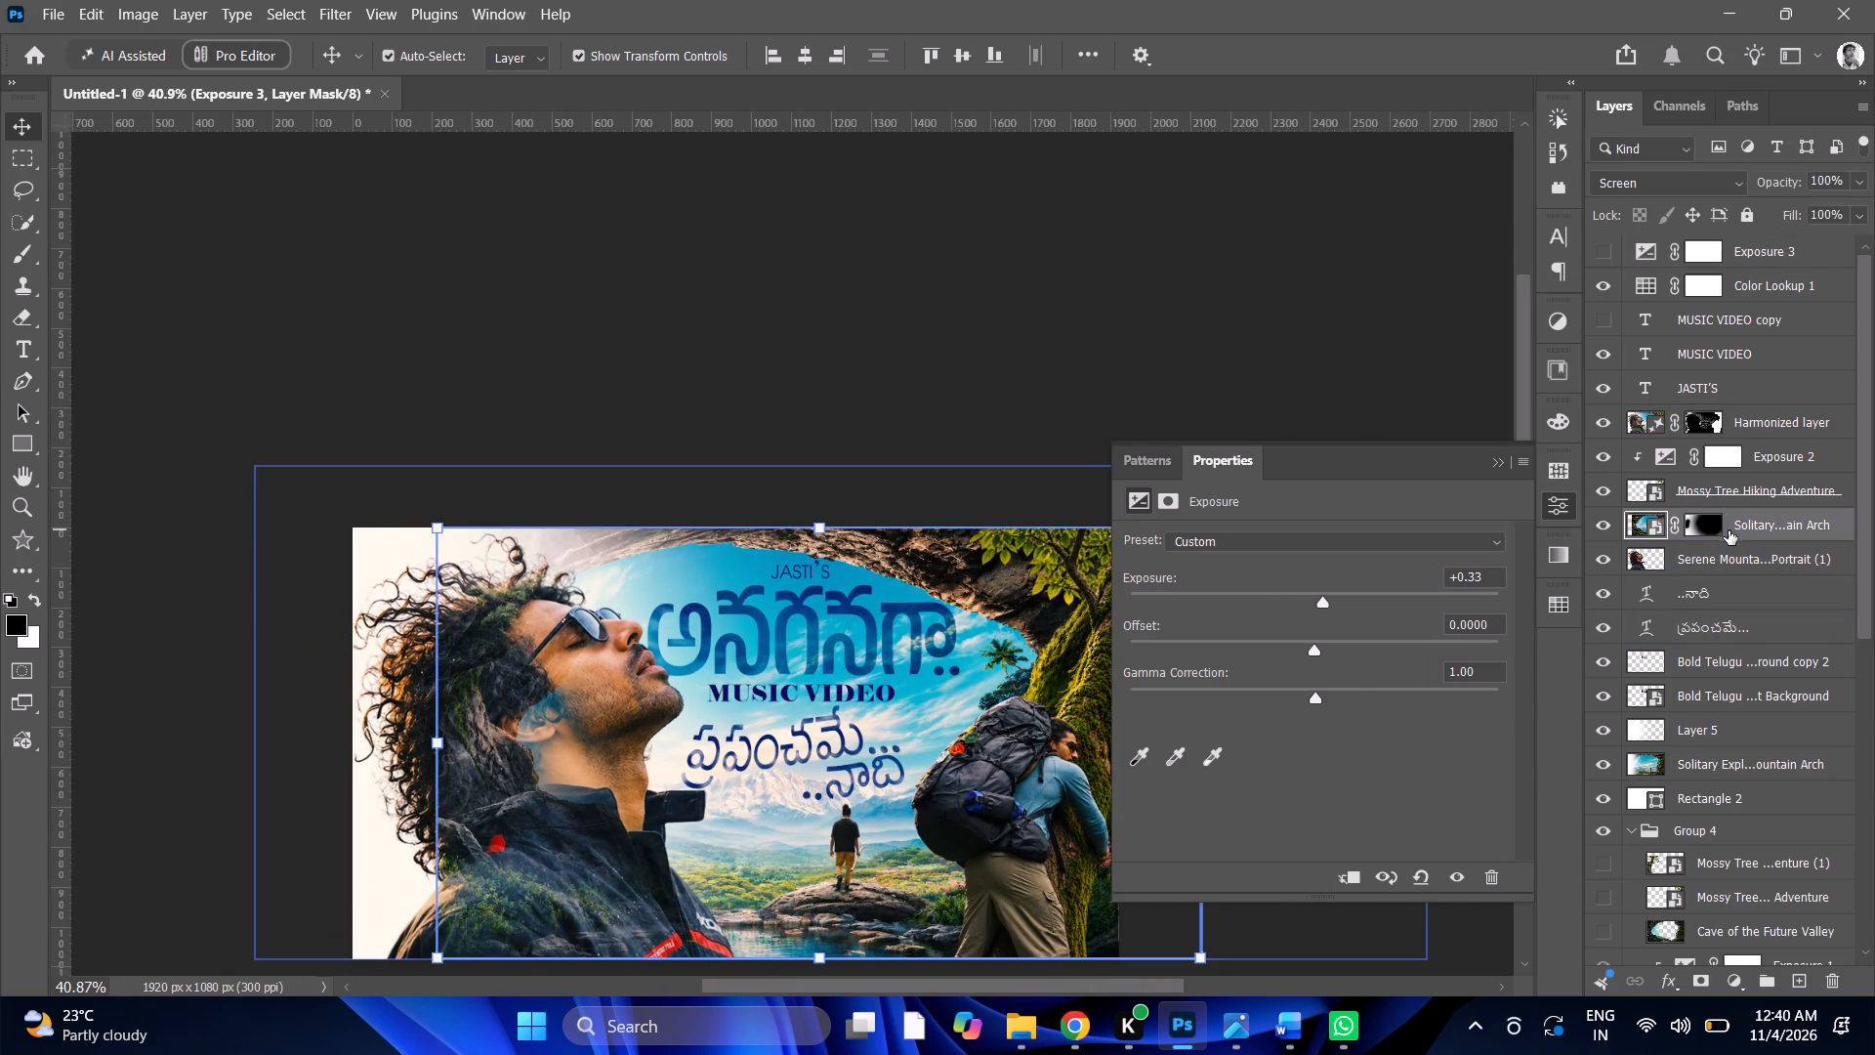
{"action": "left_click", "coordinate": [437, 744]}
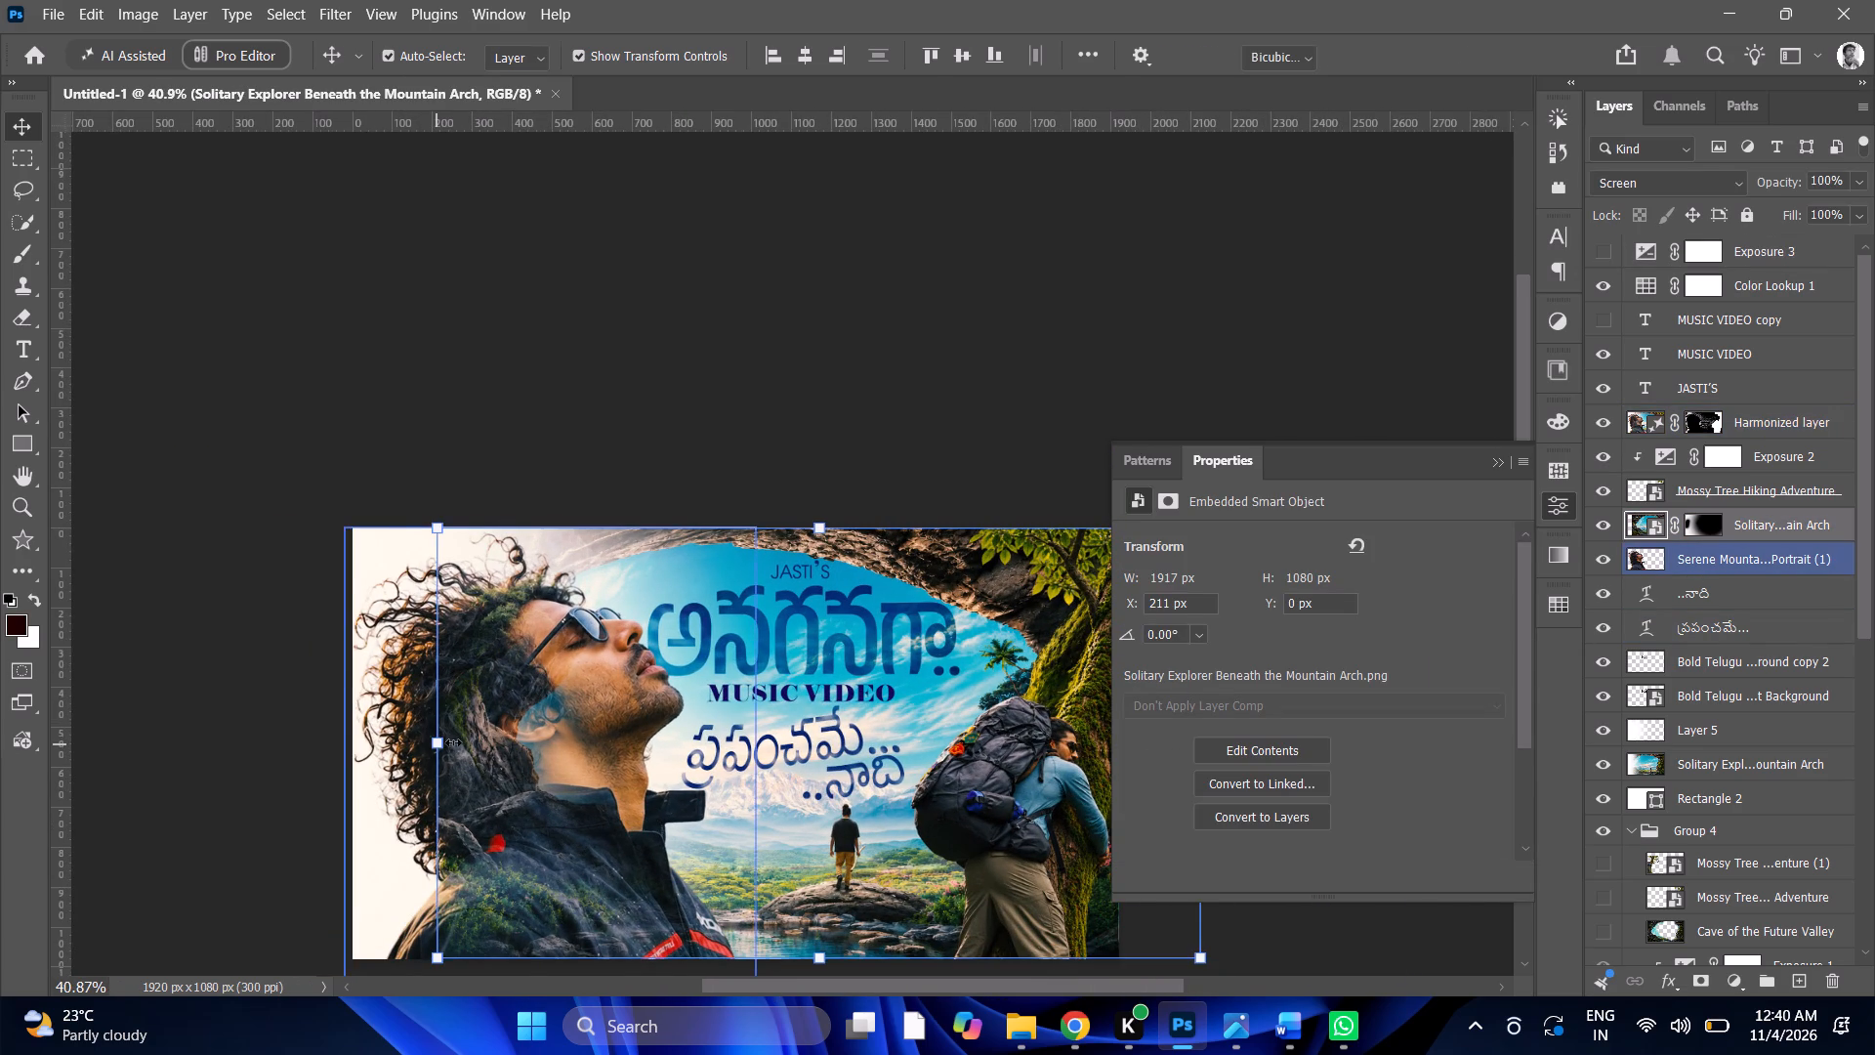
{"action": "left_click_drag", "start_coordinate": [500, 750], "coordinate": [453, 750]}
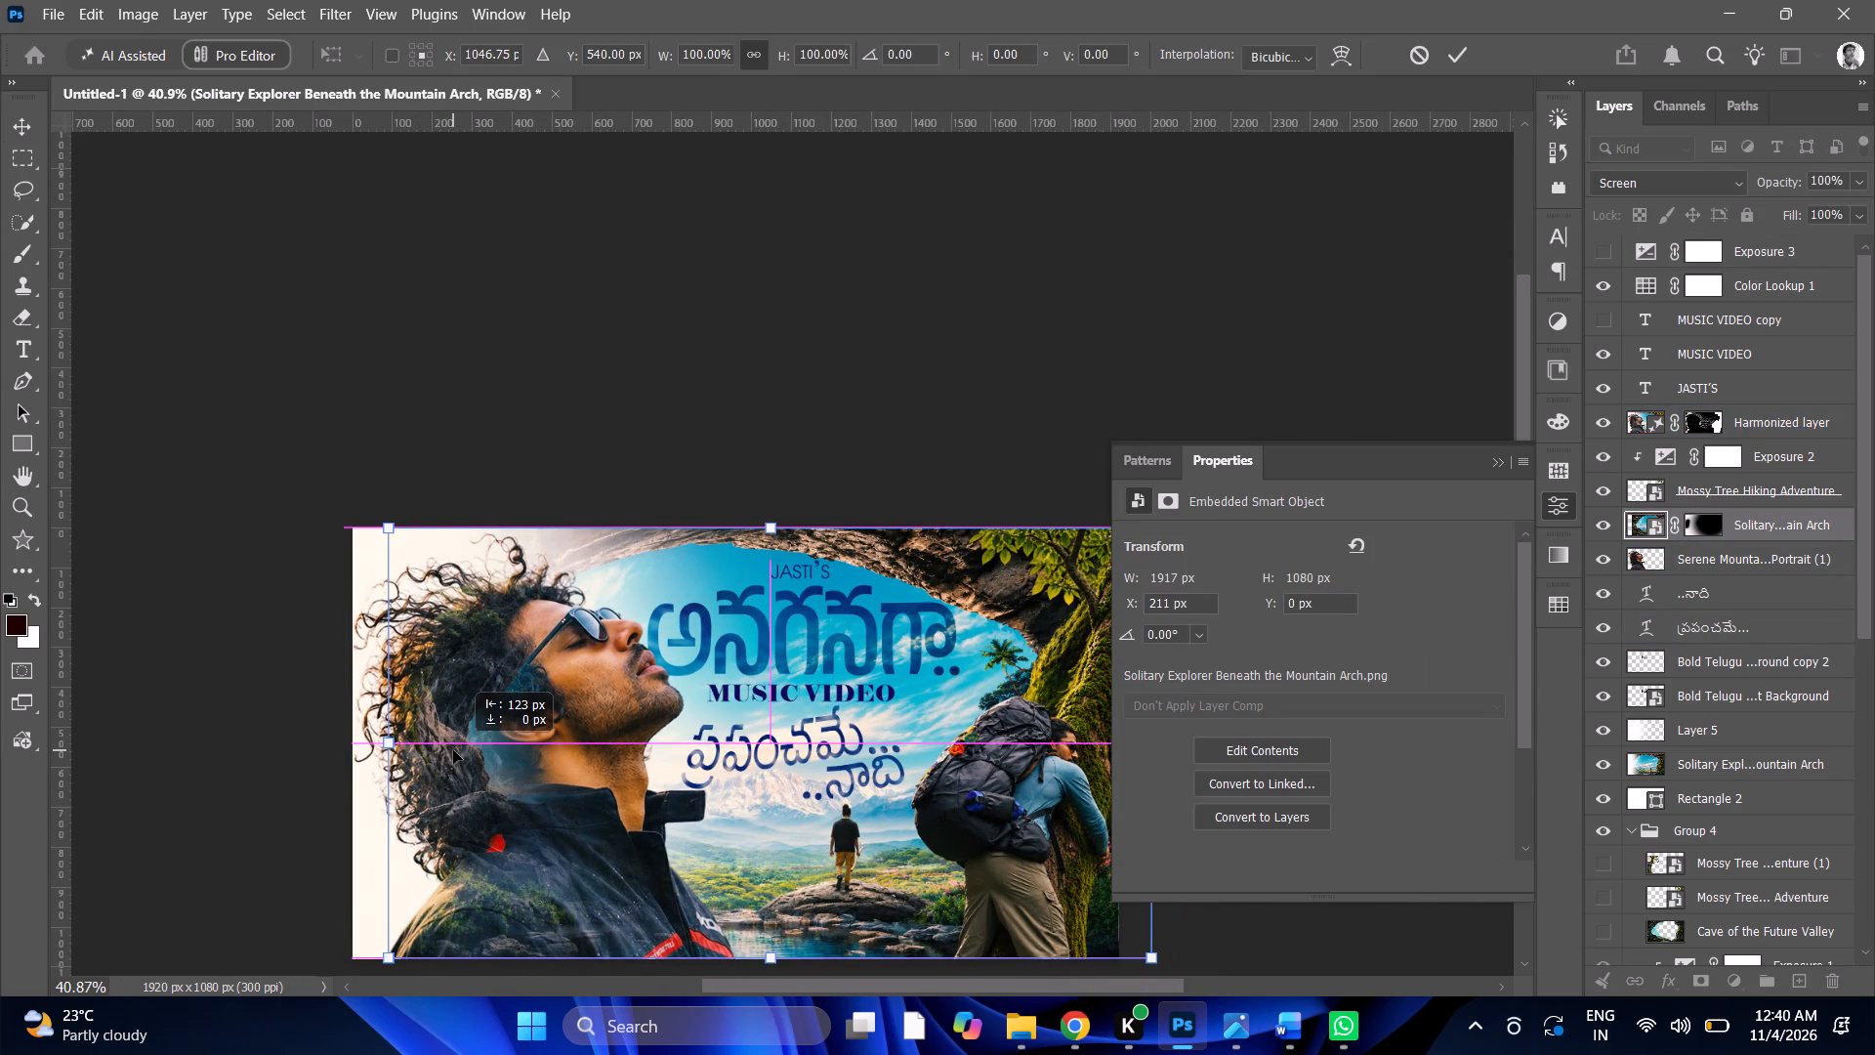
{"action": "left_click_drag", "start_coordinate": [453, 750], "coordinate": [452, 750]}
Examine how the shifted landscape overlay blends with the man's hair, face and jacket at different magnifications.
{"action": "scroll", "coordinate": [505, 688], "scroll_direction": "up", "scroll_amount": 3, "text": "alt"}
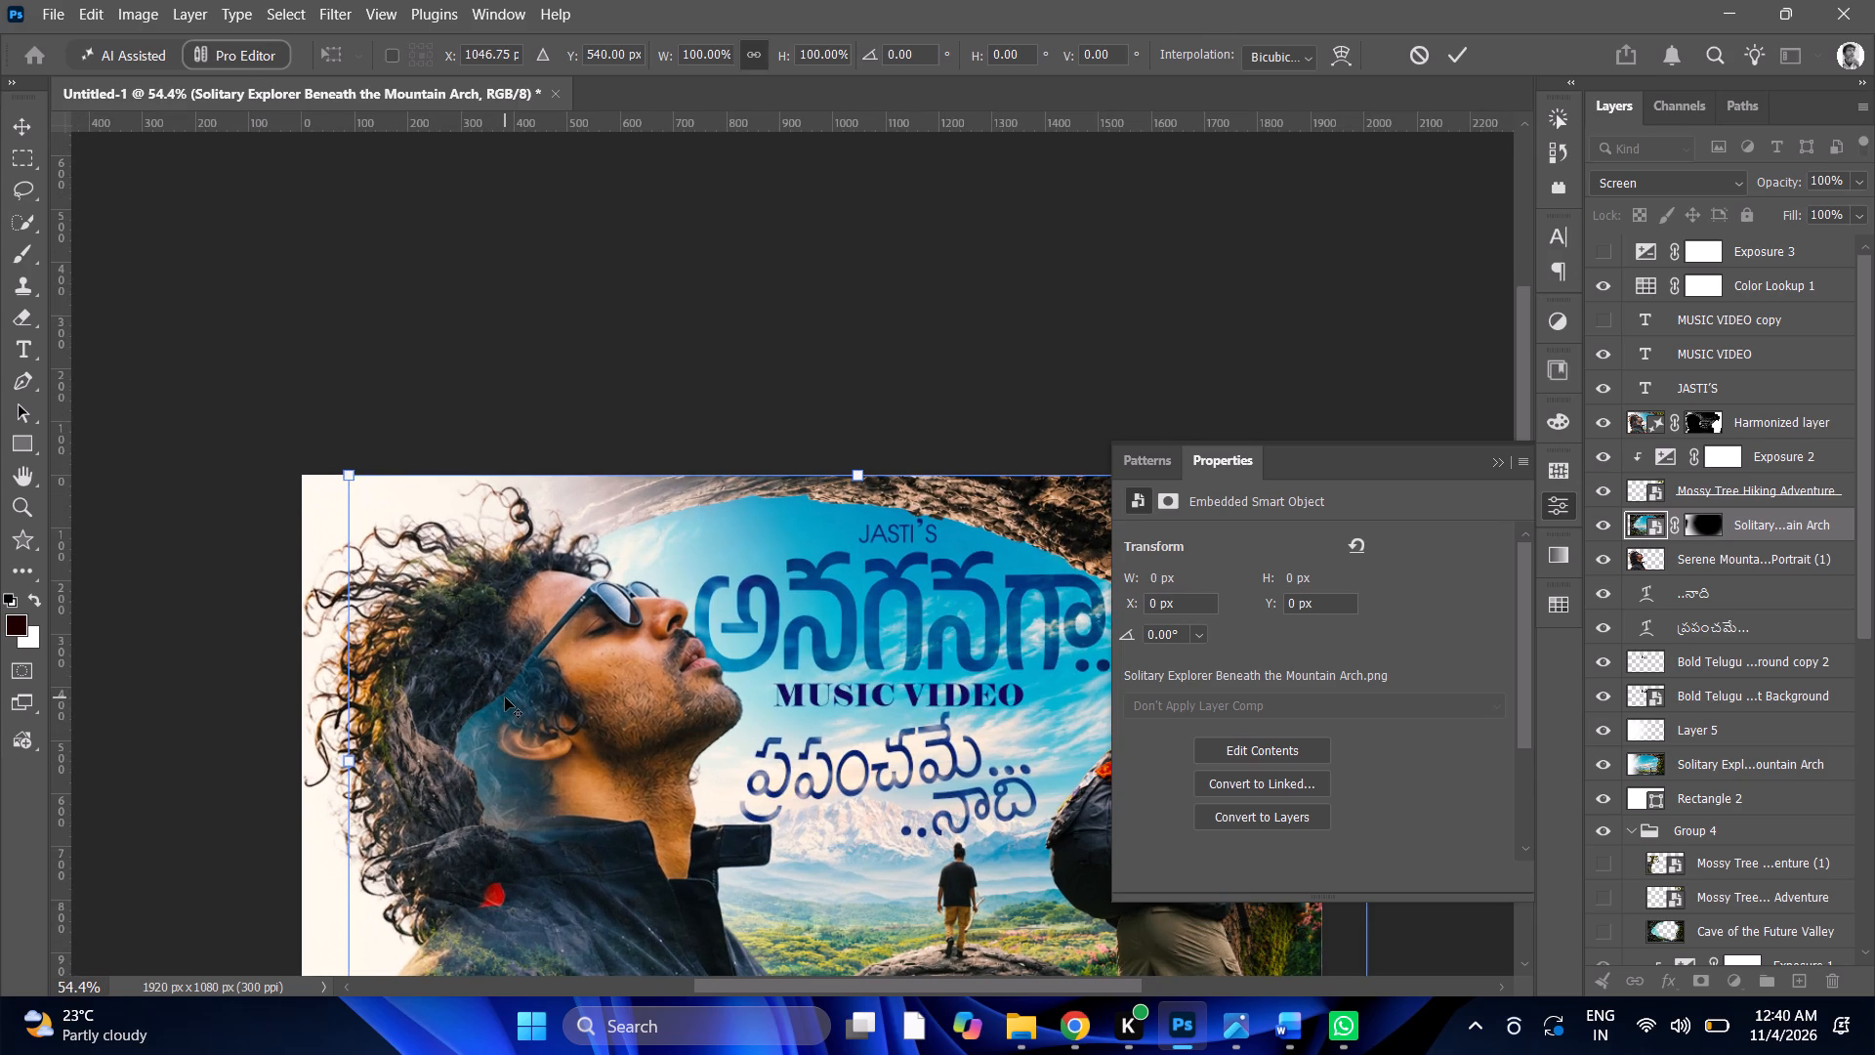
{"action": "scroll", "coordinate": [505, 697], "scroll_direction": "down", "scroll_amount": 3, "text": "alt"}
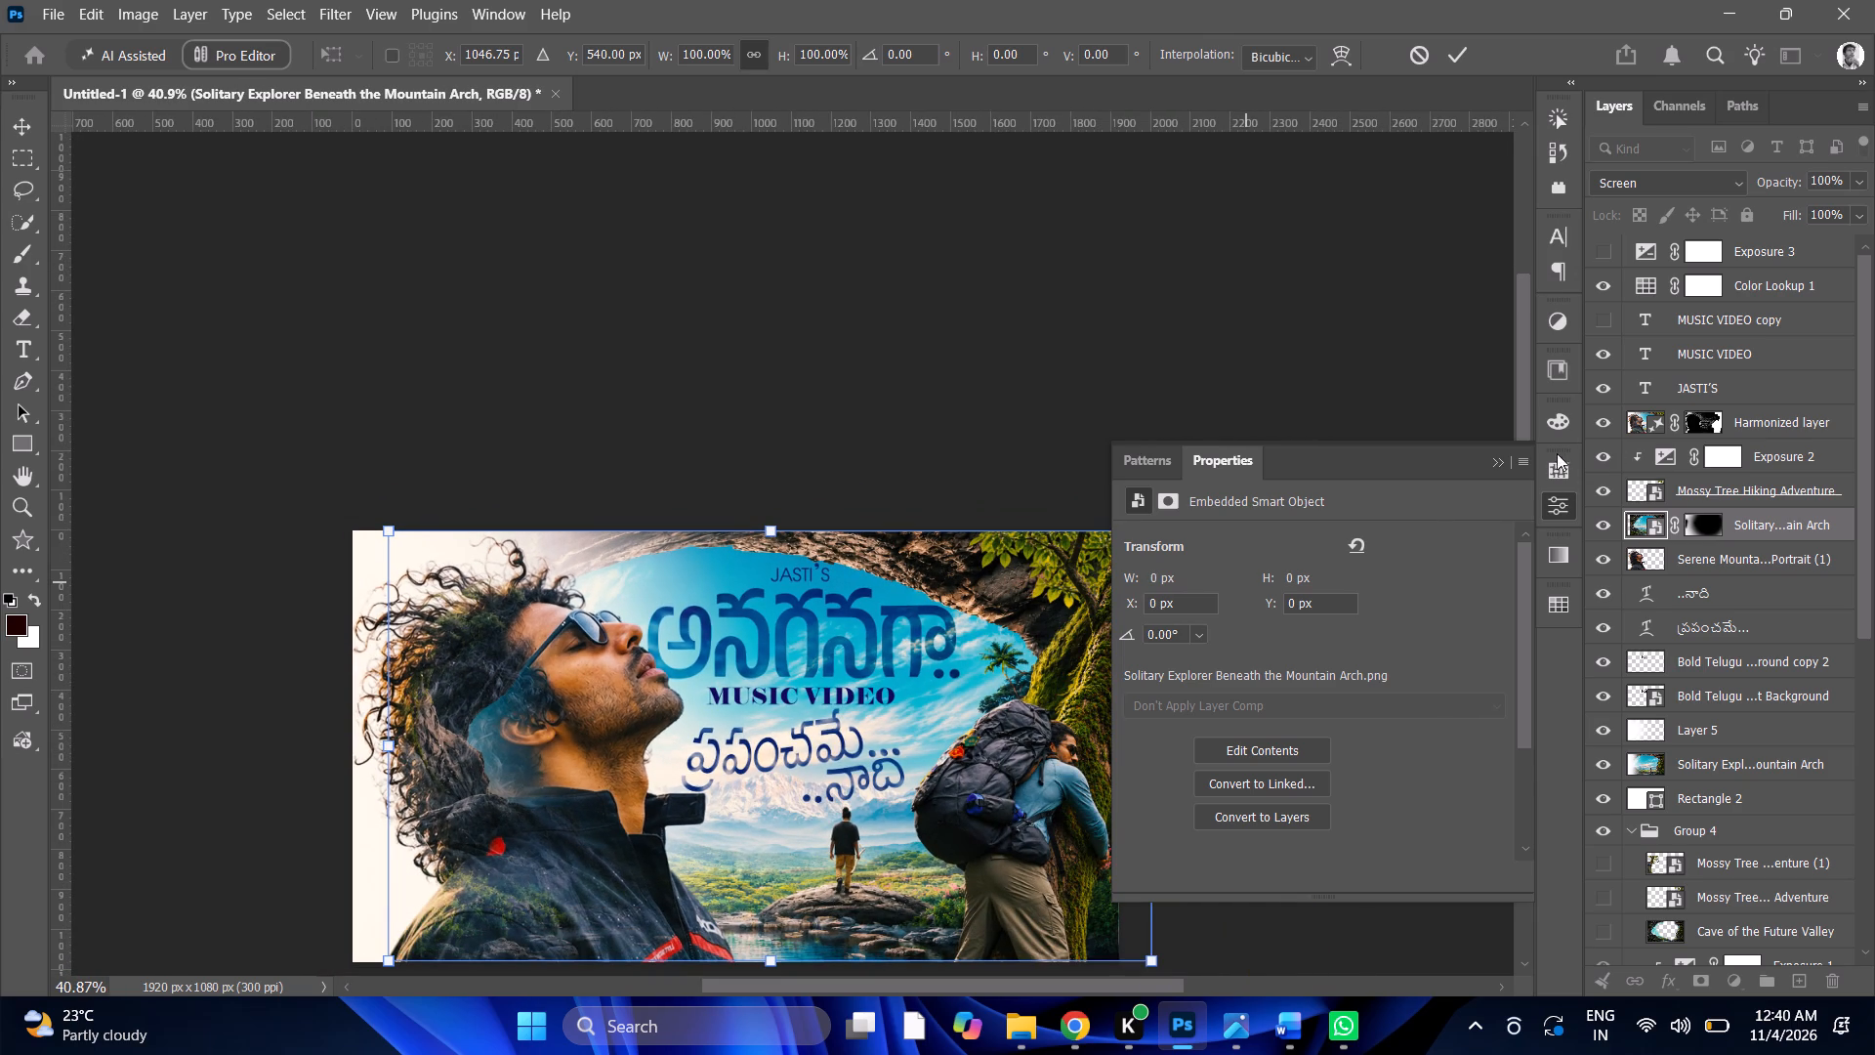
{"action": "left_click", "coordinate": [1557, 506]}
{"action": "scroll", "coordinate": [95, 740], "scroll_direction": "down", "scroll_amount": 3, "text": "alt"}
{"action": "scroll", "coordinate": [312, 773], "scroll_direction": "up", "scroll_amount": 3, "text": "alt"}
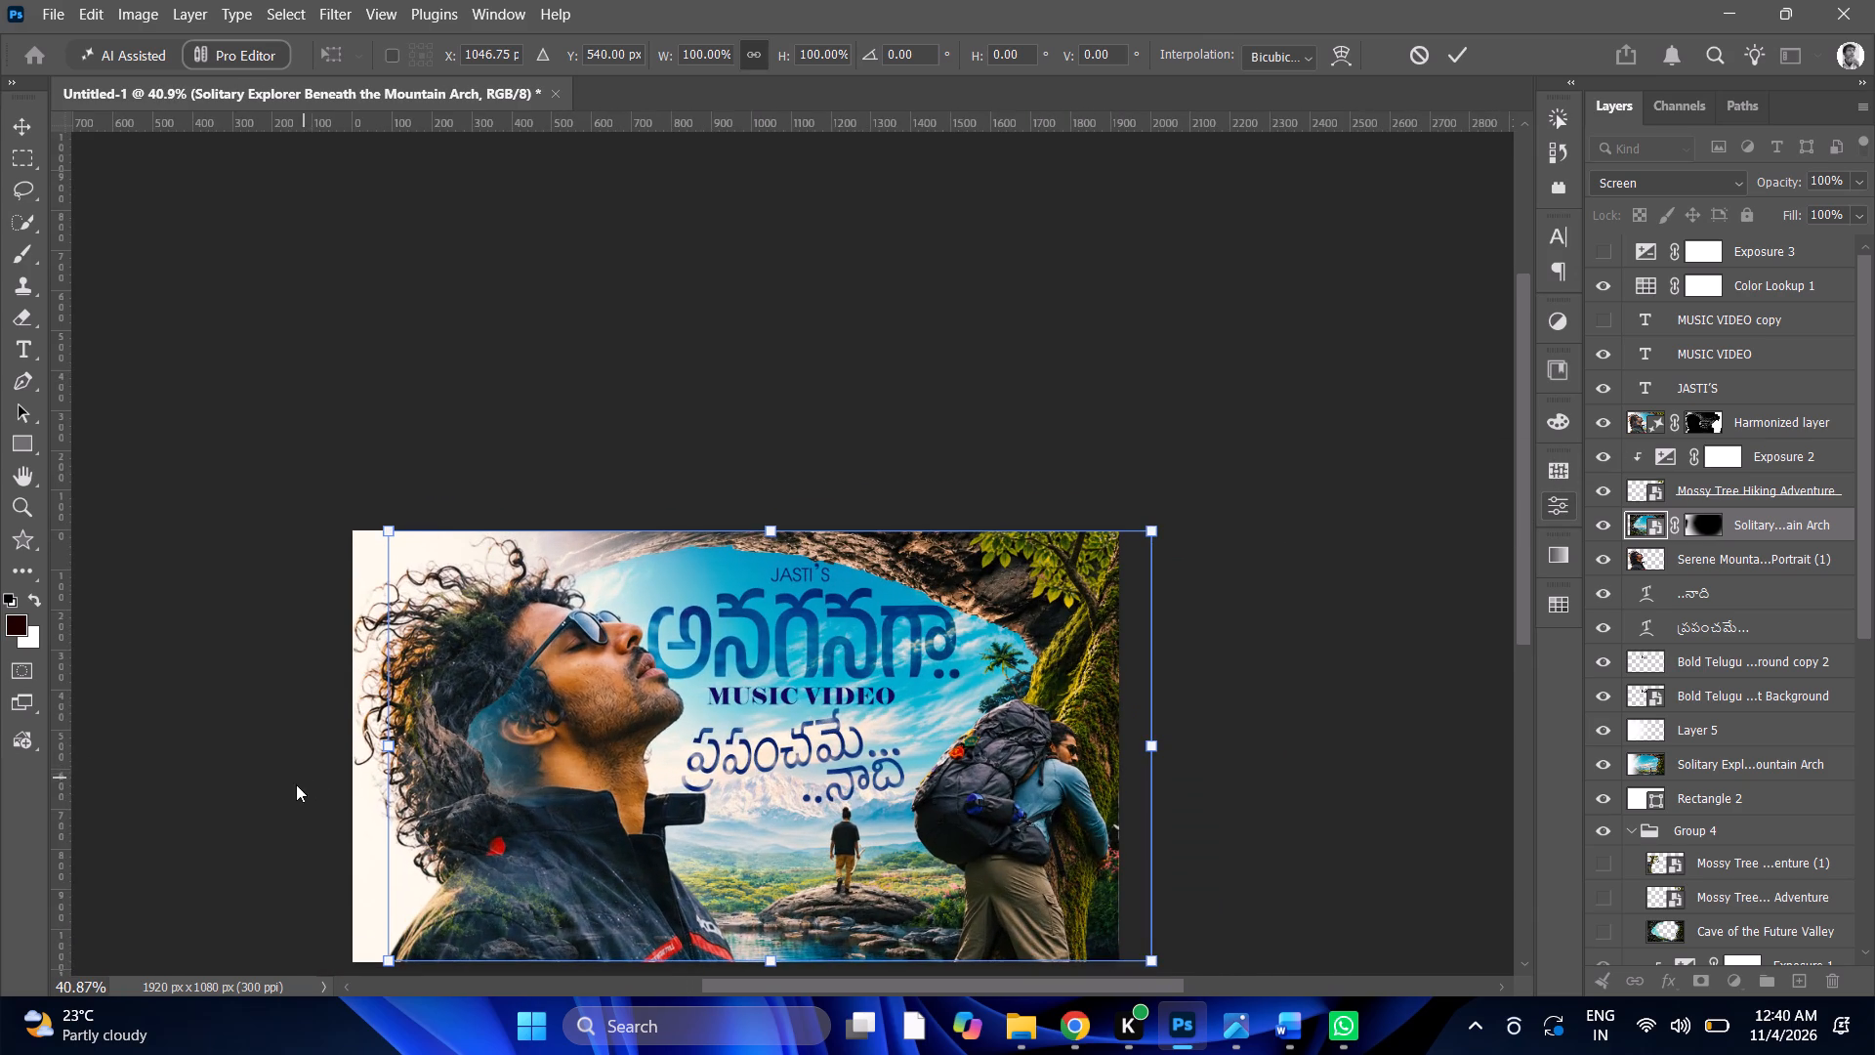
{"action": "scroll", "coordinate": [311, 701], "scroll_direction": "down", "scroll_amount": 4}
{"action": "left_click_drag", "start_coordinate": [1521, 508], "coordinate": [1521, 554]}
{"action": "scroll", "coordinate": [0, 747], "scroll_direction": "up", "scroll_amount": 4, "text": "alt"}
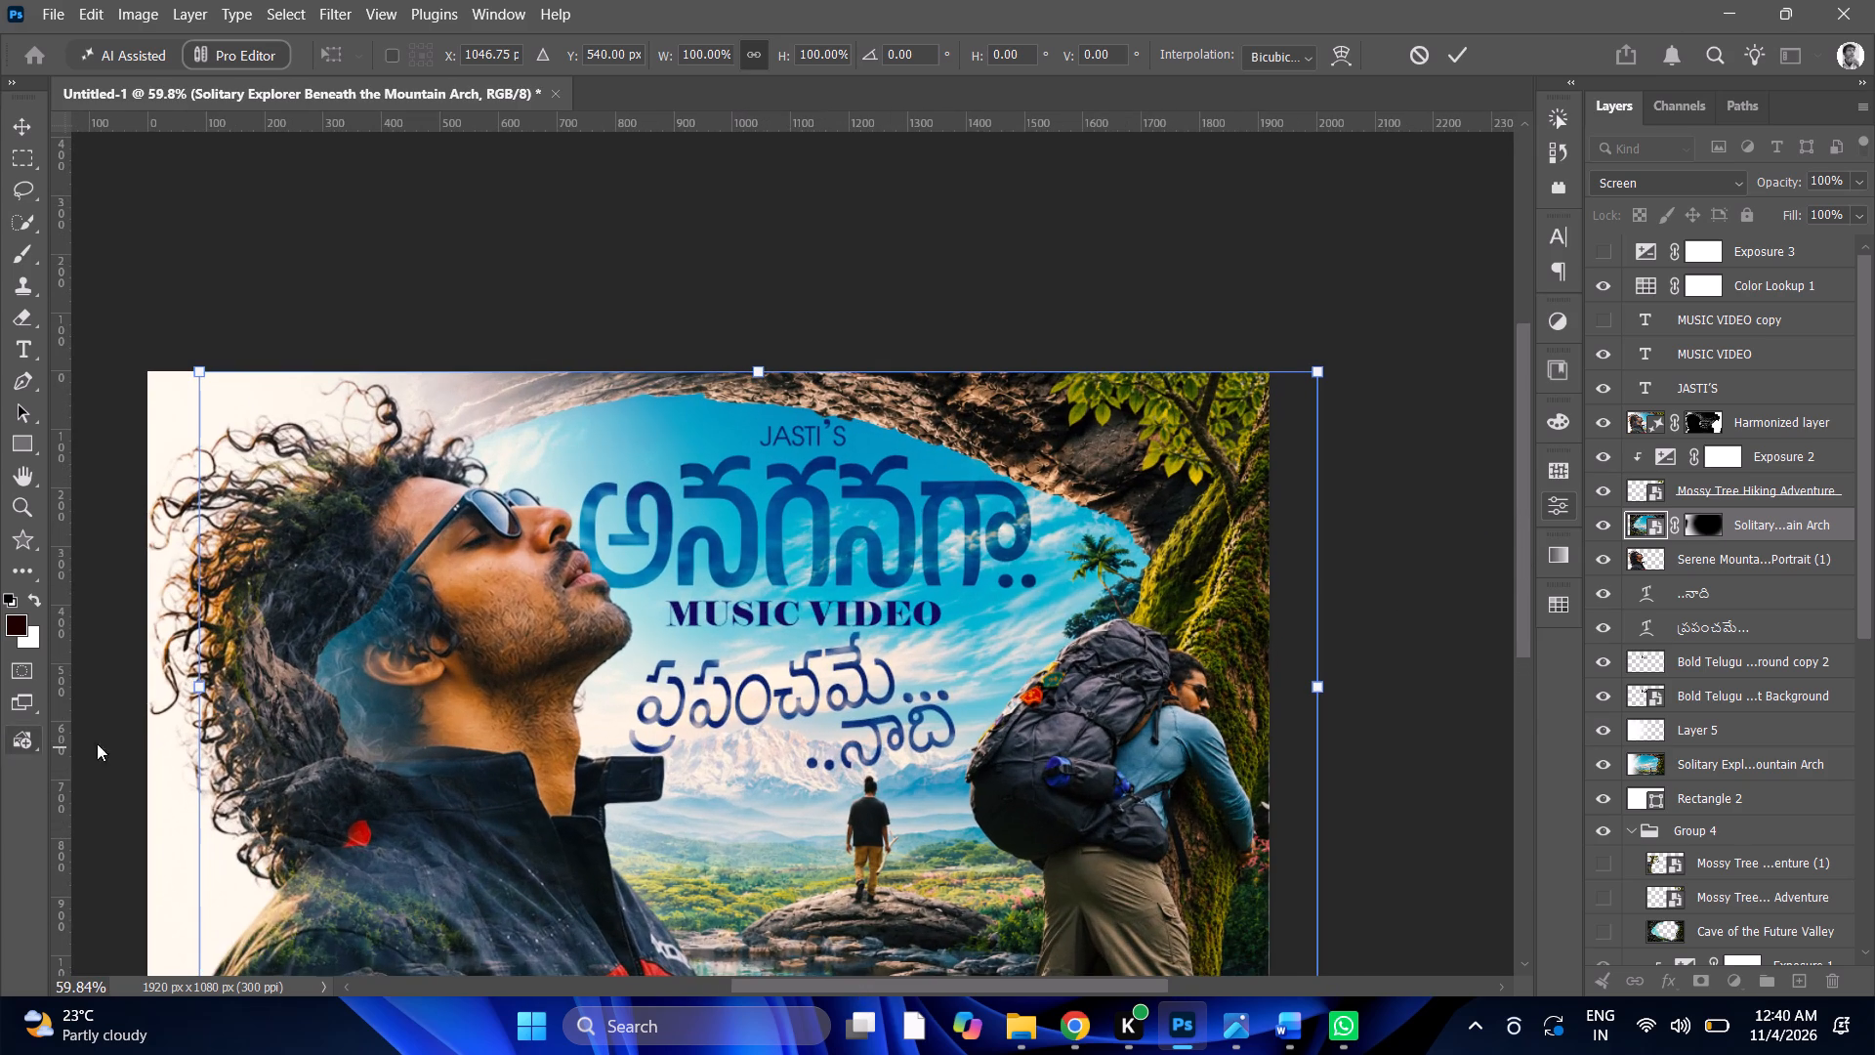
{"action": "left_click_drag", "start_coordinate": [819, 990], "coordinate": [762, 970]}
{"action": "scroll", "coordinate": [770, 709], "scroll_direction": "down", "scroll_amount": 4}
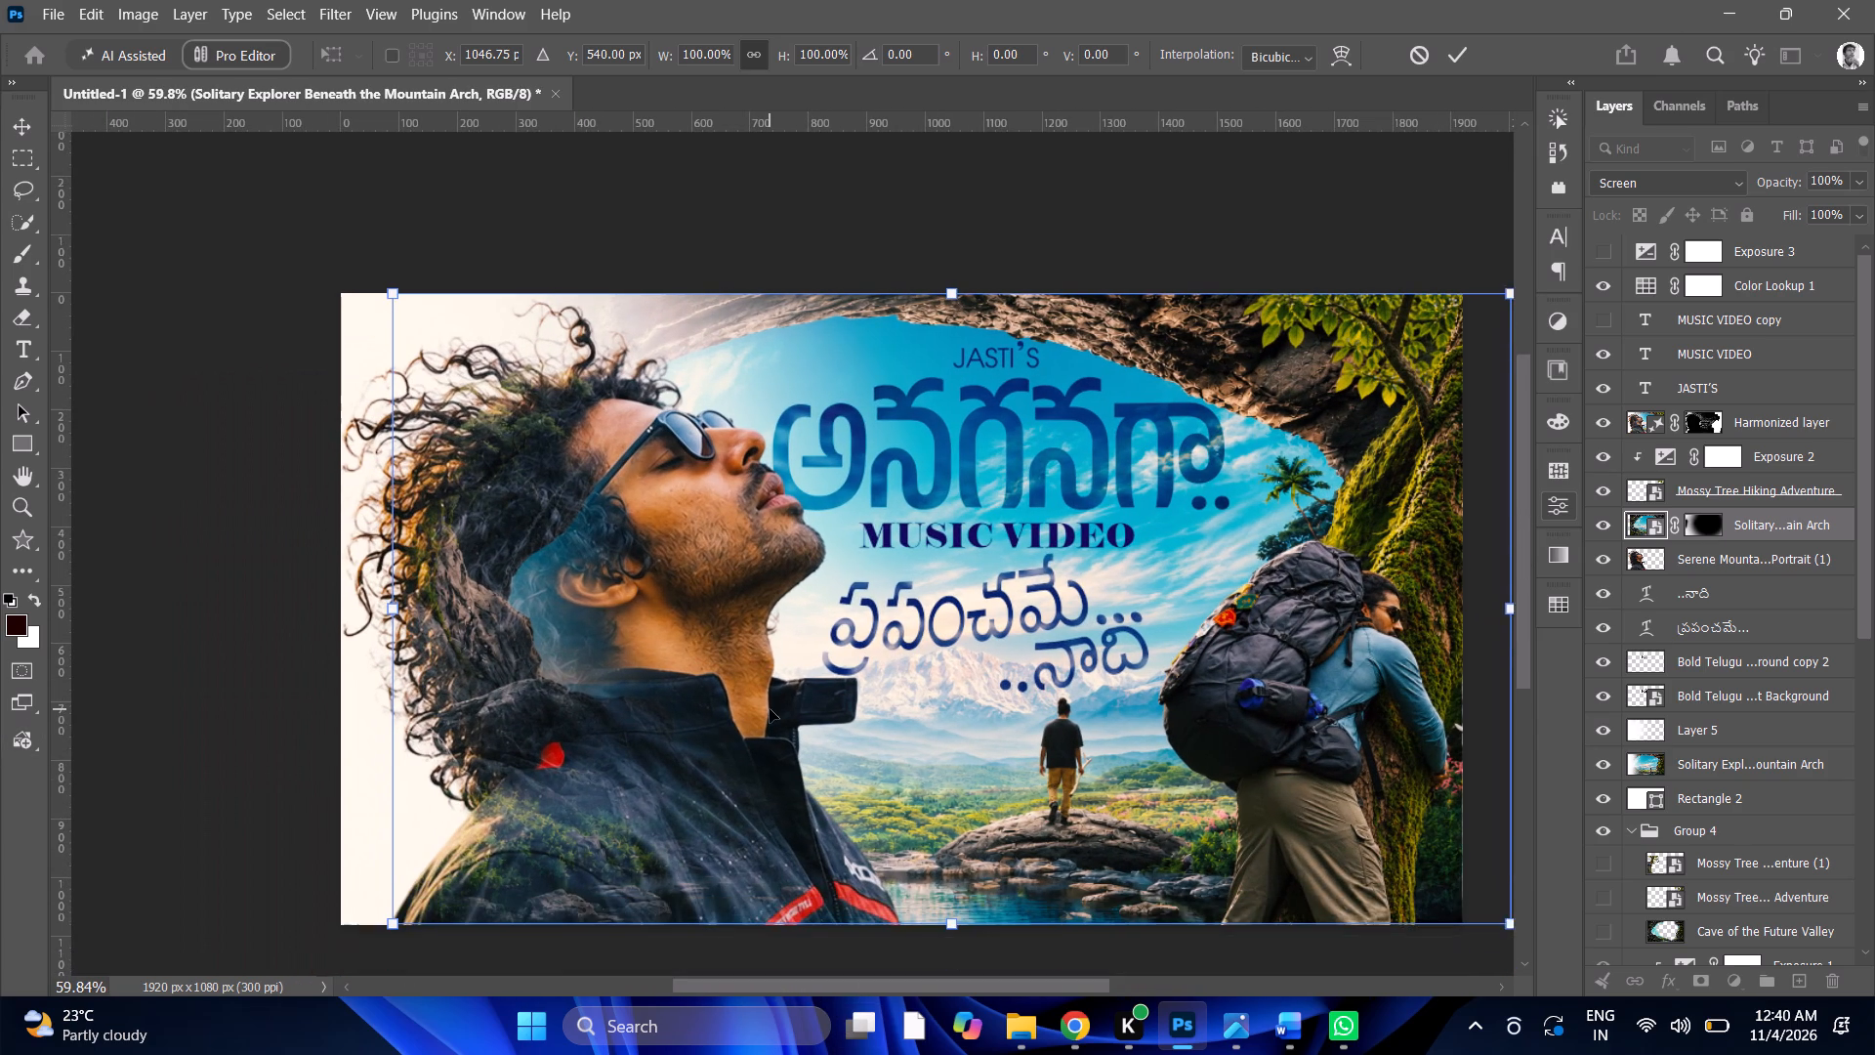
{"action": "scroll", "coordinate": [770, 704], "scroll_direction": "down", "scroll_amount": 2}
Nudge the mountain arch overlay further left to a centre X of about 1035 px and apply the transform.
{"action": "left_click", "coordinate": [953, 890]}
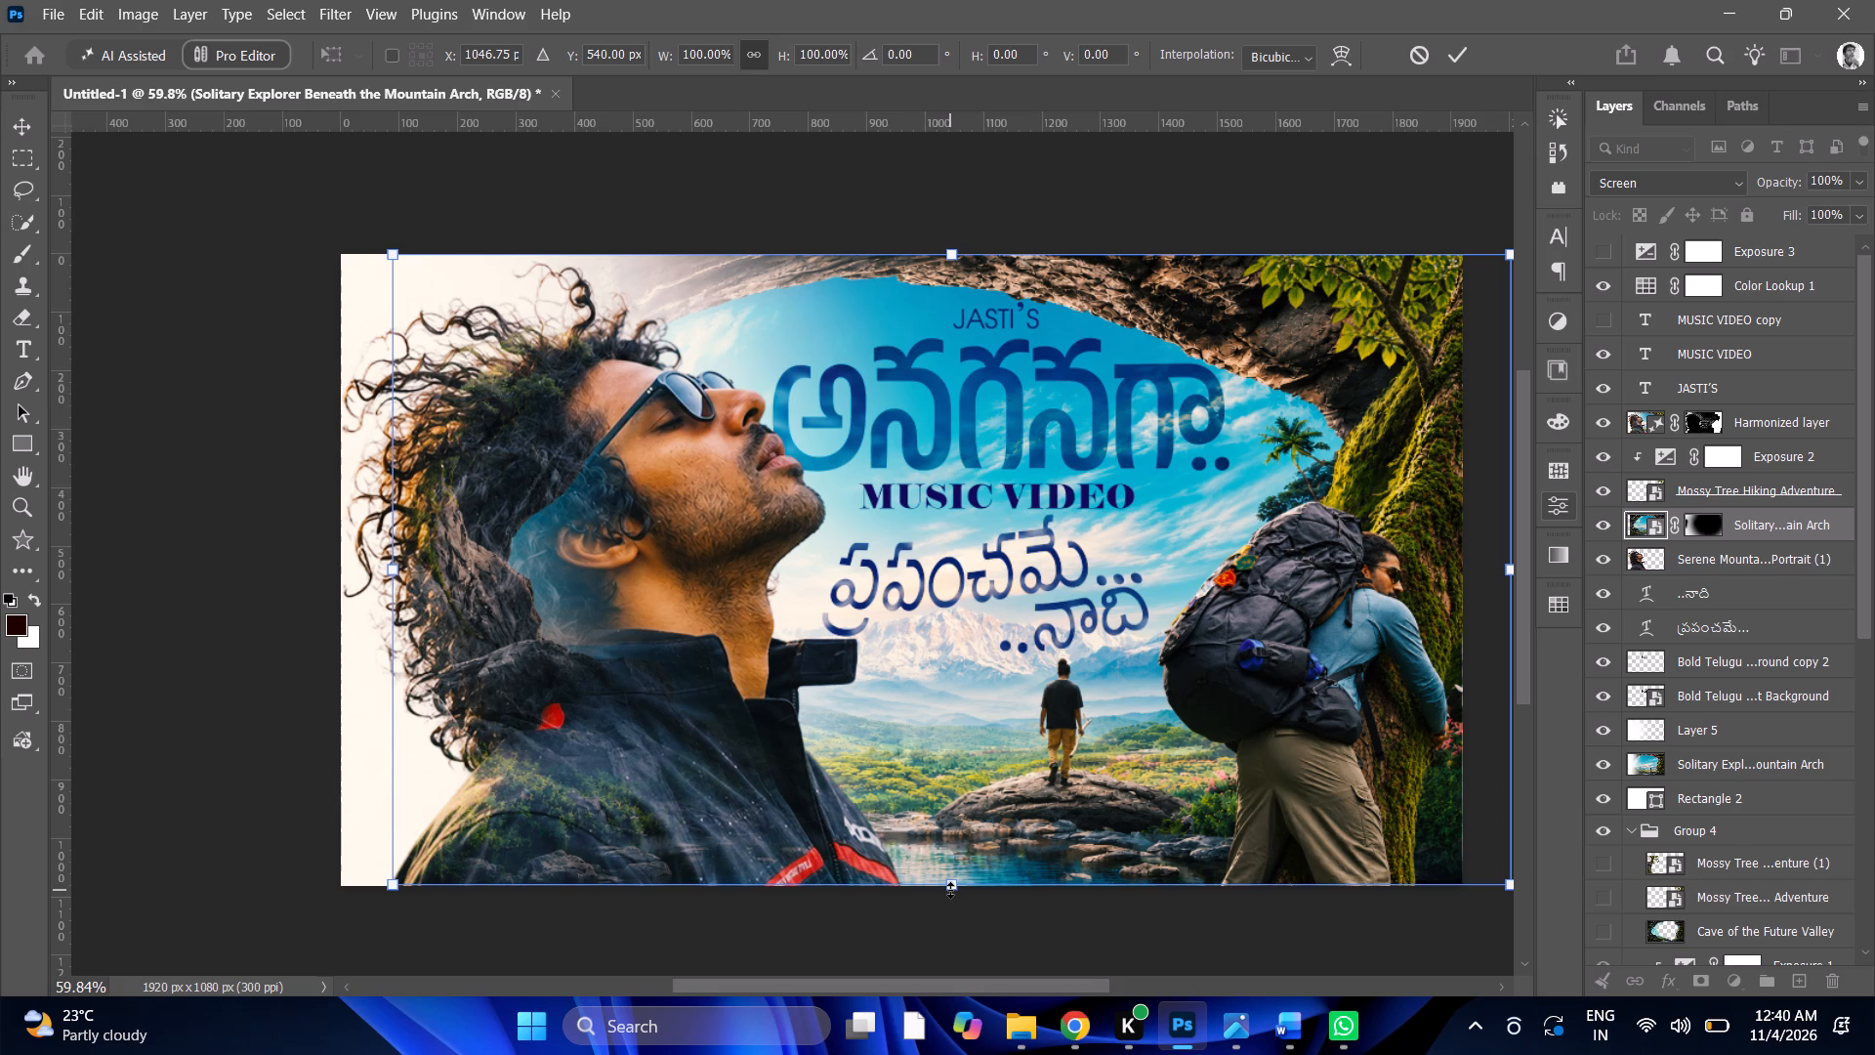
{"action": "key", "text": "Left"}
{"action": "key", "text": "Left"}
{"action": "key", "text": "Left"}
{"action": "key", "text": "Left"}
{"action": "key", "text": "Left"}
{"action": "key", "text": "Left"}
{"action": "key", "text": "Left"}
{"action": "key", "text": "Left"}
{"action": "key", "text": "Left"}
{"action": "key", "text": "Left"}
{"action": "key", "text": "Left"}
{"action": "key", "text": "Left"}
{"action": "key", "text": "Left"}
{"action": "key", "text": "Left"}
{"action": "key", "text": "Left"}
{"action": "key", "text": "Left"}
{"action": "key", "text": "Left"}
{"action": "key", "text": "Left"}
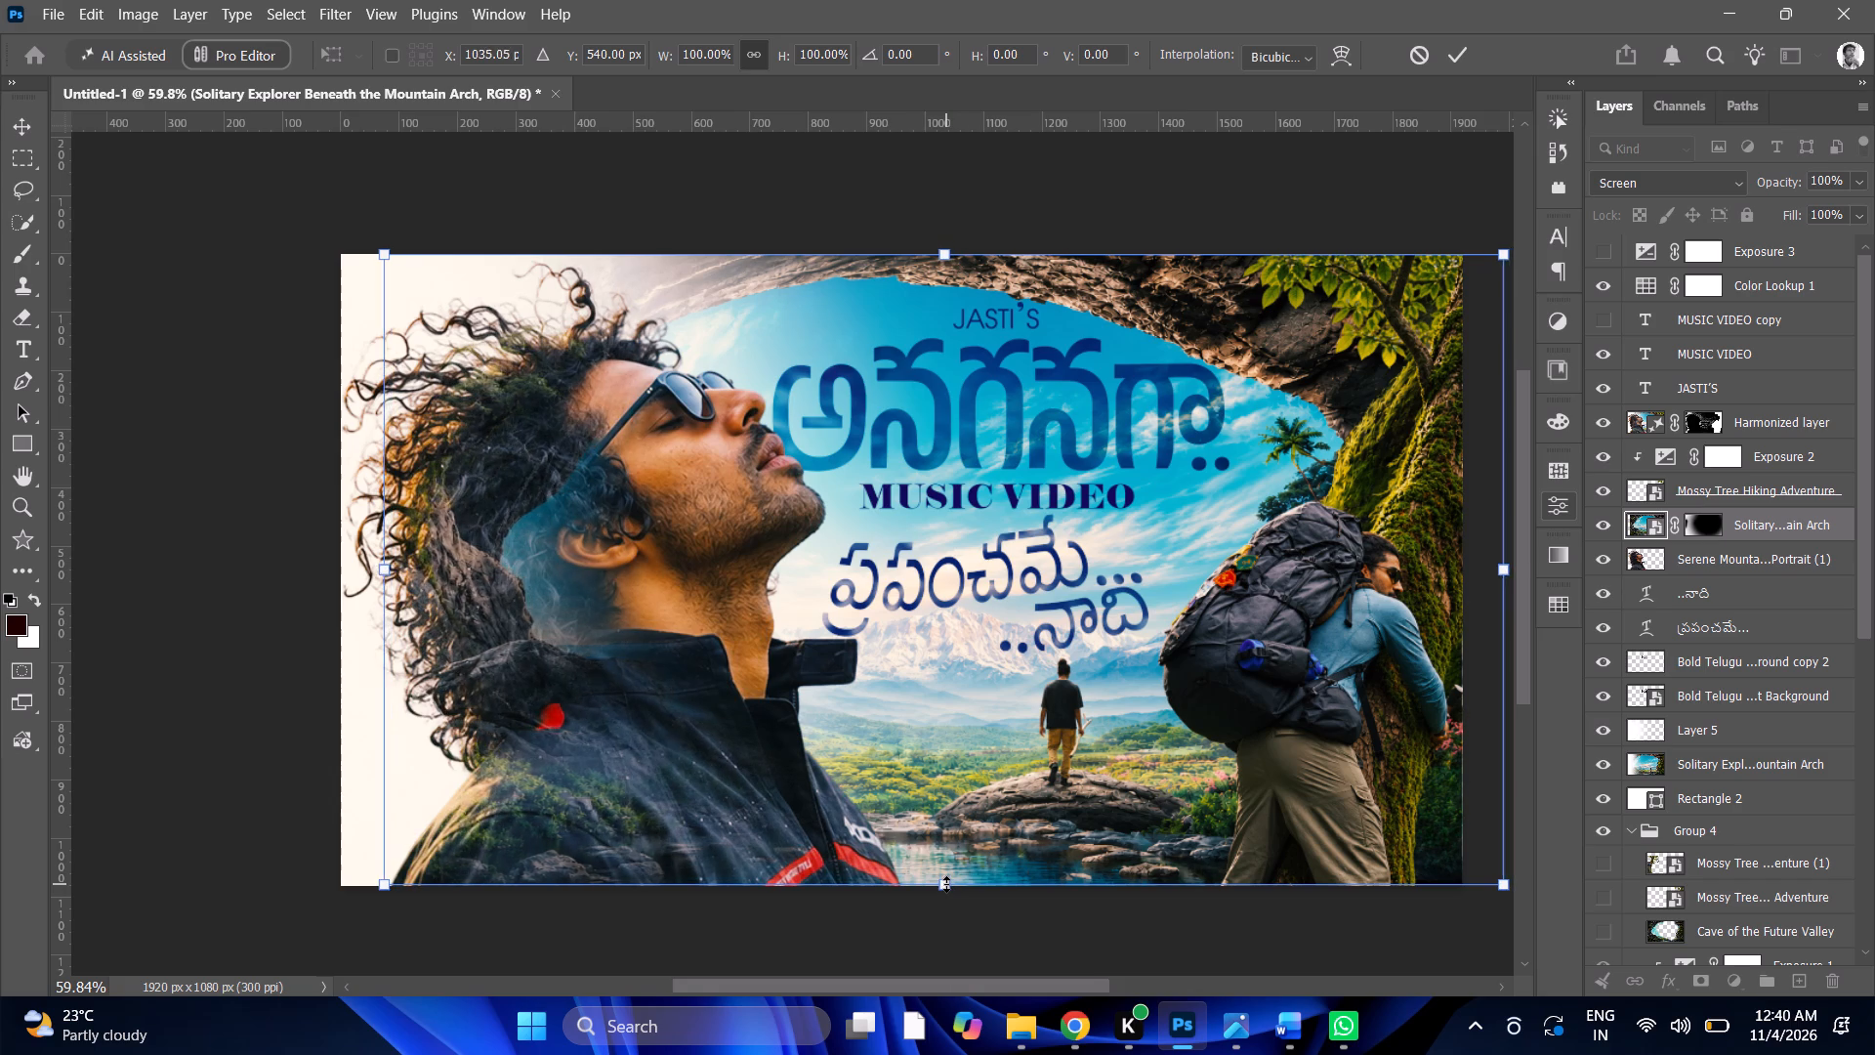
{"action": "key", "text": "Right"}
{"action": "key", "text": "Right"}
{"action": "key", "text": "Right"}
{"action": "key", "text": "Right"}
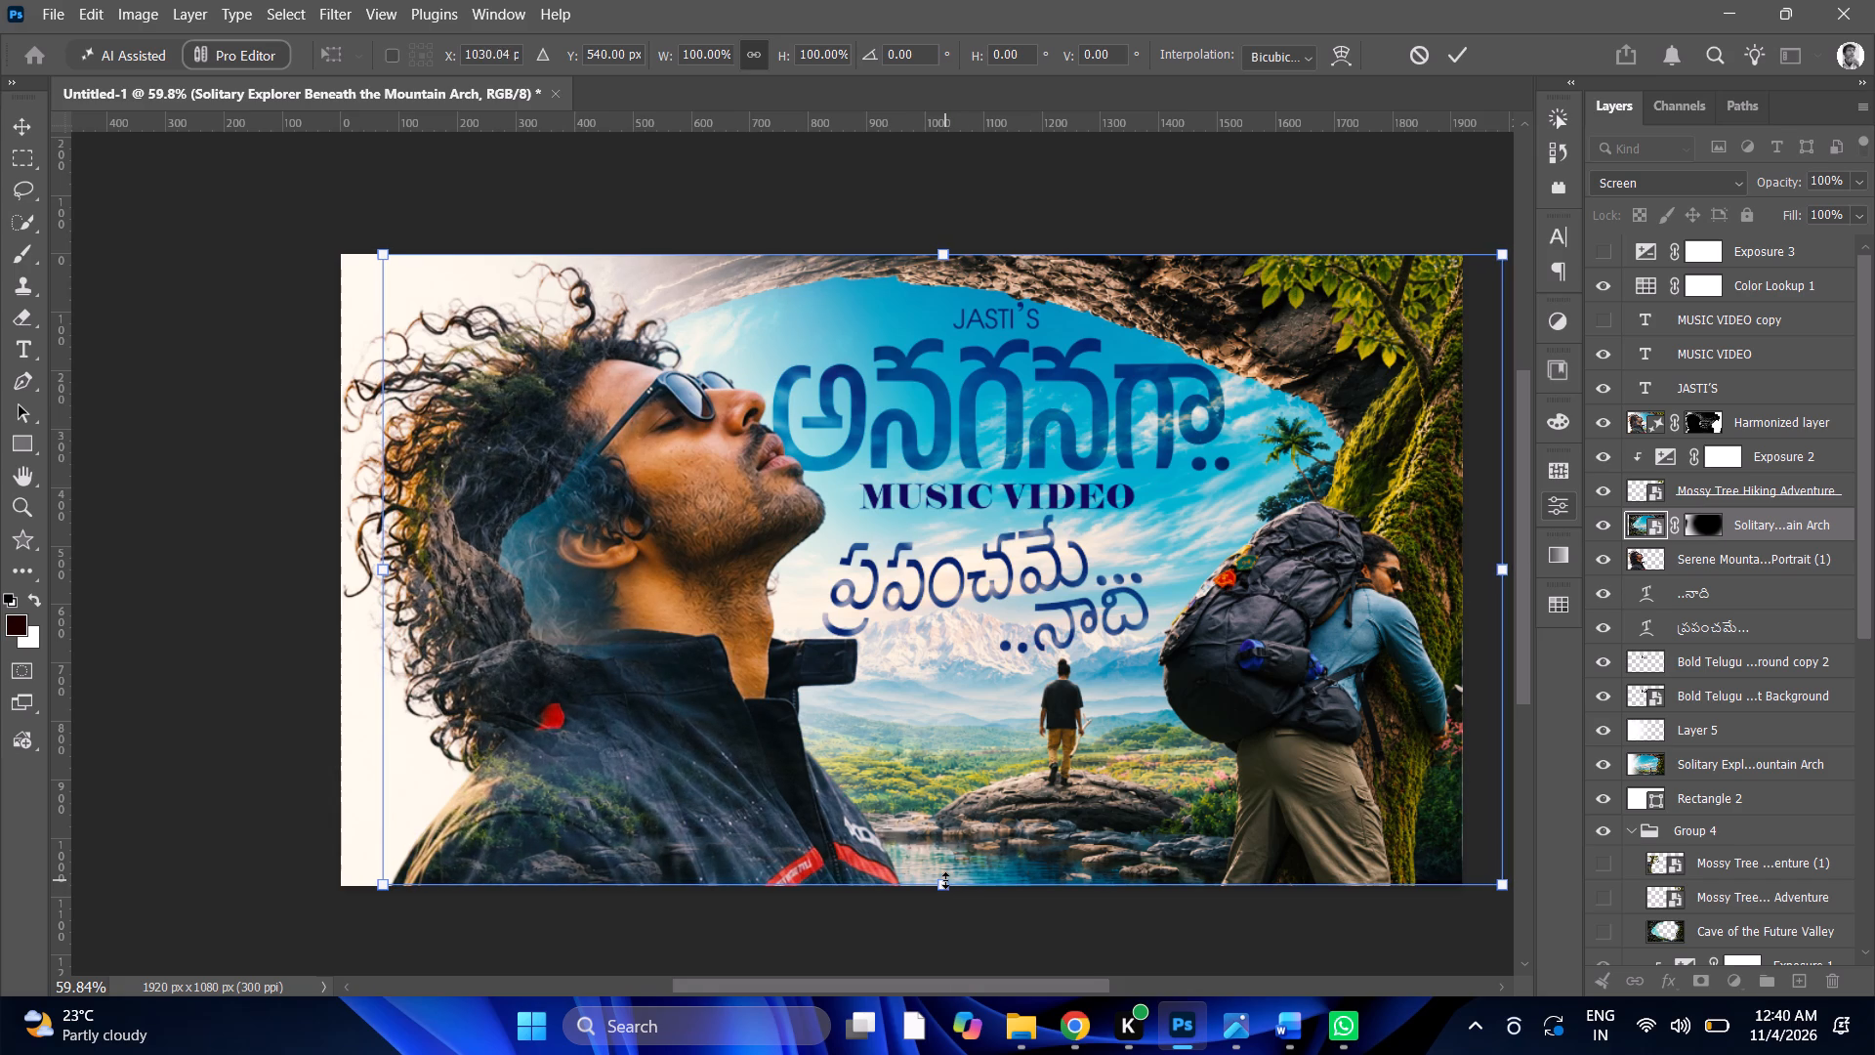
{"action": "key", "text": "Right"}
{"action": "key", "text": "Right"}
{"action": "scroll", "coordinate": [935, 855], "scroll_direction": "down", "scroll_amount": 4, "text": "alt"}
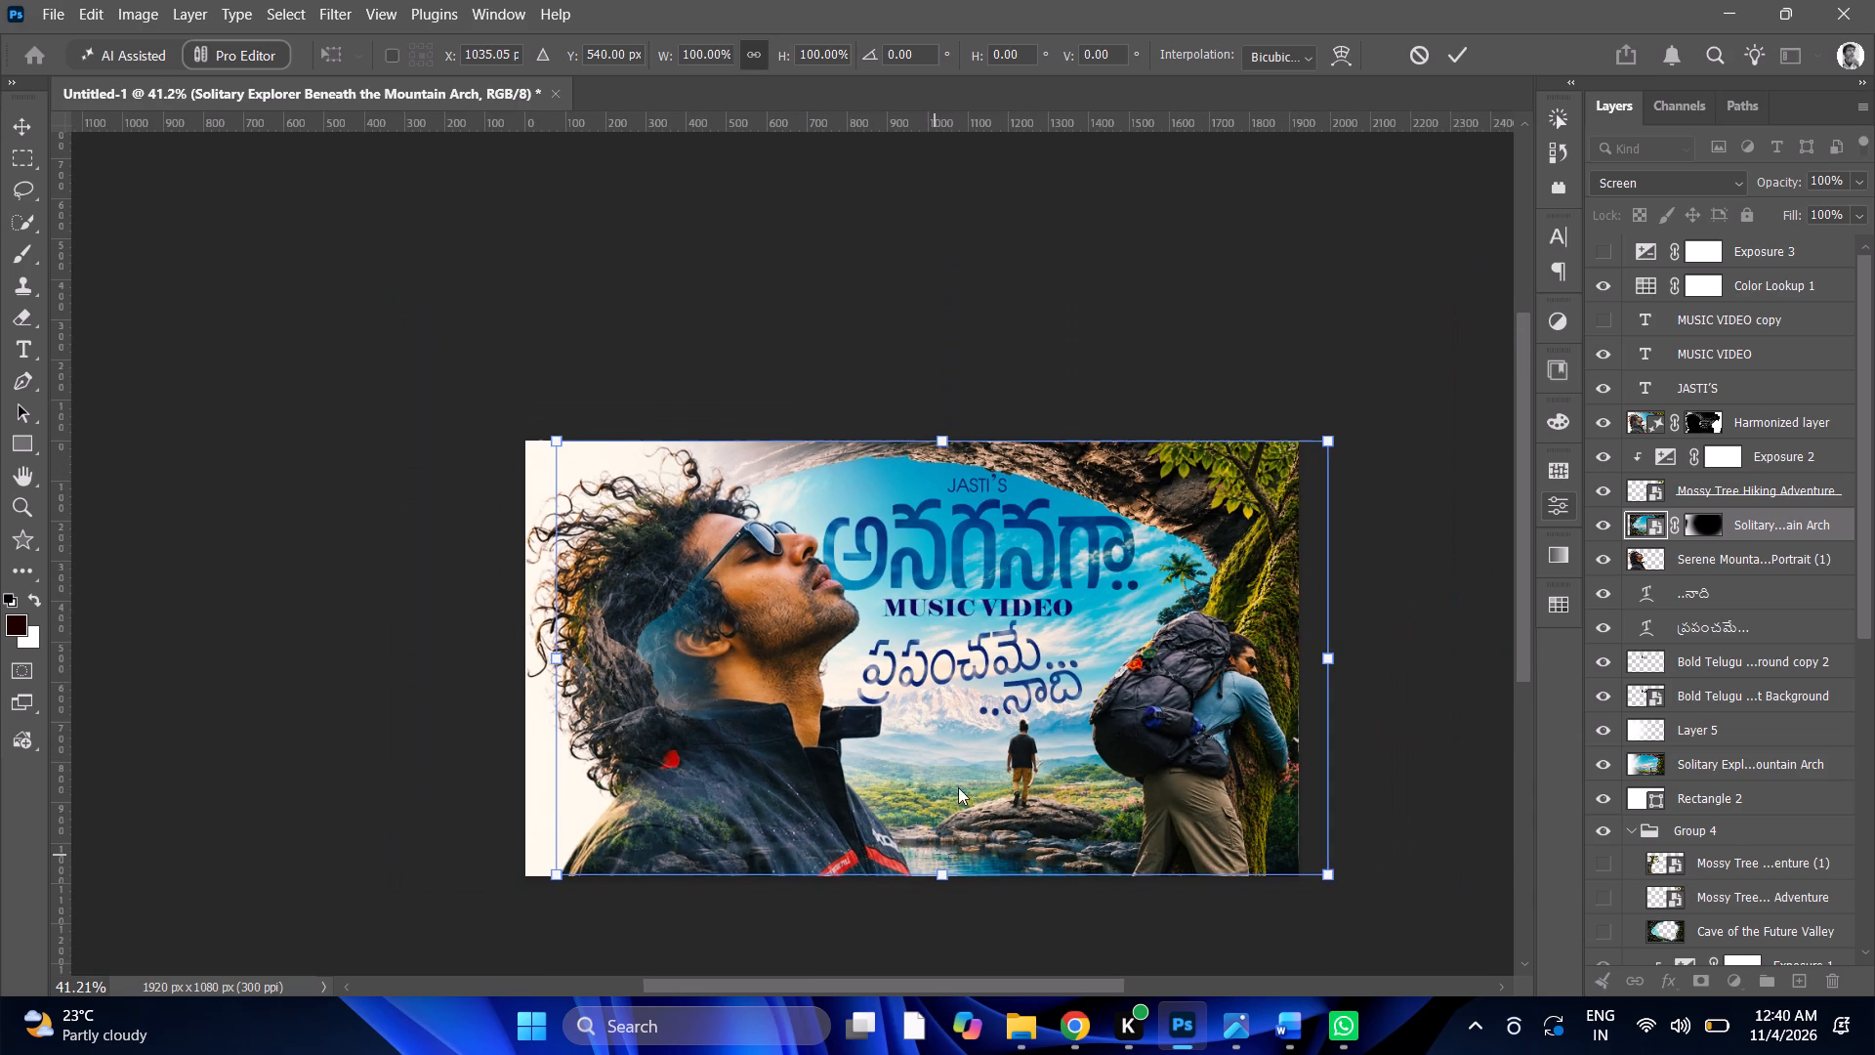
{"action": "left_click", "coordinate": [1462, 53]}
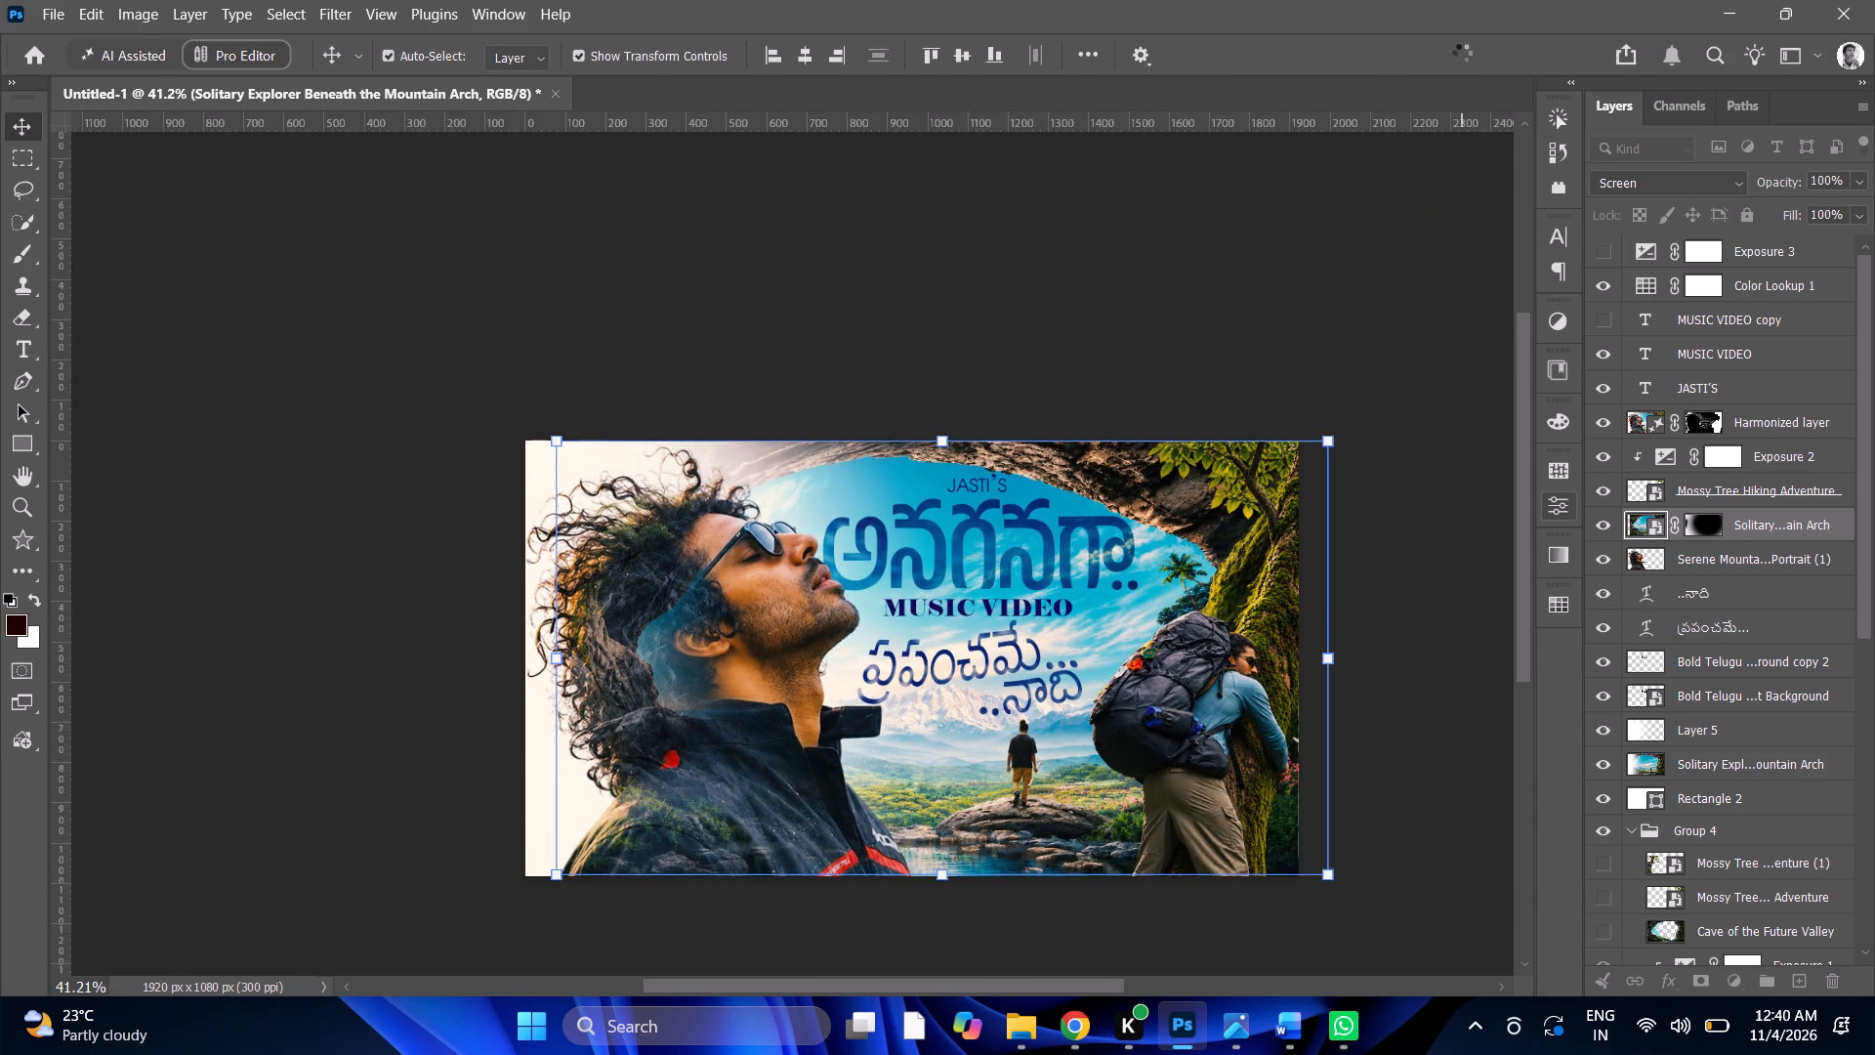
Examine the whole poster at different magnifications to judge the repositioned landscape overlay and the lettering.
{"action": "scroll", "coordinate": [828, 643], "scroll_direction": "up", "scroll_amount": 3, "text": "alt"}
{"action": "scroll", "coordinate": [875, 545], "scroll_direction": "down", "scroll_amount": 3}
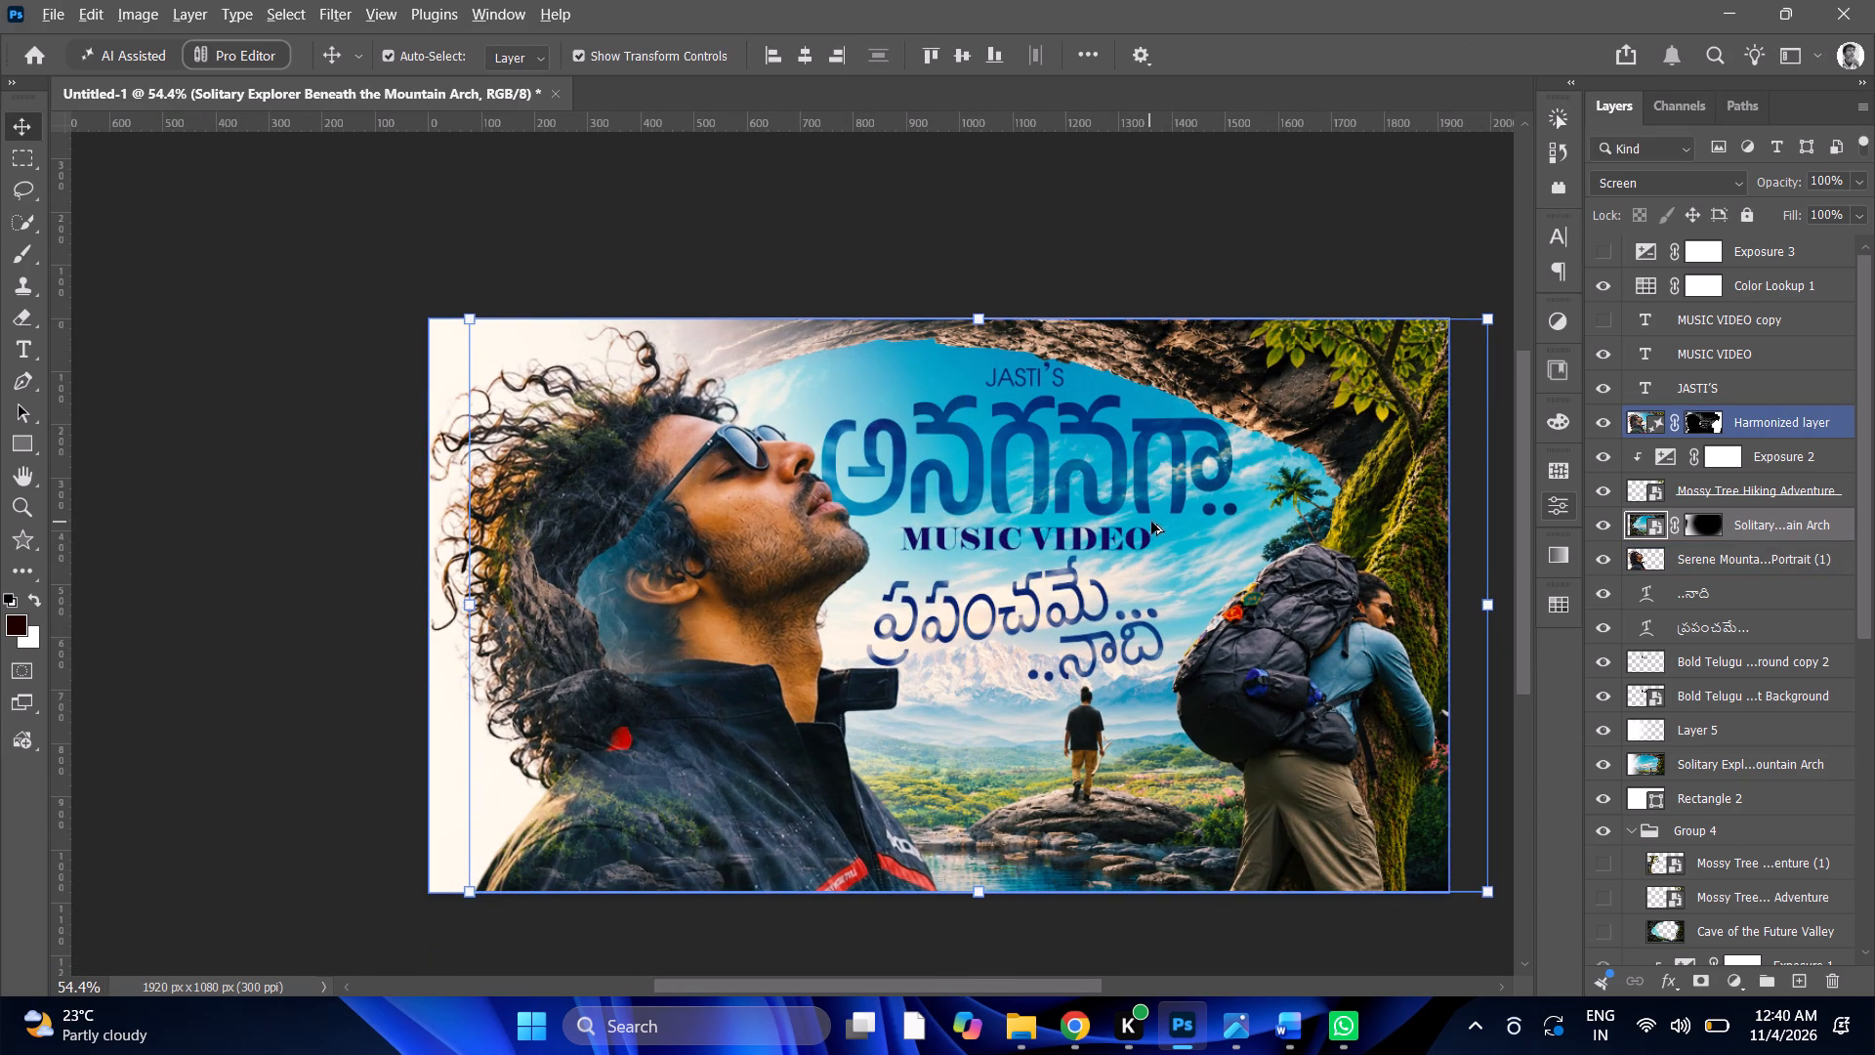
{"action": "scroll", "coordinate": [1284, 551], "scroll_direction": "down", "scroll_amount": 2, "text": "alt"}
{"action": "scroll", "coordinate": [1272, 725], "scroll_direction": "up", "scroll_amount": 3, "text": "alt"}
{"action": "scroll", "coordinate": [1272, 725], "scroll_direction": "down", "scroll_amount": 3, "text": "alt"}
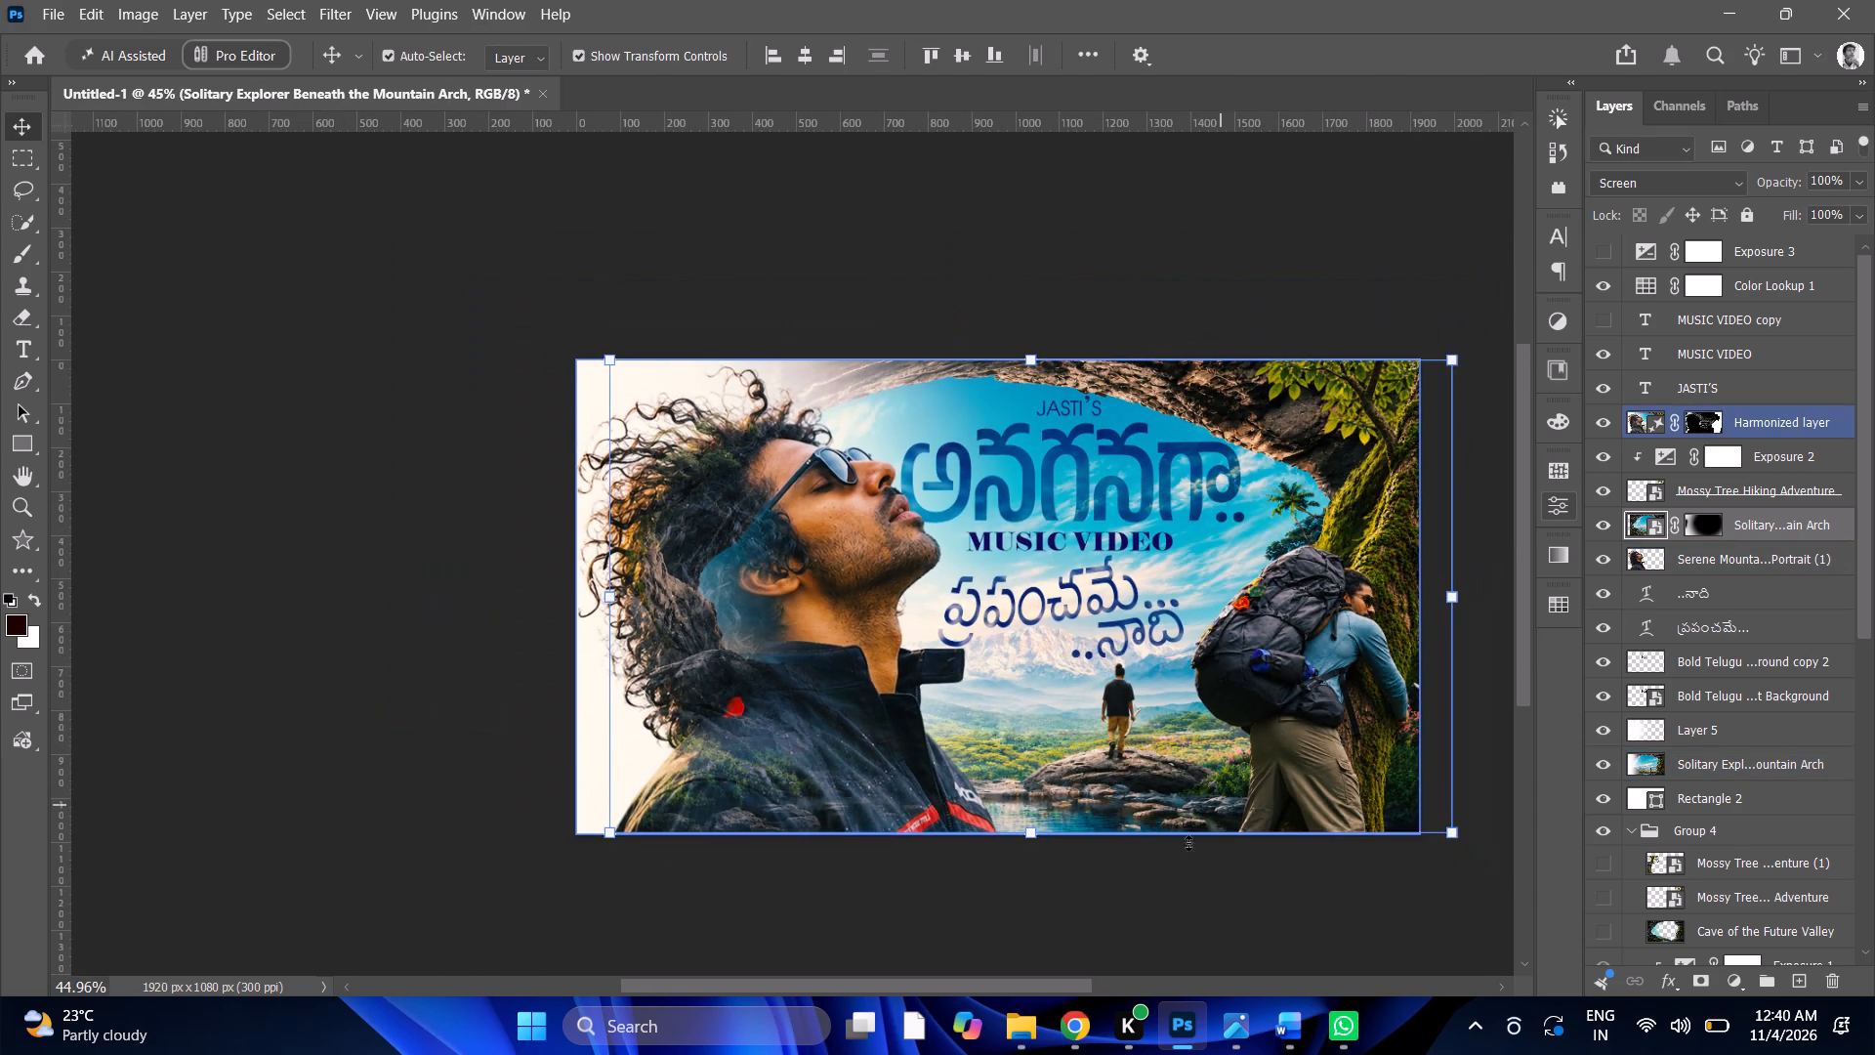
{"action": "left_click_drag", "start_coordinate": [977, 988], "coordinate": [1086, 978]}
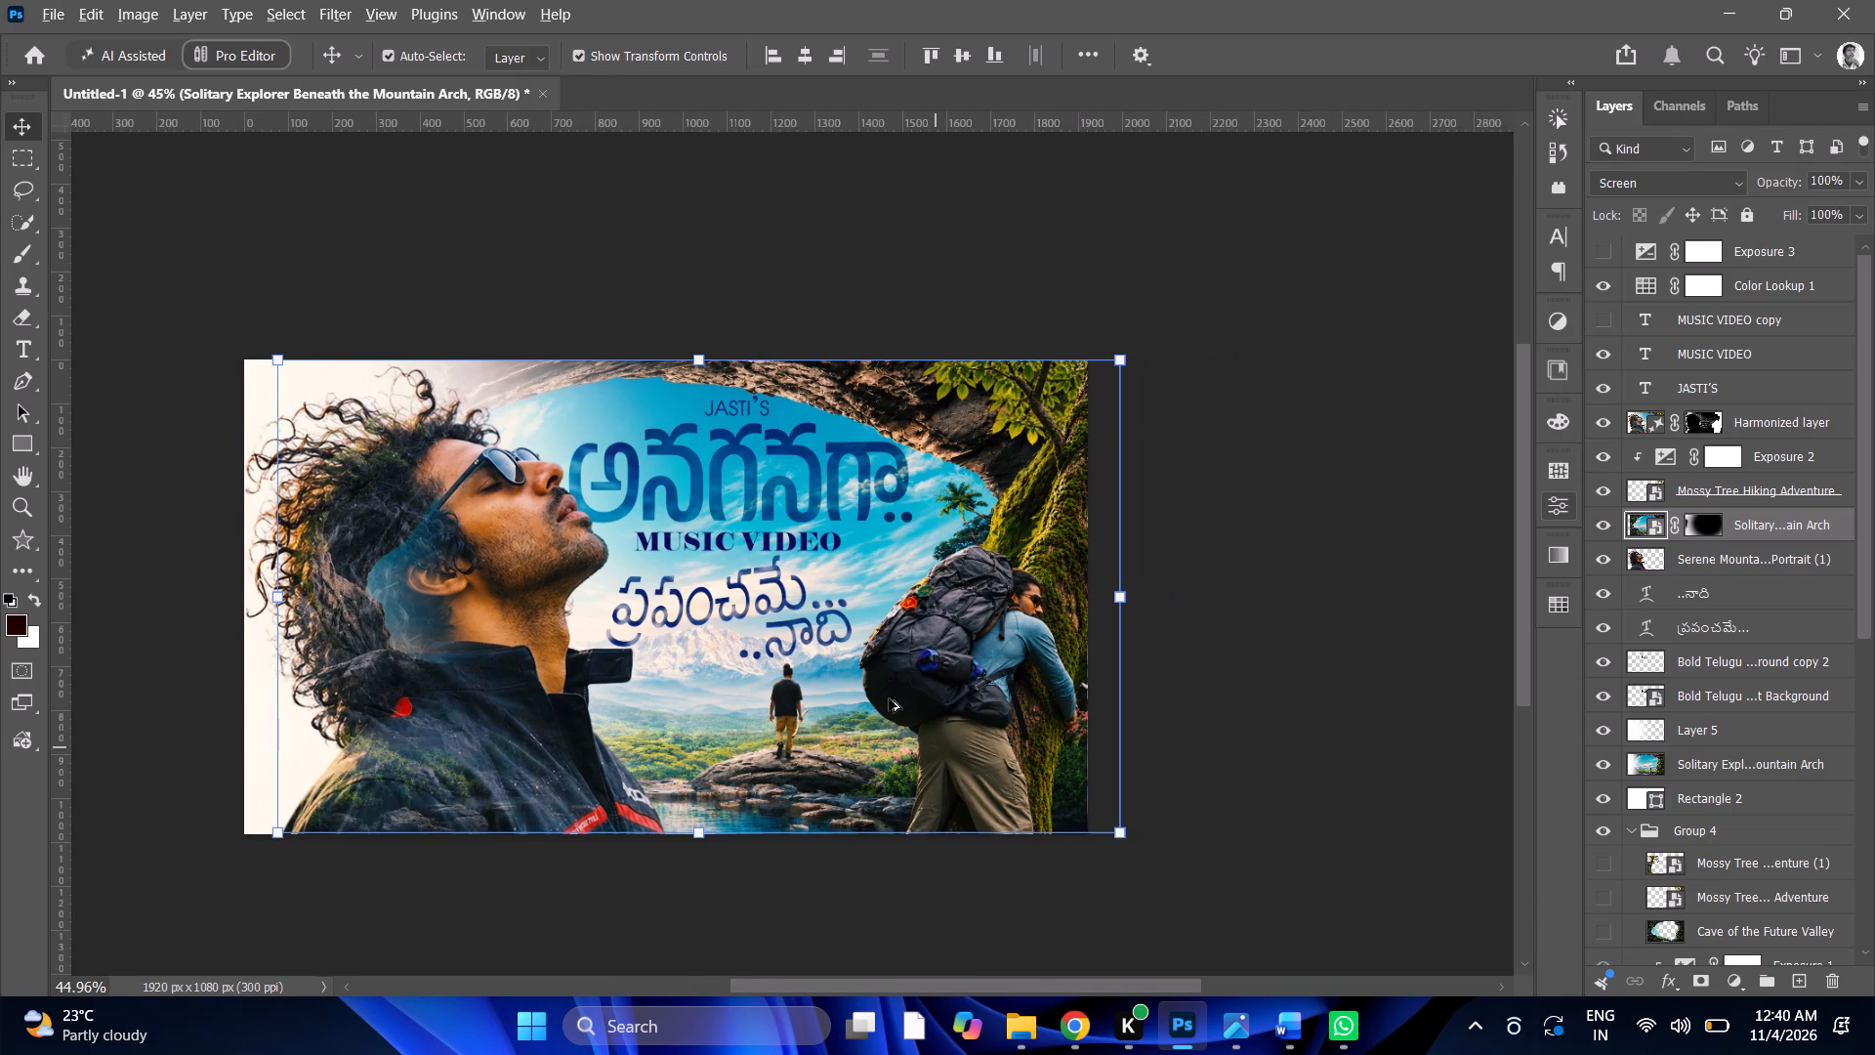
{"action": "scroll", "coordinate": [879, 666], "scroll_direction": "up", "scroll_amount": 3, "text": "alt"}
{"action": "scroll", "coordinate": [879, 666], "scroll_direction": "down", "scroll_amount": 3, "text": "alt"}
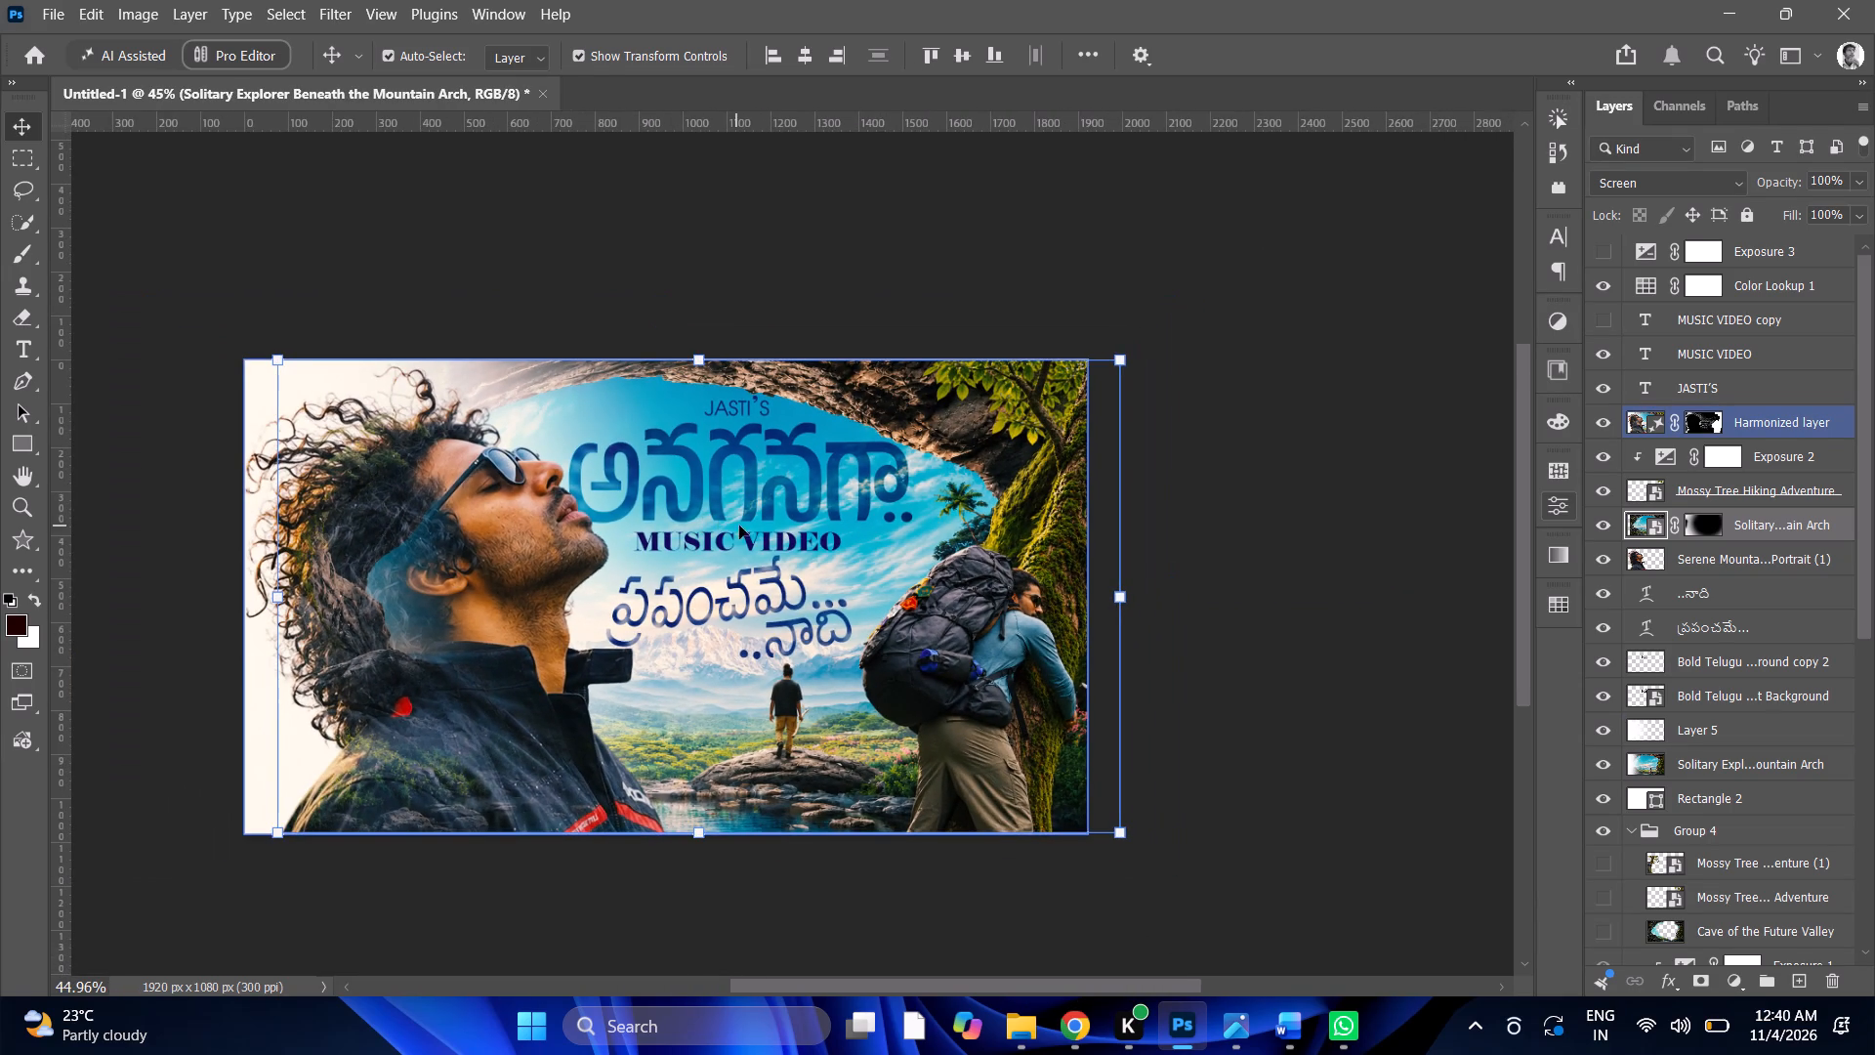
Nudge the MUSIC VIDEO line down very slightly between the title and the tagline, and deselect it.
{"action": "left_click", "coordinate": [755, 540], "text": "alt"}
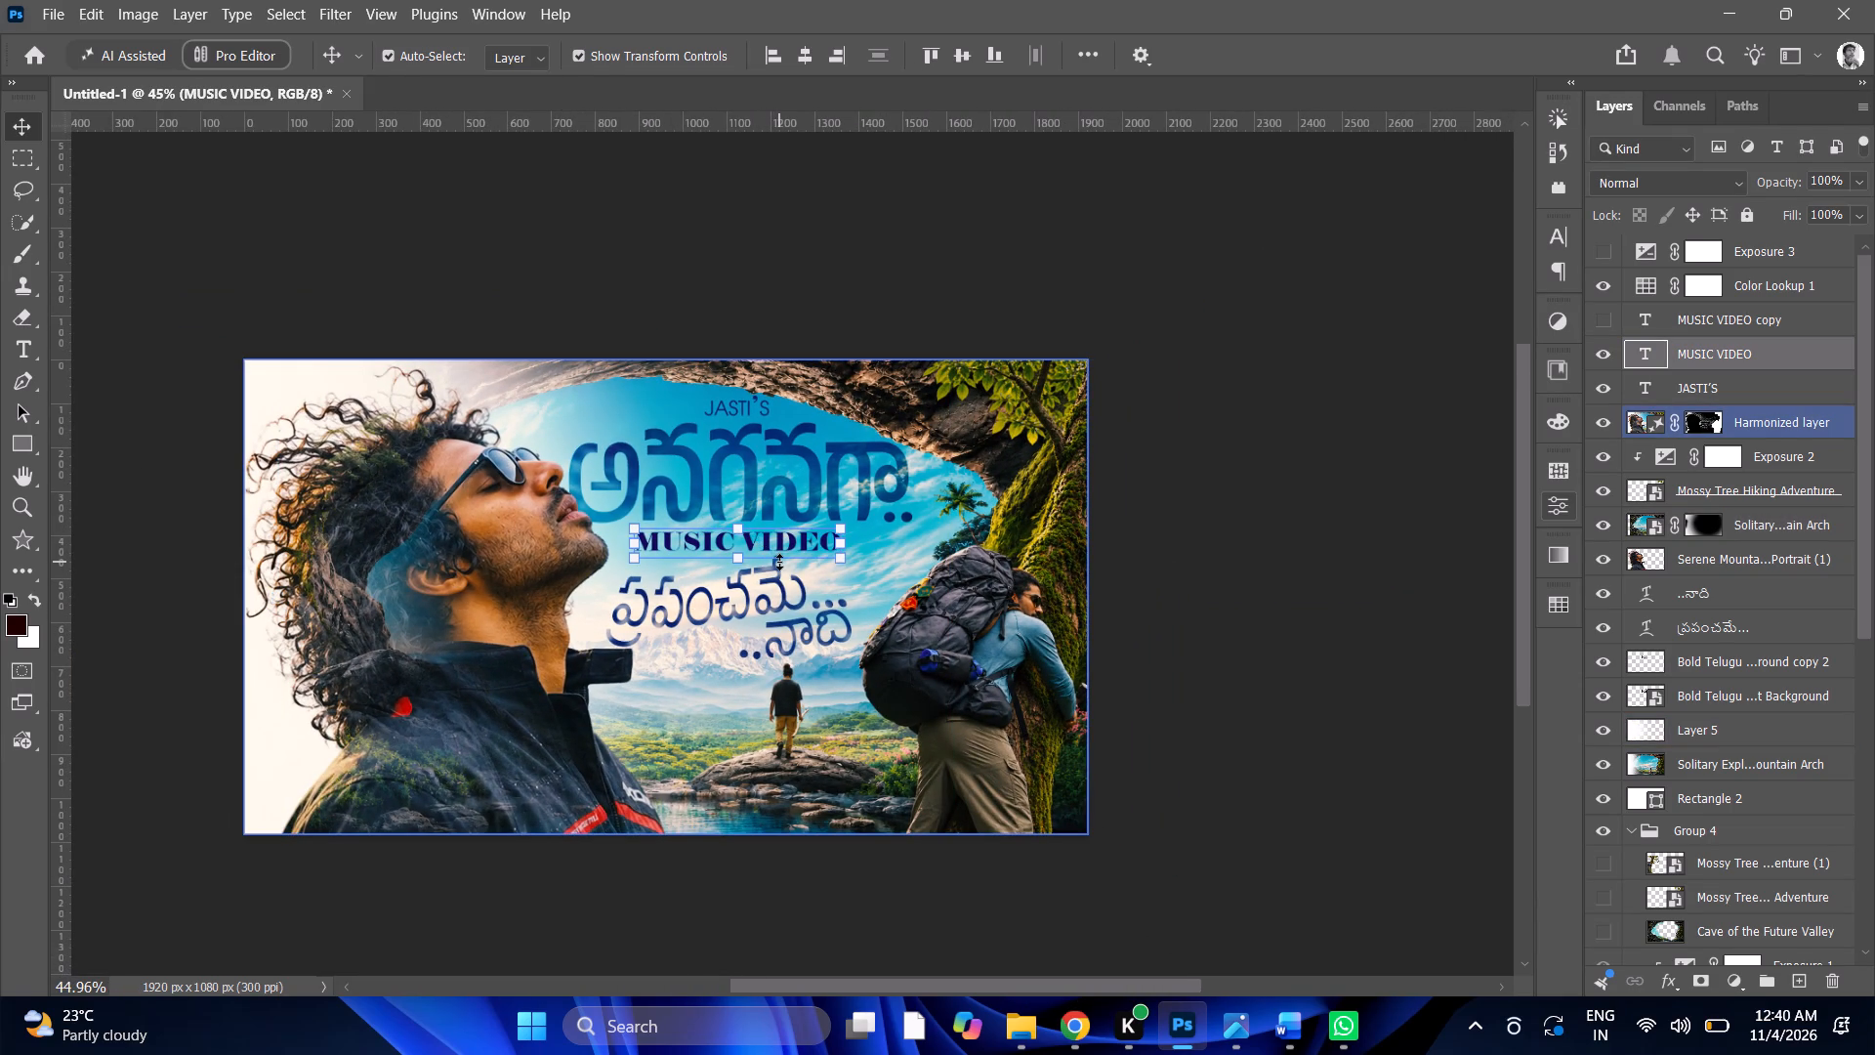
{"action": "key", "text": "Down"}
{"action": "key", "text": "Down"}
{"action": "key", "text": "Down"}
{"action": "key", "text": "Up"}
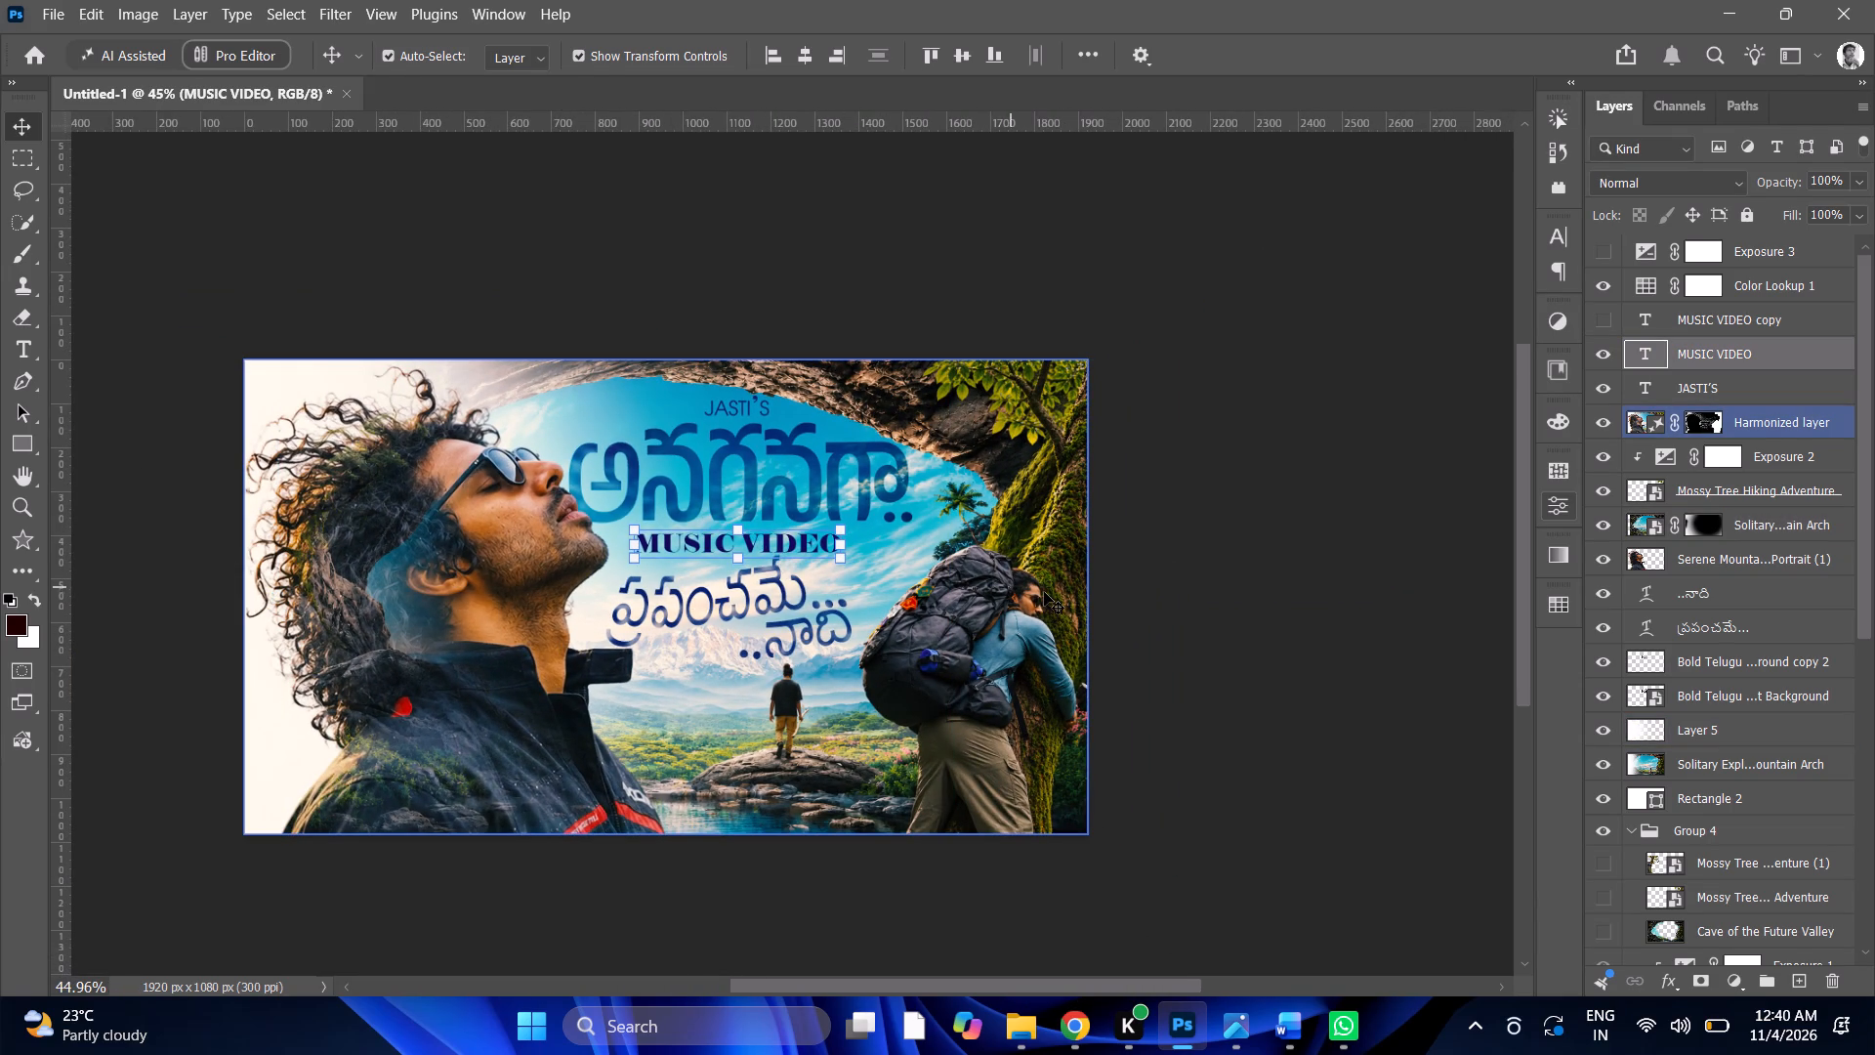
{"action": "key", "text": "Up"}
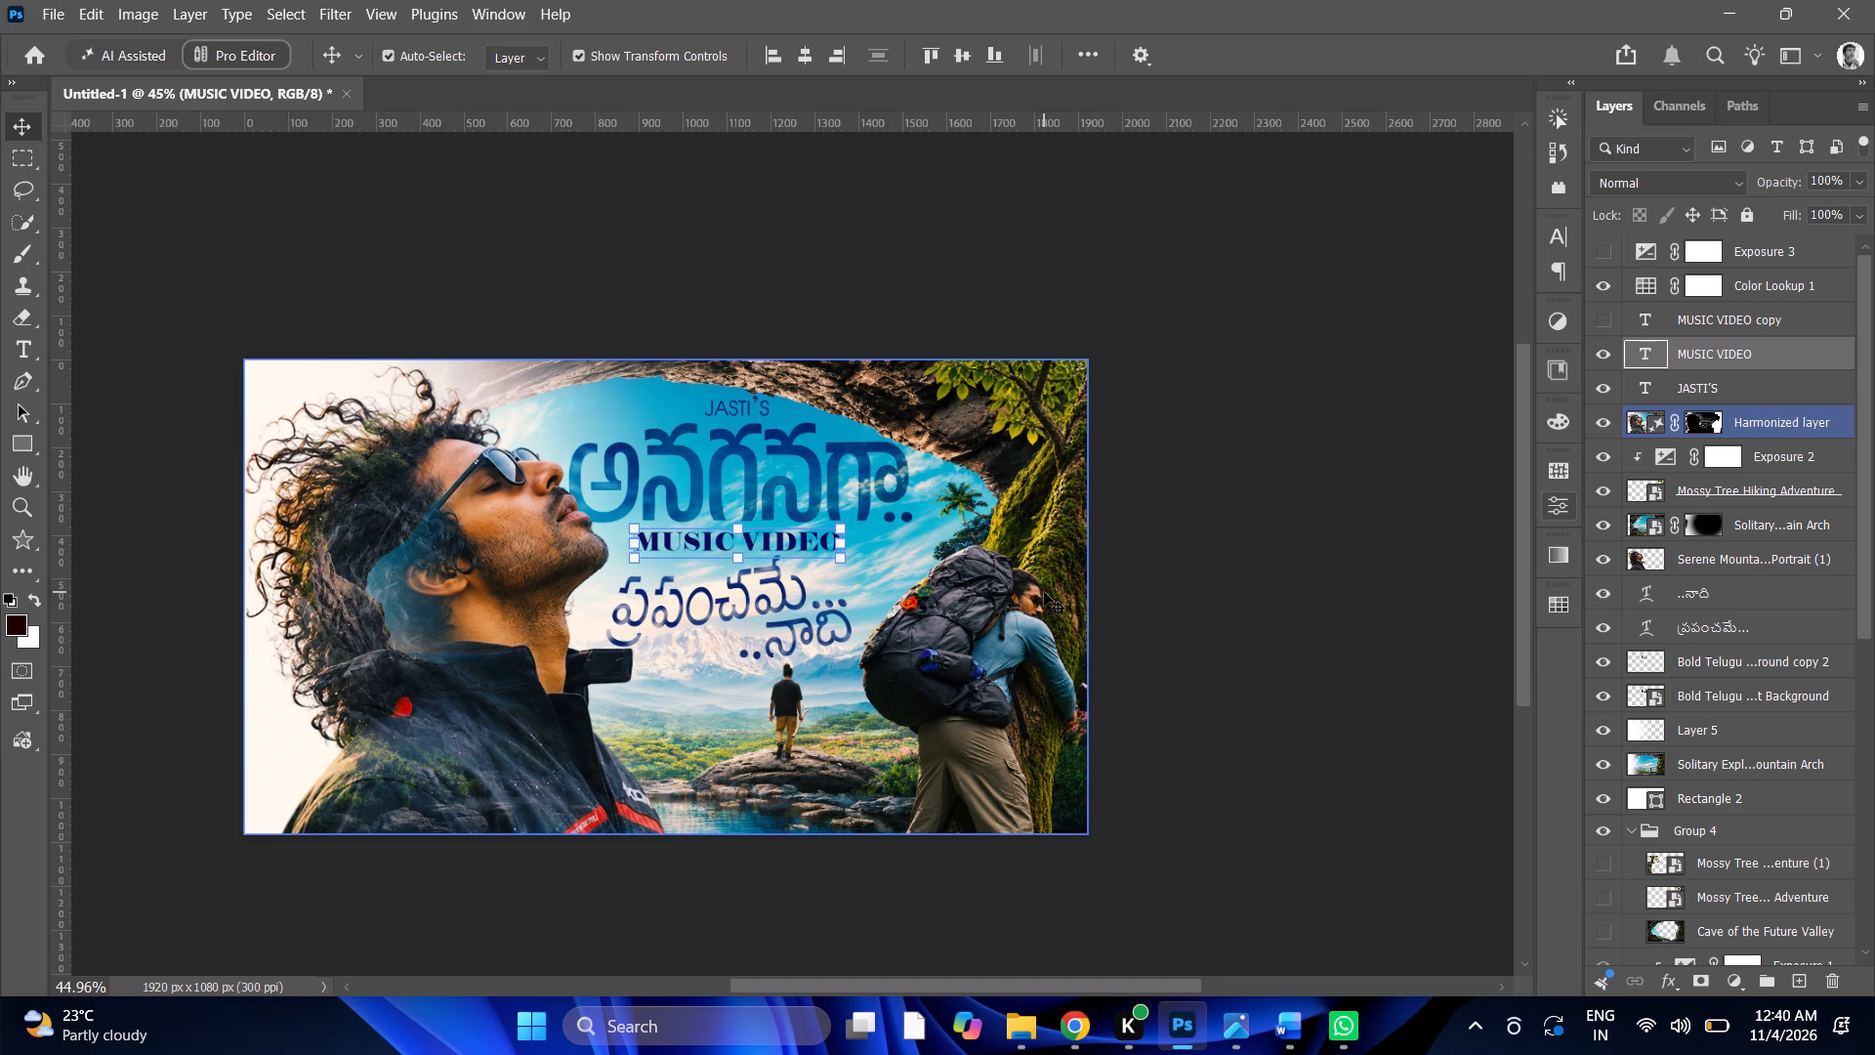
{"action": "key", "text": "Down"}
{"action": "key", "text": "Up"}
{"action": "left_click", "coordinate": [1330, 525]}
Set up a PNG export of the poster with Preserve Details resampling and the scale at 150%.
{"action": "scroll", "coordinate": [1134, 524], "scroll_direction": "down", "scroll_amount": 3, "text": "alt"}
{"action": "scroll", "coordinate": [299, 509], "scroll_direction": "up", "scroll_amount": 2, "text": "alt"}
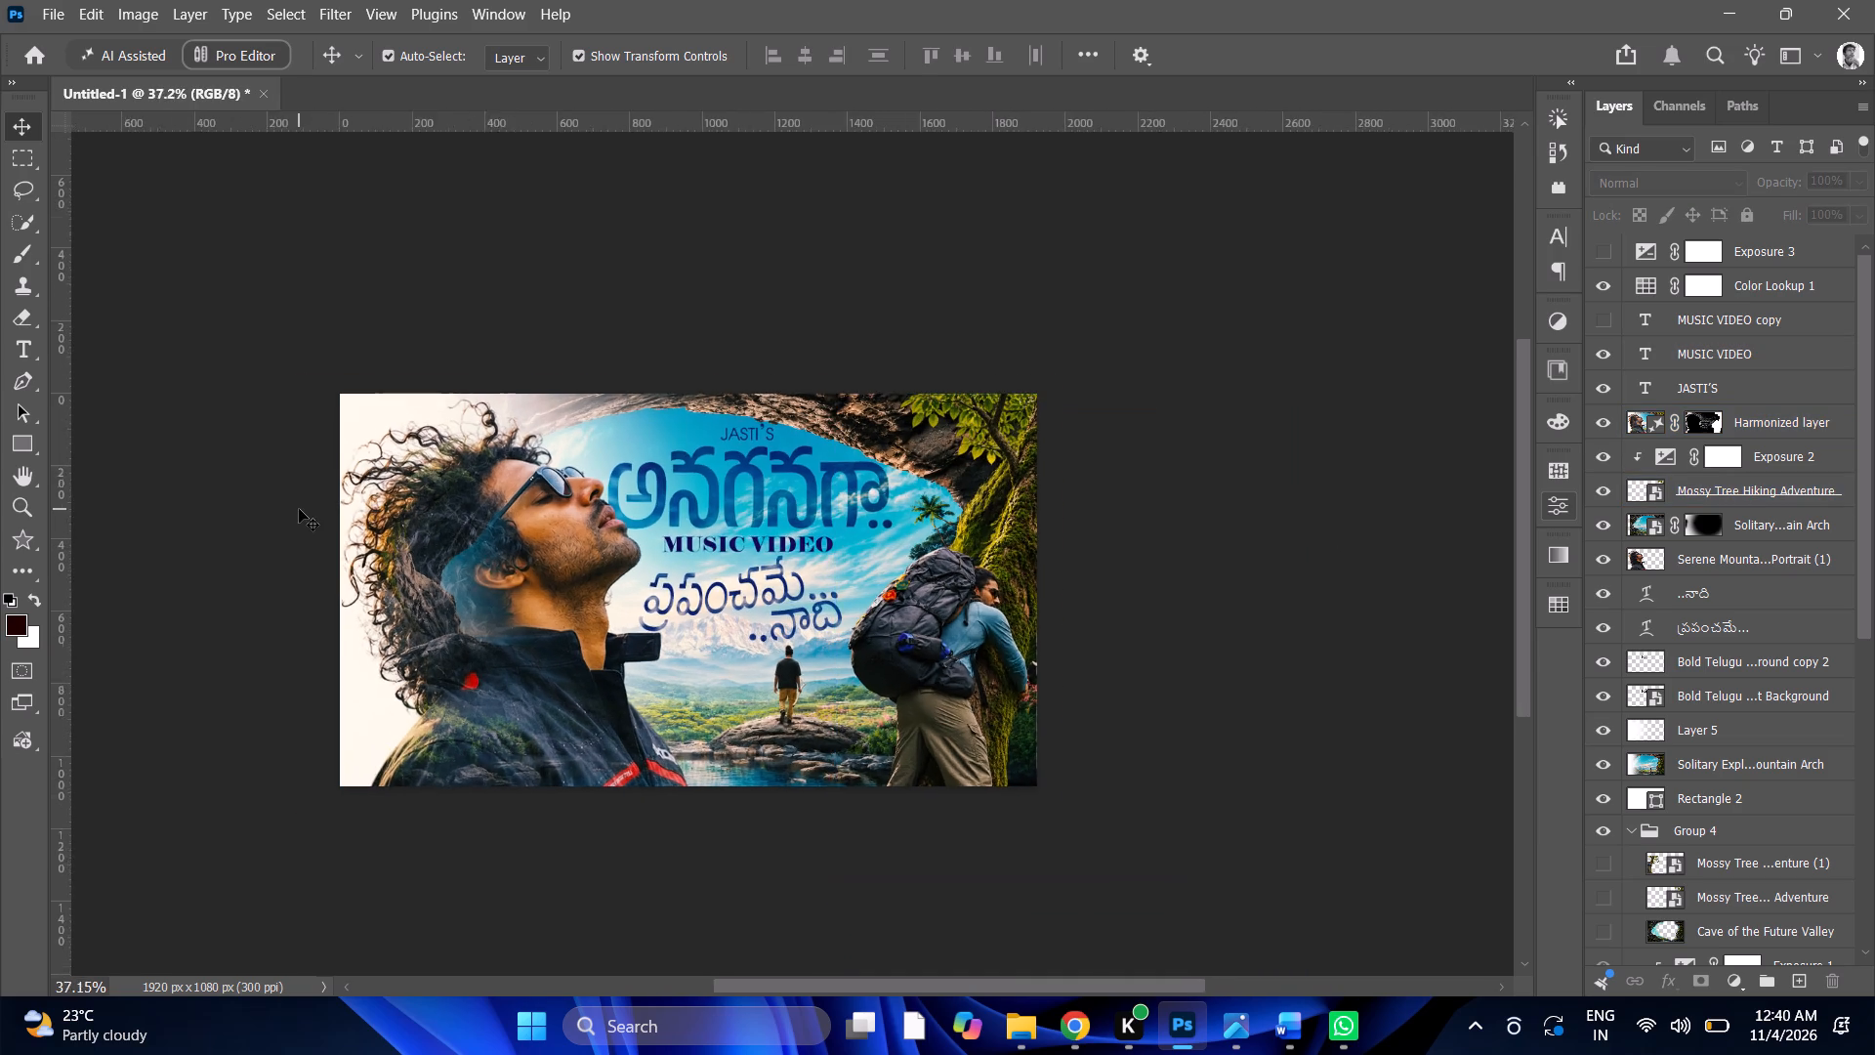
{"action": "scroll", "coordinate": [299, 509], "scroll_direction": "up", "scroll_amount": 2, "text": "alt"}
{"action": "scroll", "coordinate": [403, 461], "scroll_direction": "up", "scroll_amount": 4, "text": "alt"}
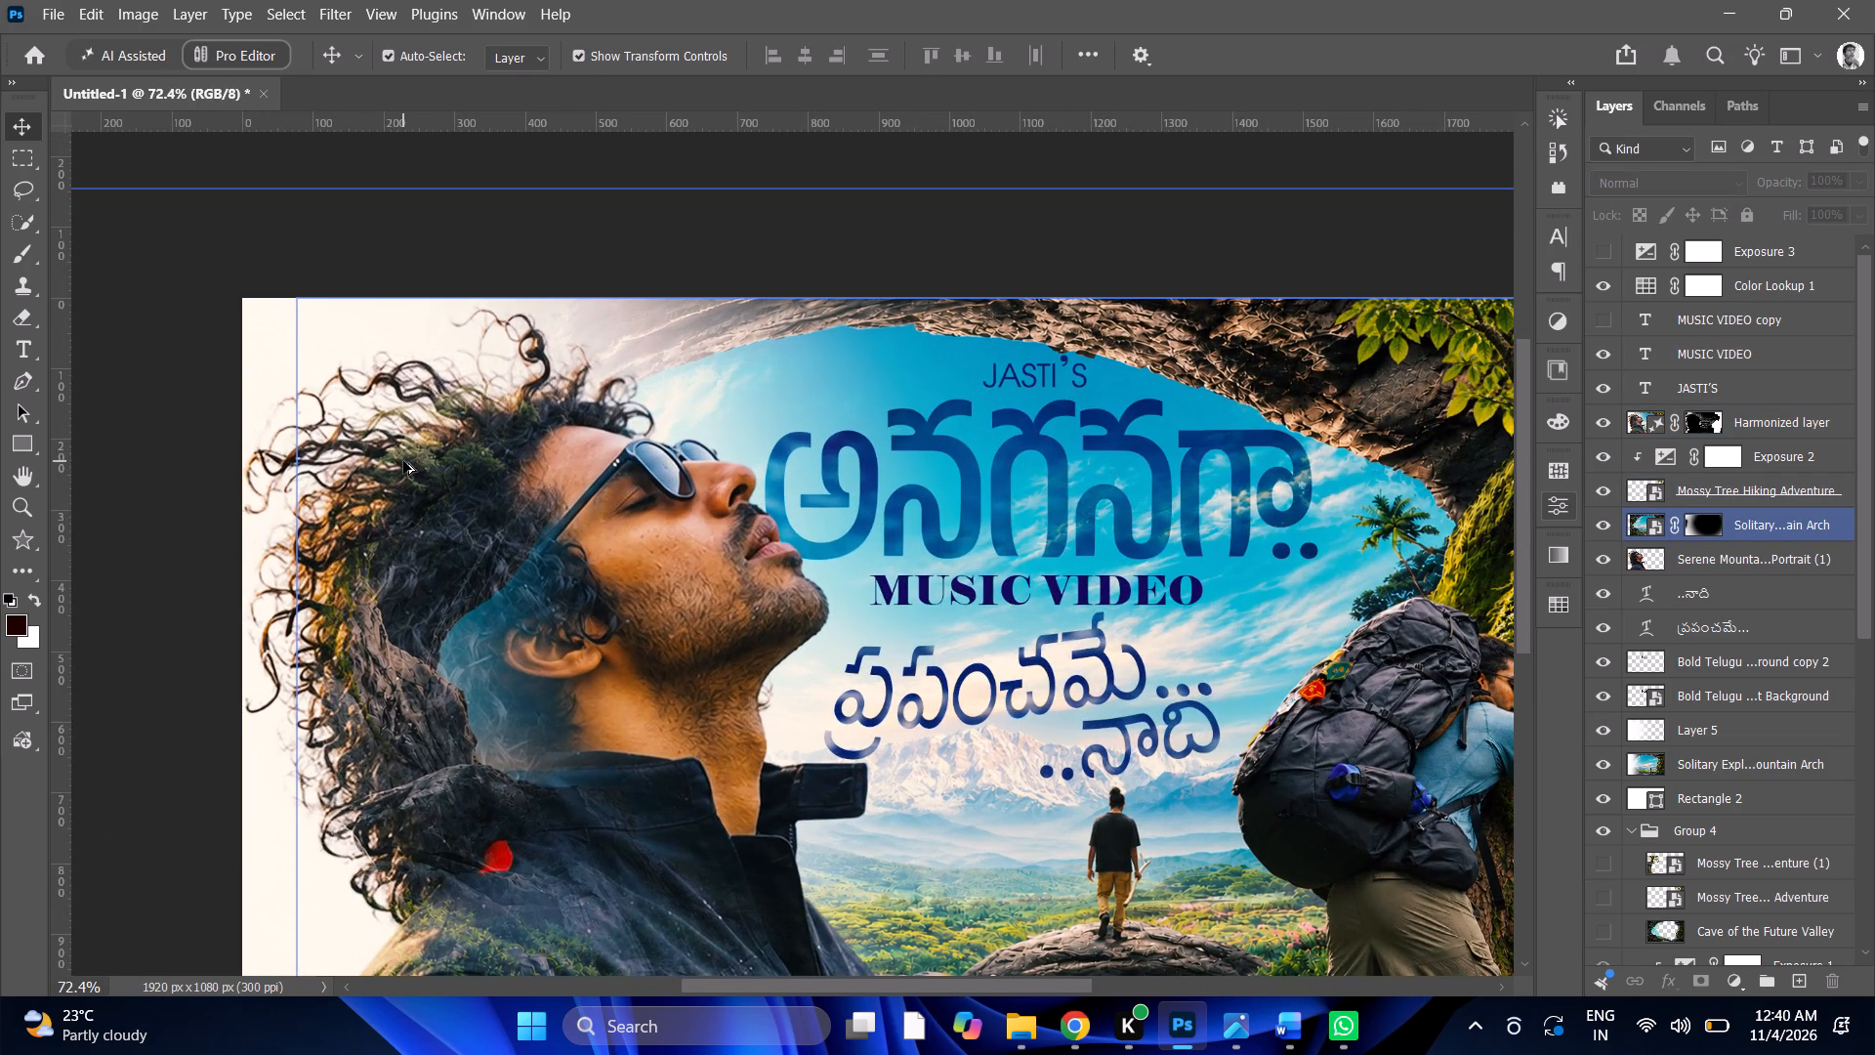
{"action": "scroll", "coordinate": [403, 461], "scroll_direction": "down", "scroll_amount": 3, "text": "alt"}
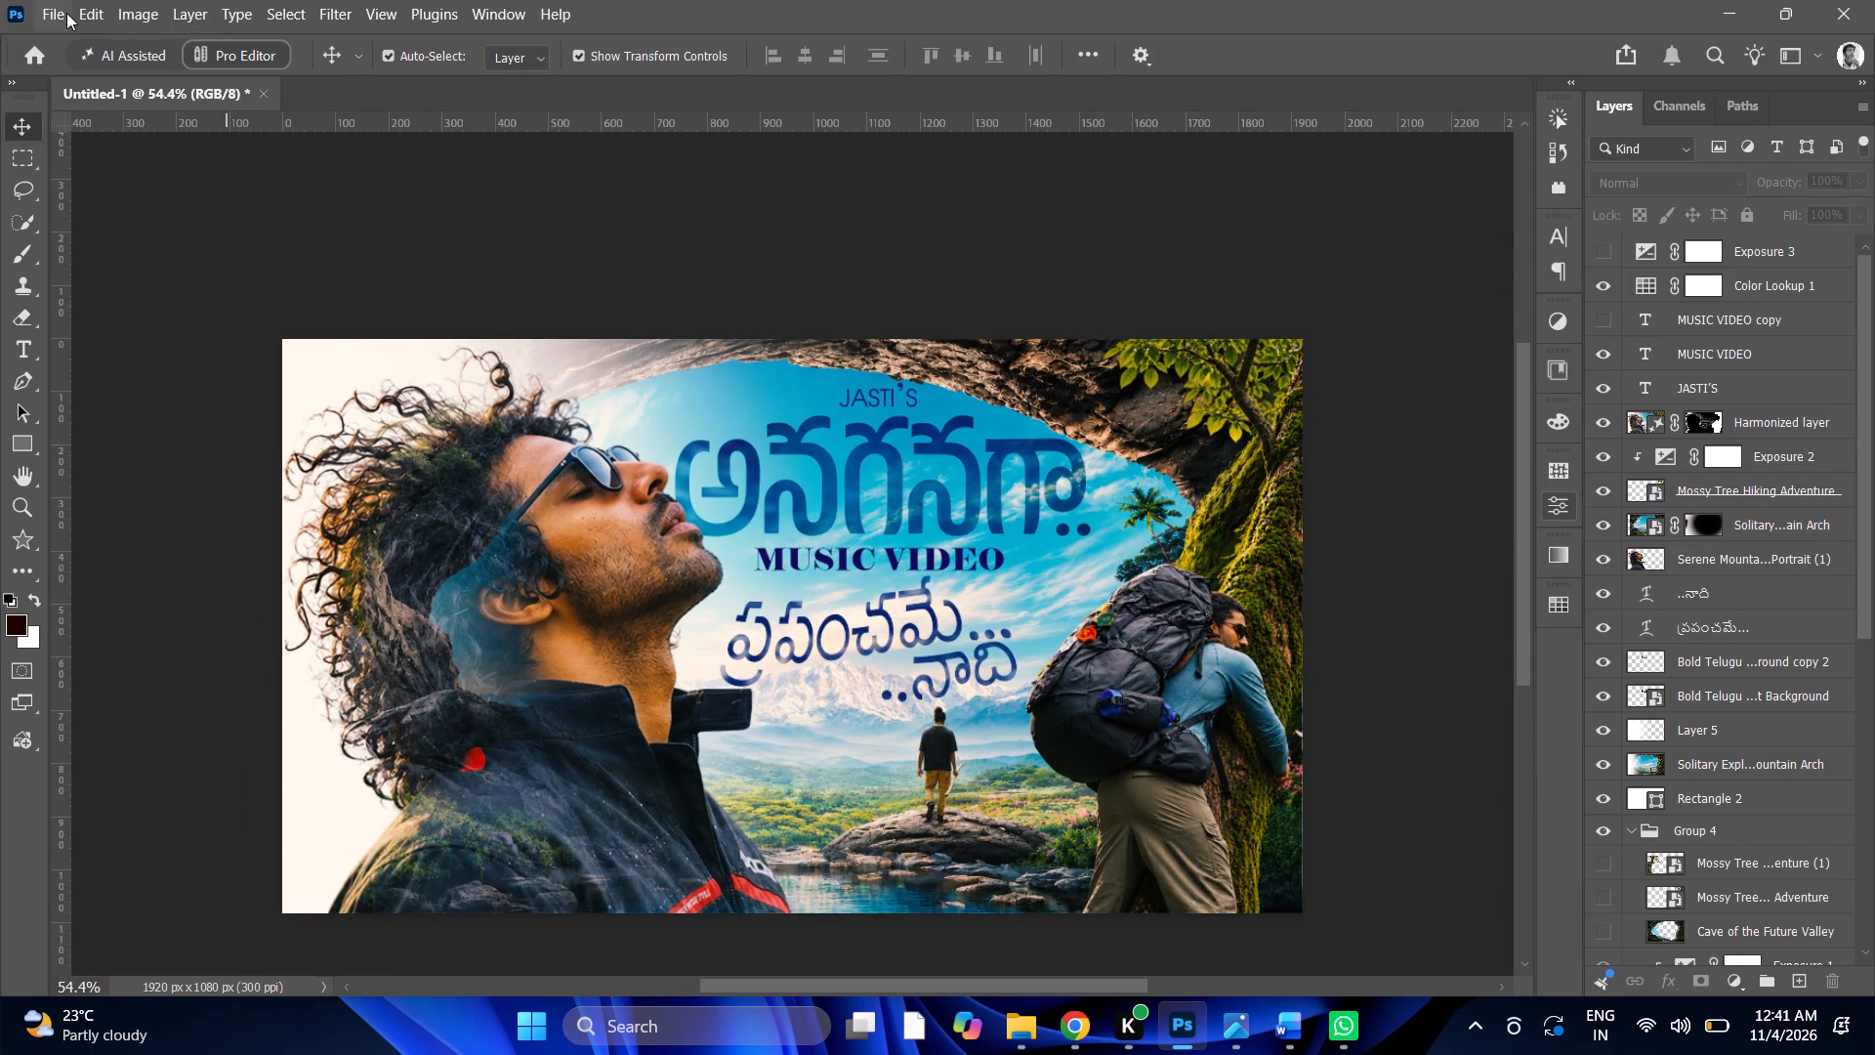
{"action": "left_click", "coordinate": [66, 13]}
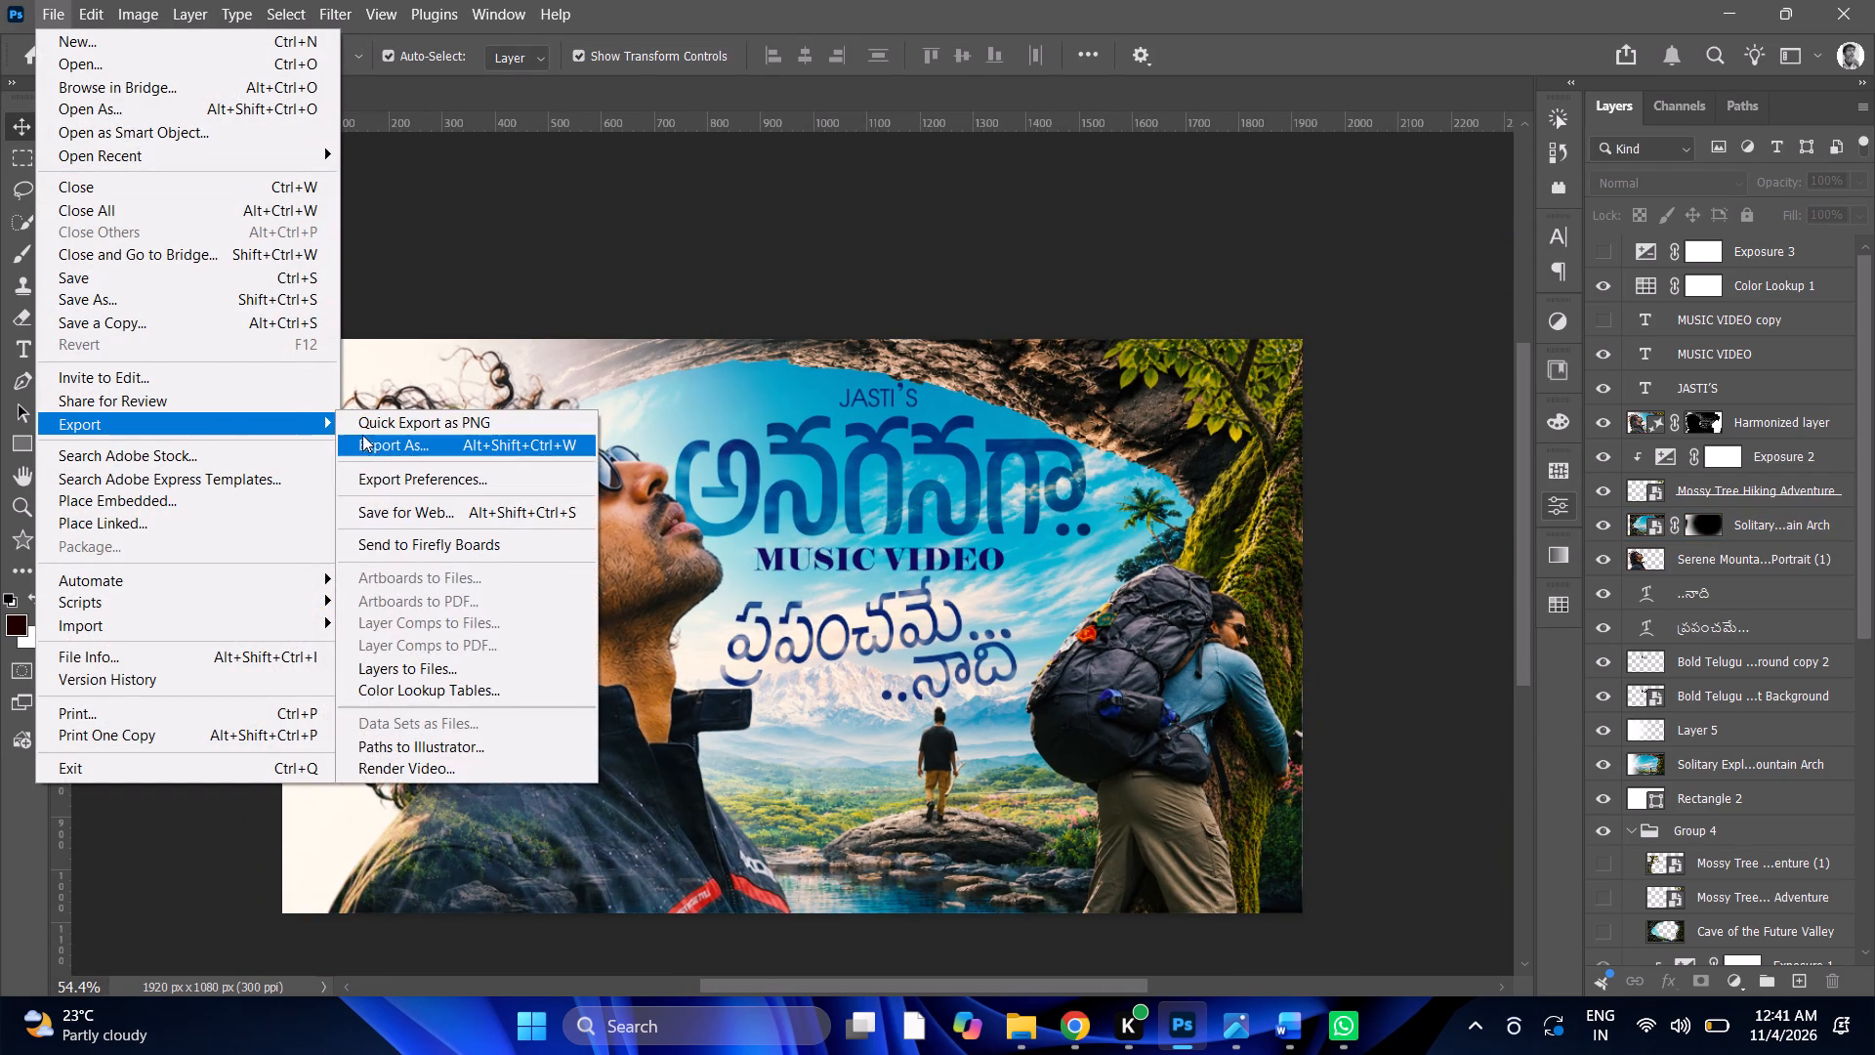
{"action": "left_click", "coordinate": [370, 443]}
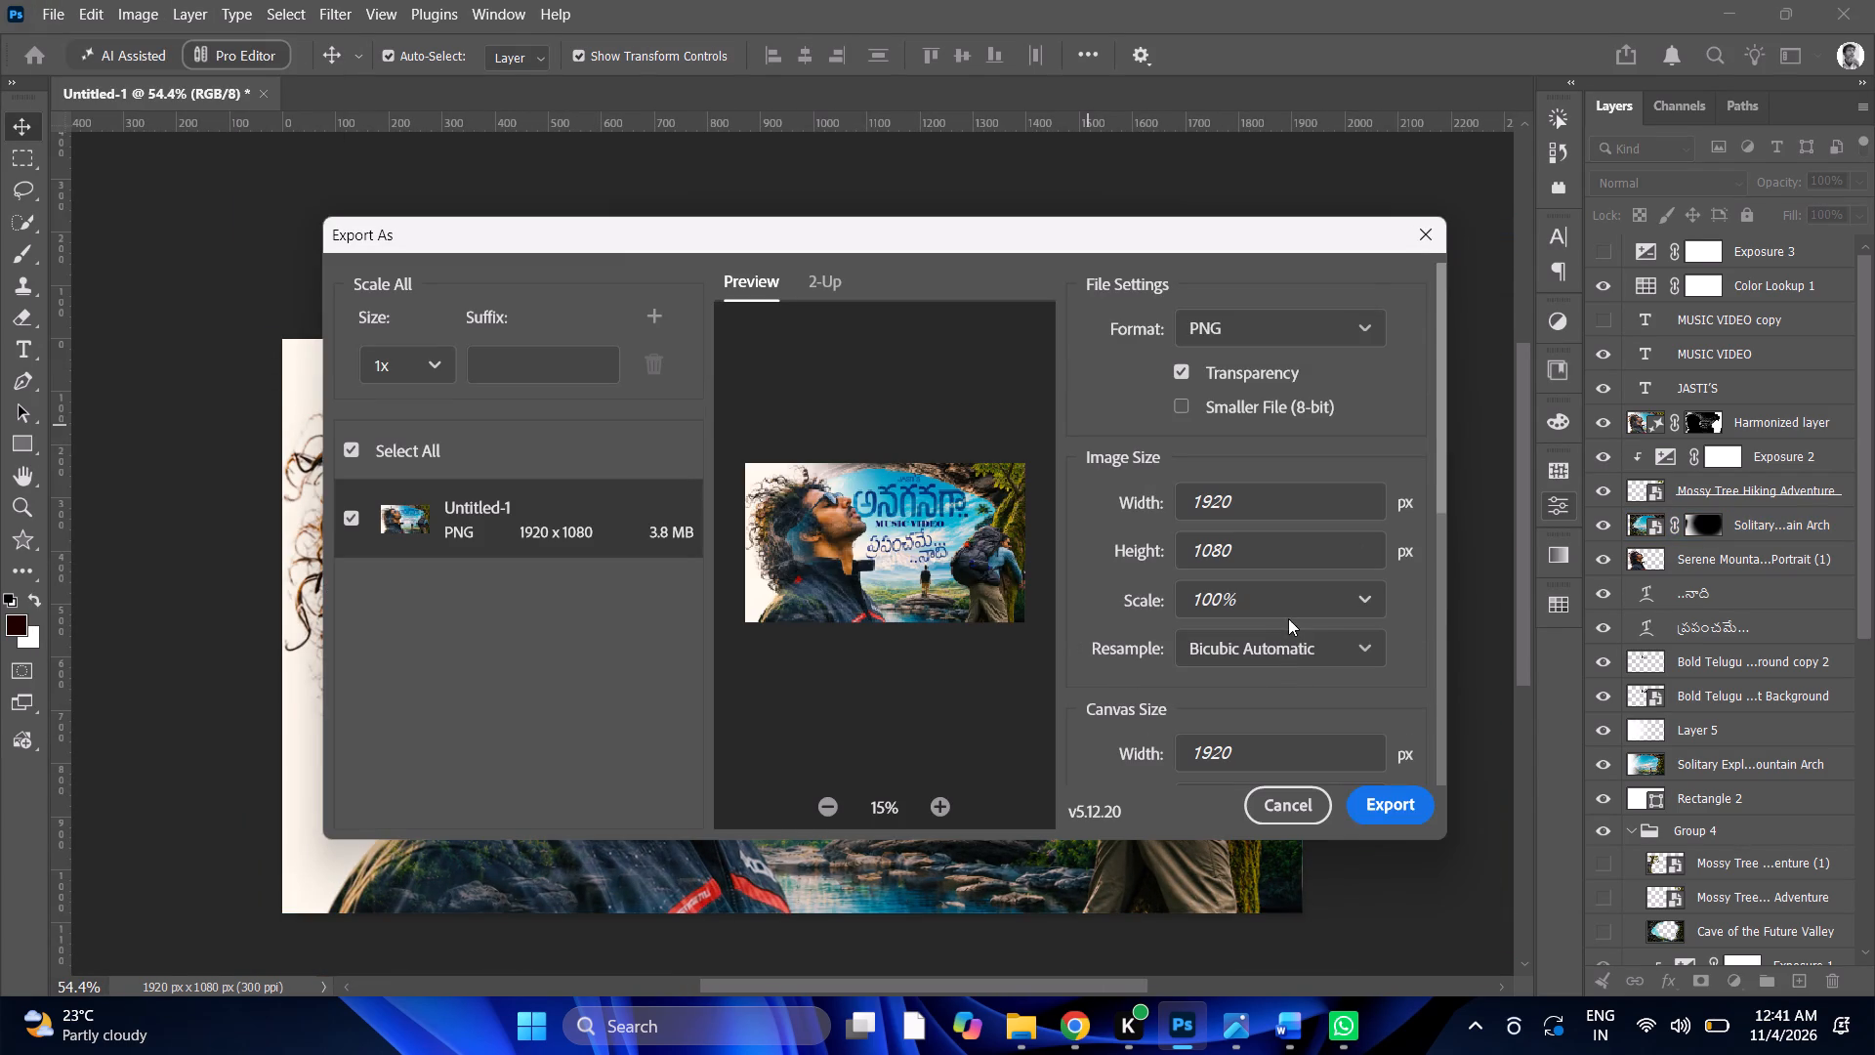
{"action": "left_click", "coordinate": [1328, 651]}
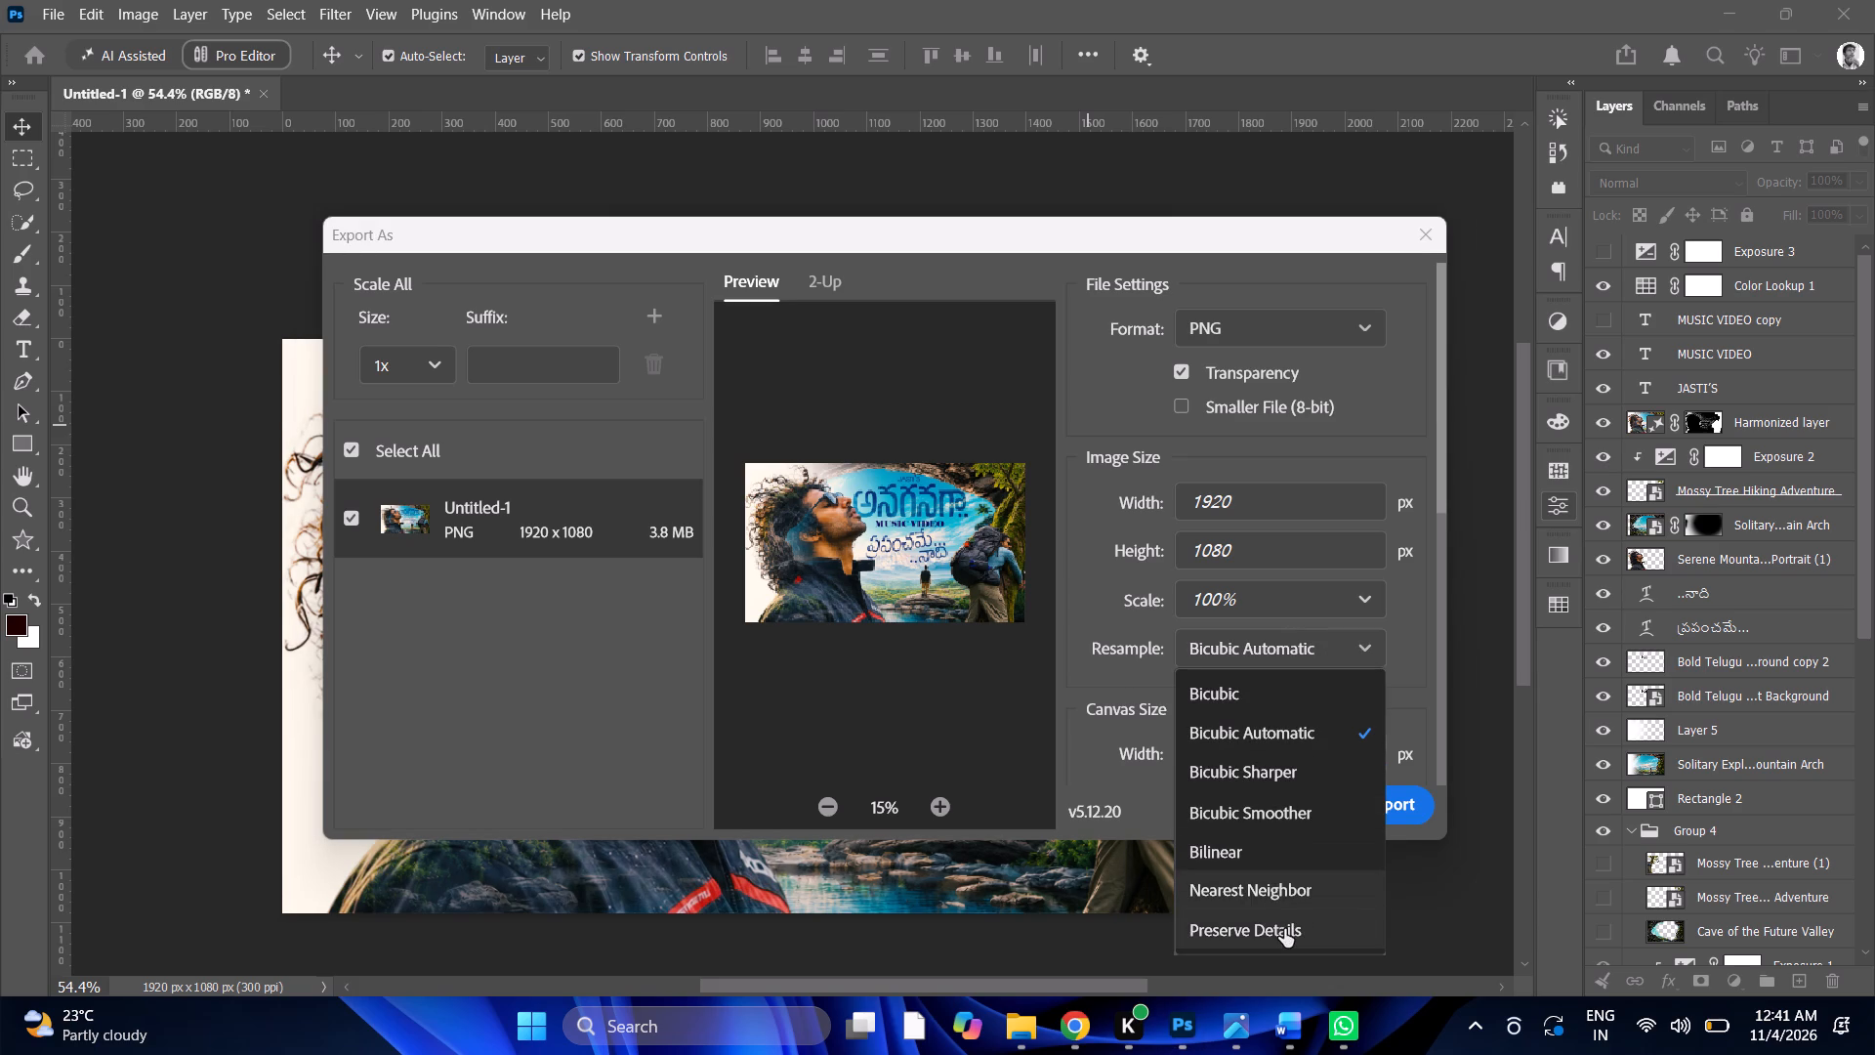
{"action": "left_click", "coordinate": [1284, 929]}
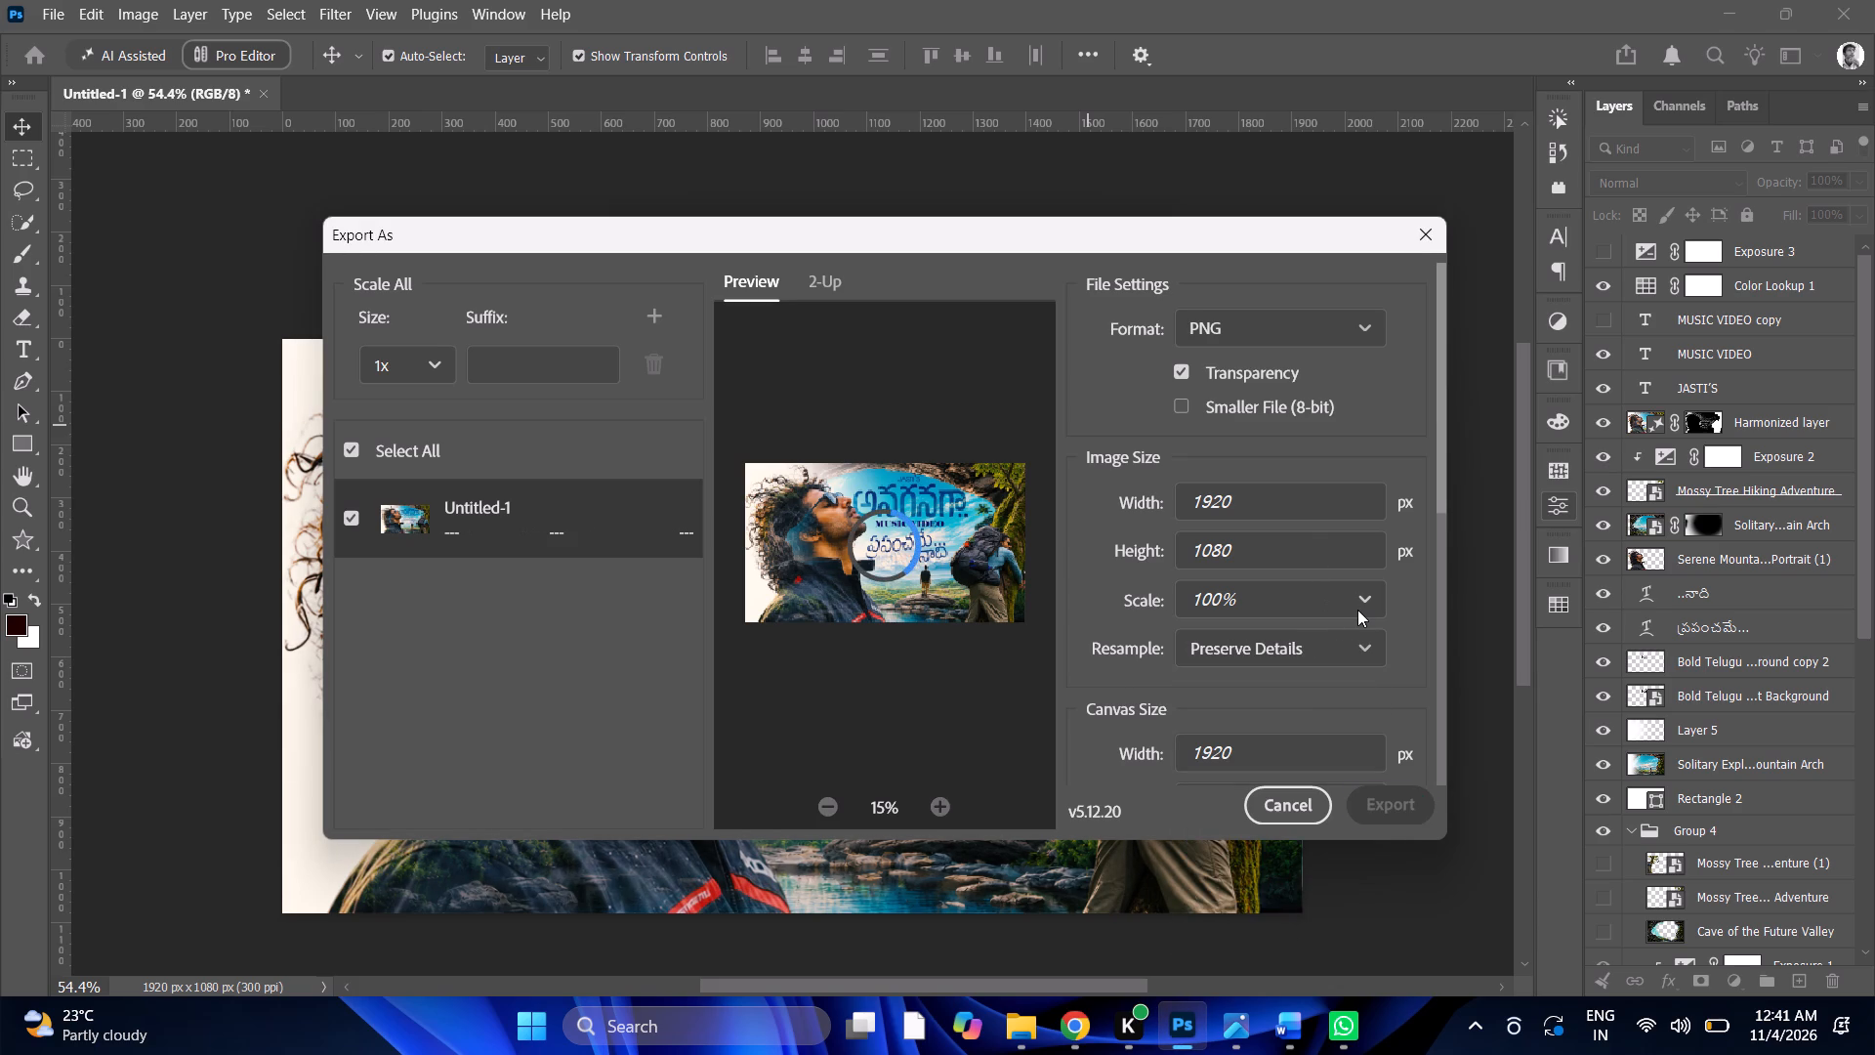
{"action": "left_click", "coordinate": [1357, 610]}
{"action": "scroll", "coordinate": [1328, 794], "scroll_direction": "down", "scroll_amount": 2}
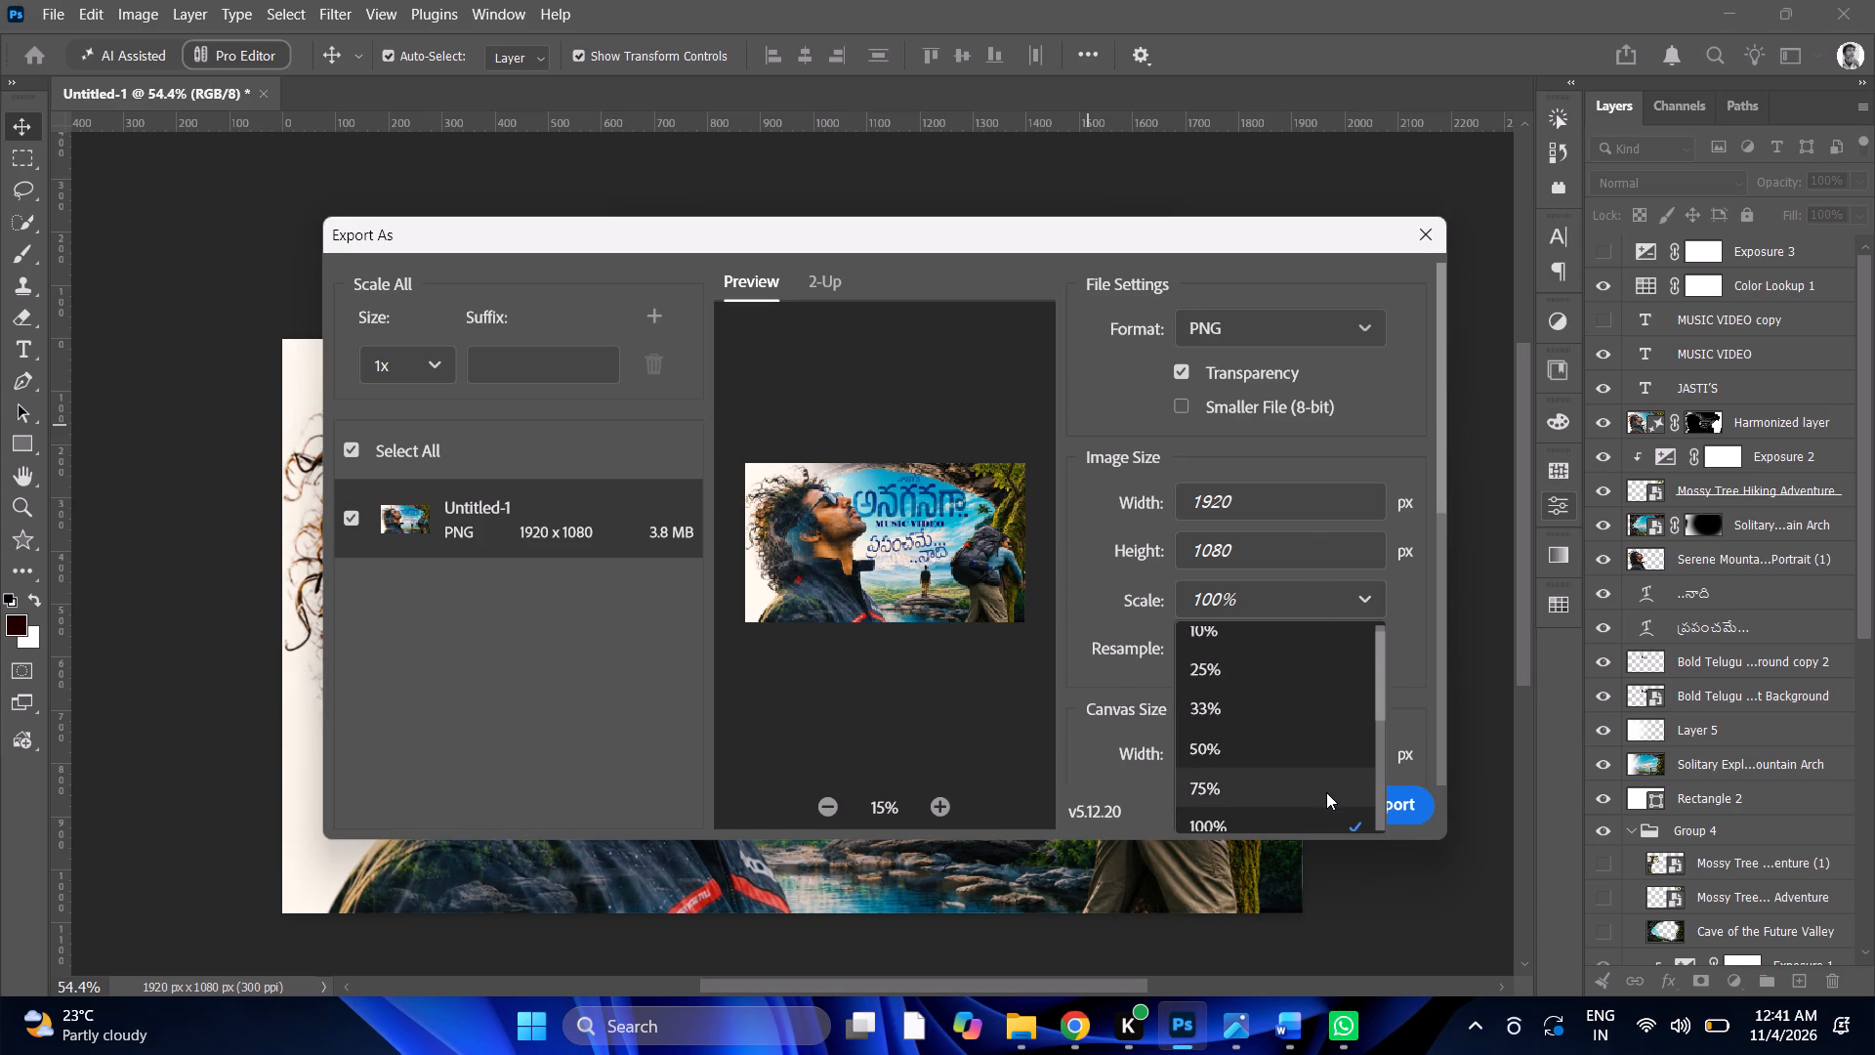
{"action": "scroll", "coordinate": [1301, 806], "scroll_direction": "down", "scroll_amount": 9}
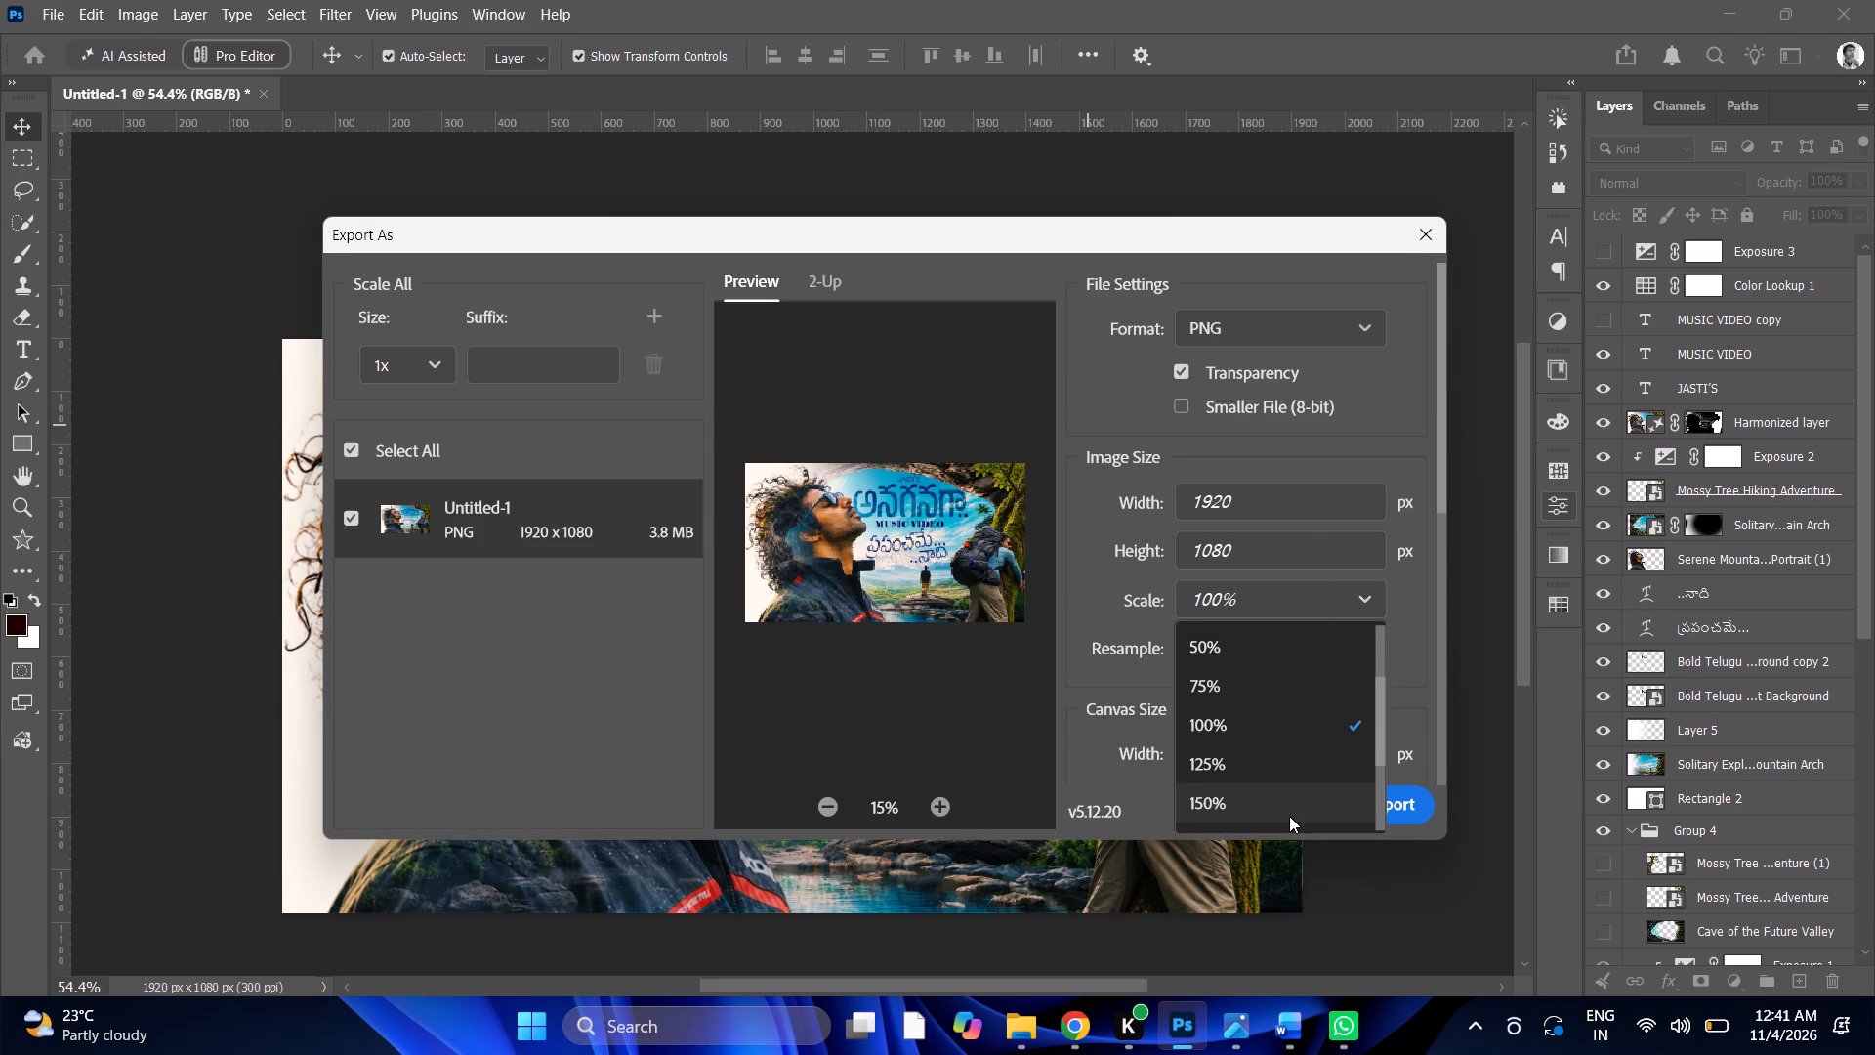
{"action": "left_click", "coordinate": [1288, 771]}
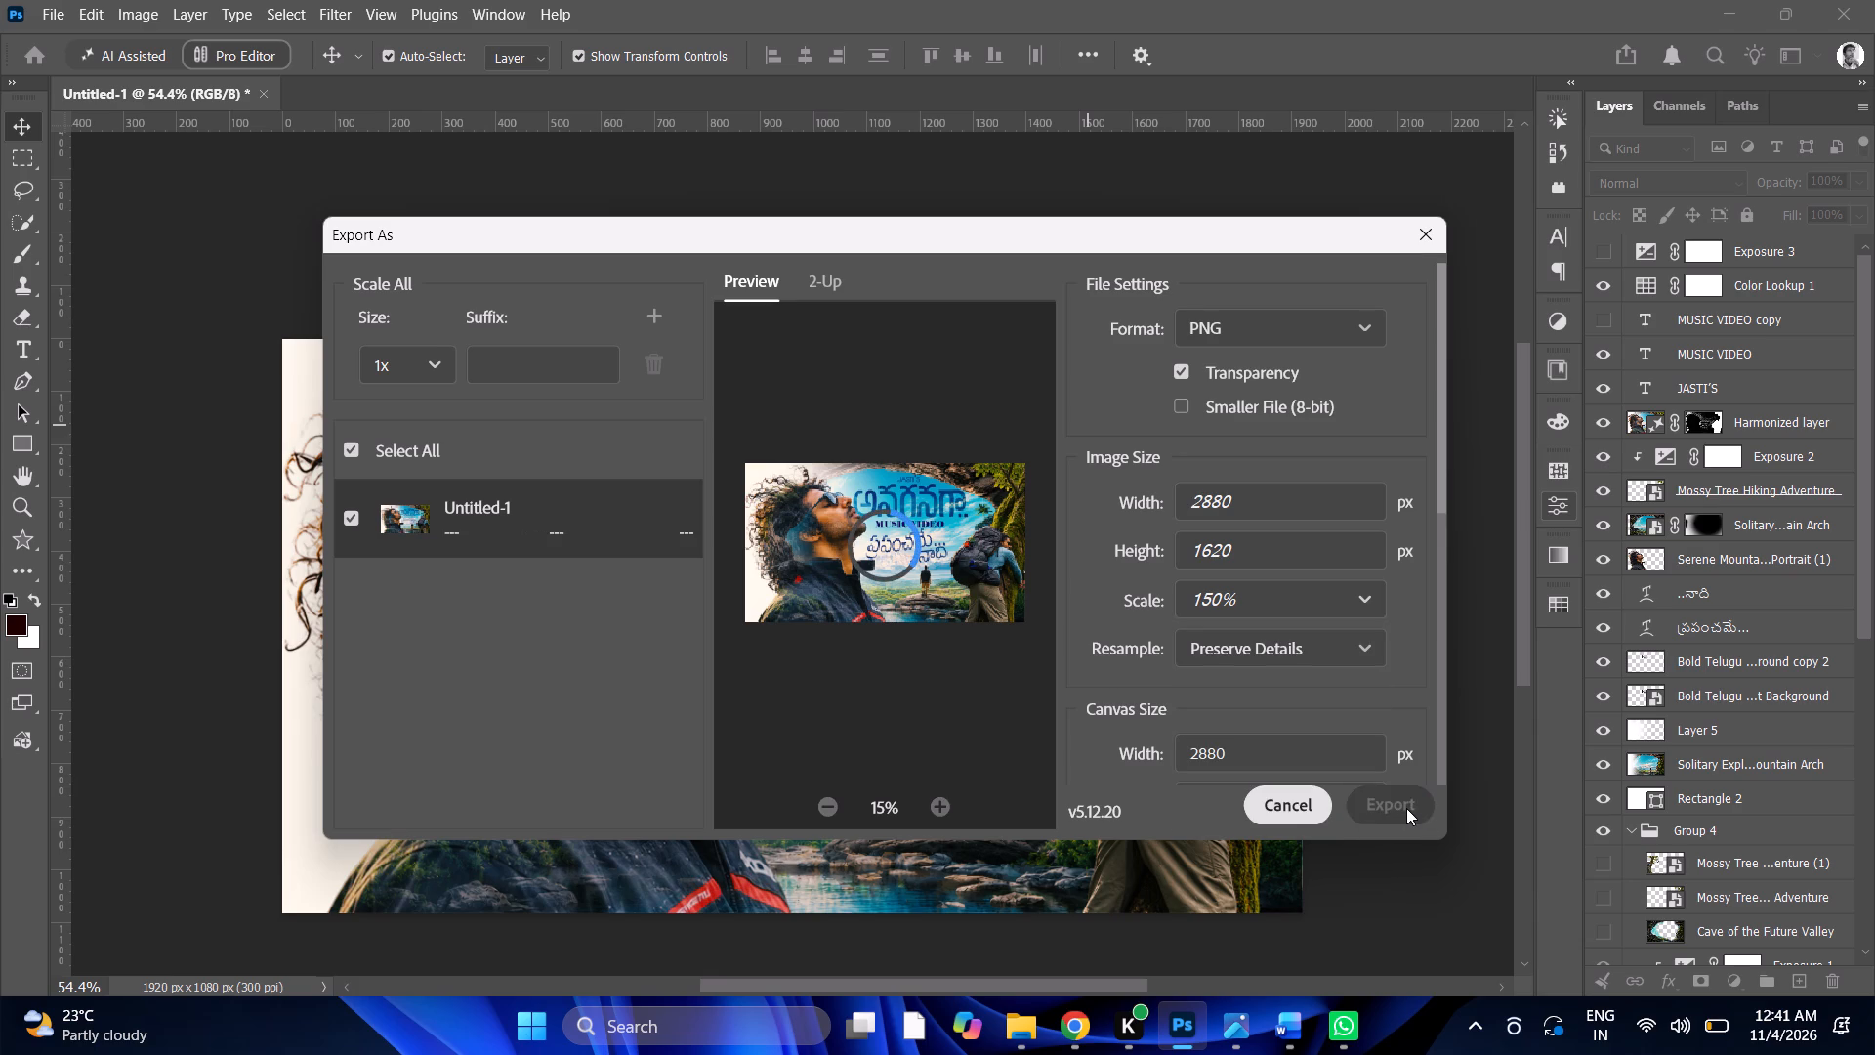
Export the poster to the Downloads folder under the file name ANAGANAGA.
{"action": "left_click", "coordinate": [1406, 808]}
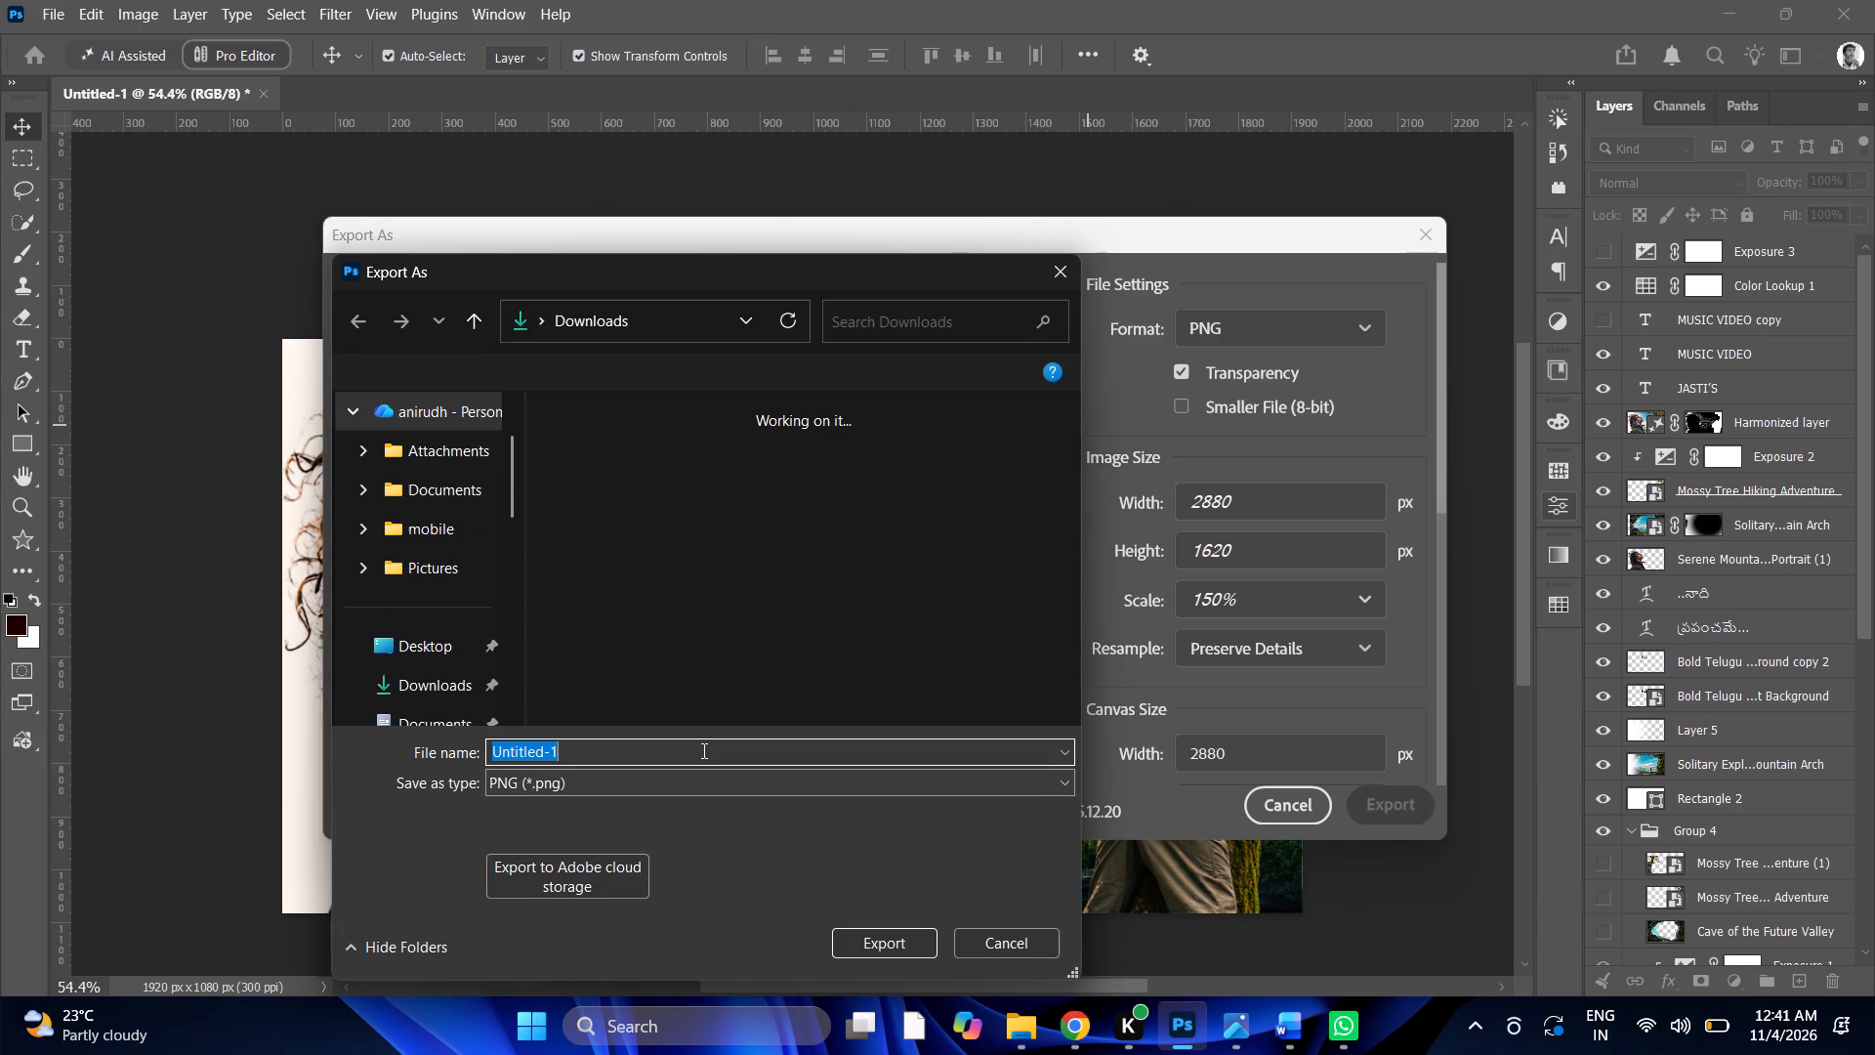
{"action": "type", "text": "ANAGANAGA"}
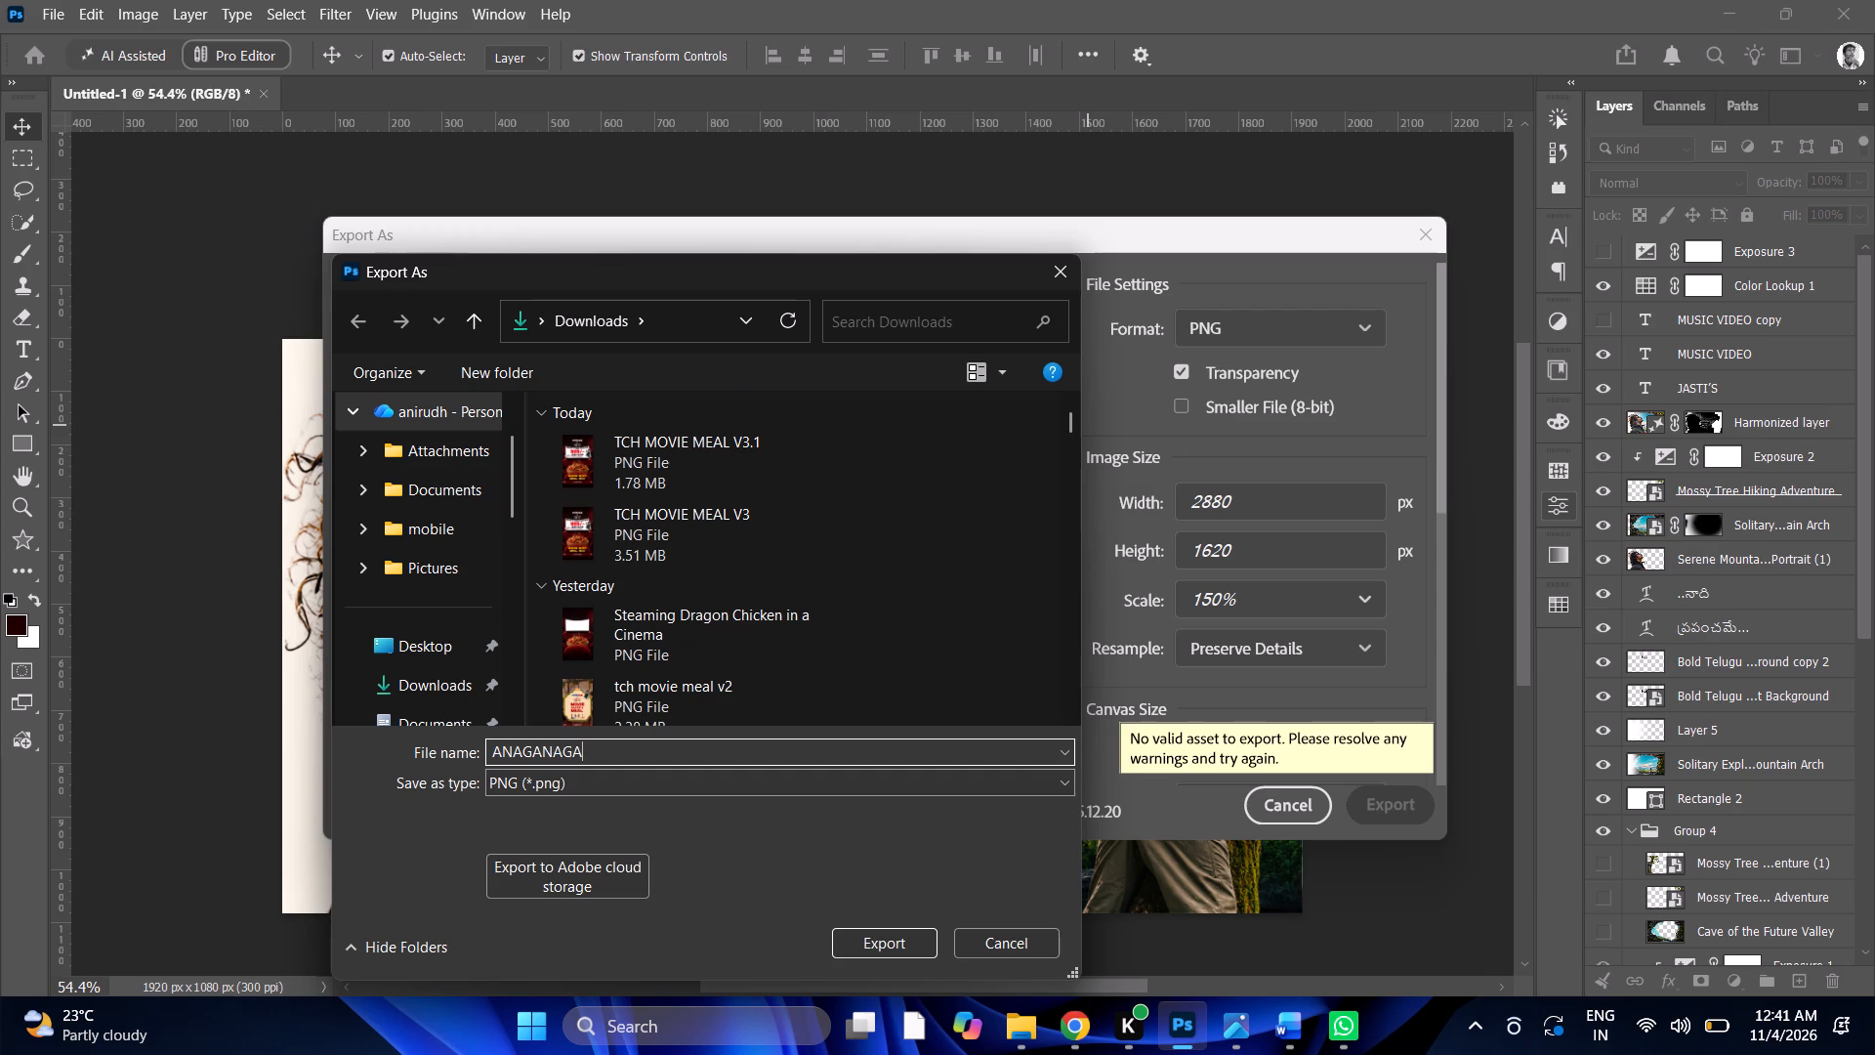
{"action": "key", "text": "Return"}
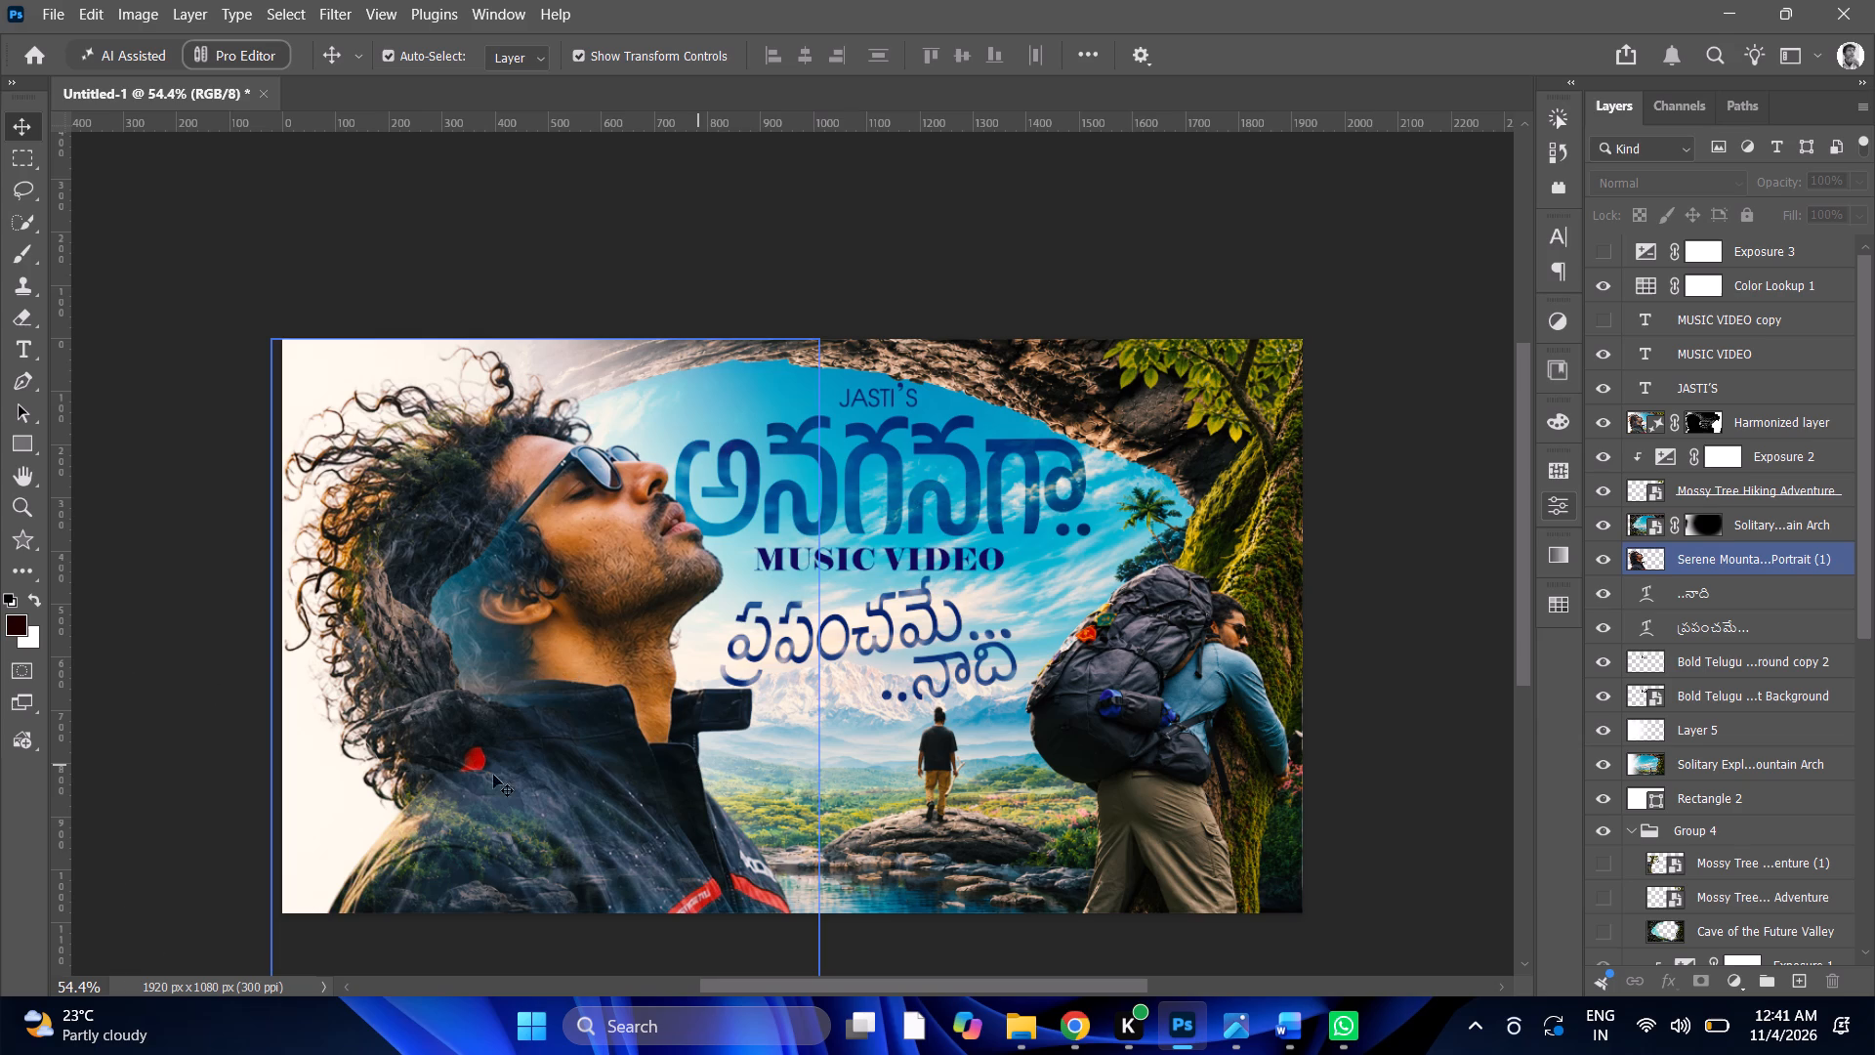
Switch to WhatsApp.
{"action": "left_click", "coordinate": [1335, 1021]}
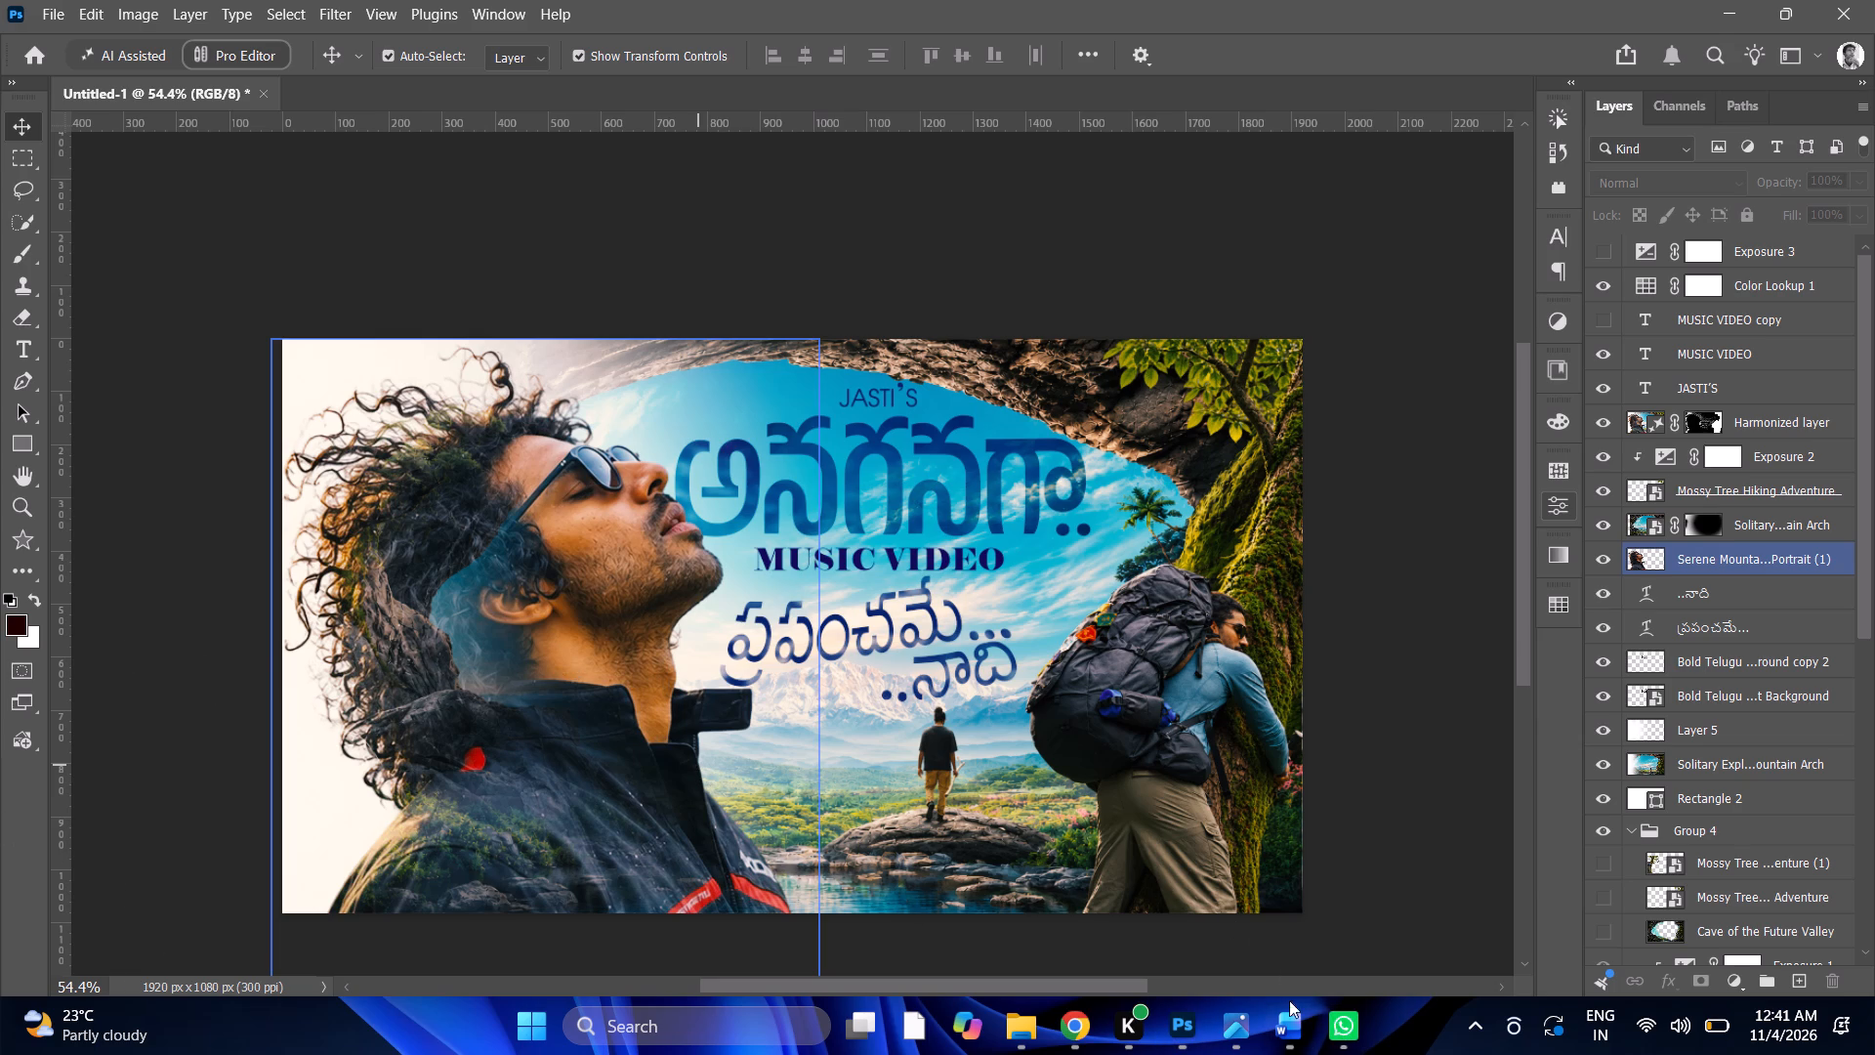
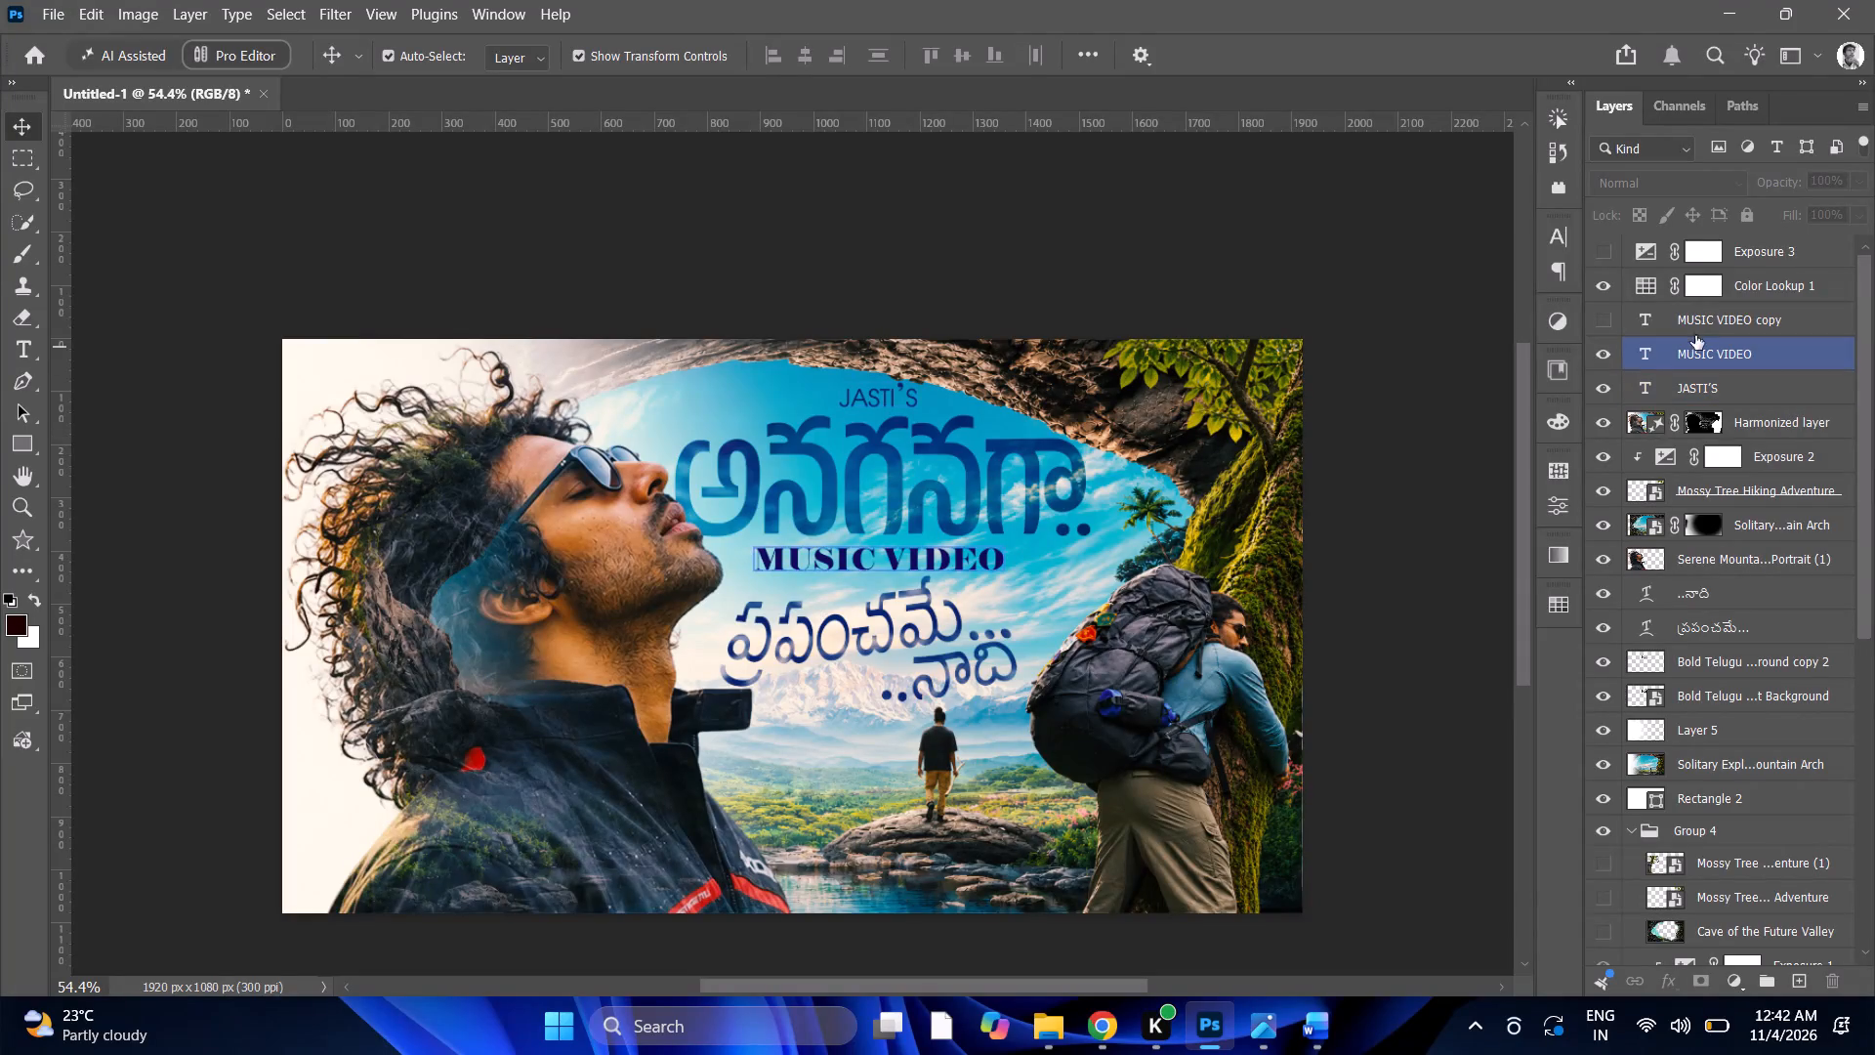
Move the Color Lookup 1 adjustment below the JASTI'S text layer, directly above the Harmonized layer.
{"action": "left_click", "coordinate": [1602, 288]}
{"action": "left_click", "coordinate": [1602, 288]}
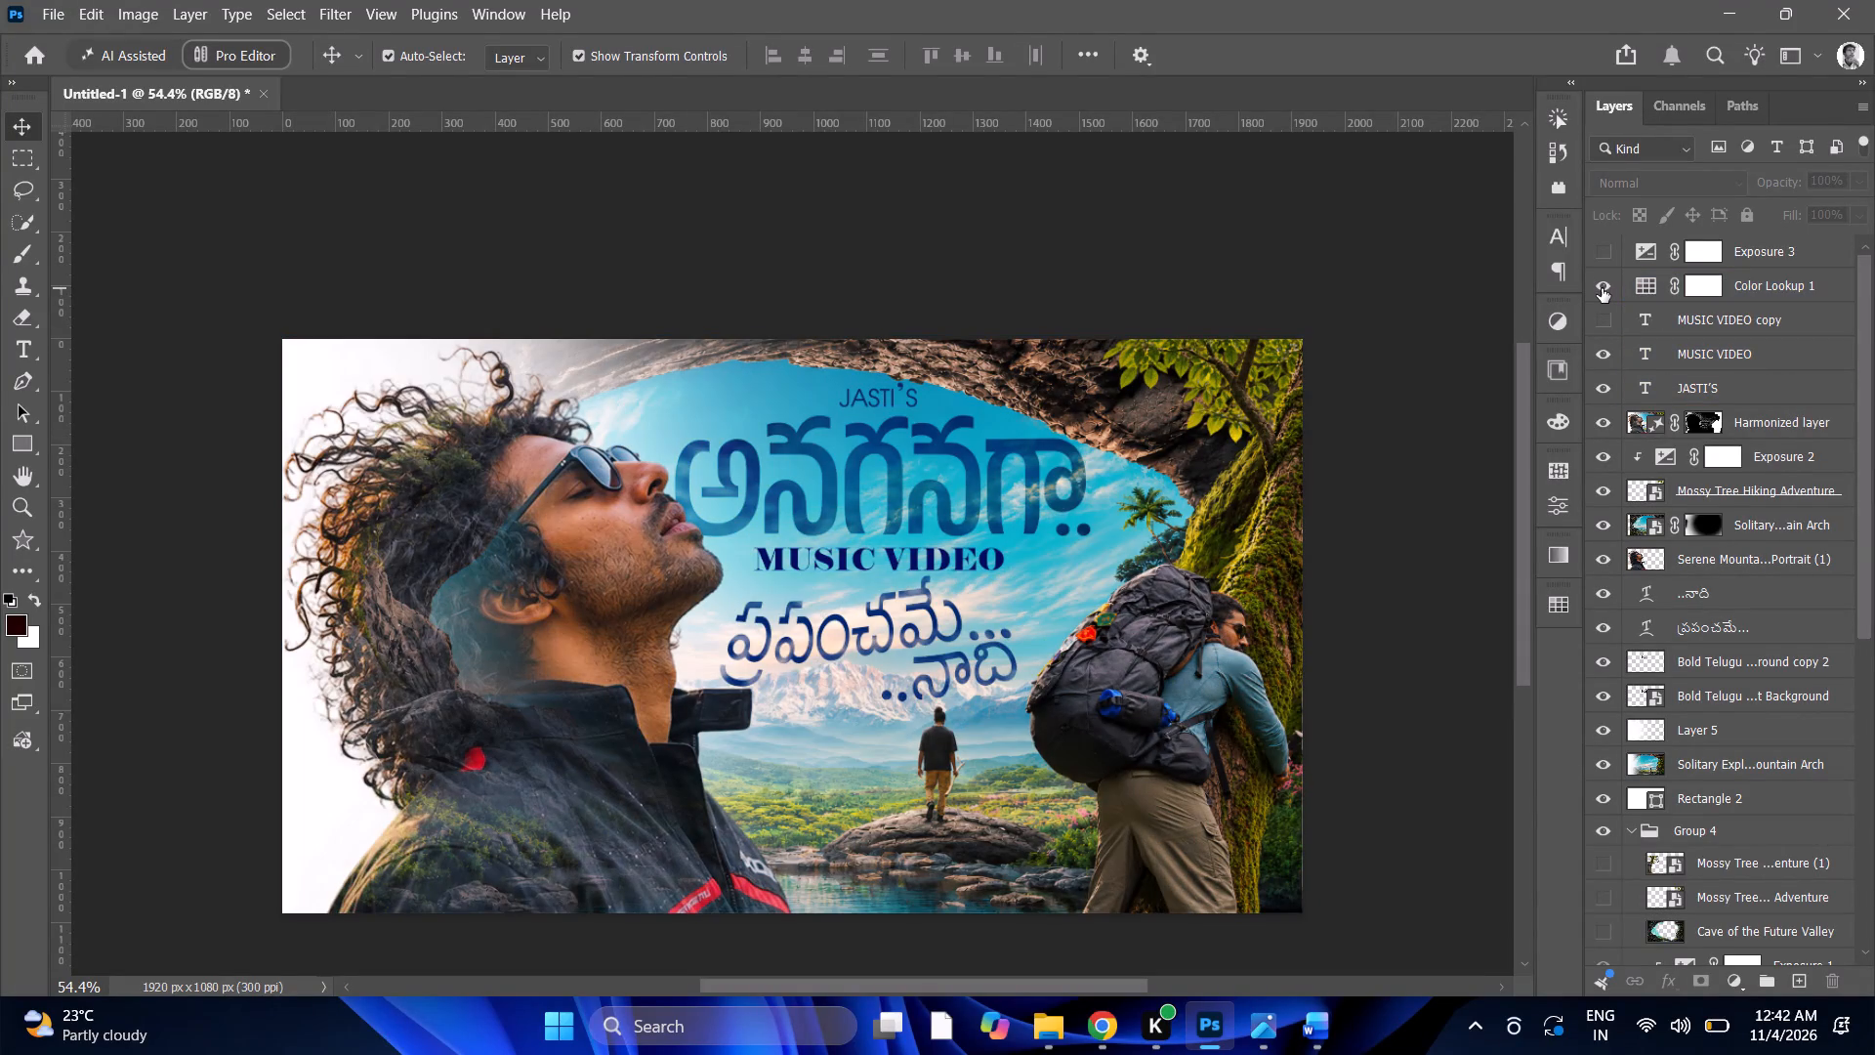
{"action": "left_click", "coordinate": [1602, 288]}
{"action": "left_click", "coordinate": [1602, 288]}
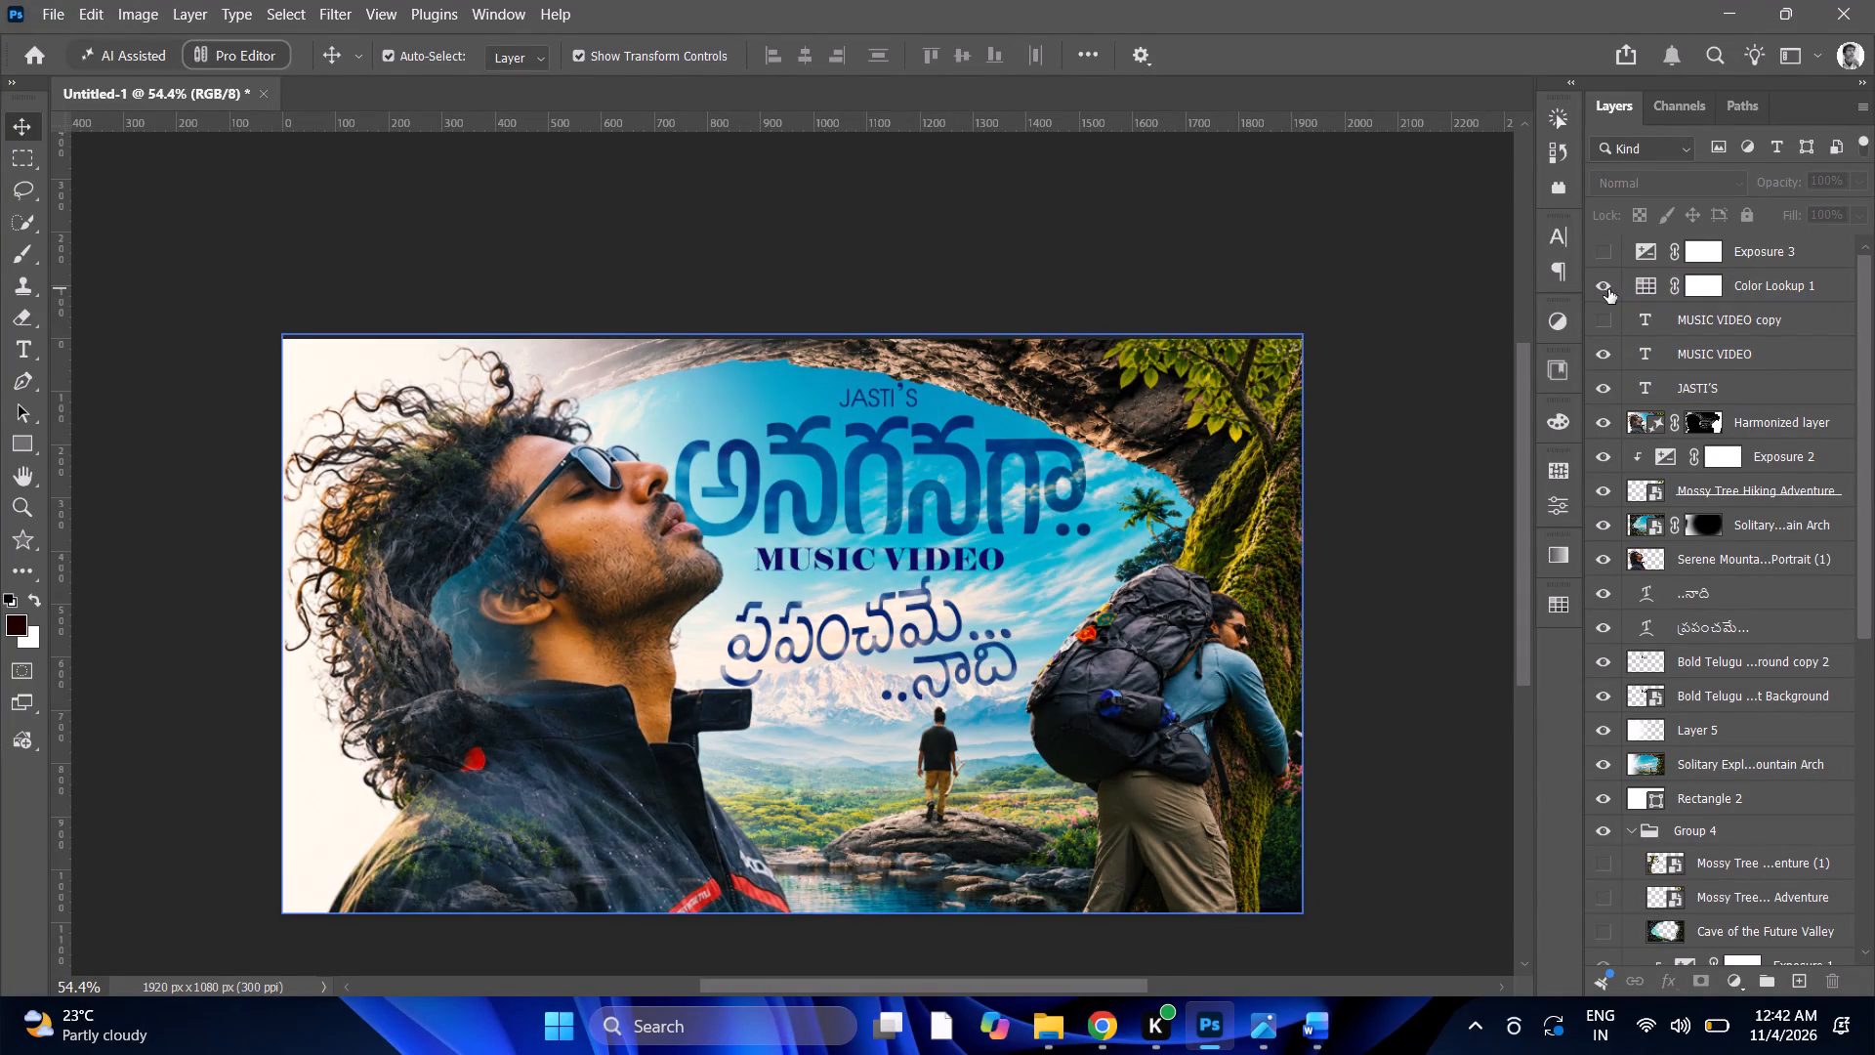
{"action": "left_click_drag", "start_coordinate": [1791, 274], "coordinate": [1791, 398]}
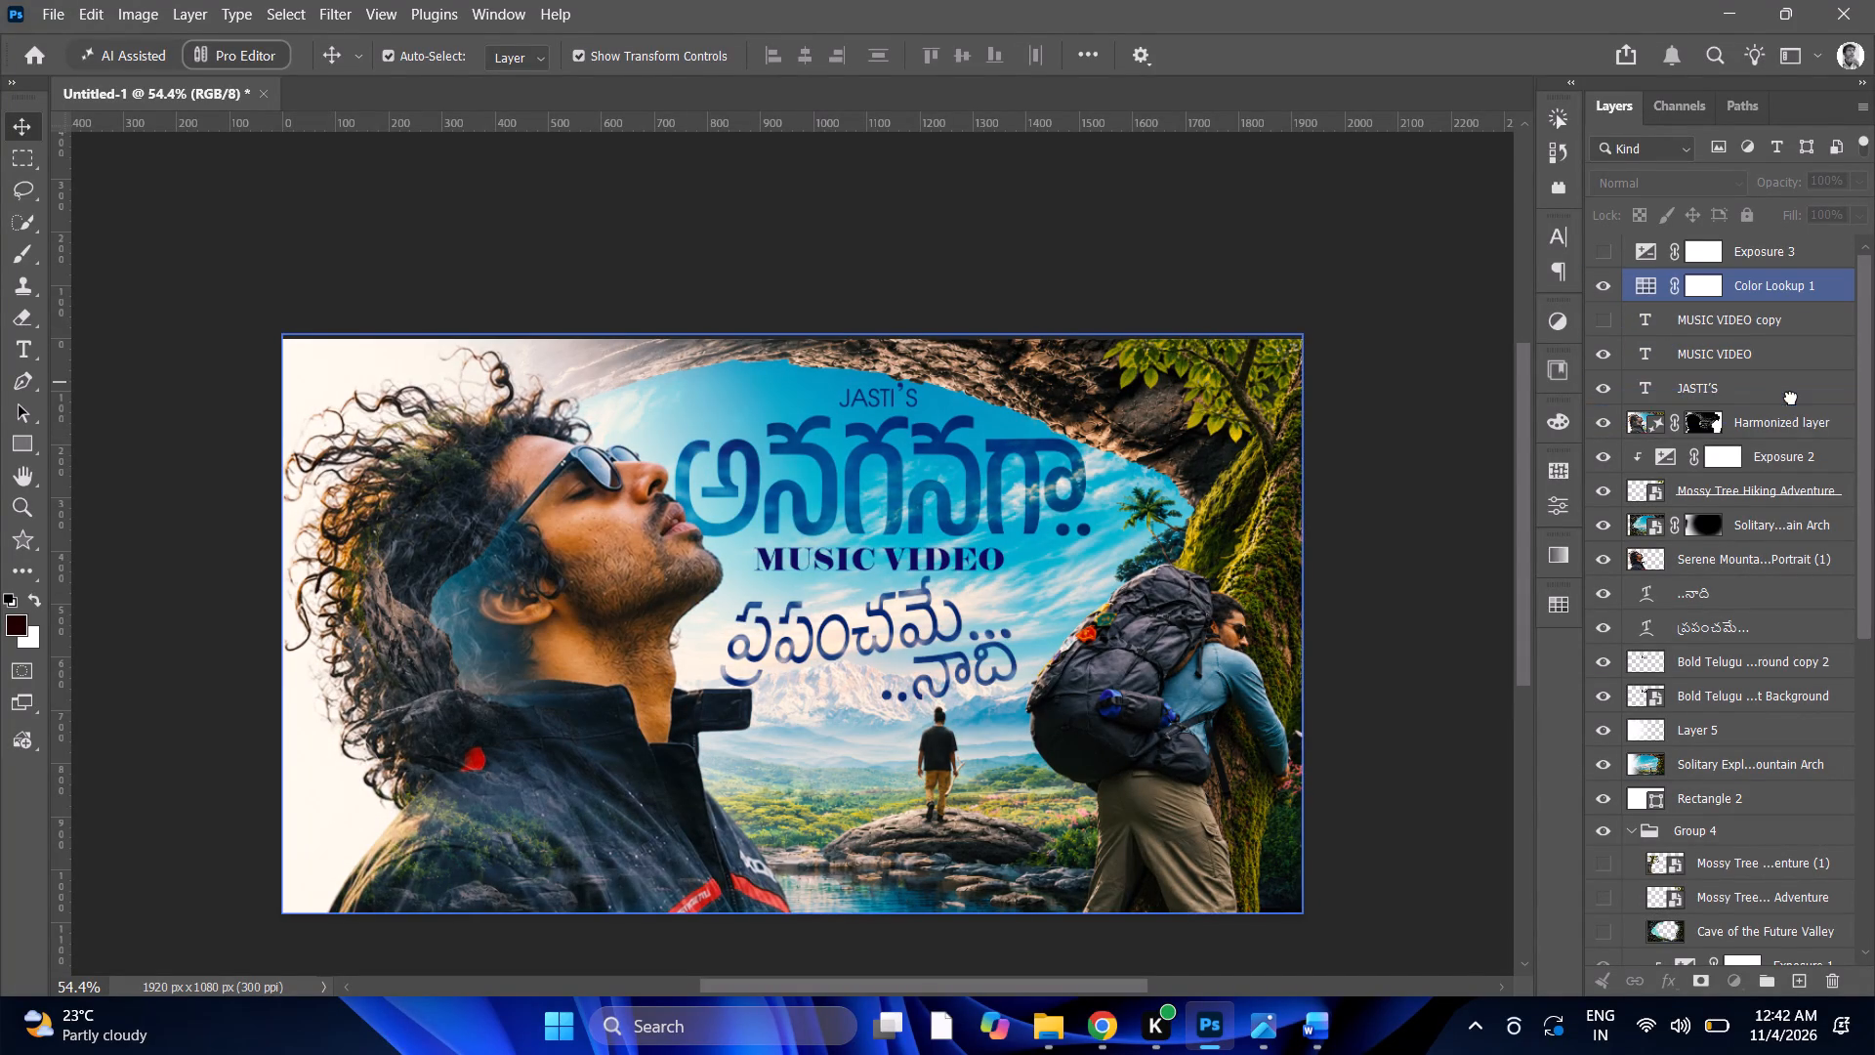
{"action": "left_click_drag", "start_coordinate": [1772, 280], "coordinate": [1772, 297]}
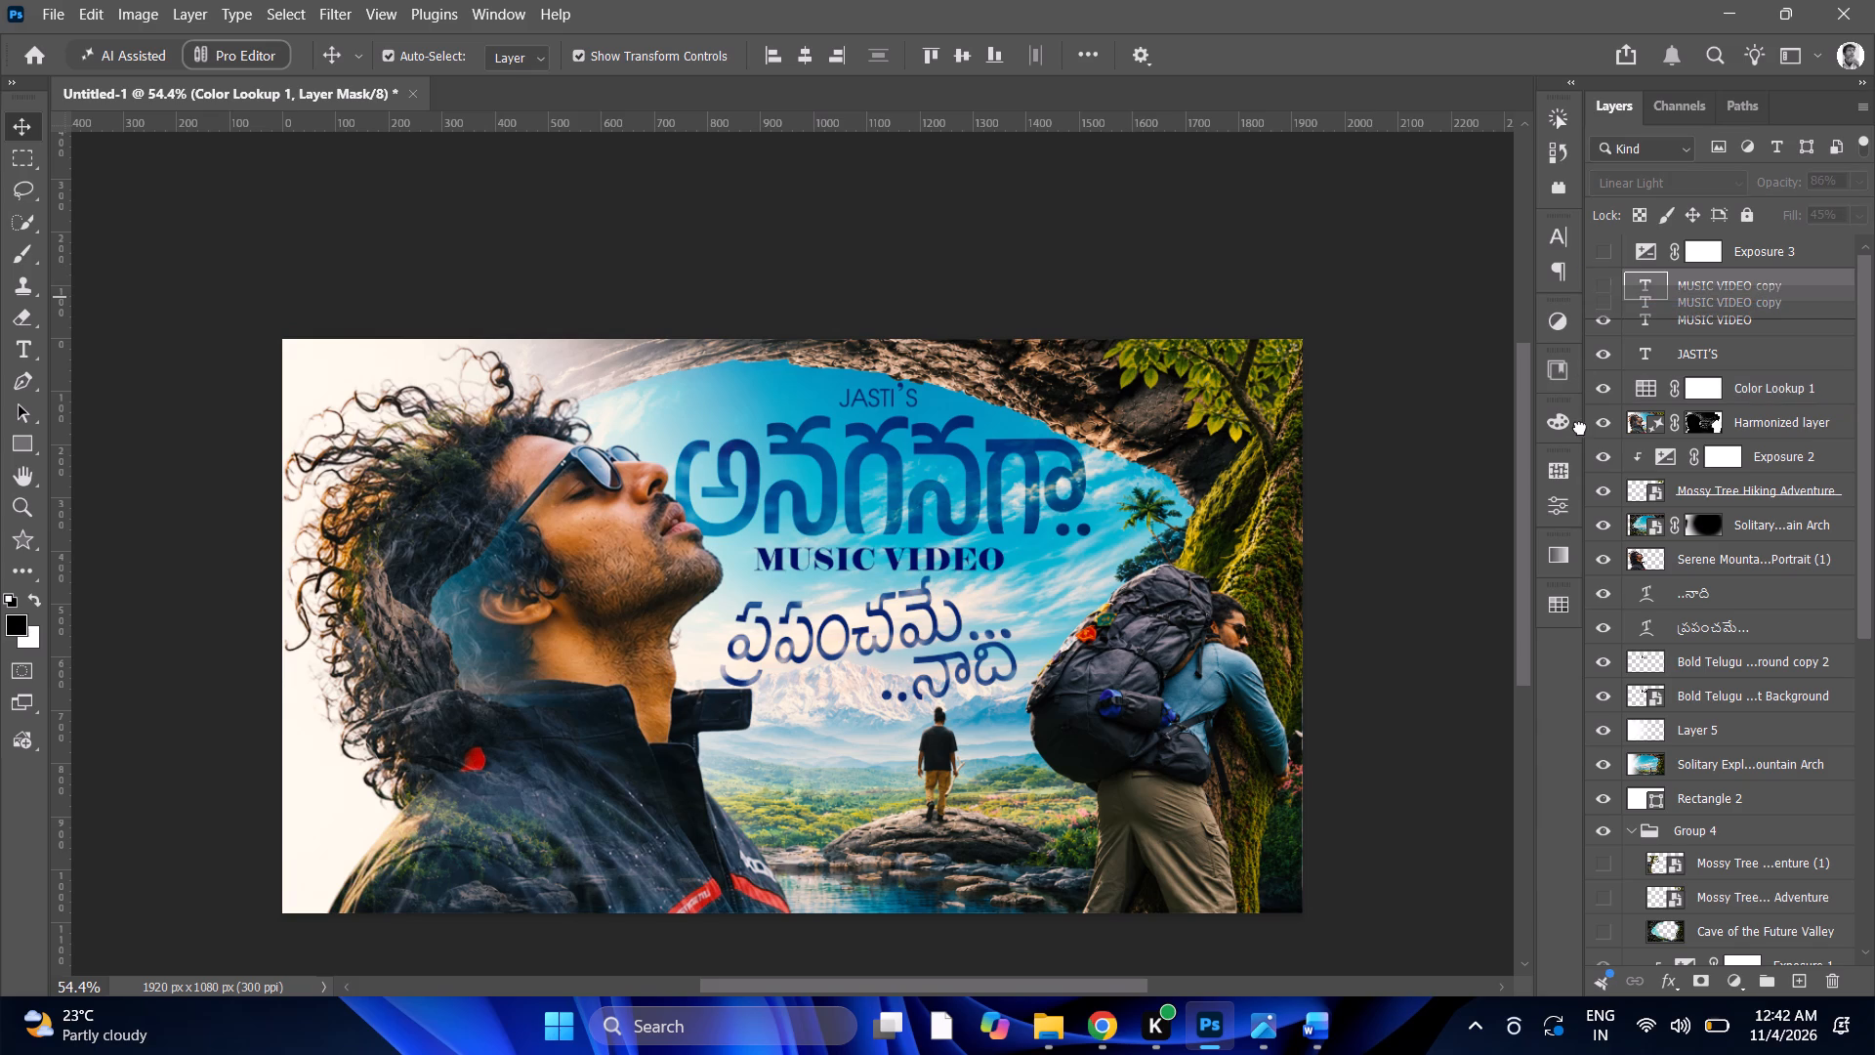
Compare the poster with and without the Color Lookup 1 adjustment in its new stacking position.
{"action": "left_click", "coordinate": [1617, 400]}
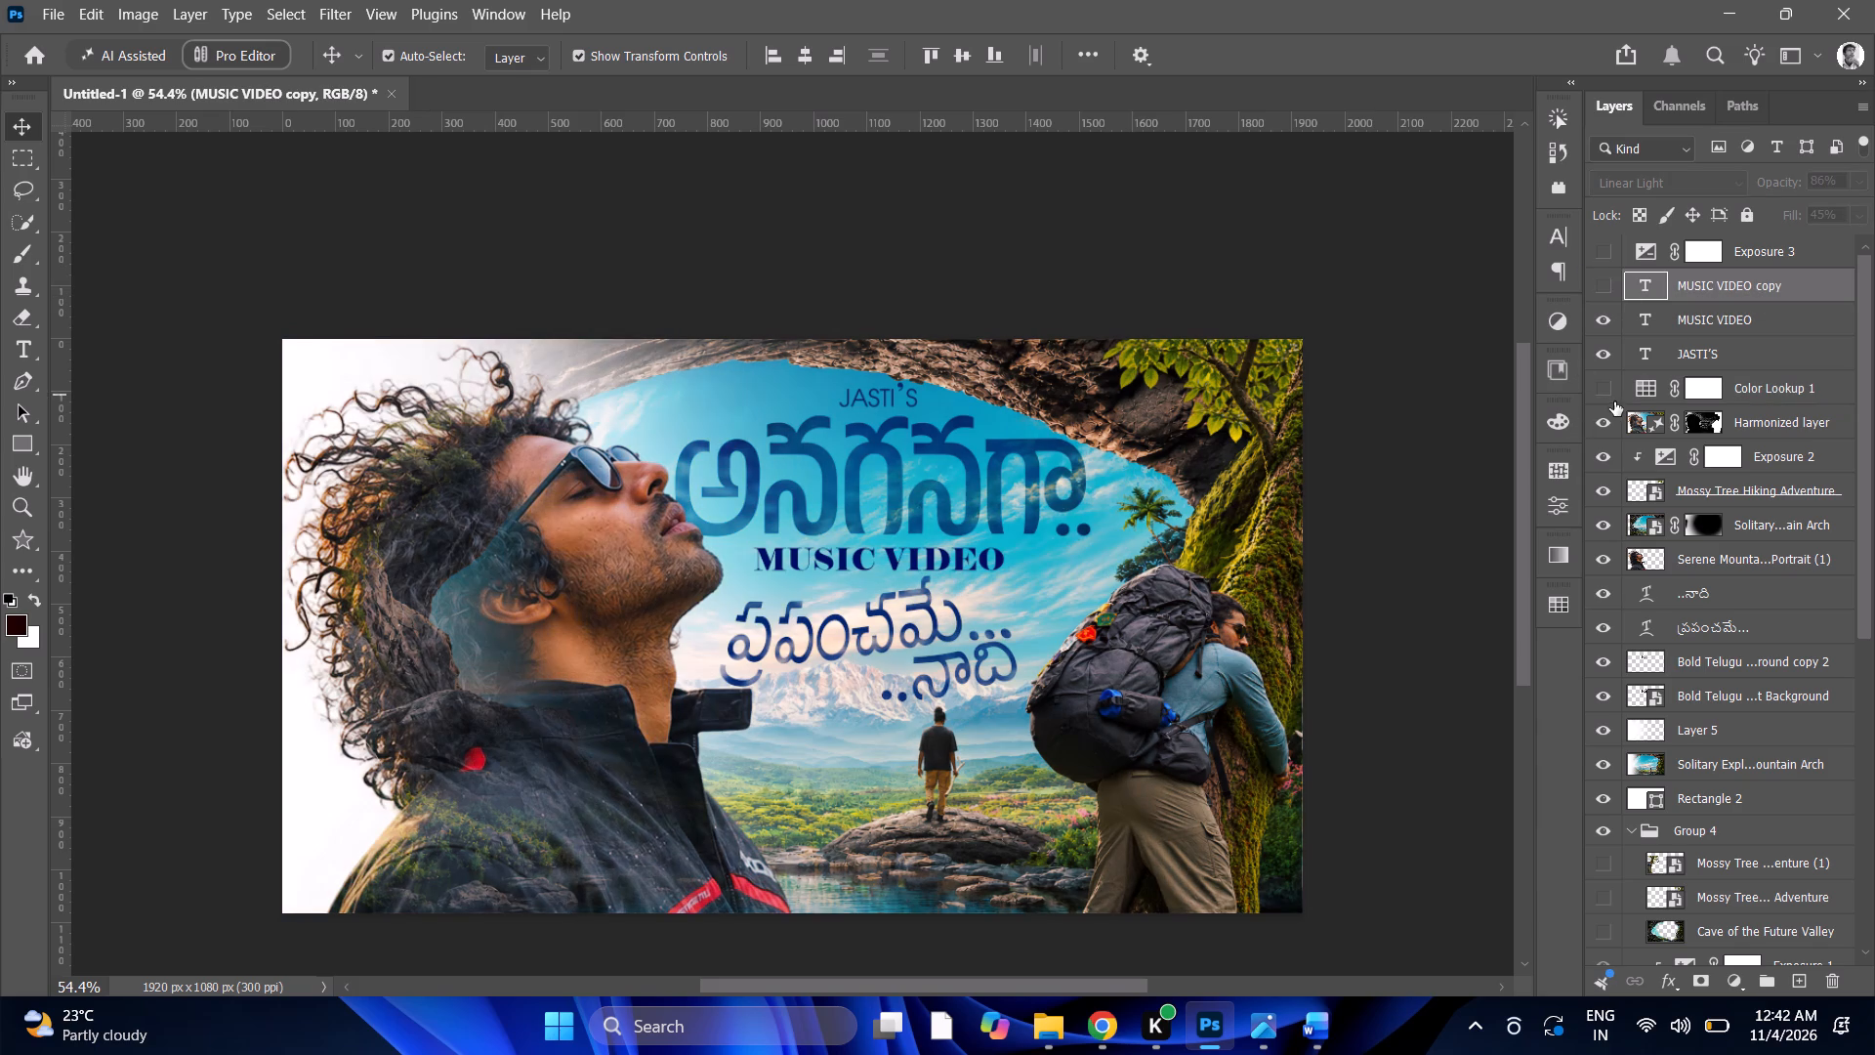
{"action": "left_click", "coordinate": [1606, 392]}
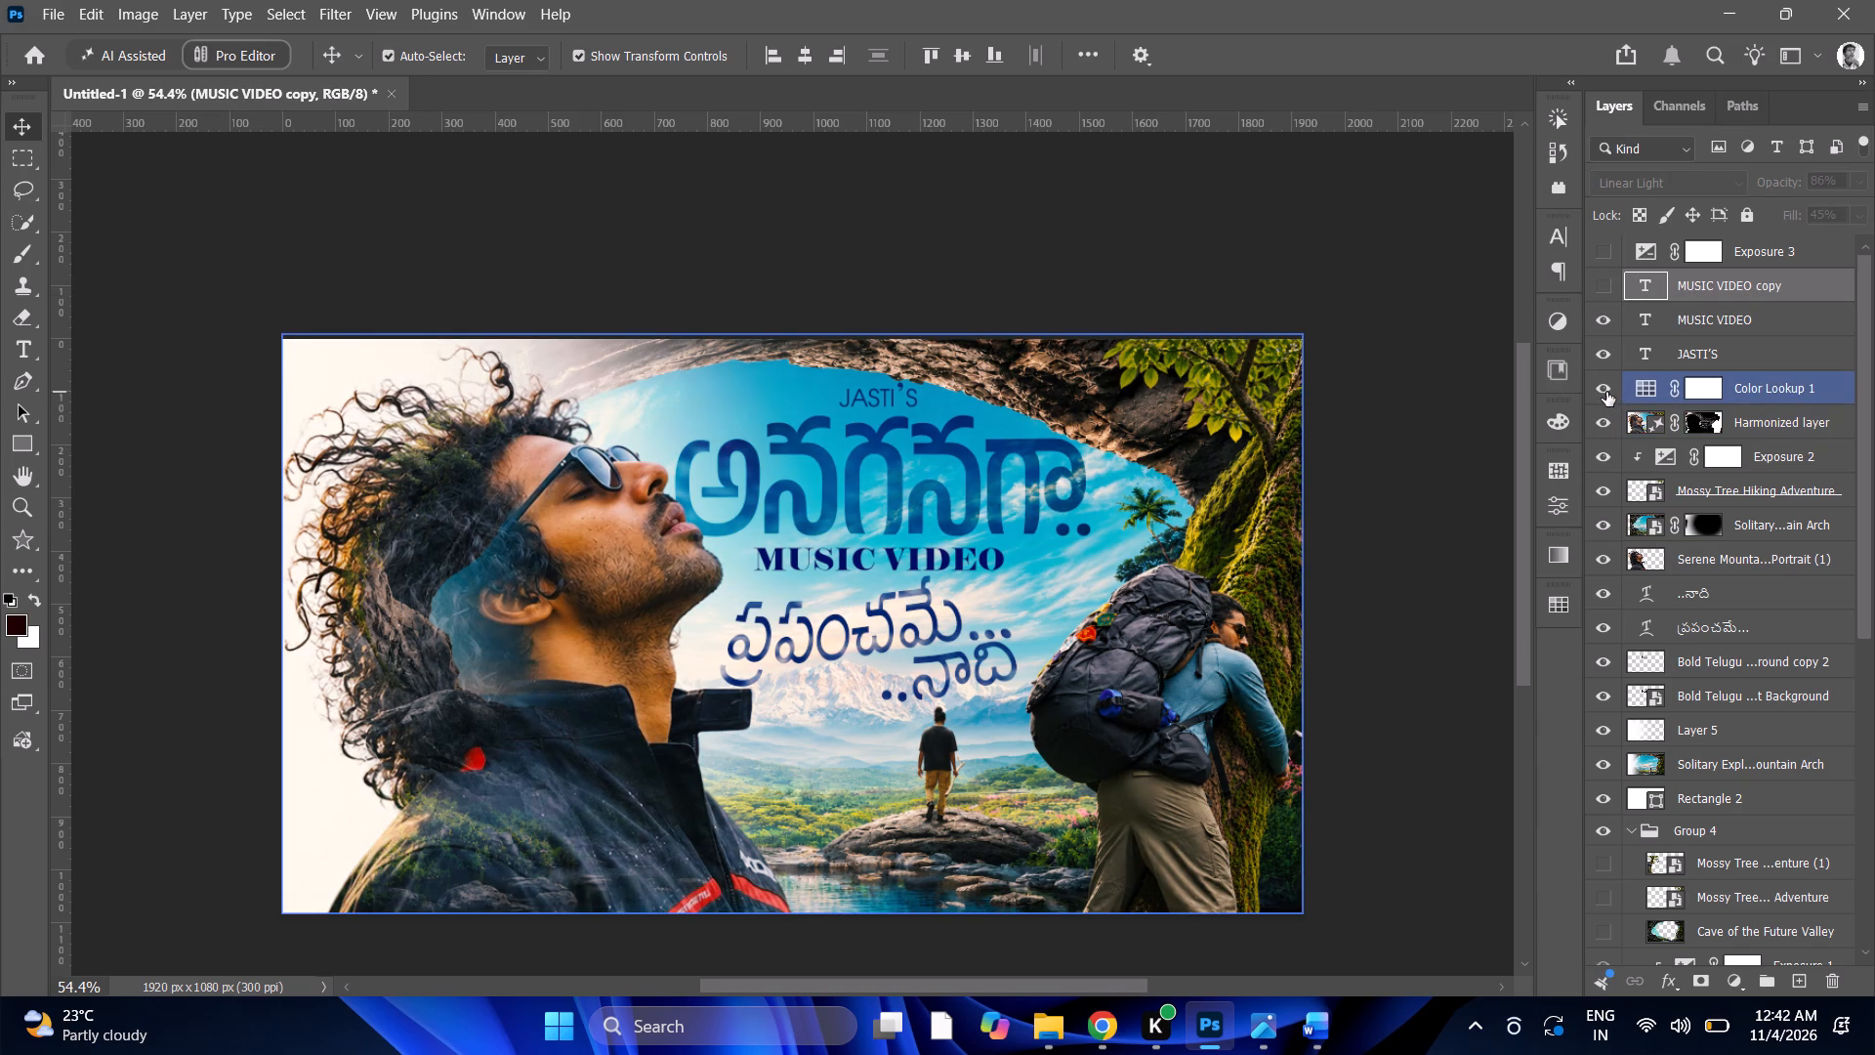
{"action": "left_click", "coordinate": [1606, 392]}
{"action": "left_click", "coordinate": [1606, 392]}
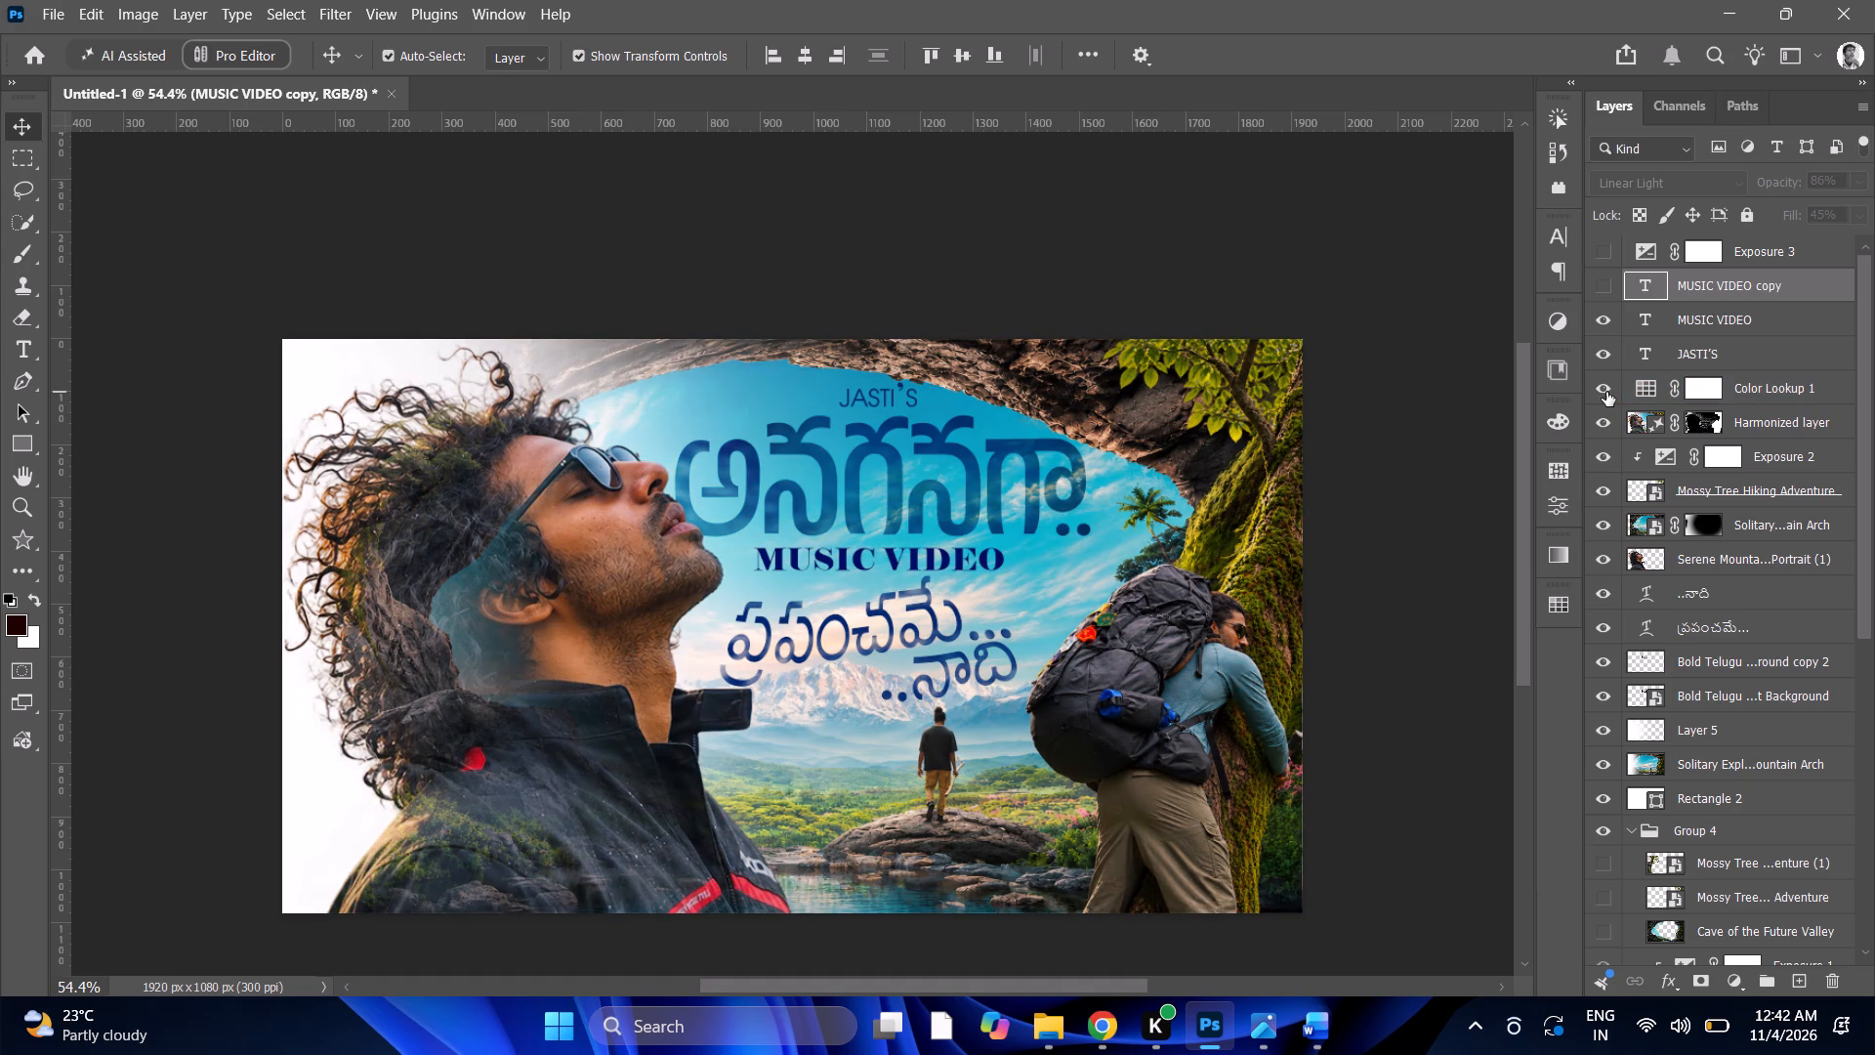
{"action": "left_click", "coordinate": [1606, 392]}
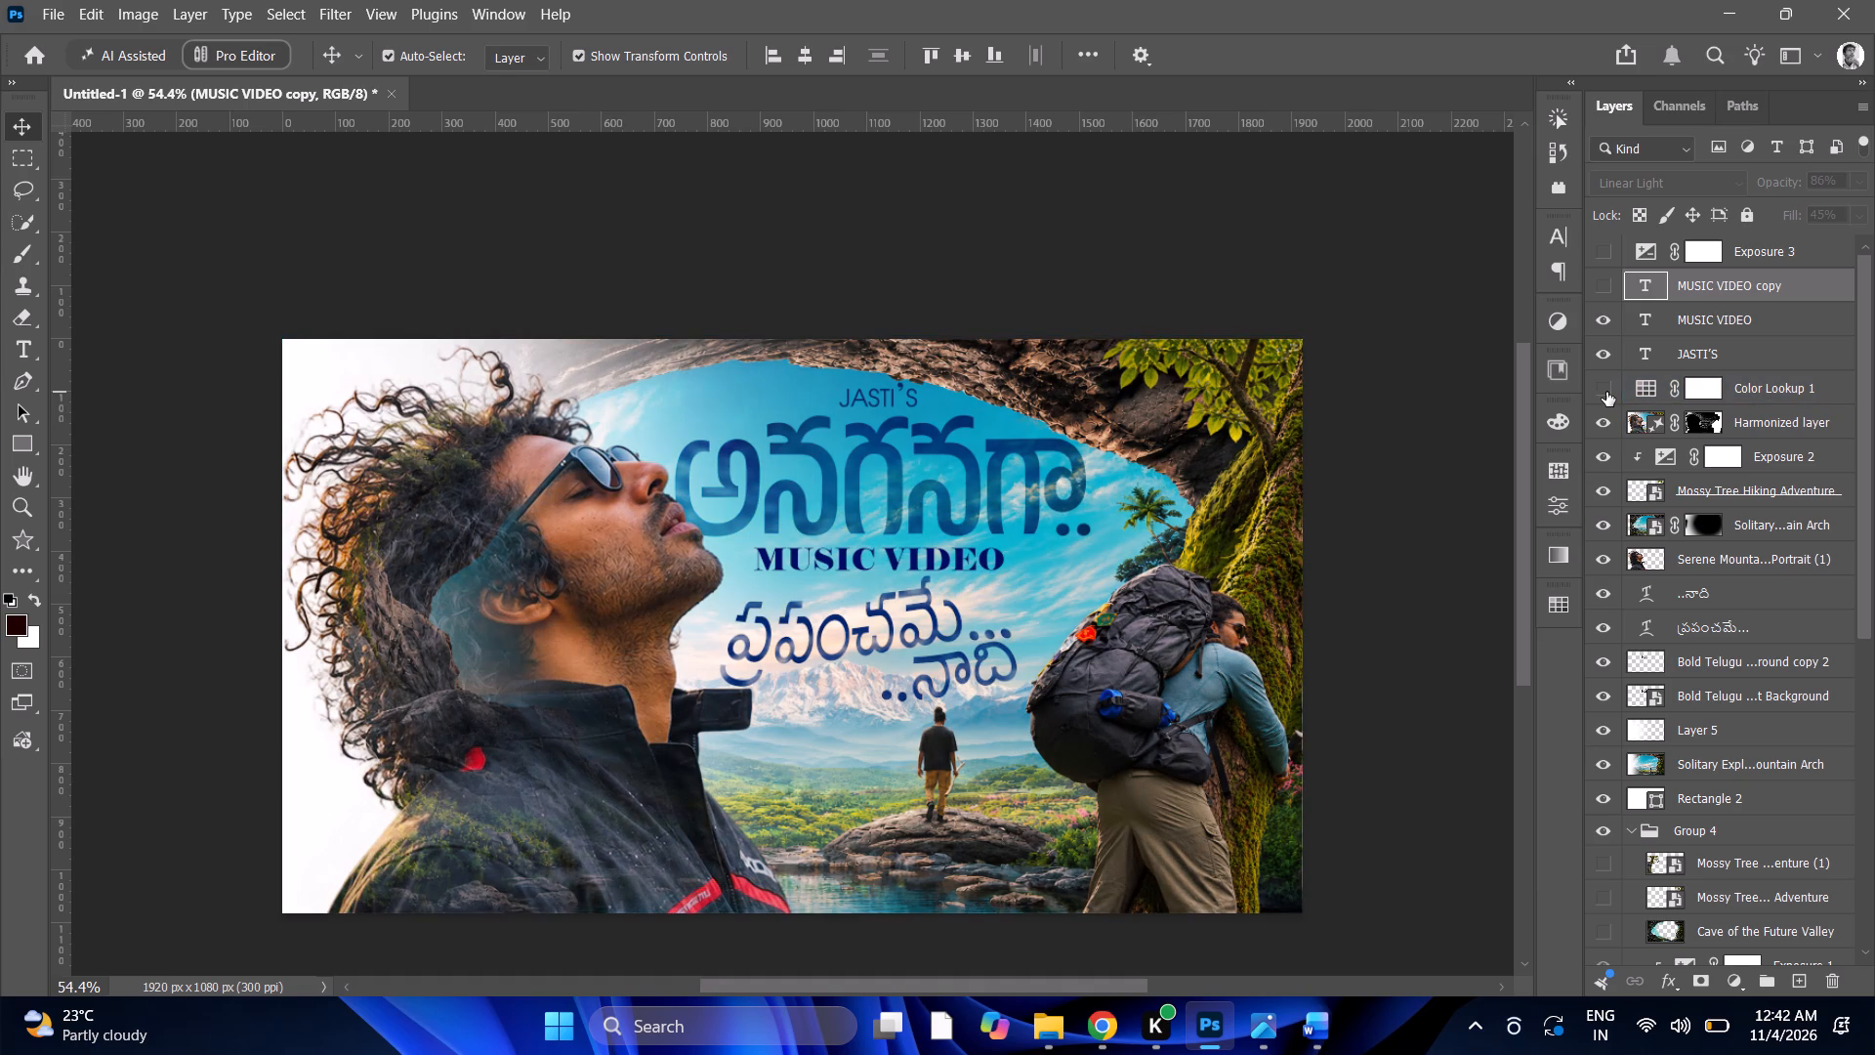
{"action": "left_click", "coordinate": [1606, 392]}
{"action": "left_click", "coordinate": [1606, 392]}
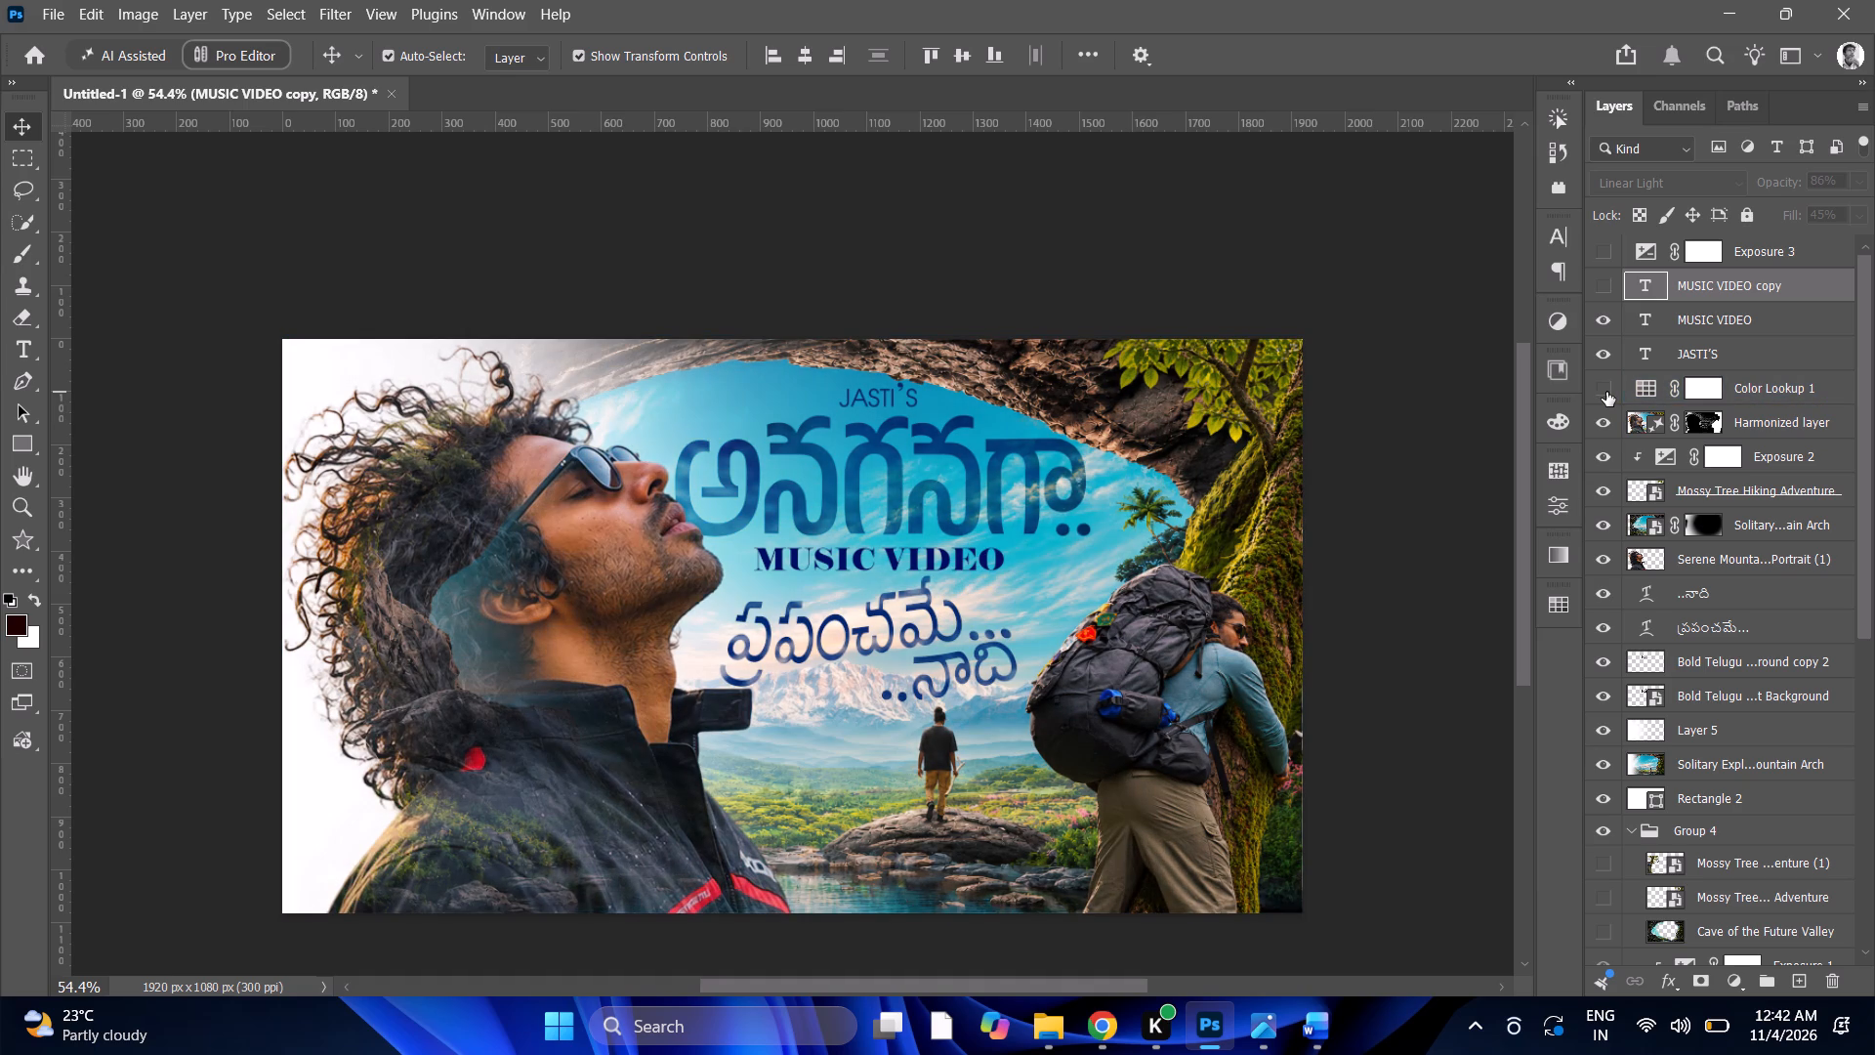
{"action": "left_click", "coordinate": [1606, 392]}
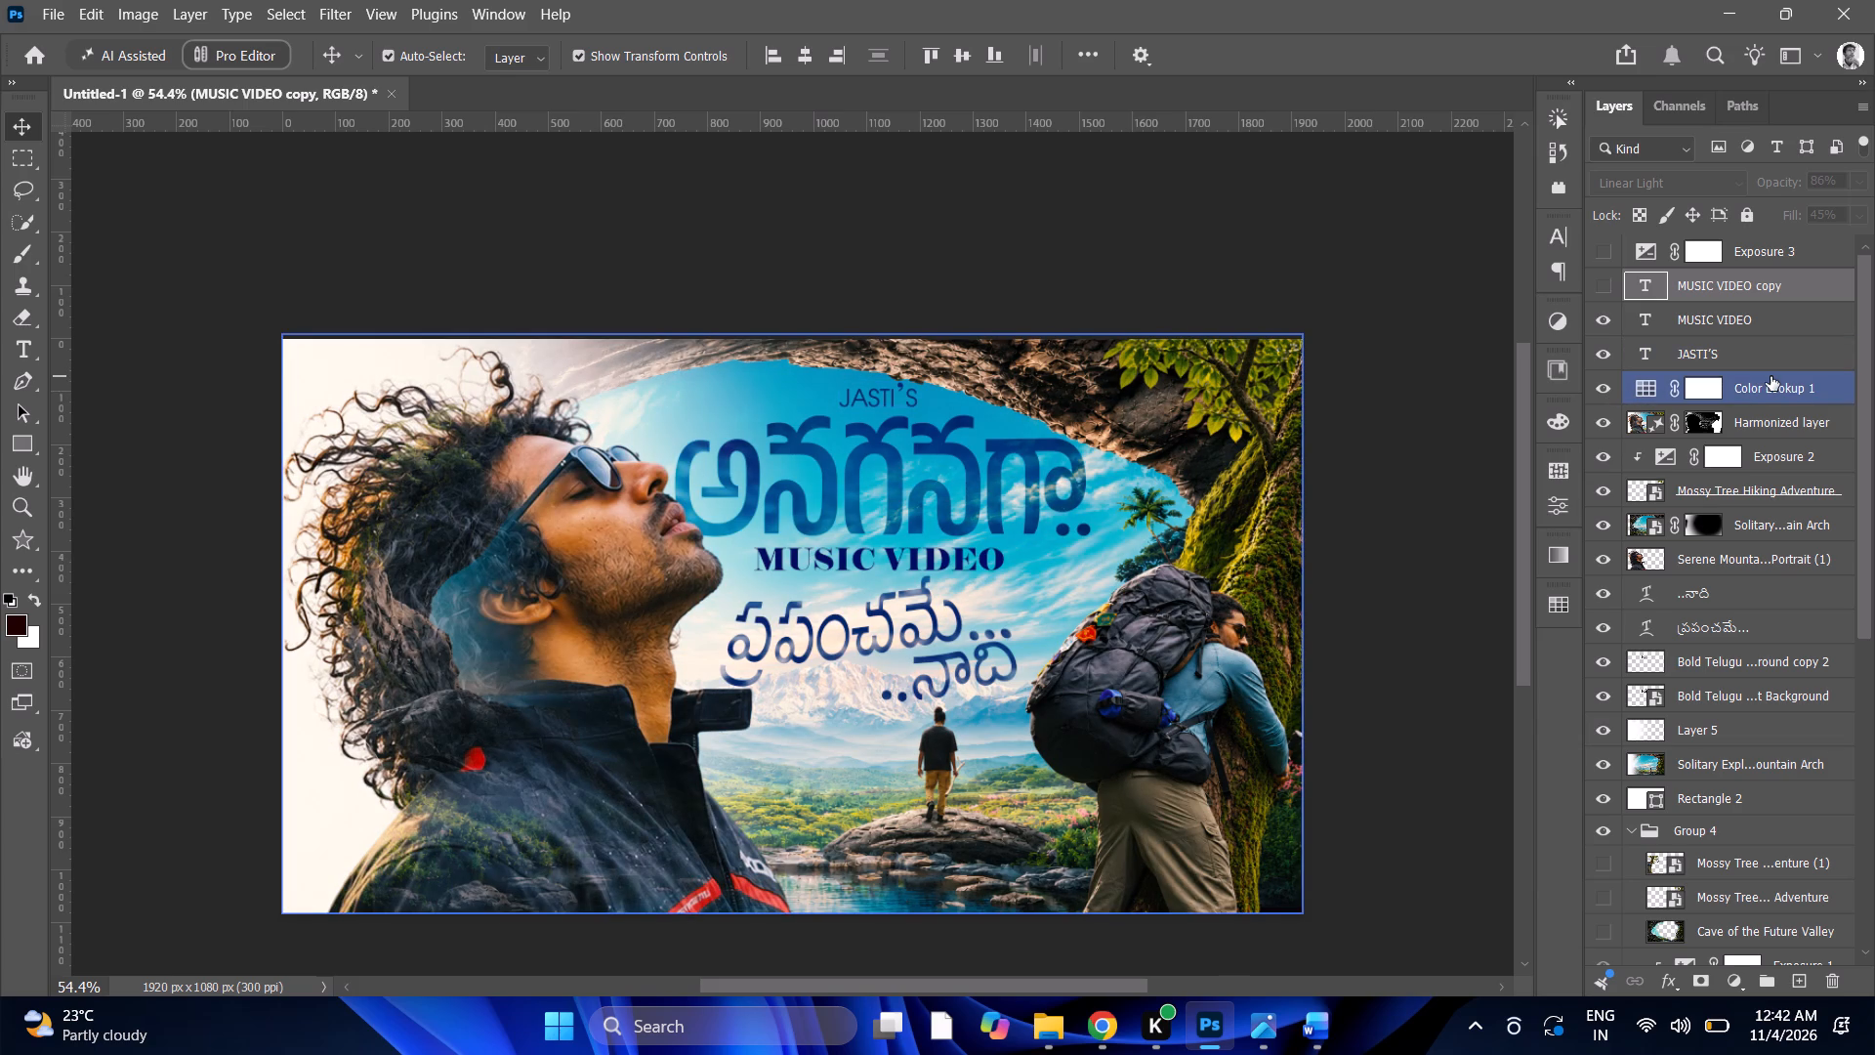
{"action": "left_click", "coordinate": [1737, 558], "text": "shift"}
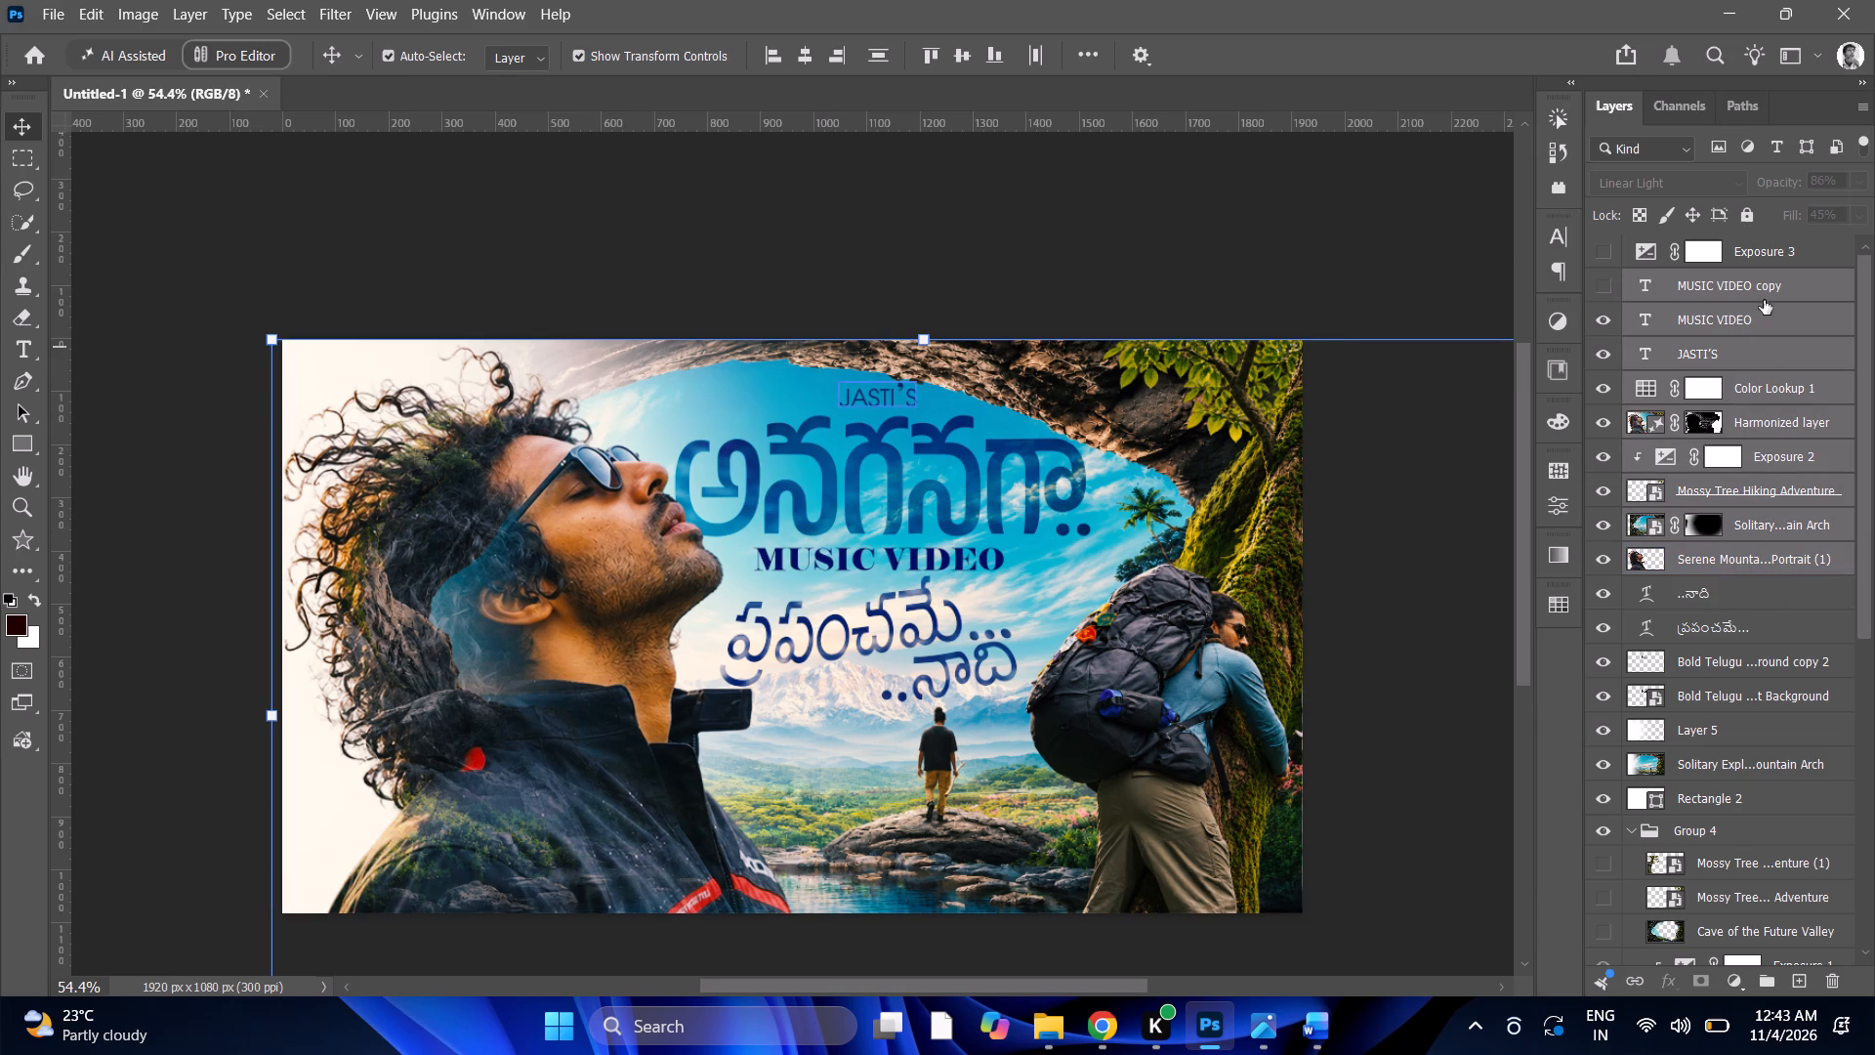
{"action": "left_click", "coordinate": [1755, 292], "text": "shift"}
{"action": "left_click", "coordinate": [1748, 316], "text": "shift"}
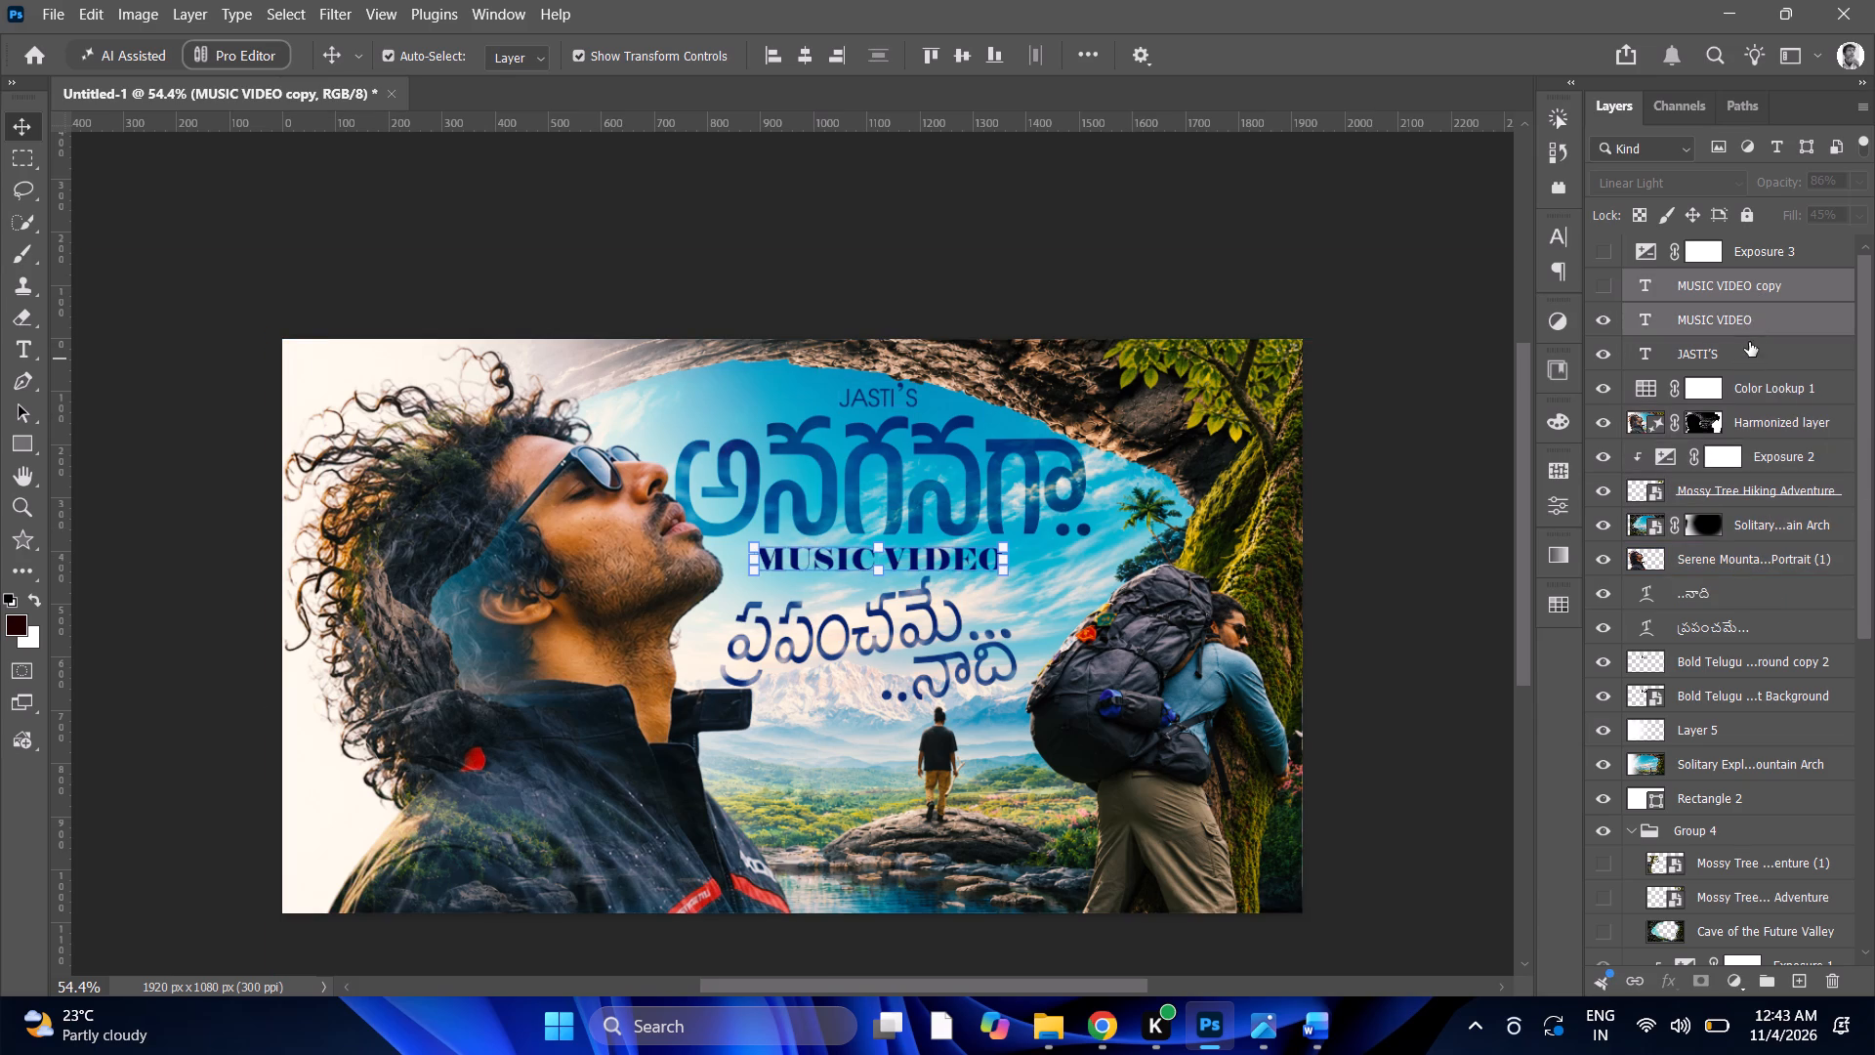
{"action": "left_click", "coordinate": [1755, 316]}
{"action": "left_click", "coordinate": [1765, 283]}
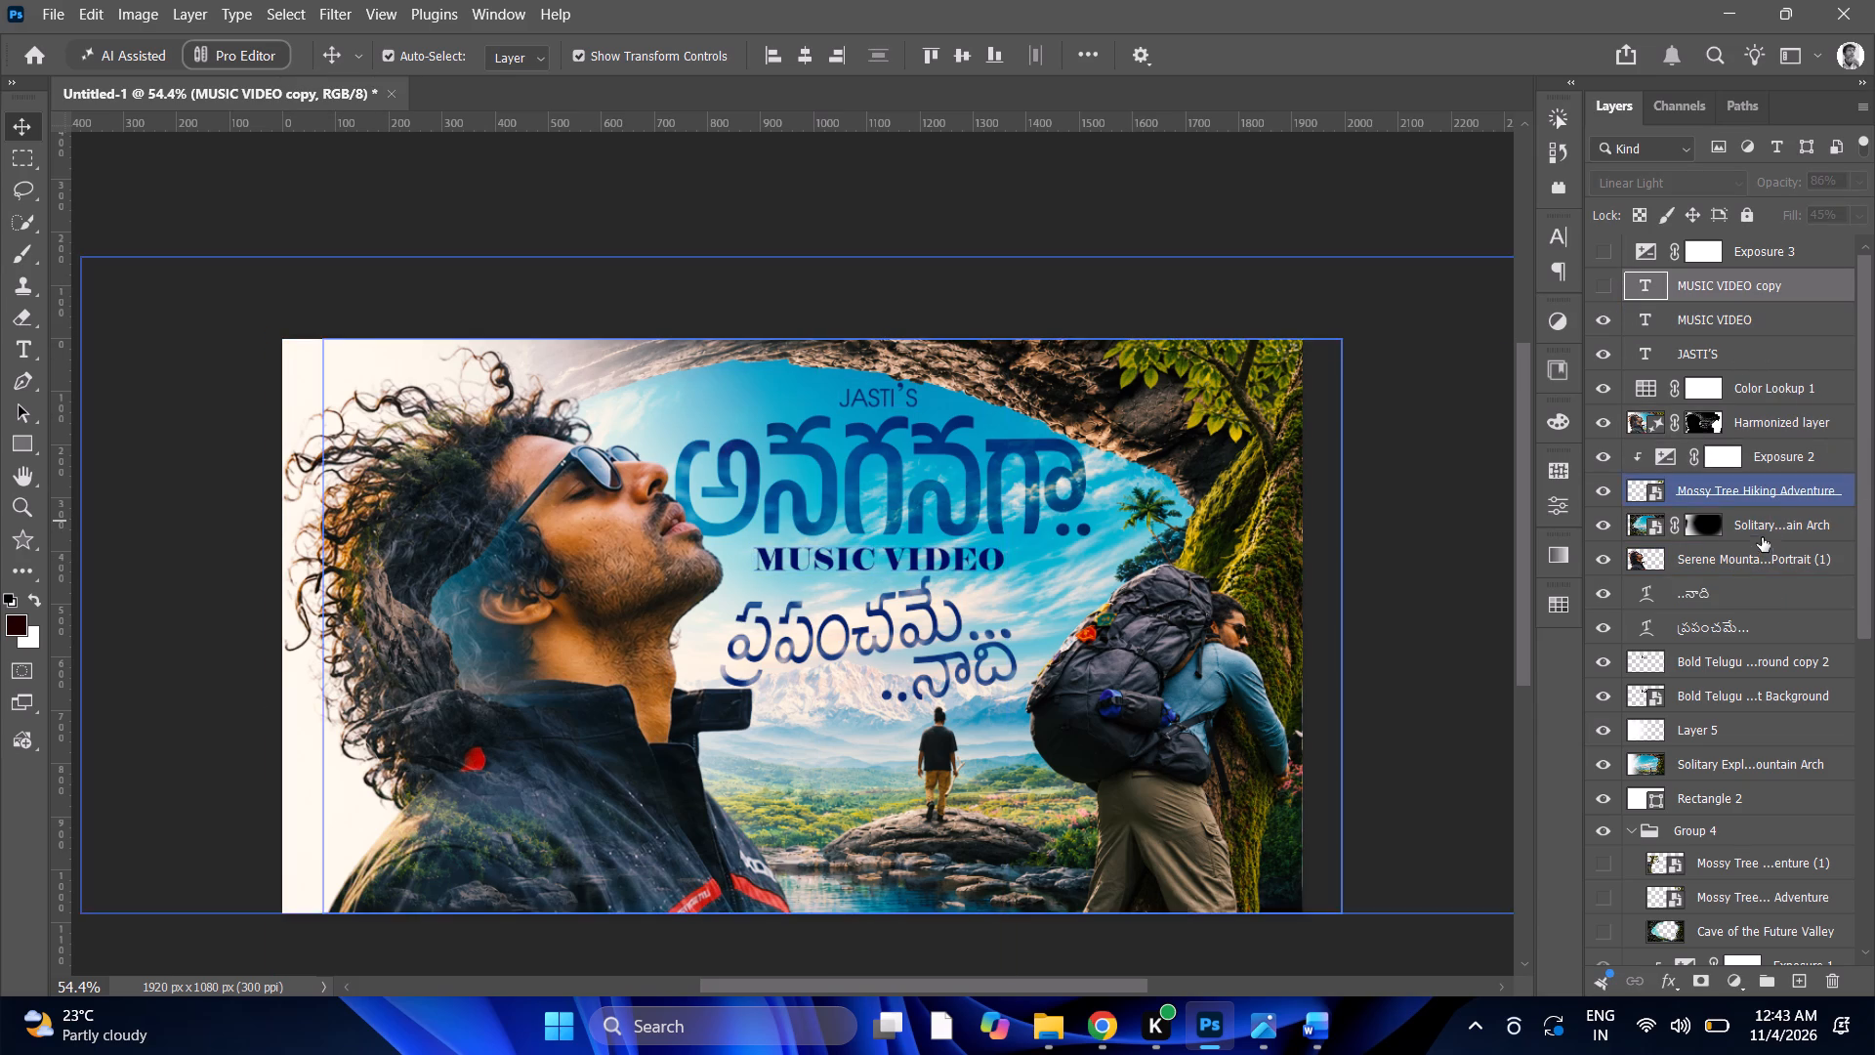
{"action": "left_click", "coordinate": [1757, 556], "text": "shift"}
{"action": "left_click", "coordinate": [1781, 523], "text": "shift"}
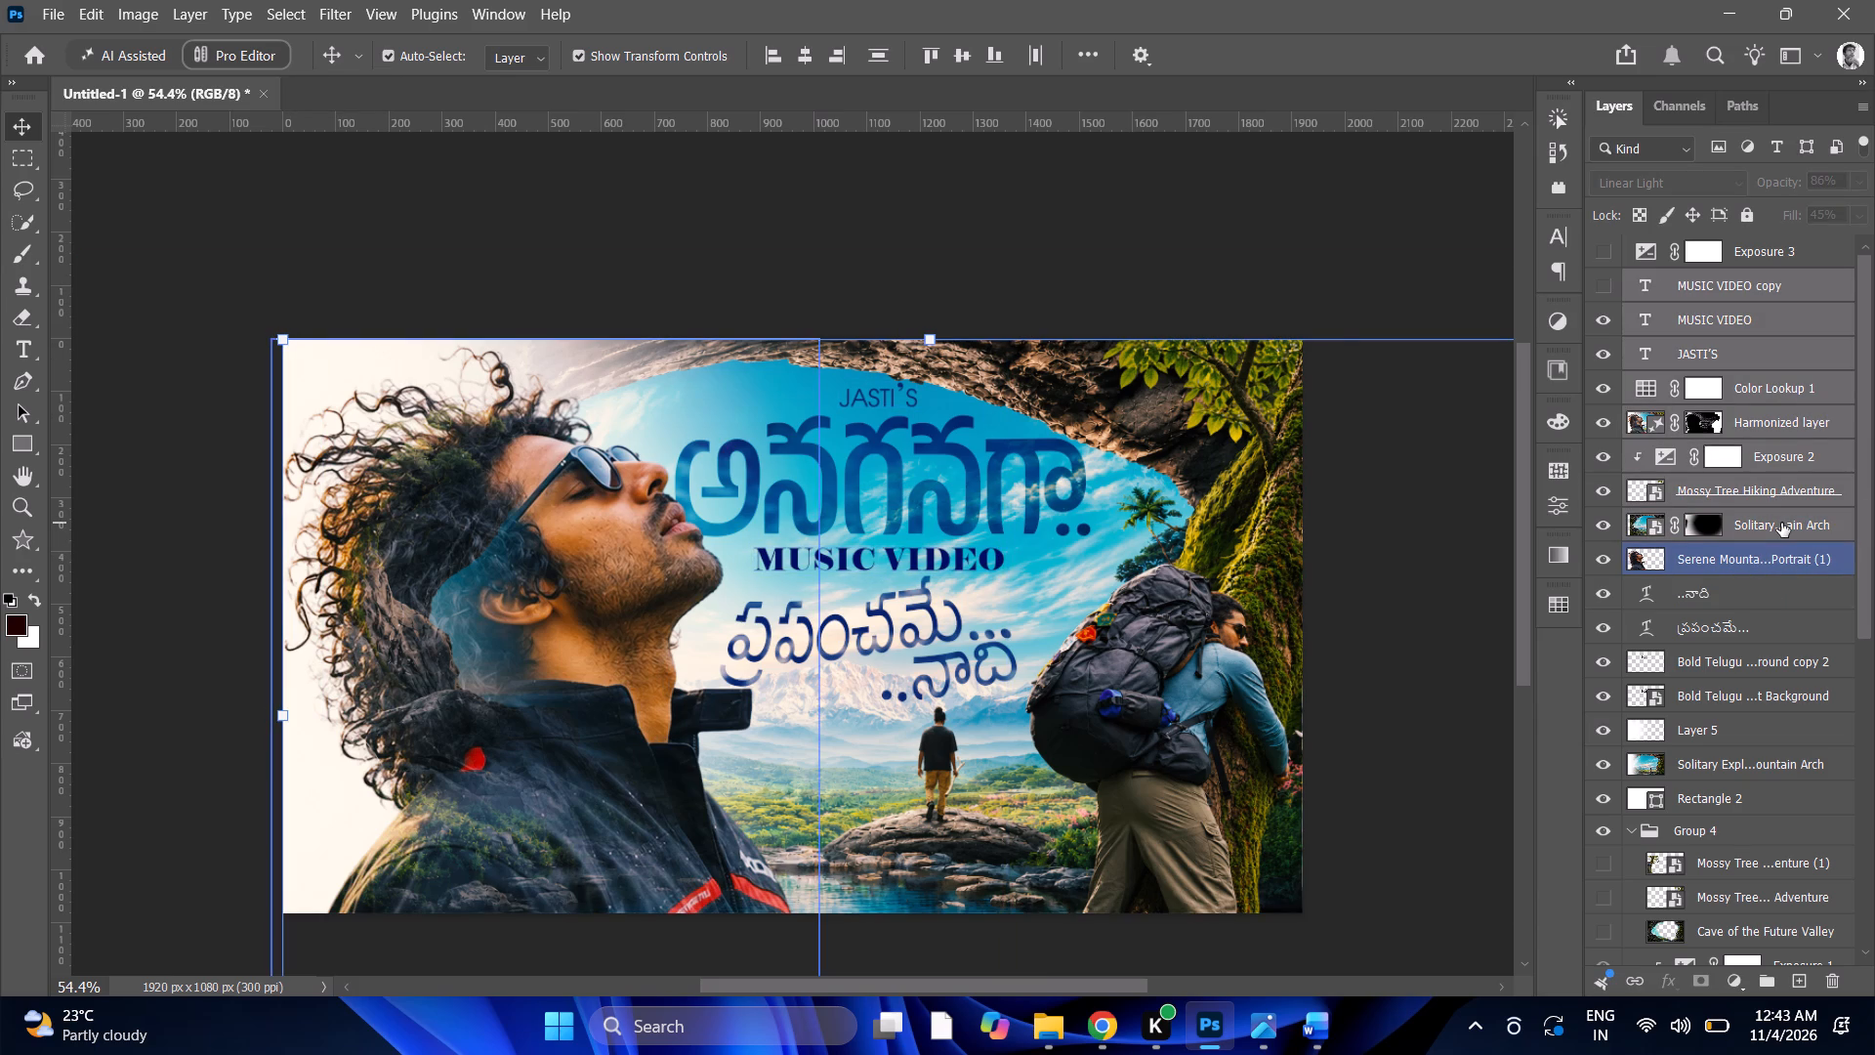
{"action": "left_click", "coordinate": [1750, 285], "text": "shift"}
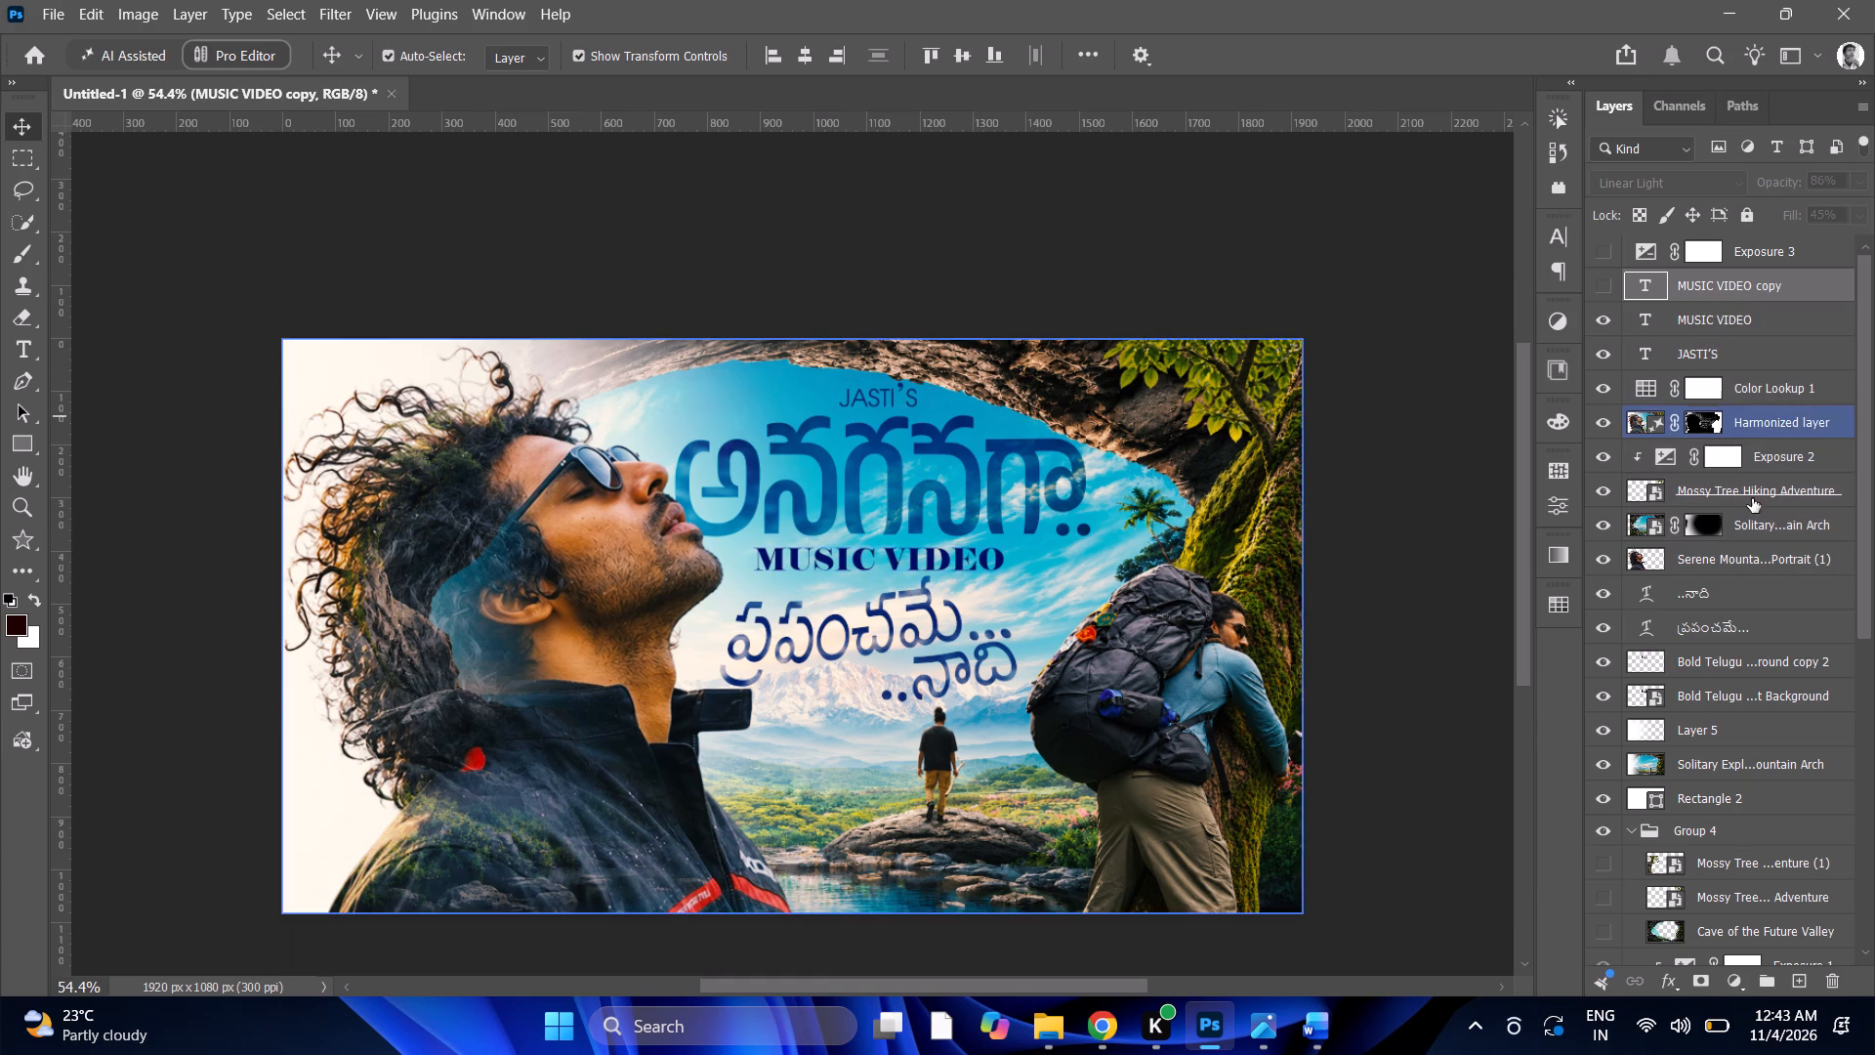
Group the Serene Mountain portrait, Solitary arch, Mossy Tree hiker, Exposure 2 and Harmonized layers together.
{"action": "left_click", "coordinate": [1737, 553]}
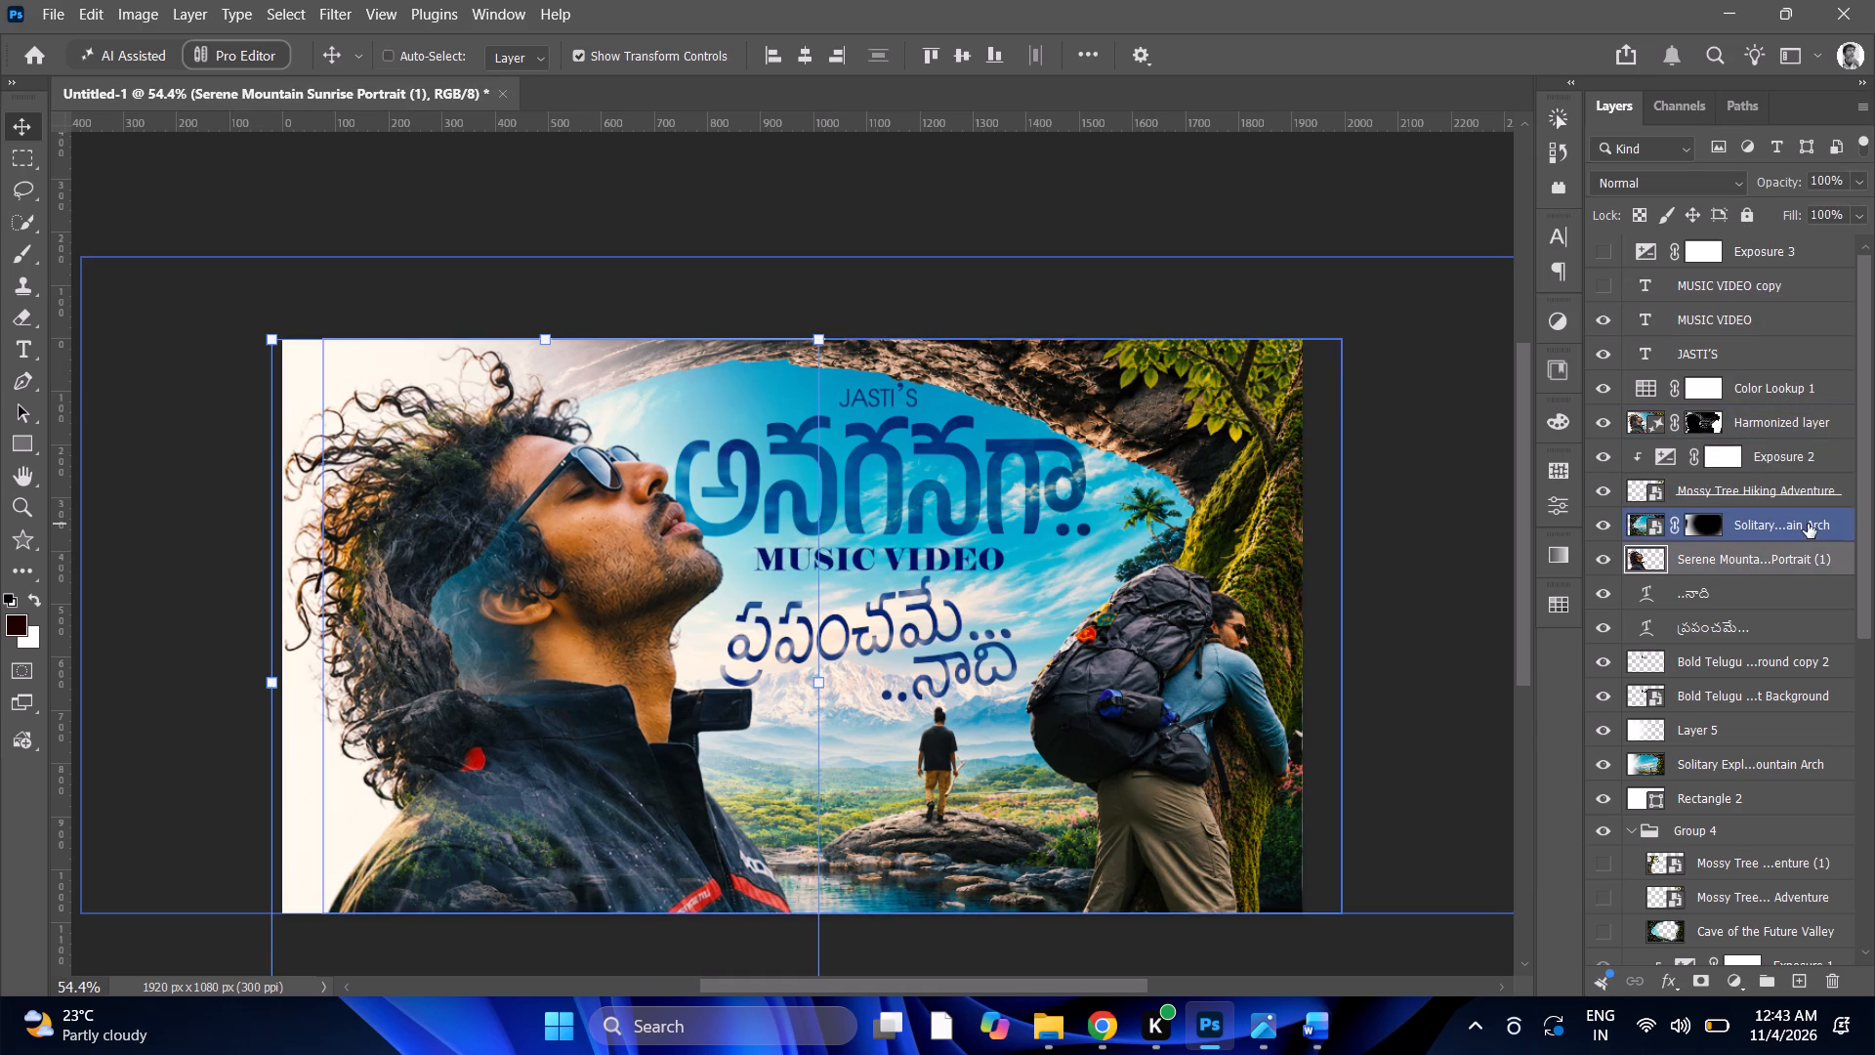
{"action": "left_click", "coordinate": [1808, 524], "text": "ctrl"}
{"action": "left_click", "coordinate": [1802, 490], "text": "ctrl"}
{"action": "left_click", "coordinate": [1786, 457], "text": "ctrl"}
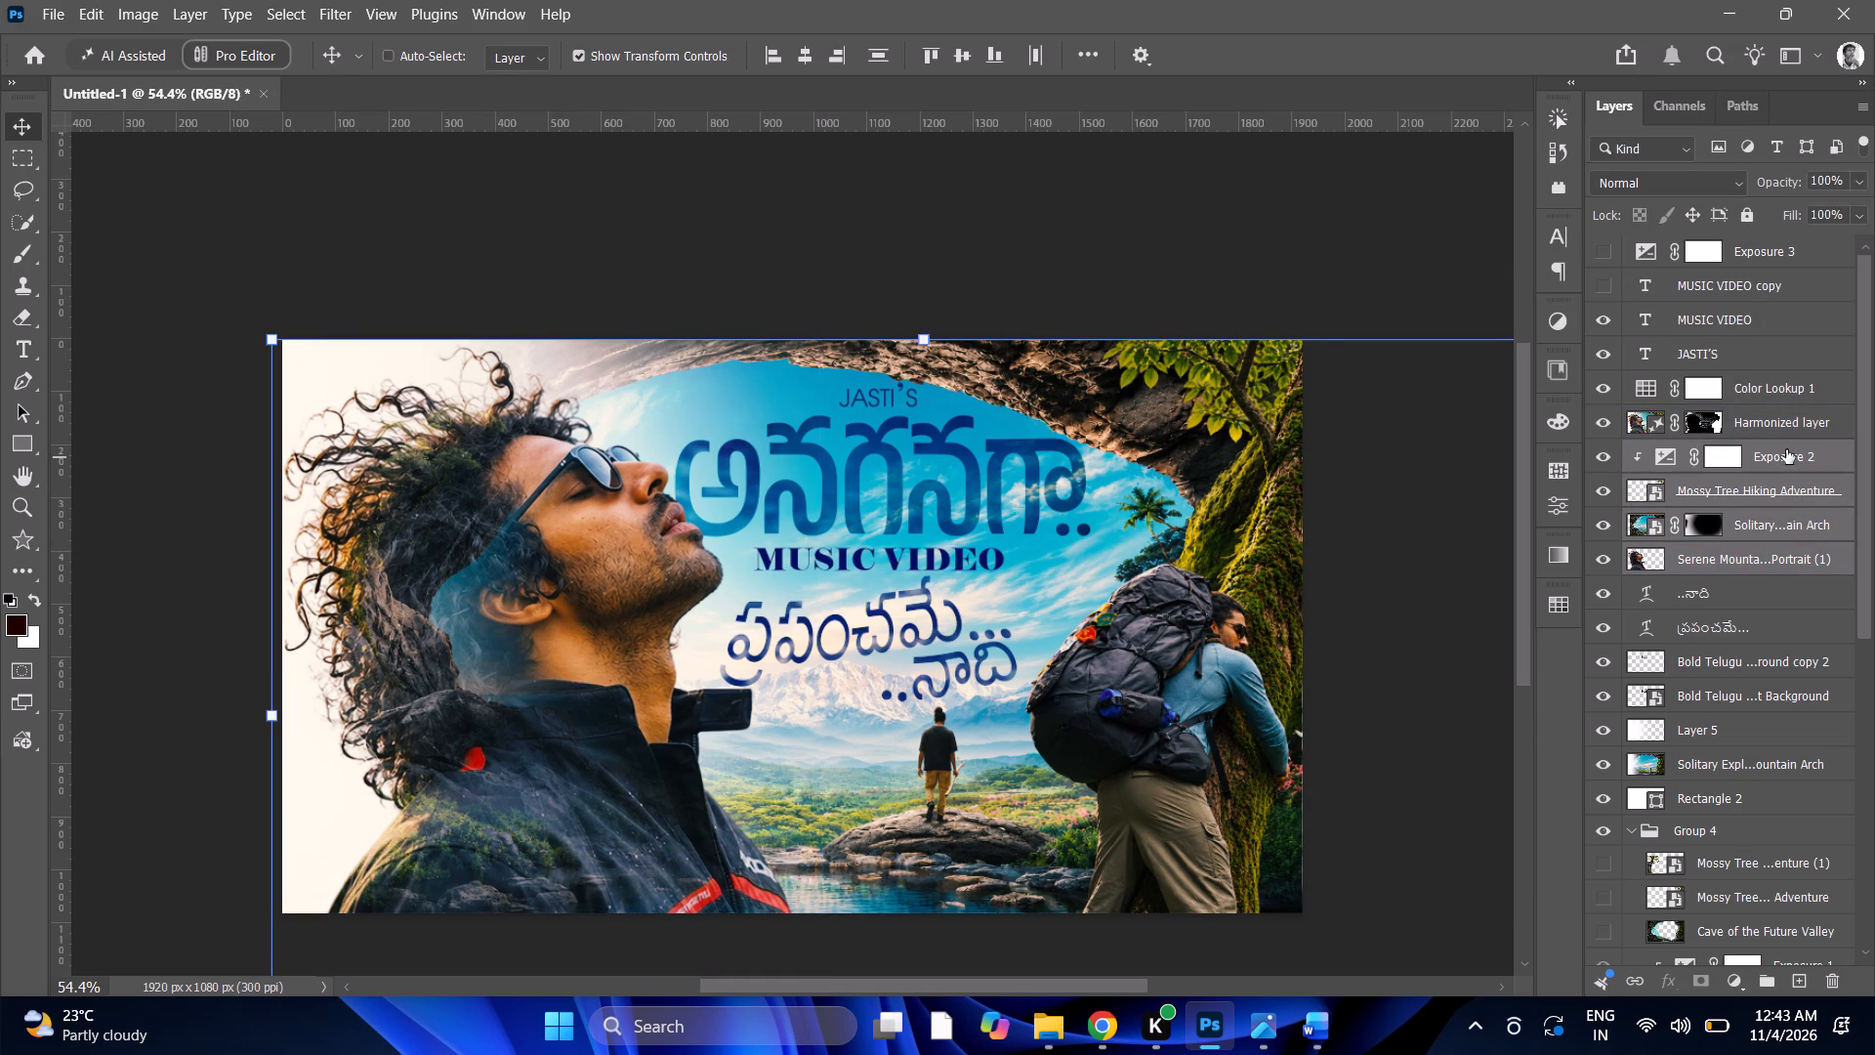
{"action": "left_click", "coordinate": [1785, 430], "text": "ctrl"}
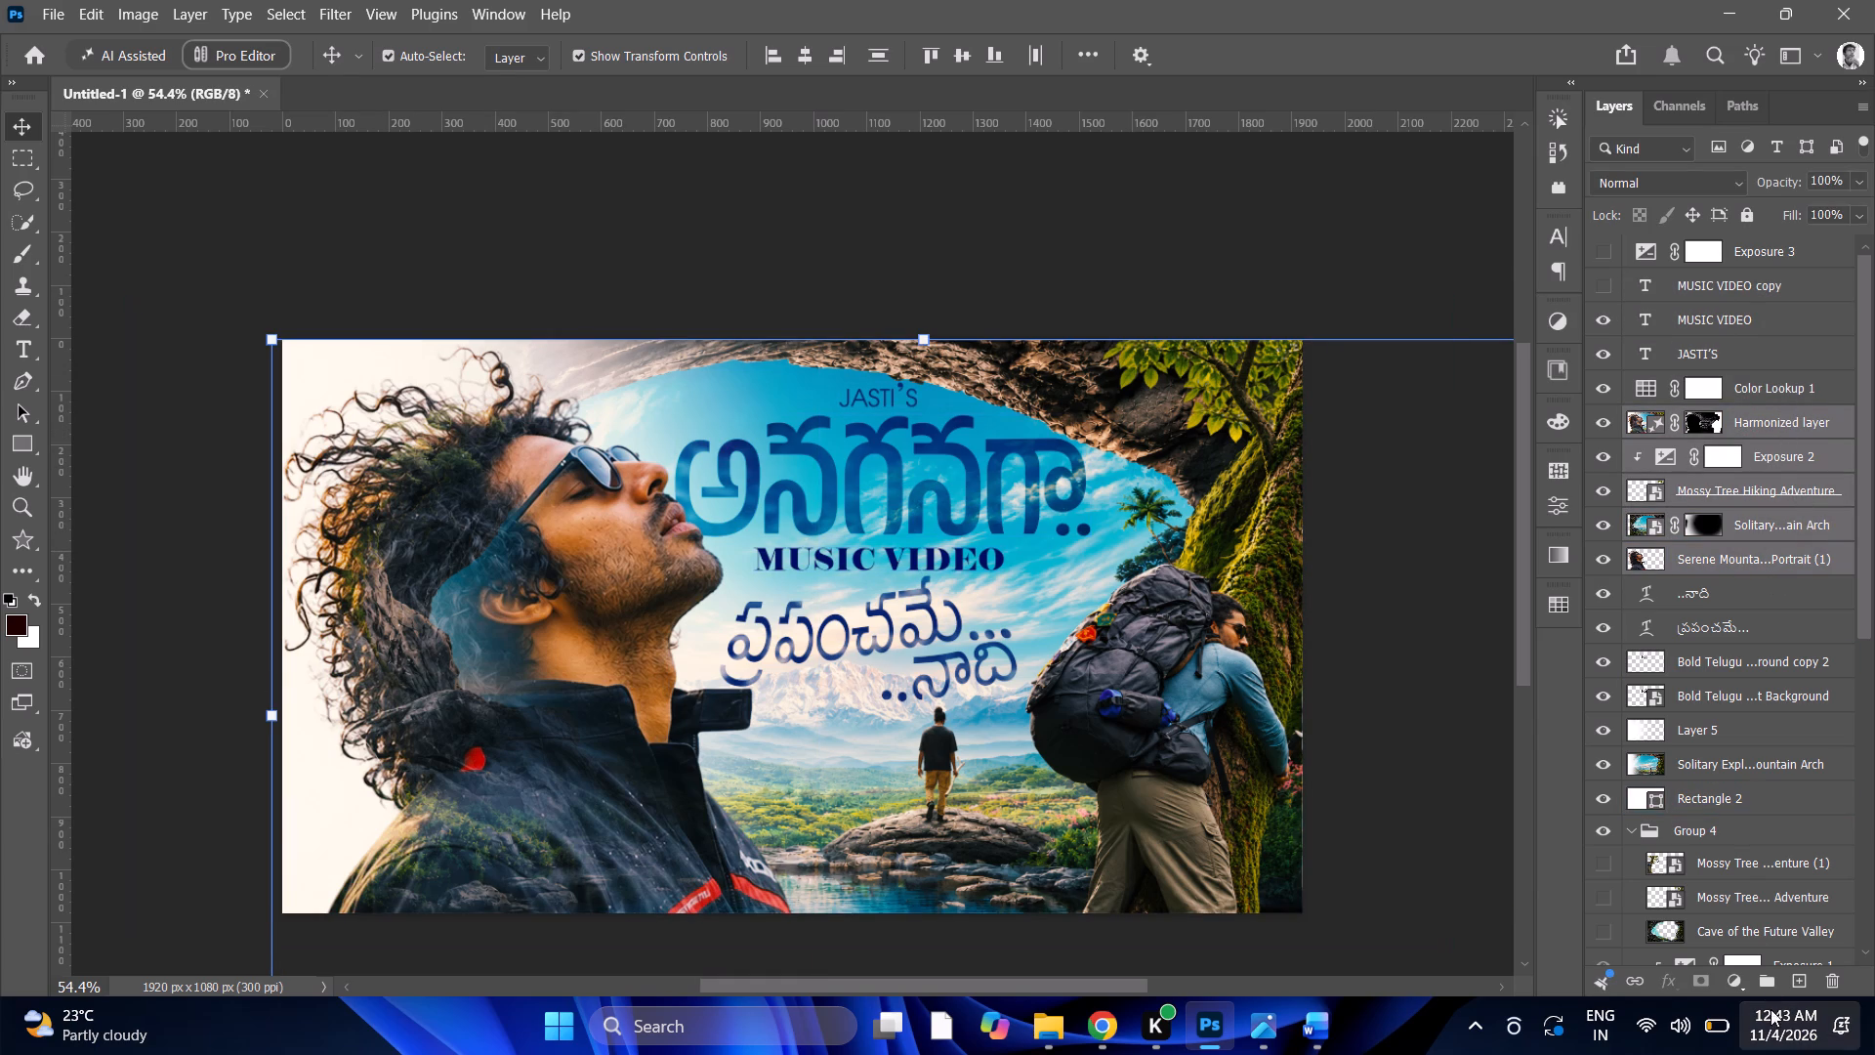
{"action": "left_click", "coordinate": [1771, 985]}
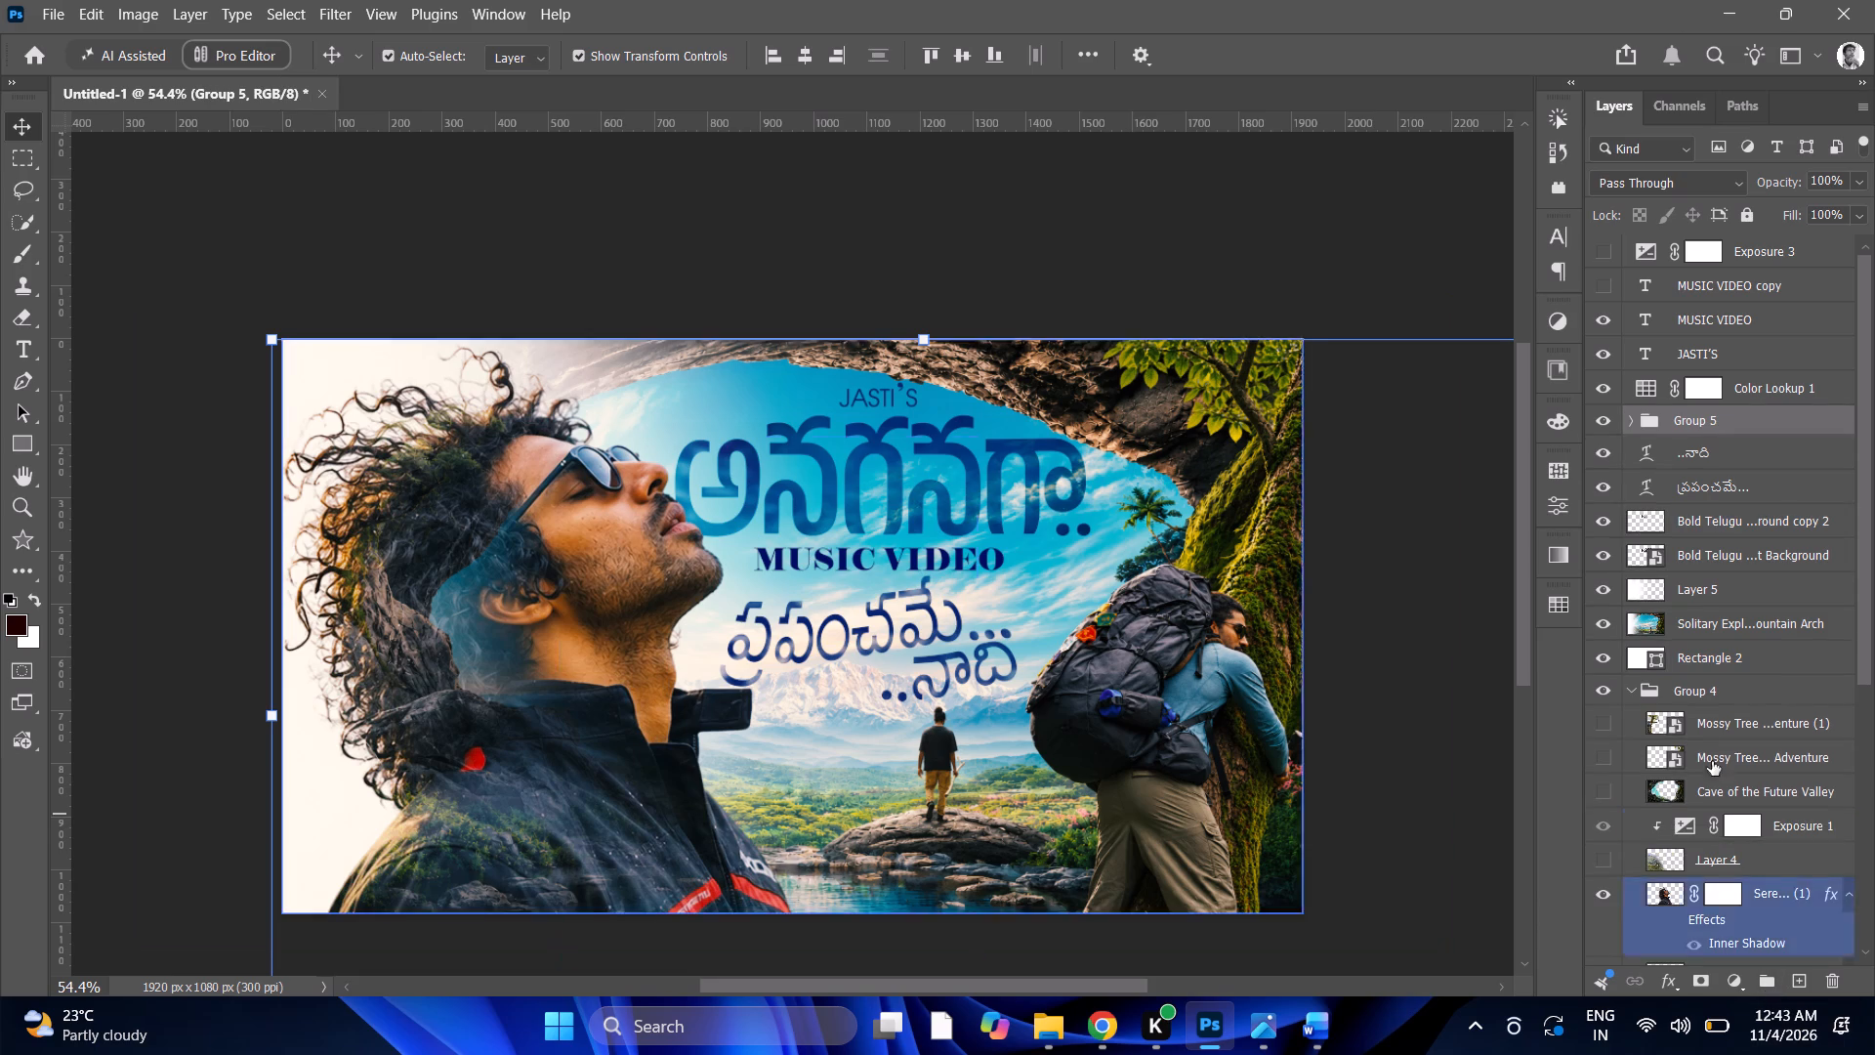
Hide and show Group 5 to check which poster elements it holds.
{"action": "left_click", "coordinate": [1602, 416]}
{"action": "left_click", "coordinate": [1603, 416]}
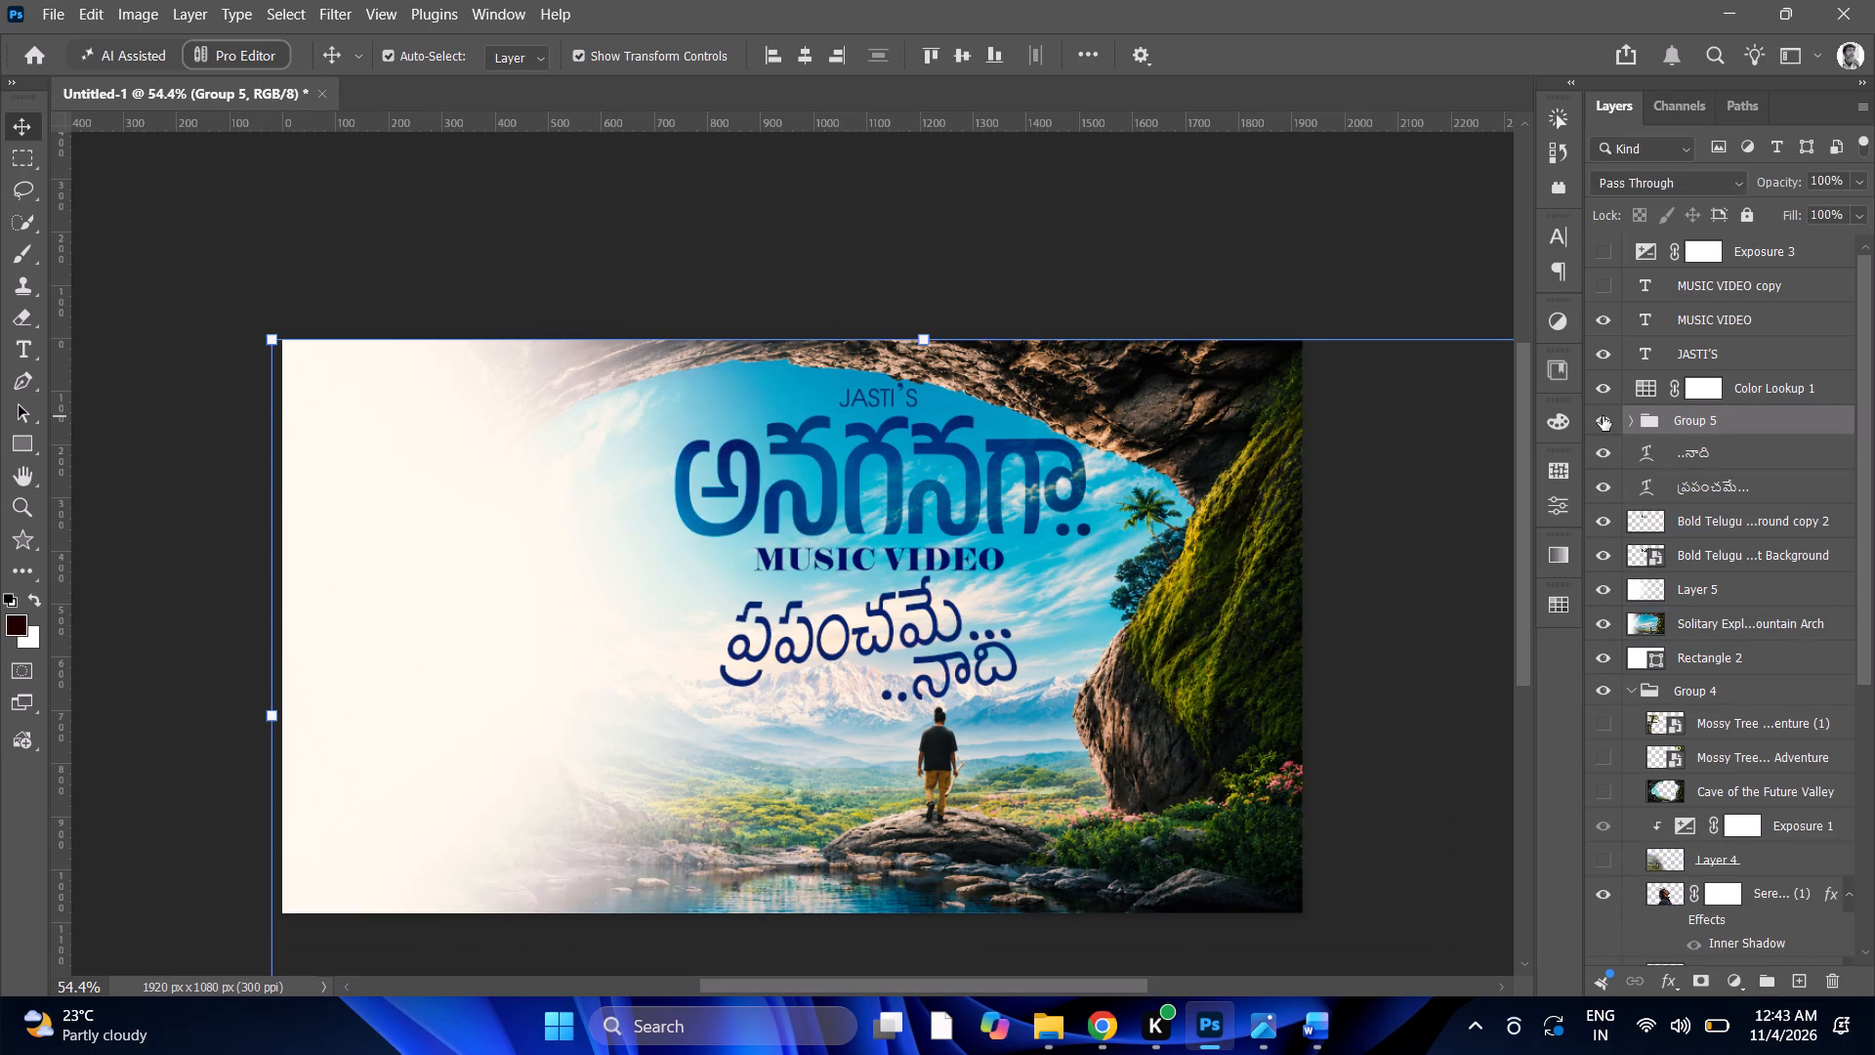
{"action": "left_click", "coordinate": [1603, 416]}
{"action": "left_click", "coordinate": [1603, 416]}
{"action": "left_click", "coordinate": [1603, 416]}
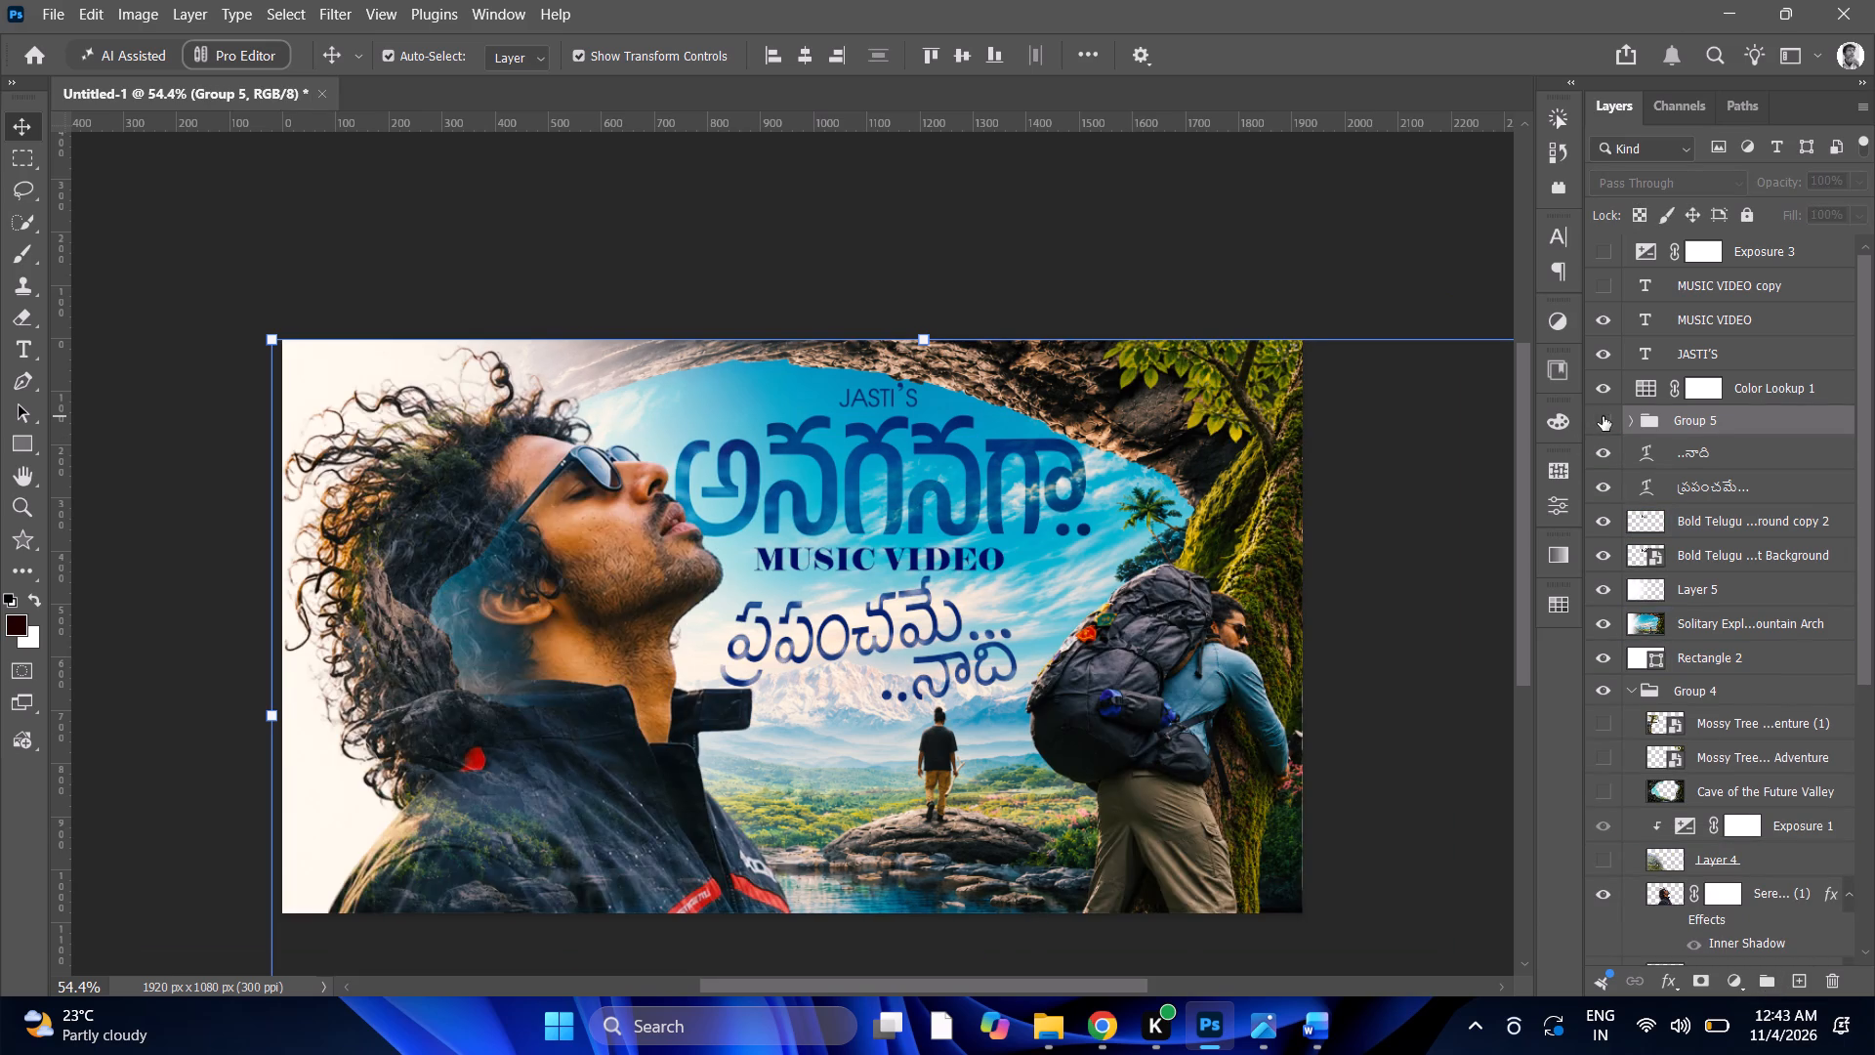
{"action": "left_click", "coordinate": [1603, 416]}
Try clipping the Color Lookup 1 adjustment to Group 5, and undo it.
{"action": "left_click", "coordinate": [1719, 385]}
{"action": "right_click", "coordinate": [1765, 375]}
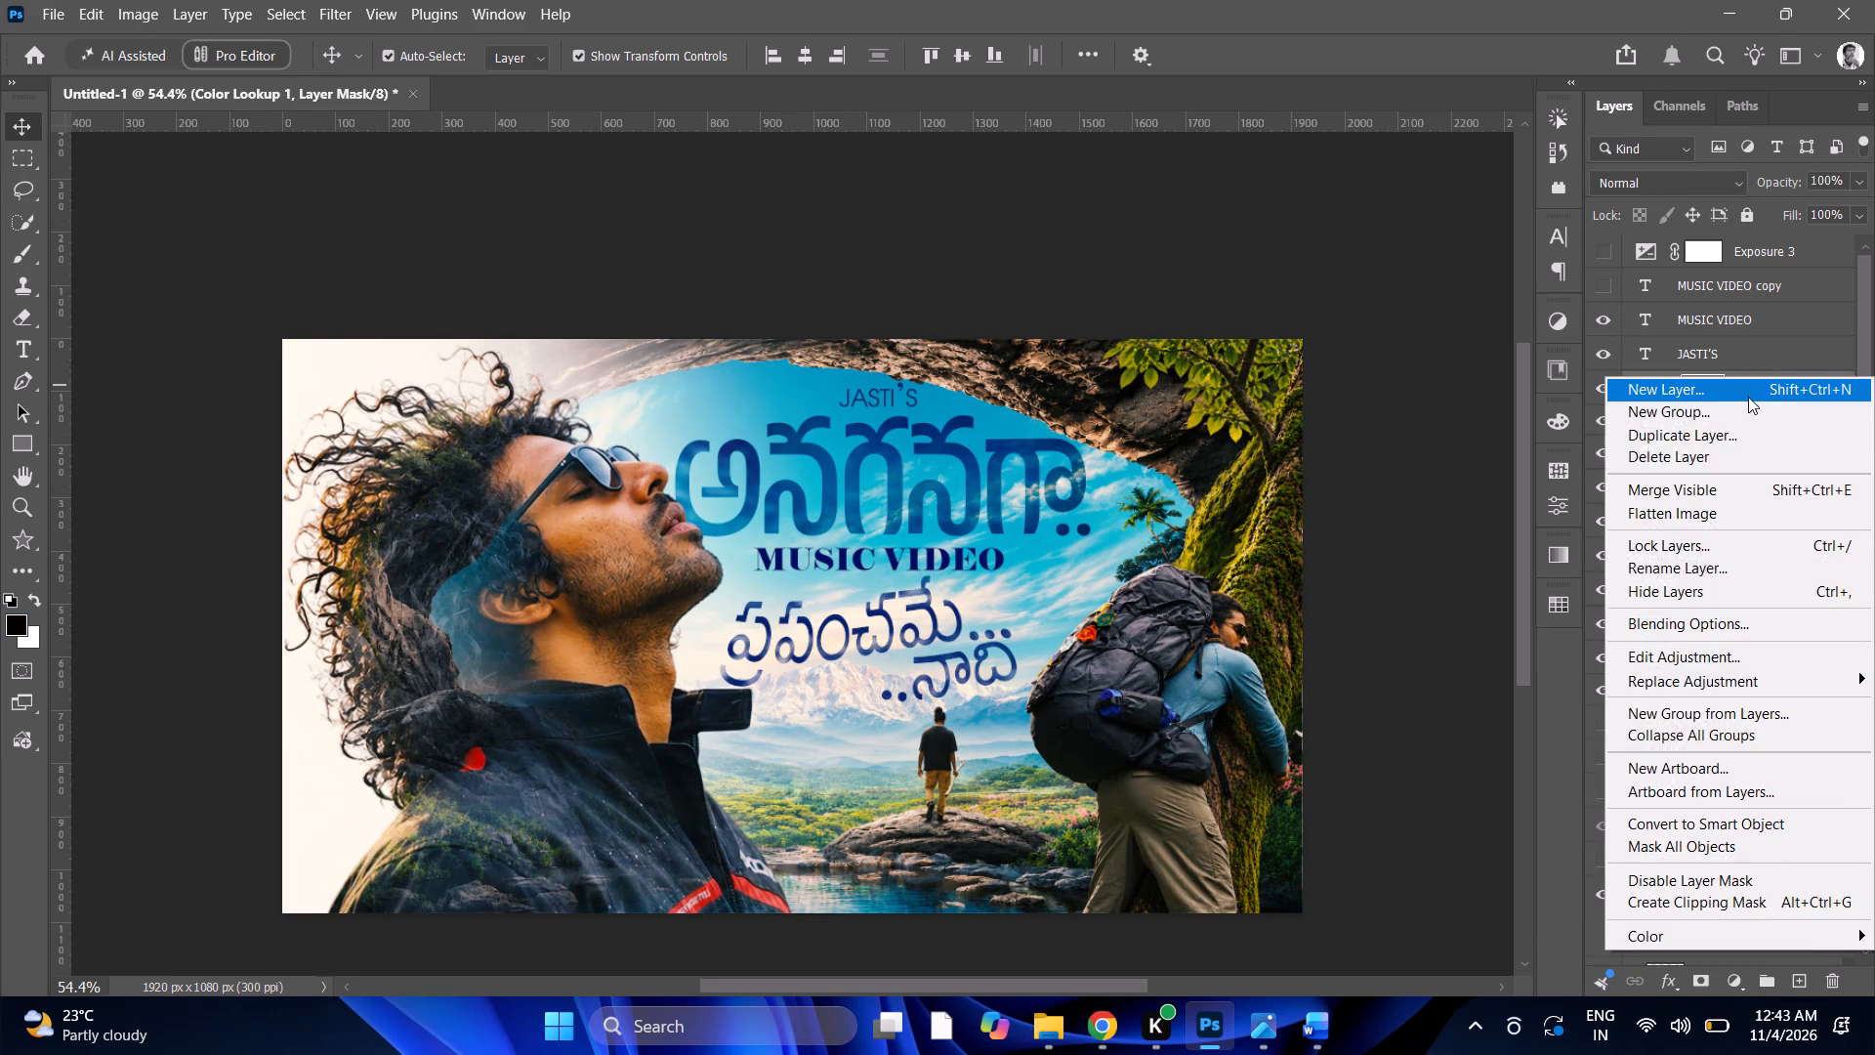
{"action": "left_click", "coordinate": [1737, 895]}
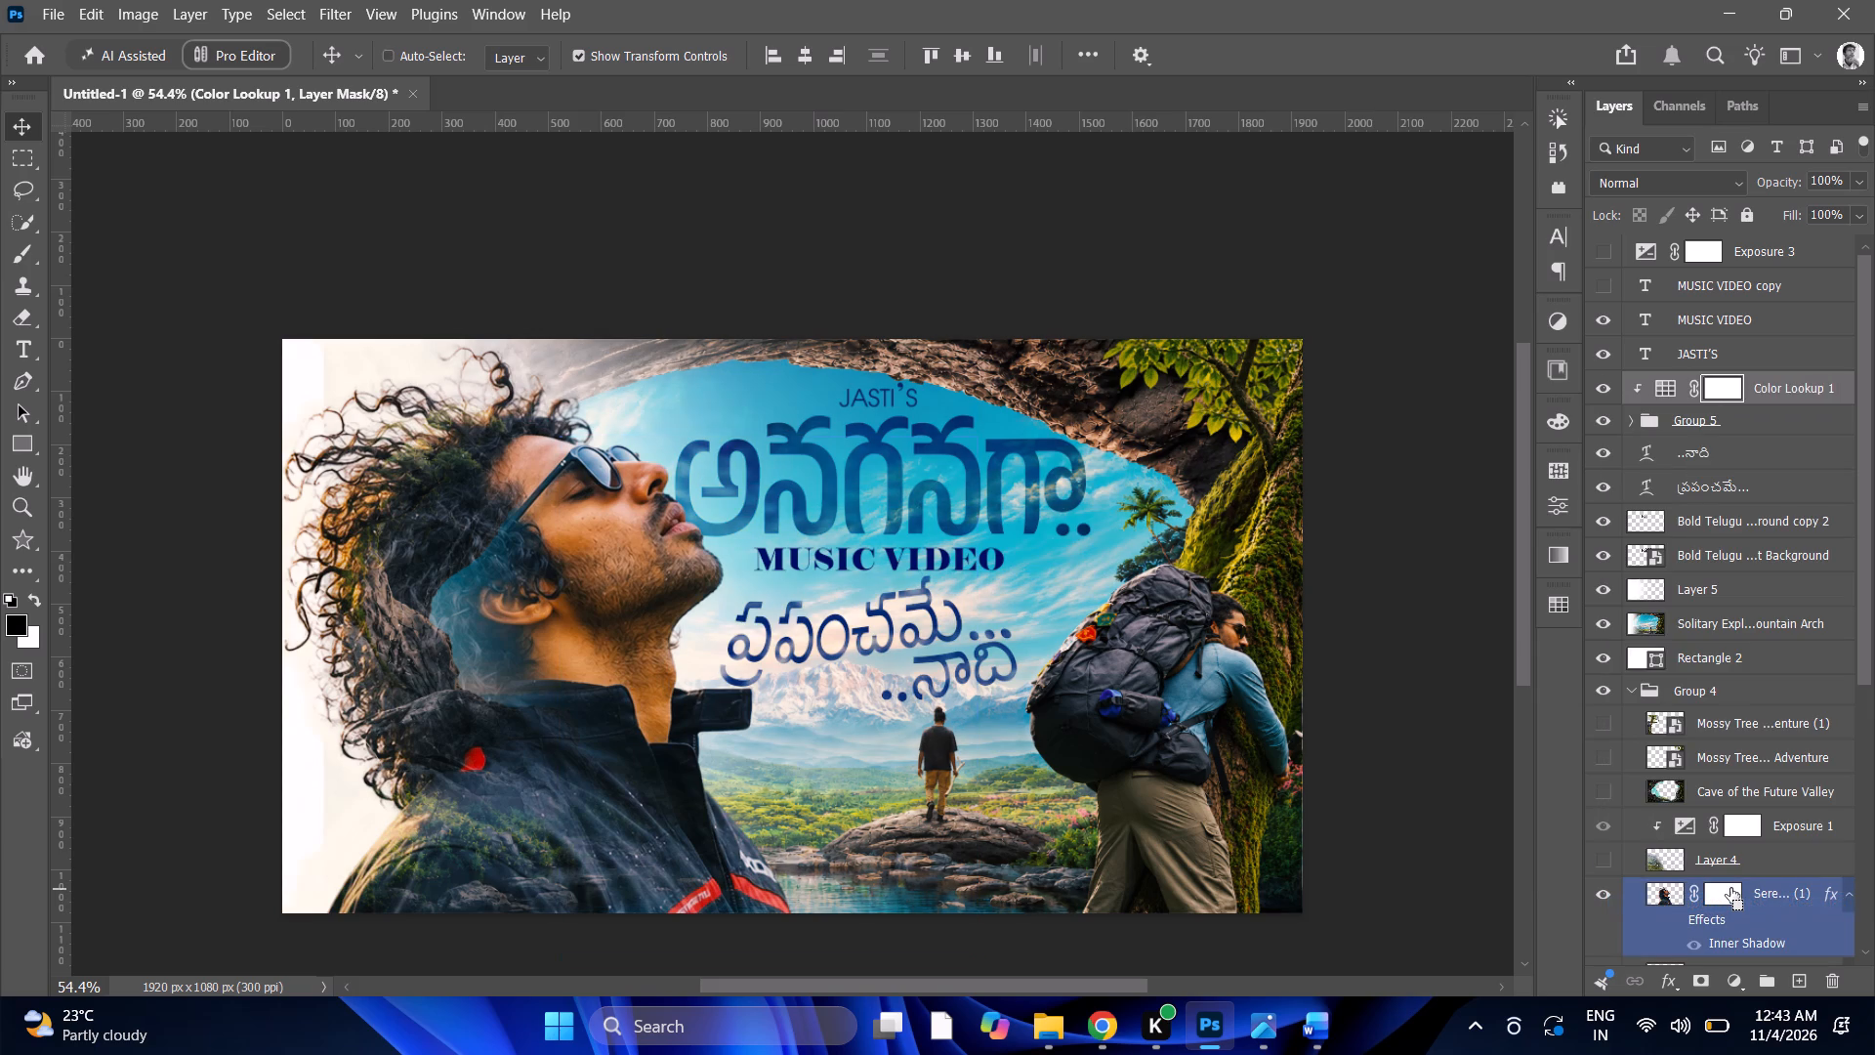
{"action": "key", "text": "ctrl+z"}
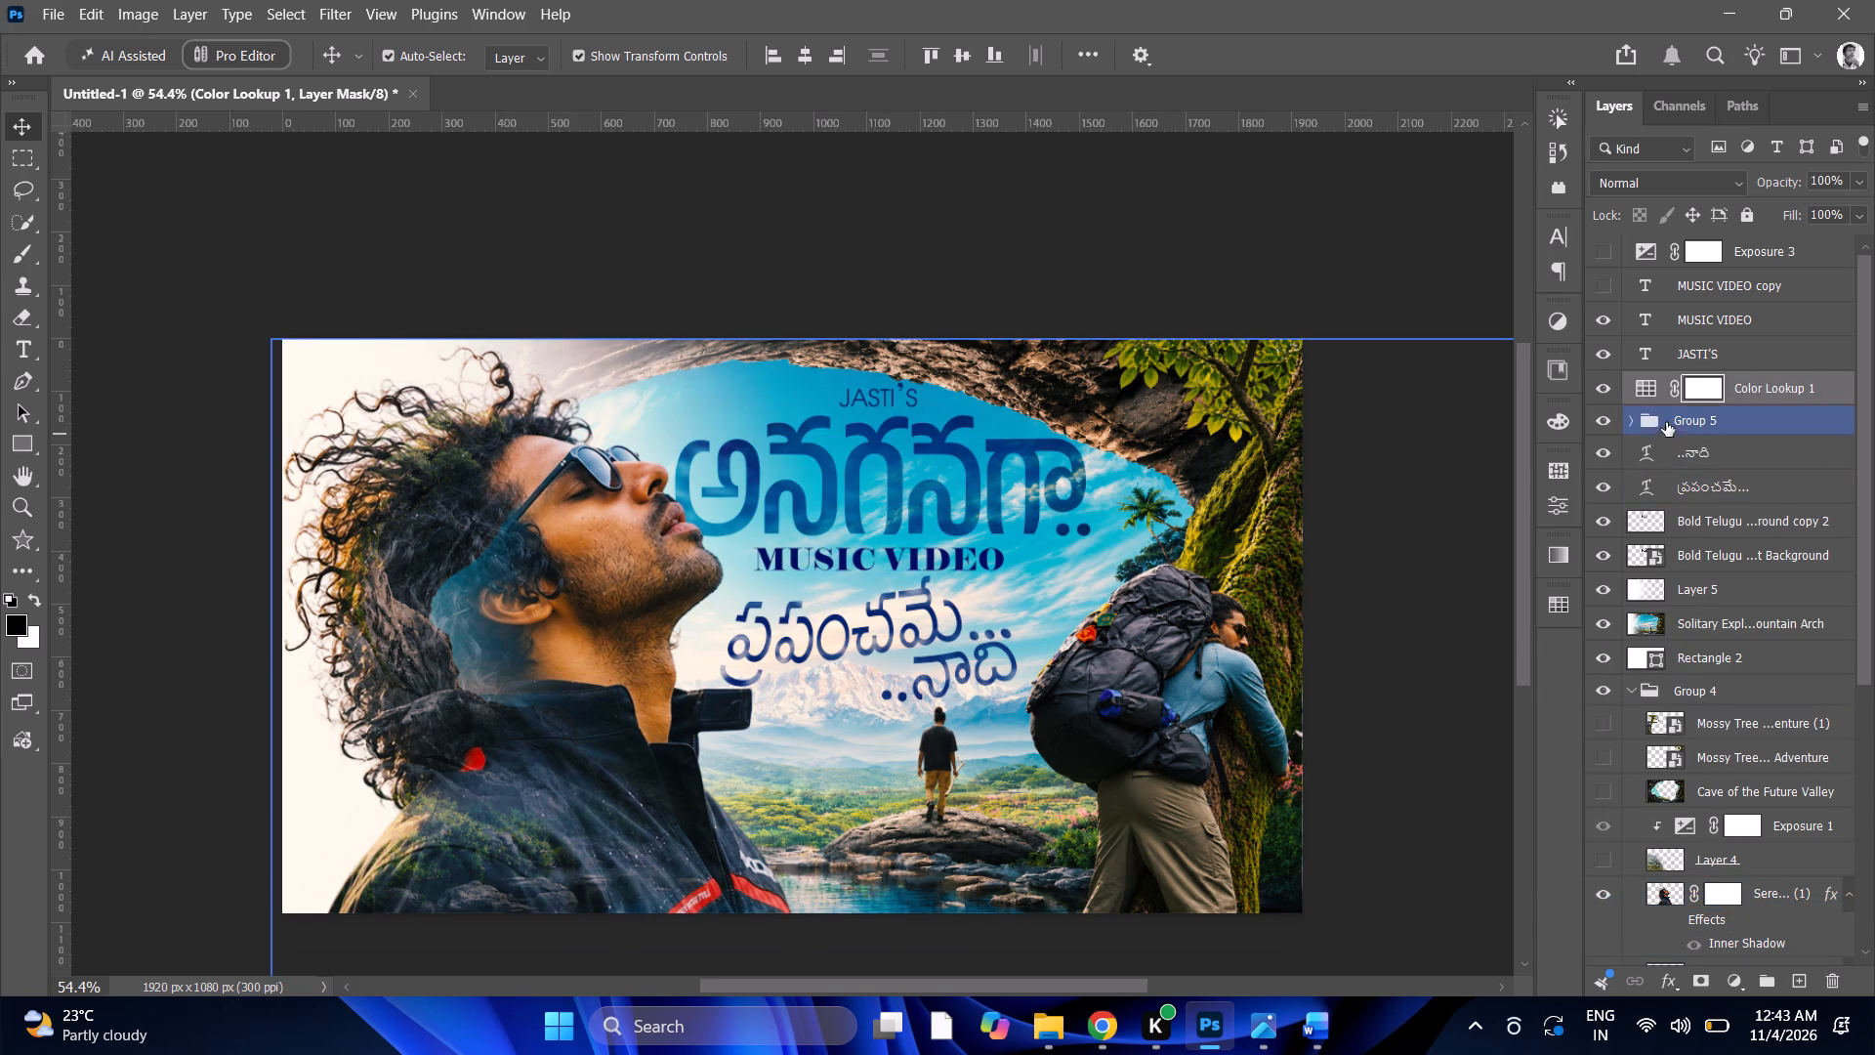
Inspect the effect of the layers inside Group 5, the Color Lookup 1 adjustment and Layer 5 by toggling their visibility.
{"action": "left_click", "coordinate": [1630, 421]}
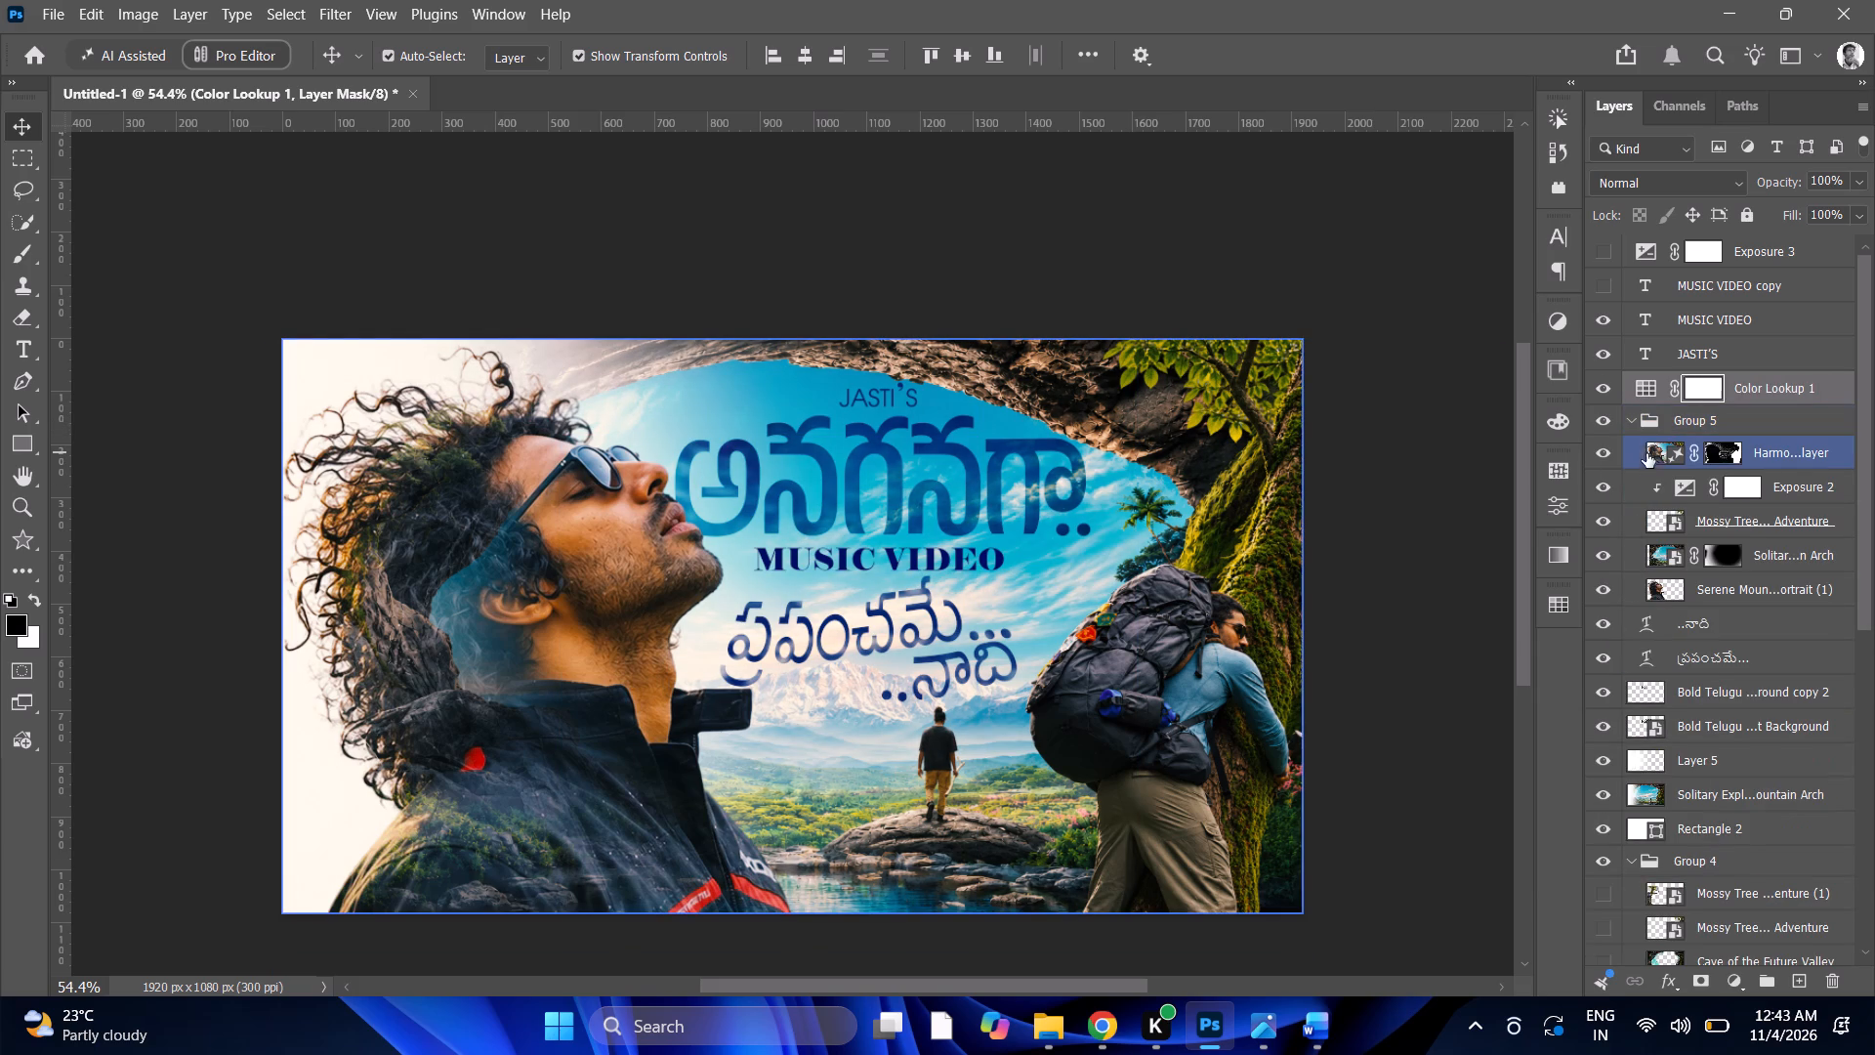
{"action": "left_click", "coordinate": [1614, 456]}
{"action": "left_click", "coordinate": [1614, 456]}
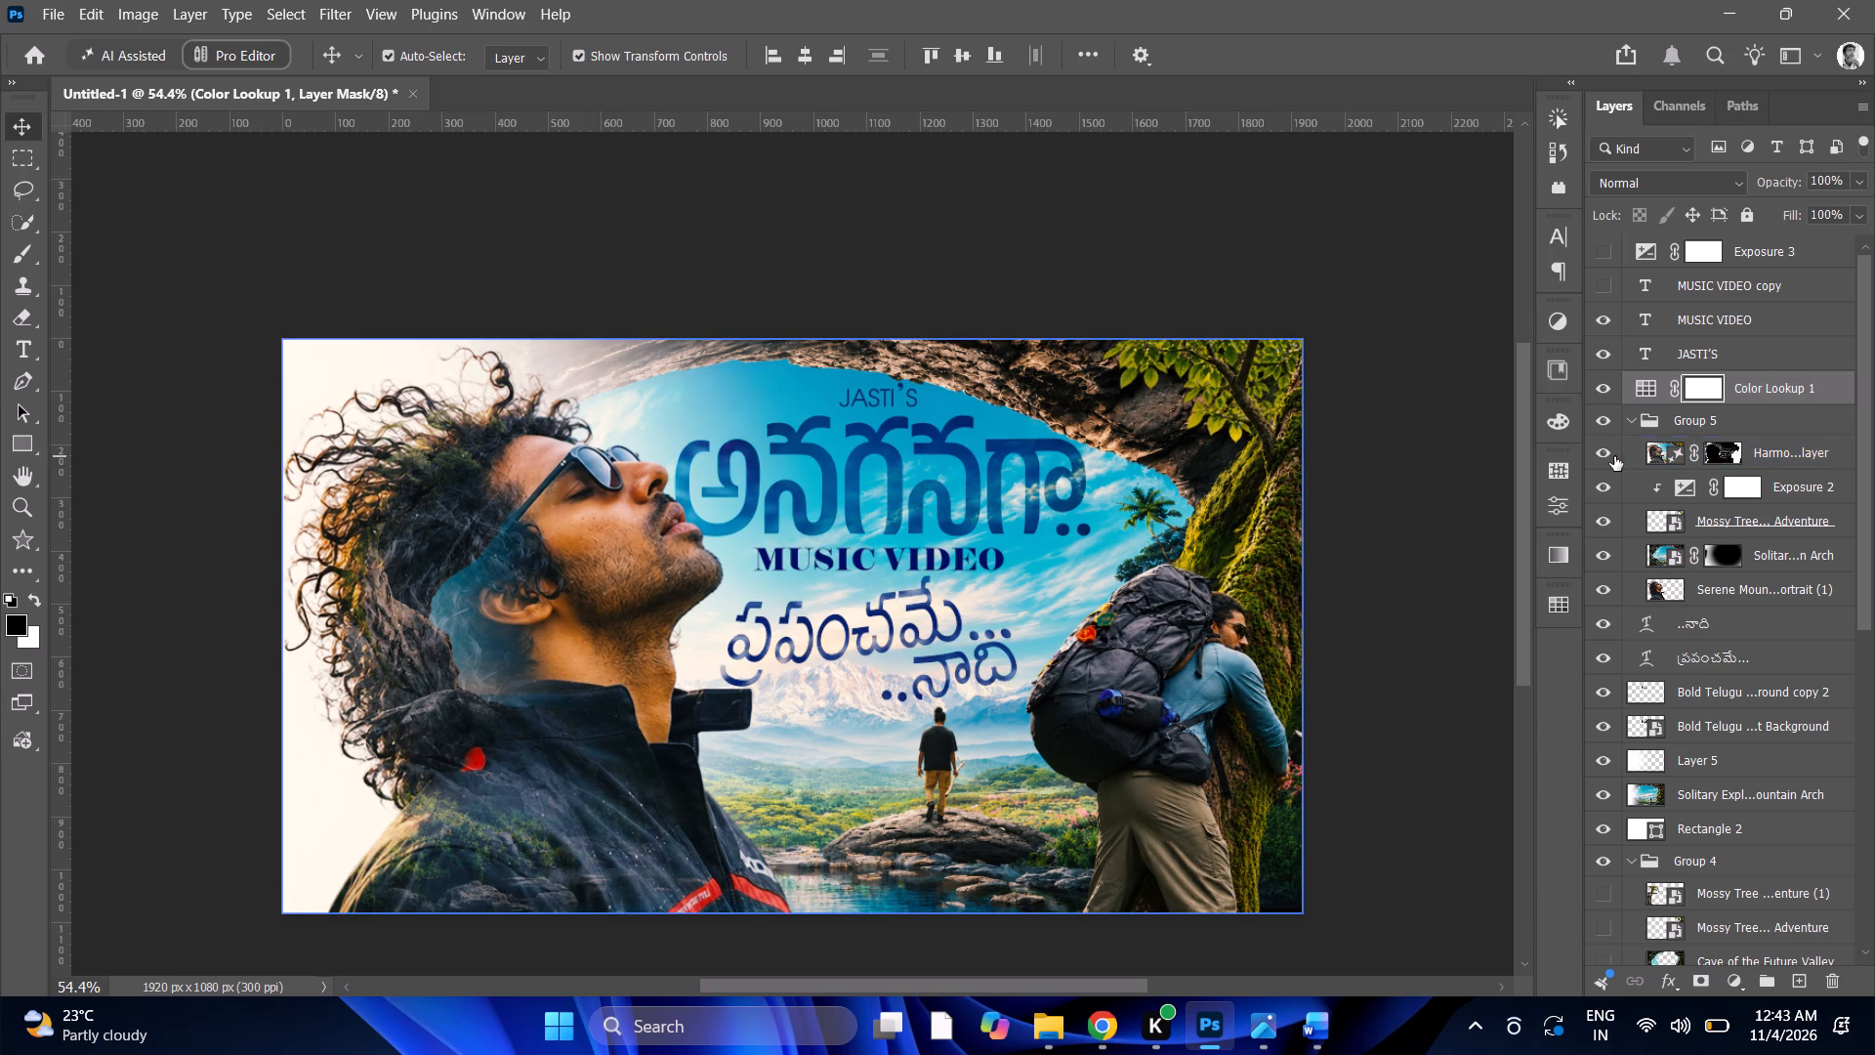
{"action": "left_click", "coordinate": [1601, 563]}
{"action": "left_click", "coordinate": [1601, 563]}
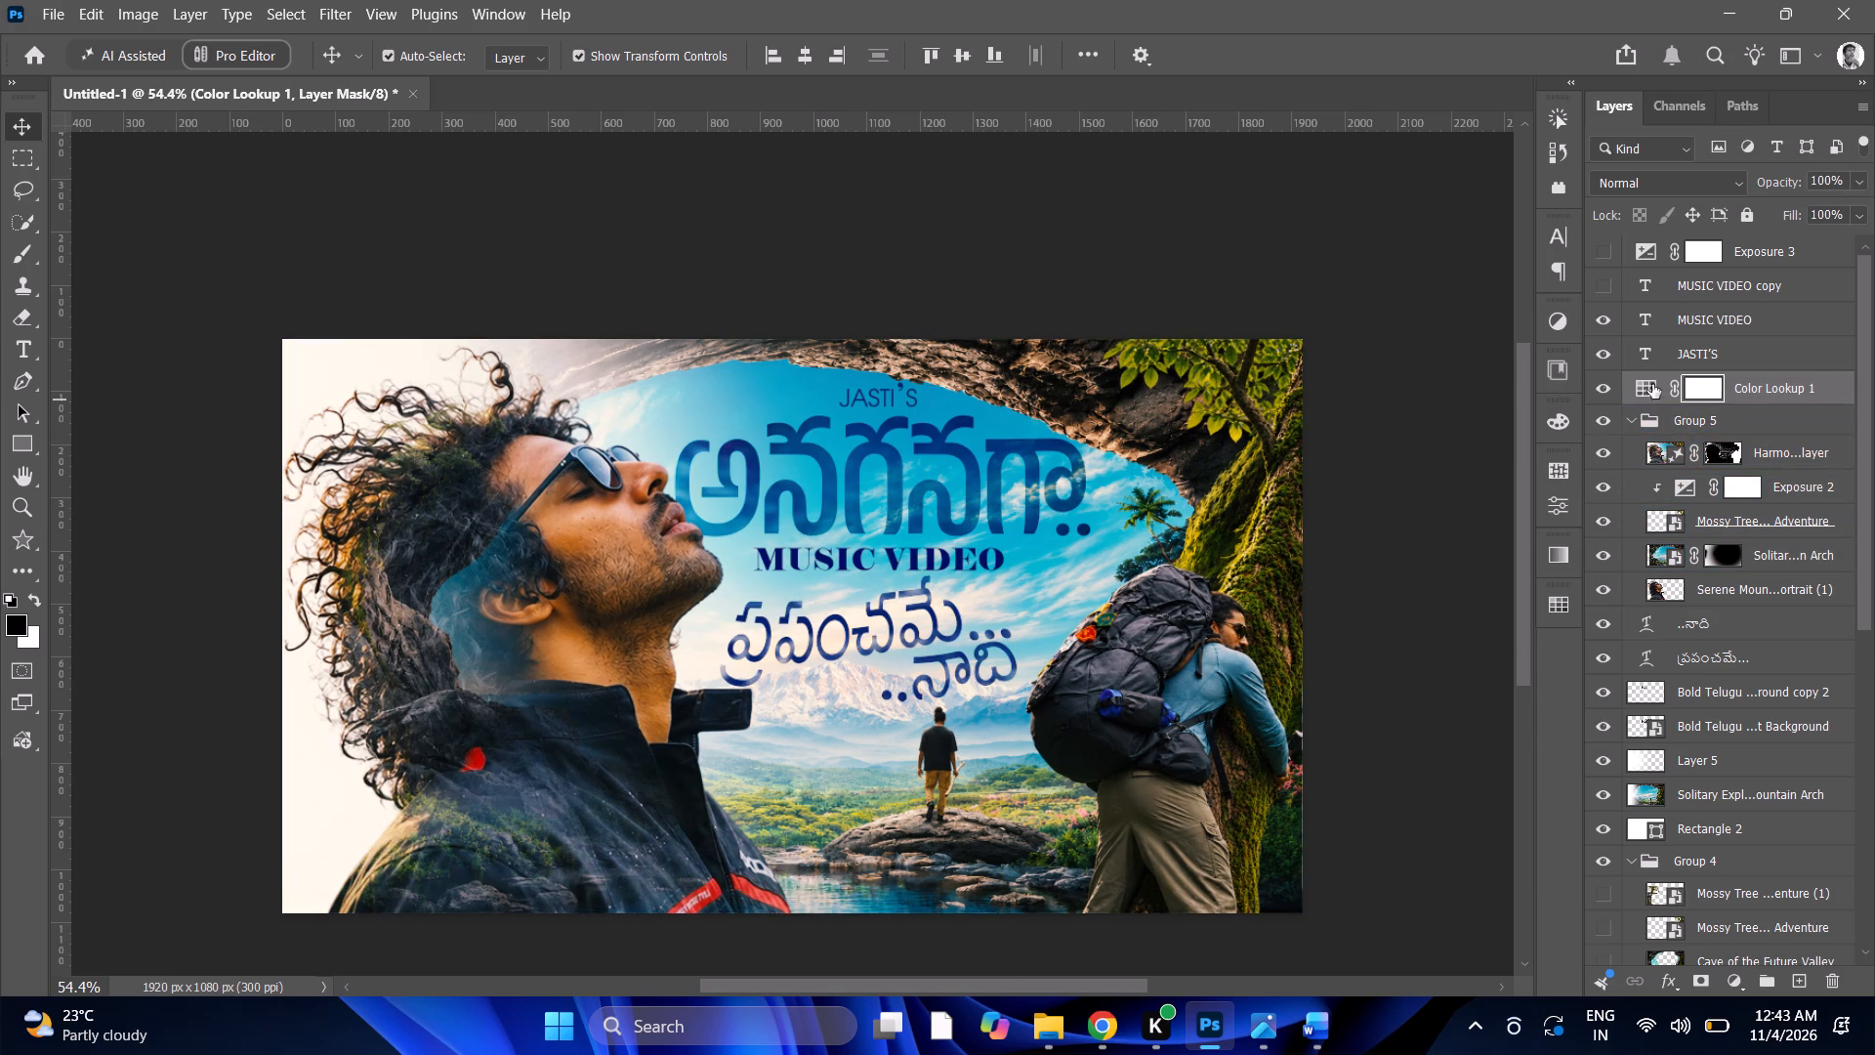
{"action": "left_click", "coordinate": [1604, 383]}
{"action": "left_click", "coordinate": [1604, 383]}
{"action": "left_click", "coordinate": [1604, 383]}
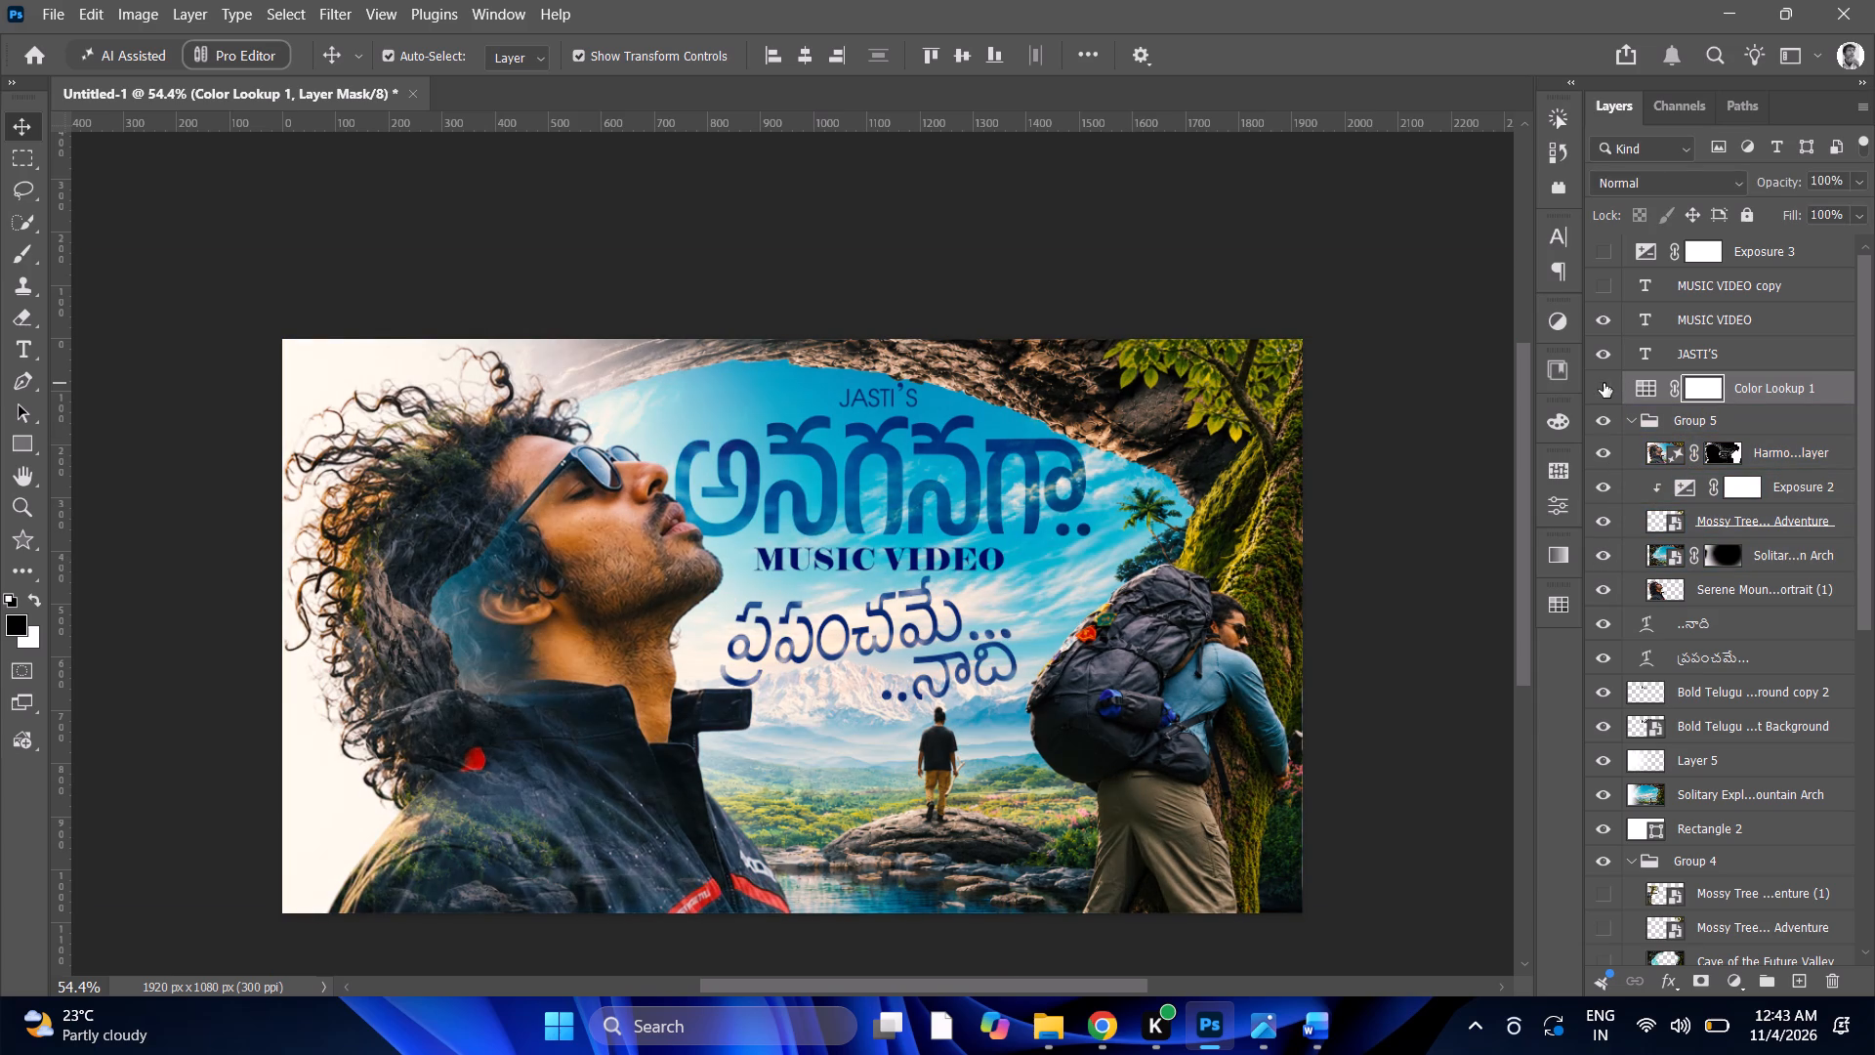
{"action": "left_click", "coordinate": [1604, 383]}
{"action": "left_click", "coordinate": [1636, 425]}
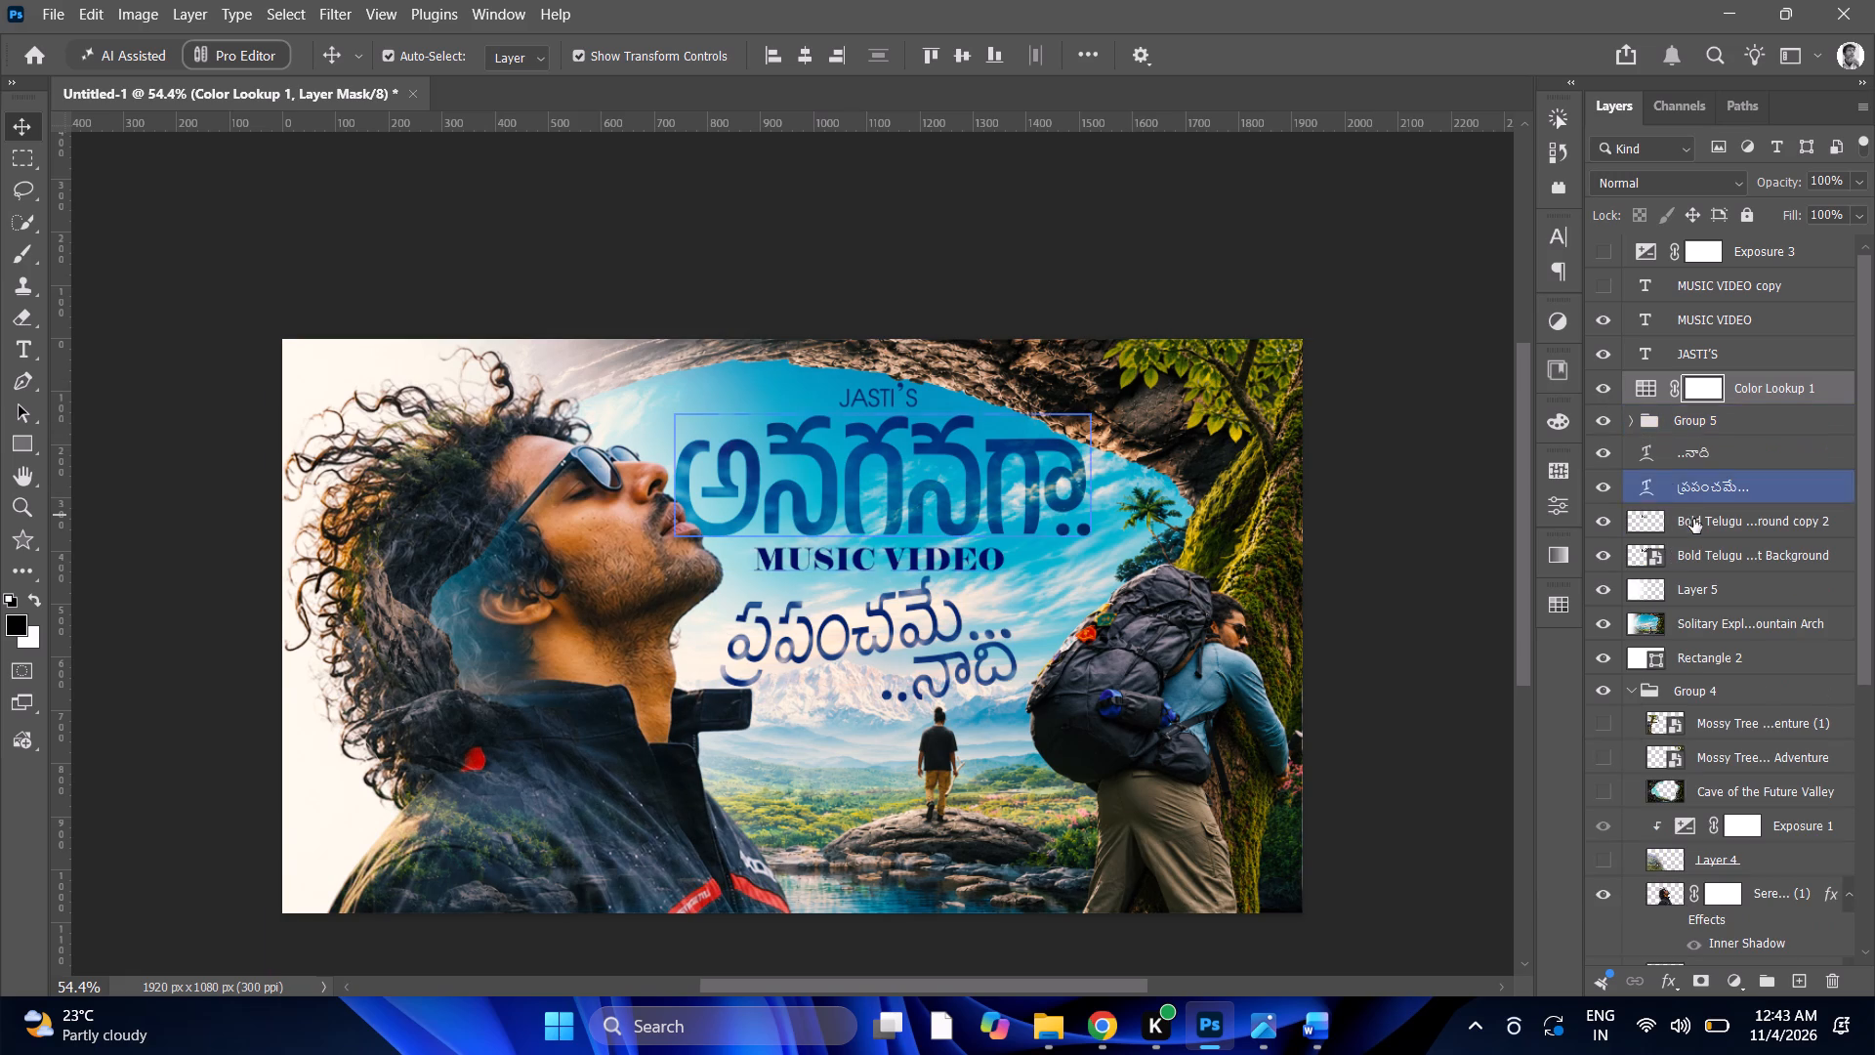
{"action": "left_click", "coordinate": [1595, 589]}
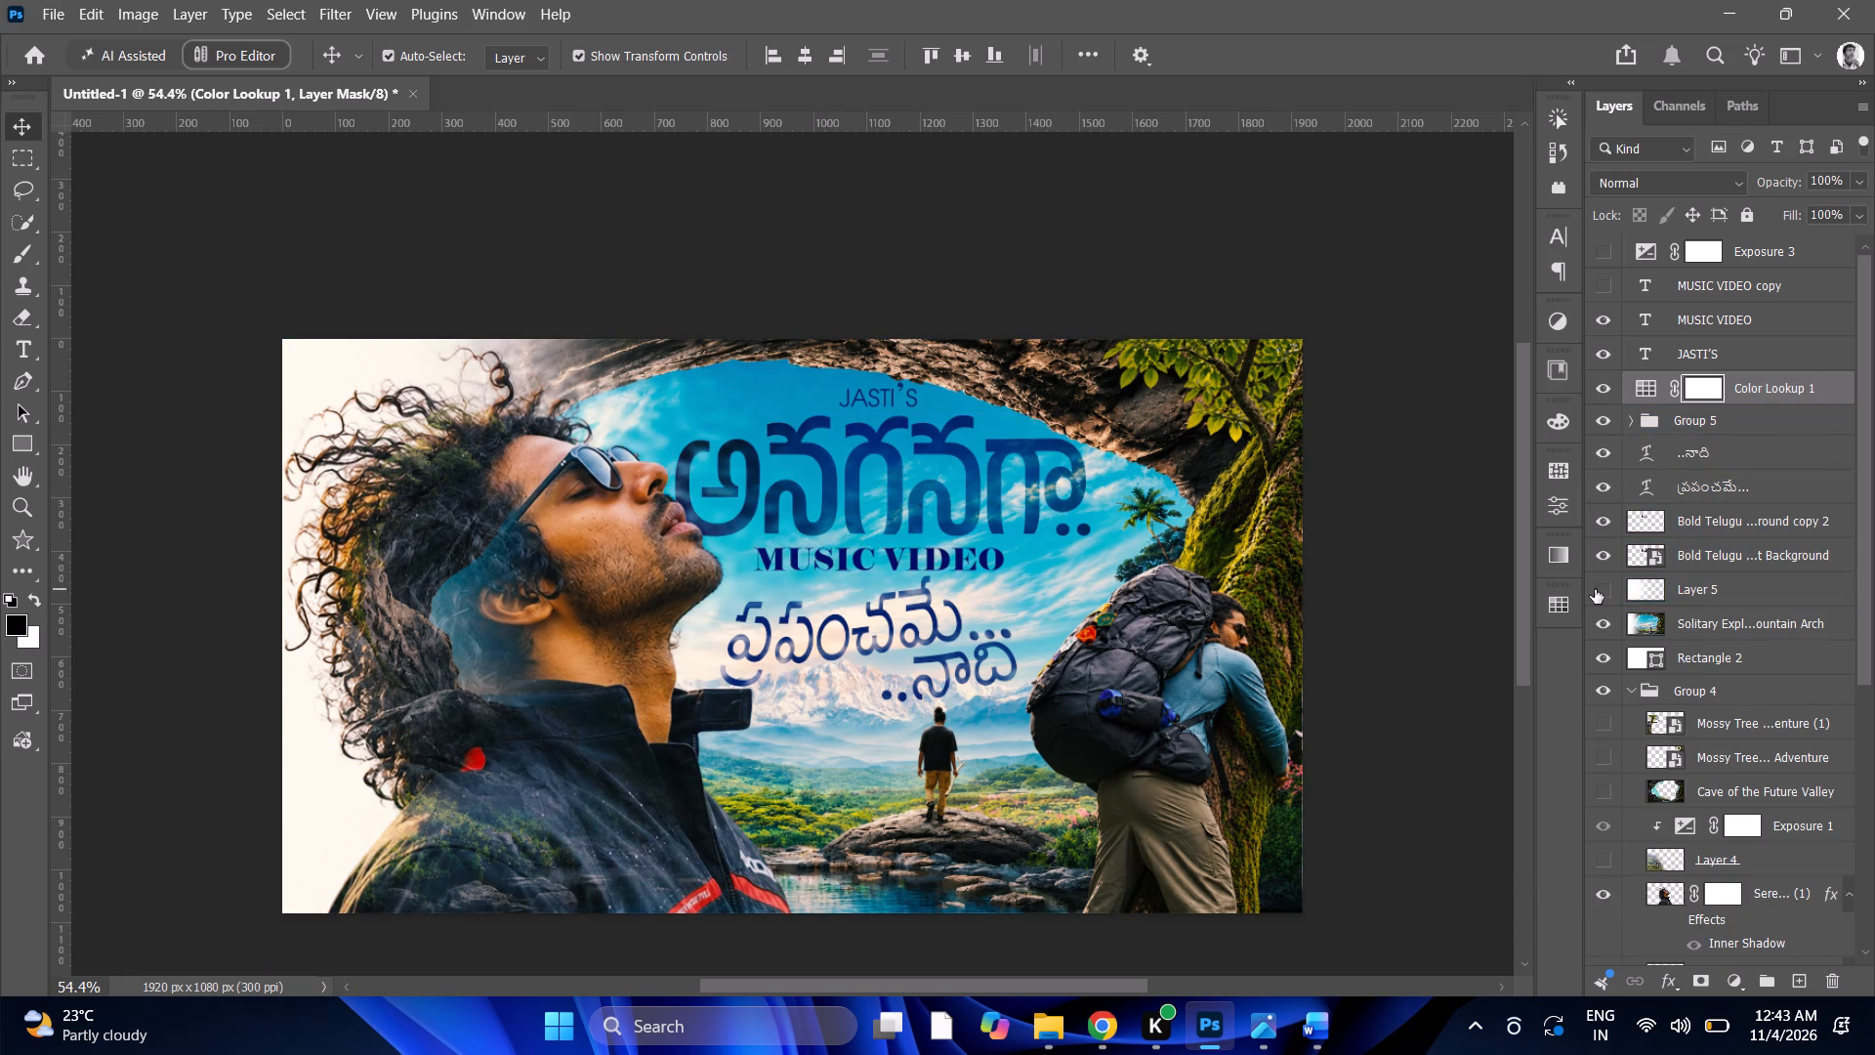
{"action": "left_click", "coordinate": [1595, 589]}
{"action": "left_click", "coordinate": [1595, 589]}
{"action": "left_click", "coordinate": [1595, 589]}
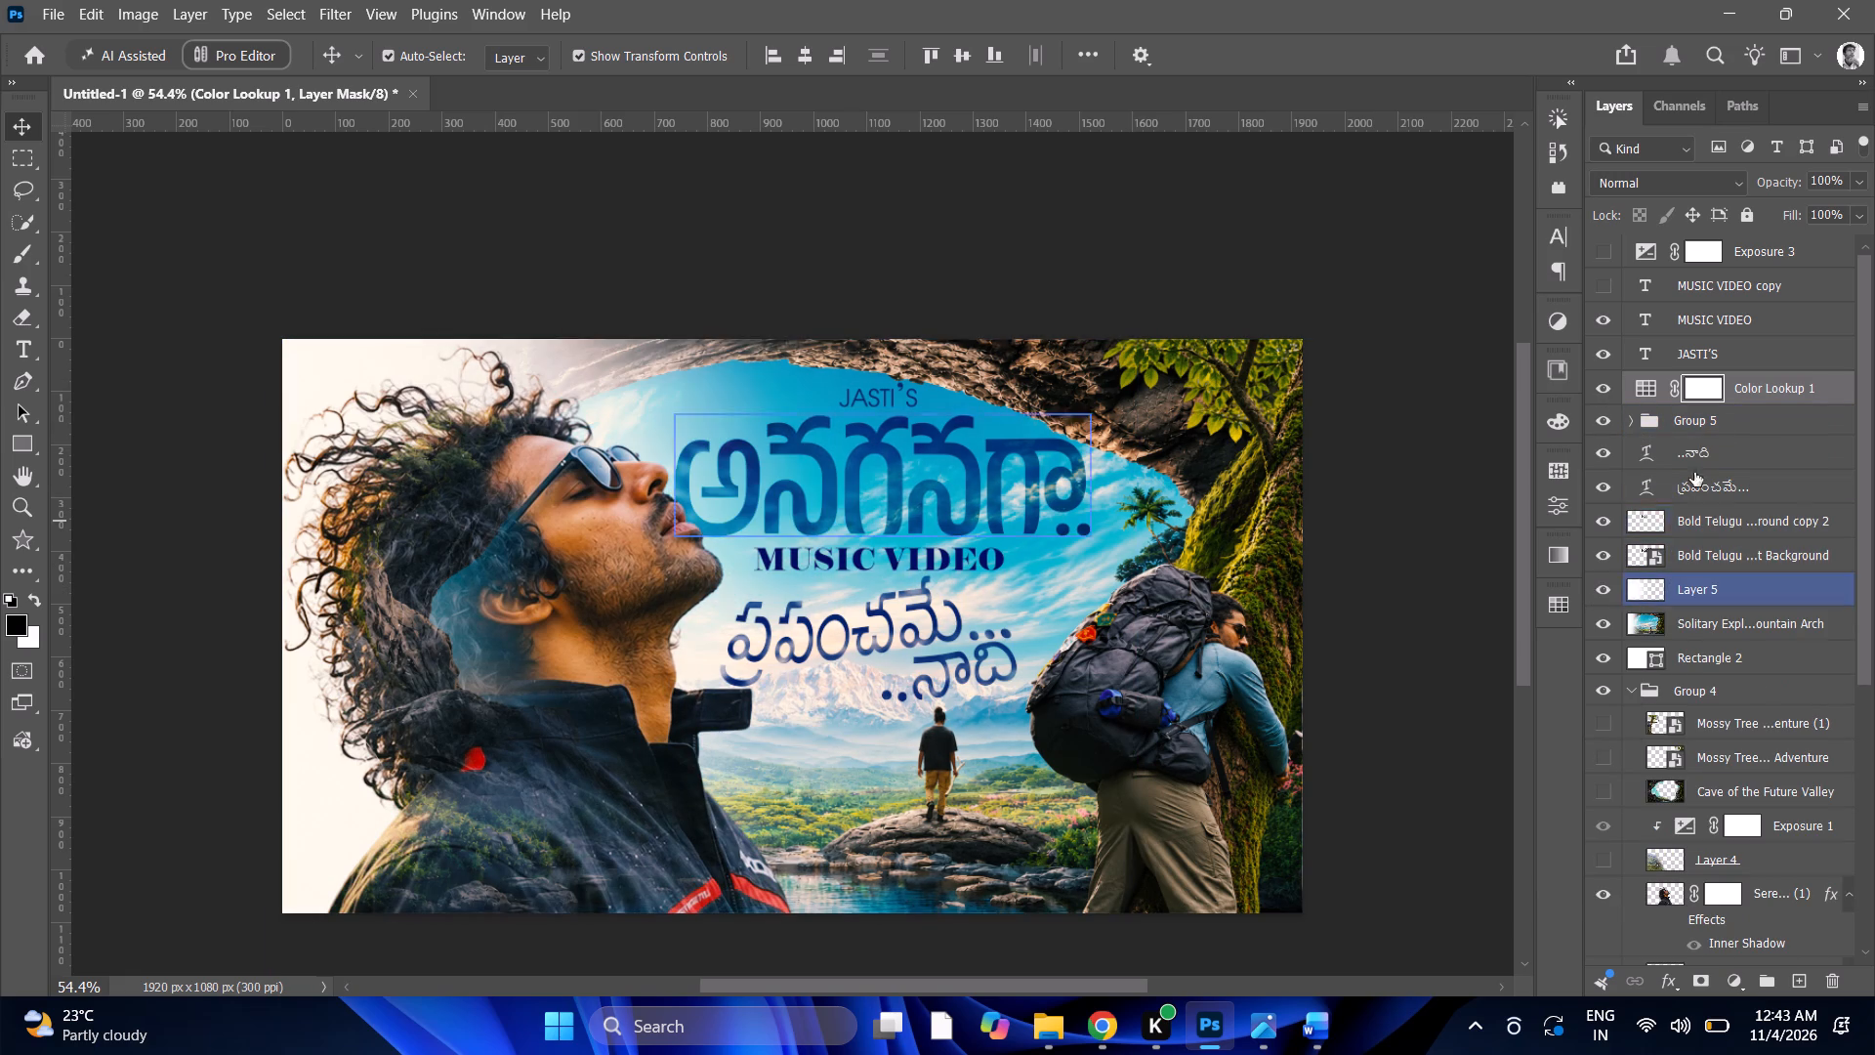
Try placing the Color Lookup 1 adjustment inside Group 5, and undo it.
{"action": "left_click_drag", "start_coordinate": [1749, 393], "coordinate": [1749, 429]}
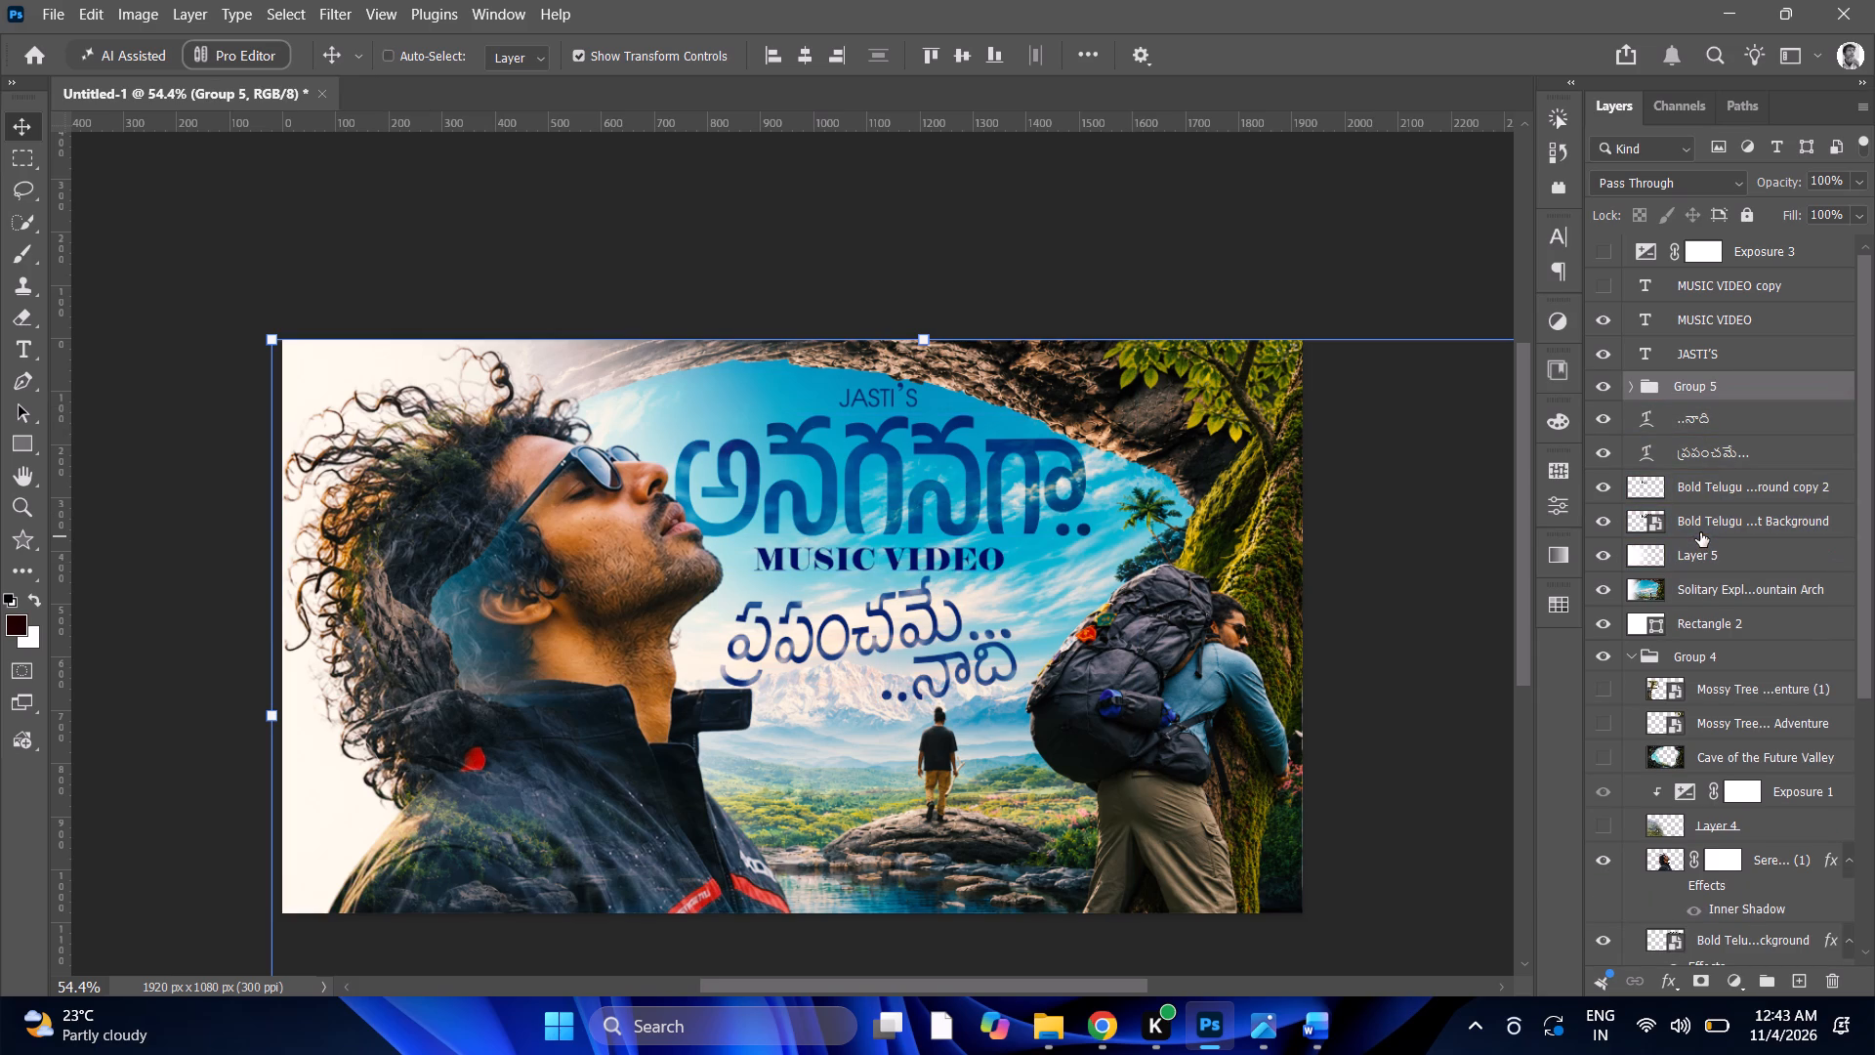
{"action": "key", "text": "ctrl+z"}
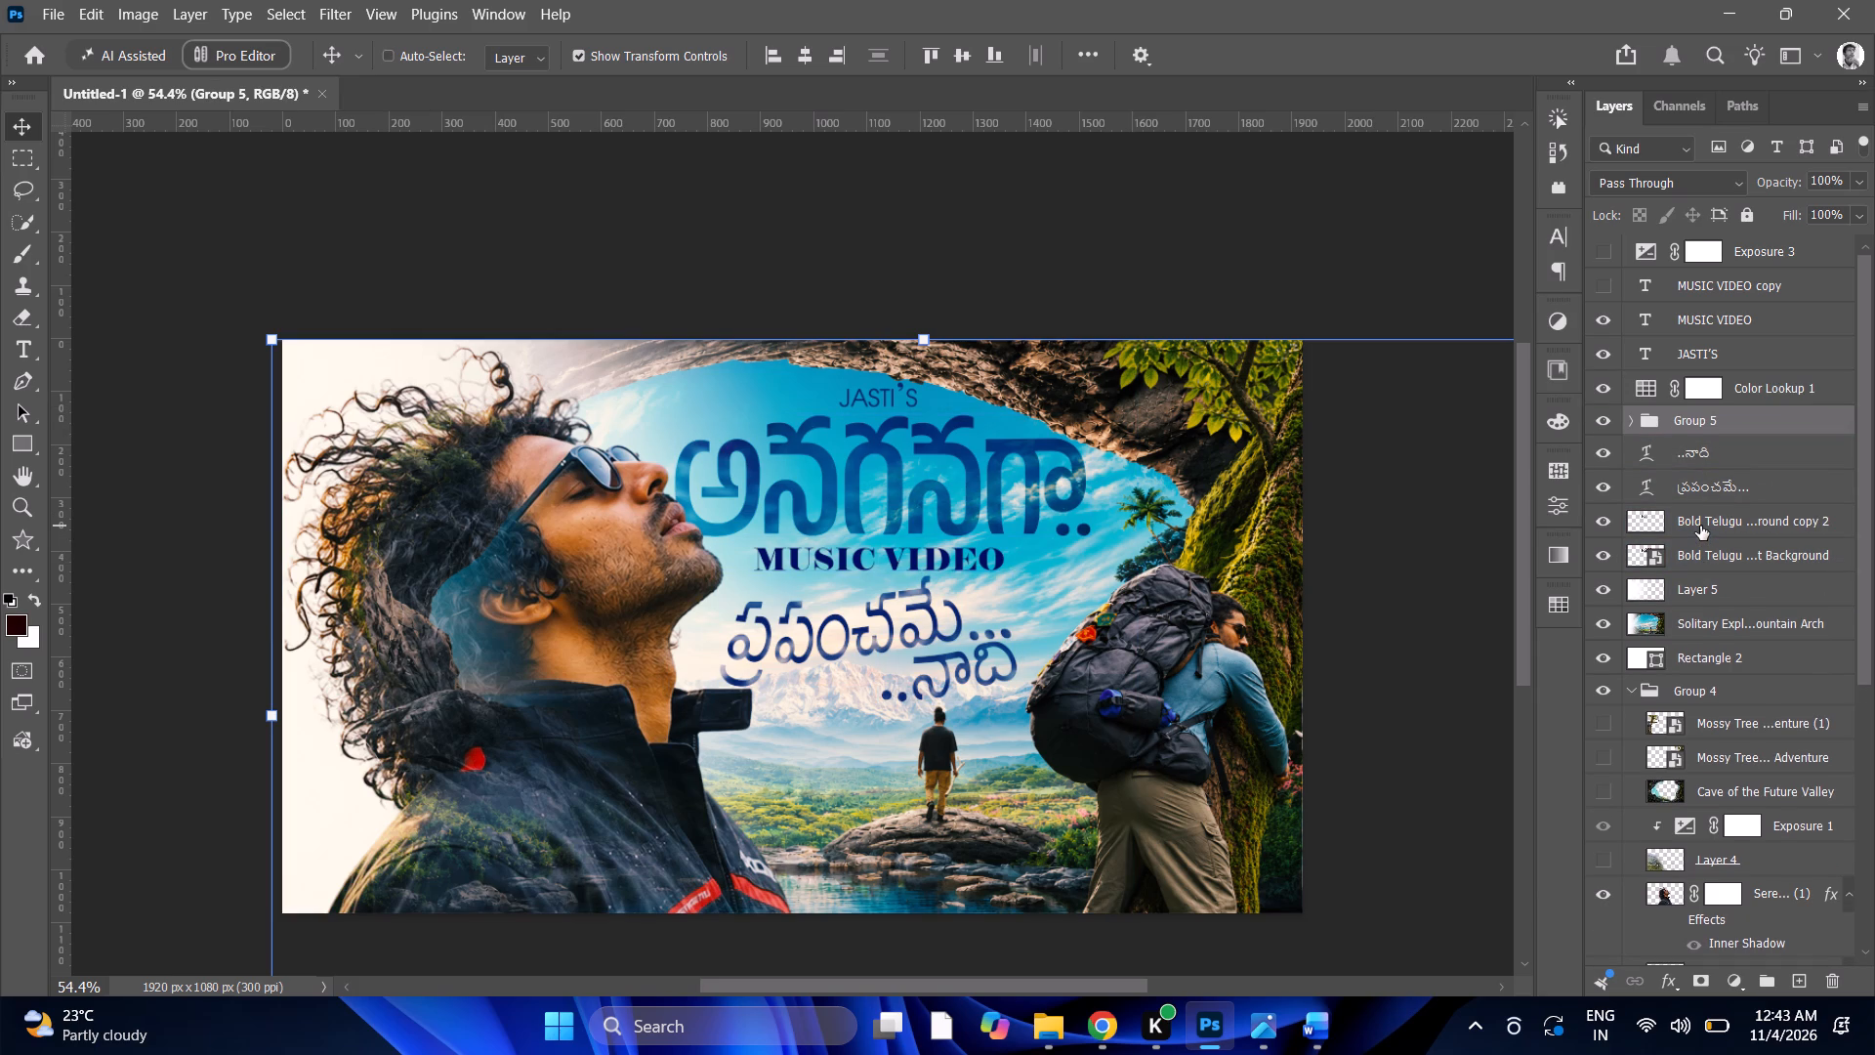
Hide and show the Color Lookup 1 adjustment to compare its effect on the poster, and dismiss the low-battery notice.
{"action": "left_click", "coordinate": [1602, 389]}
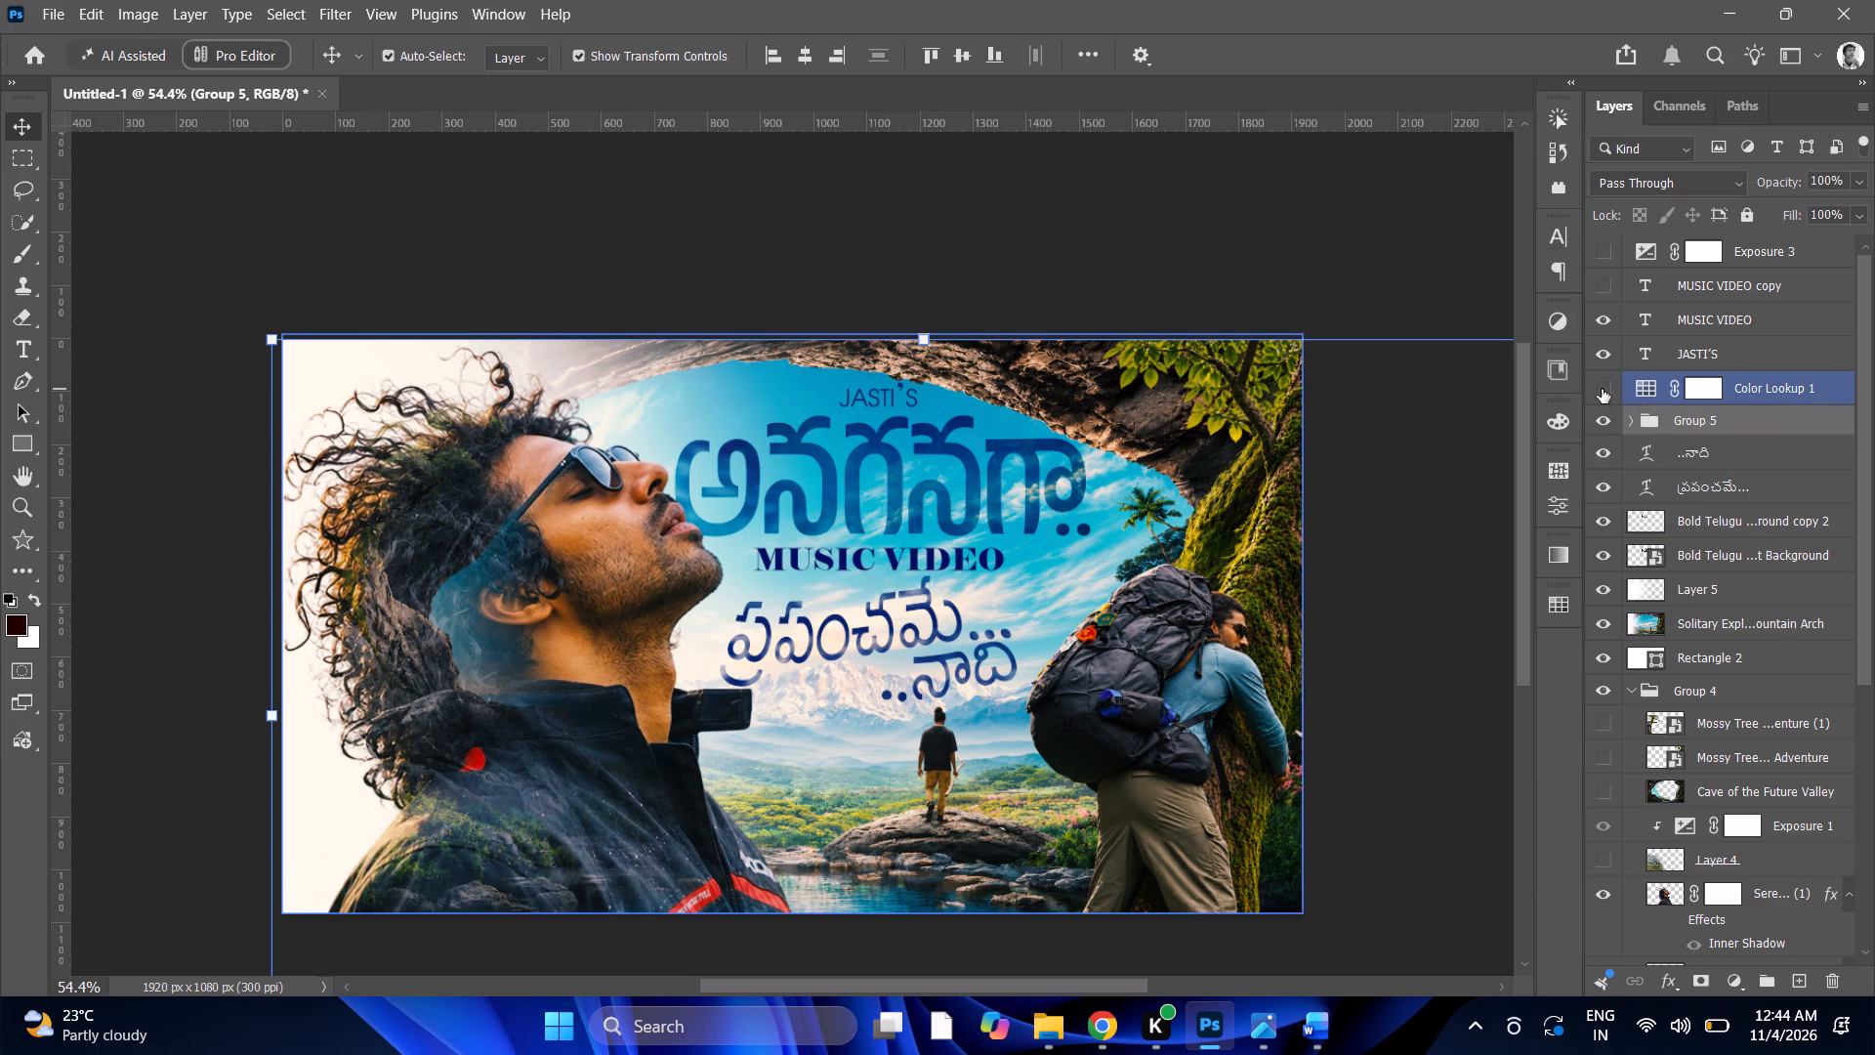
{"action": "left_click", "coordinate": [1602, 389]}
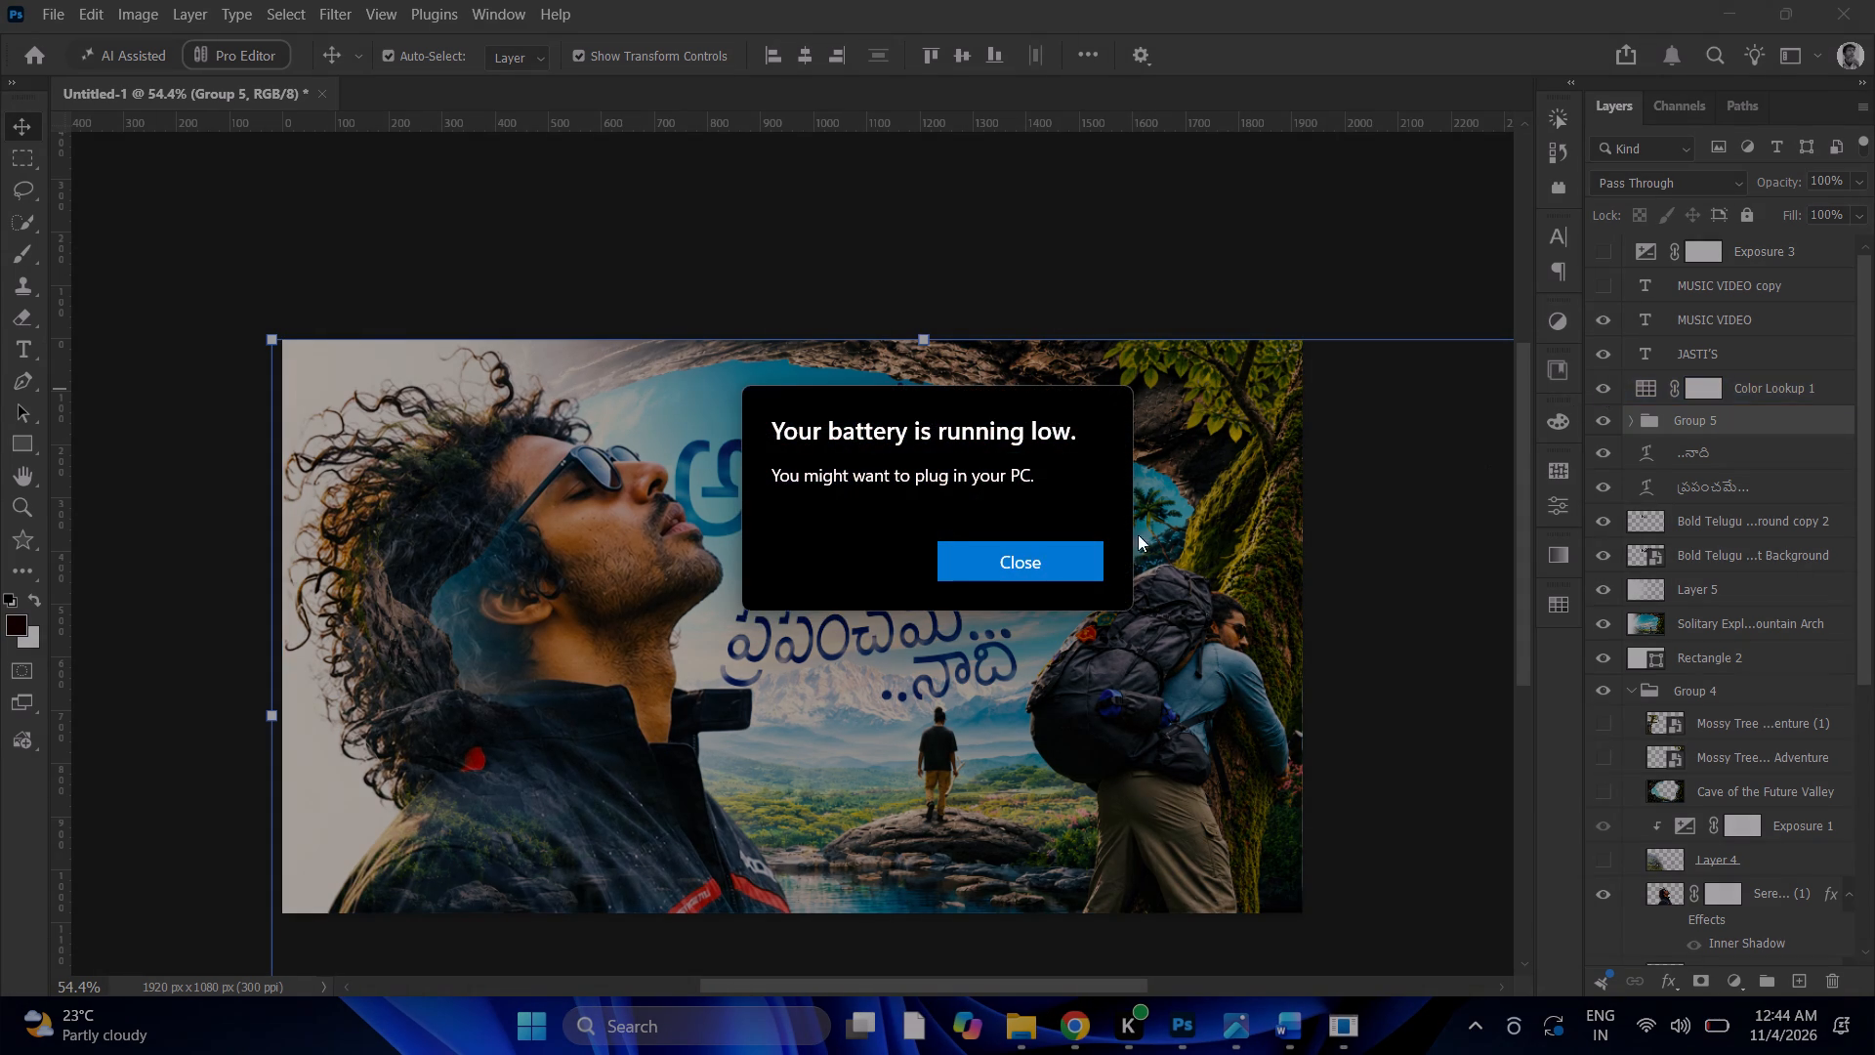
{"action": "left_click", "coordinate": [1108, 546]}
{"action": "left_click", "coordinate": [1073, 547]}
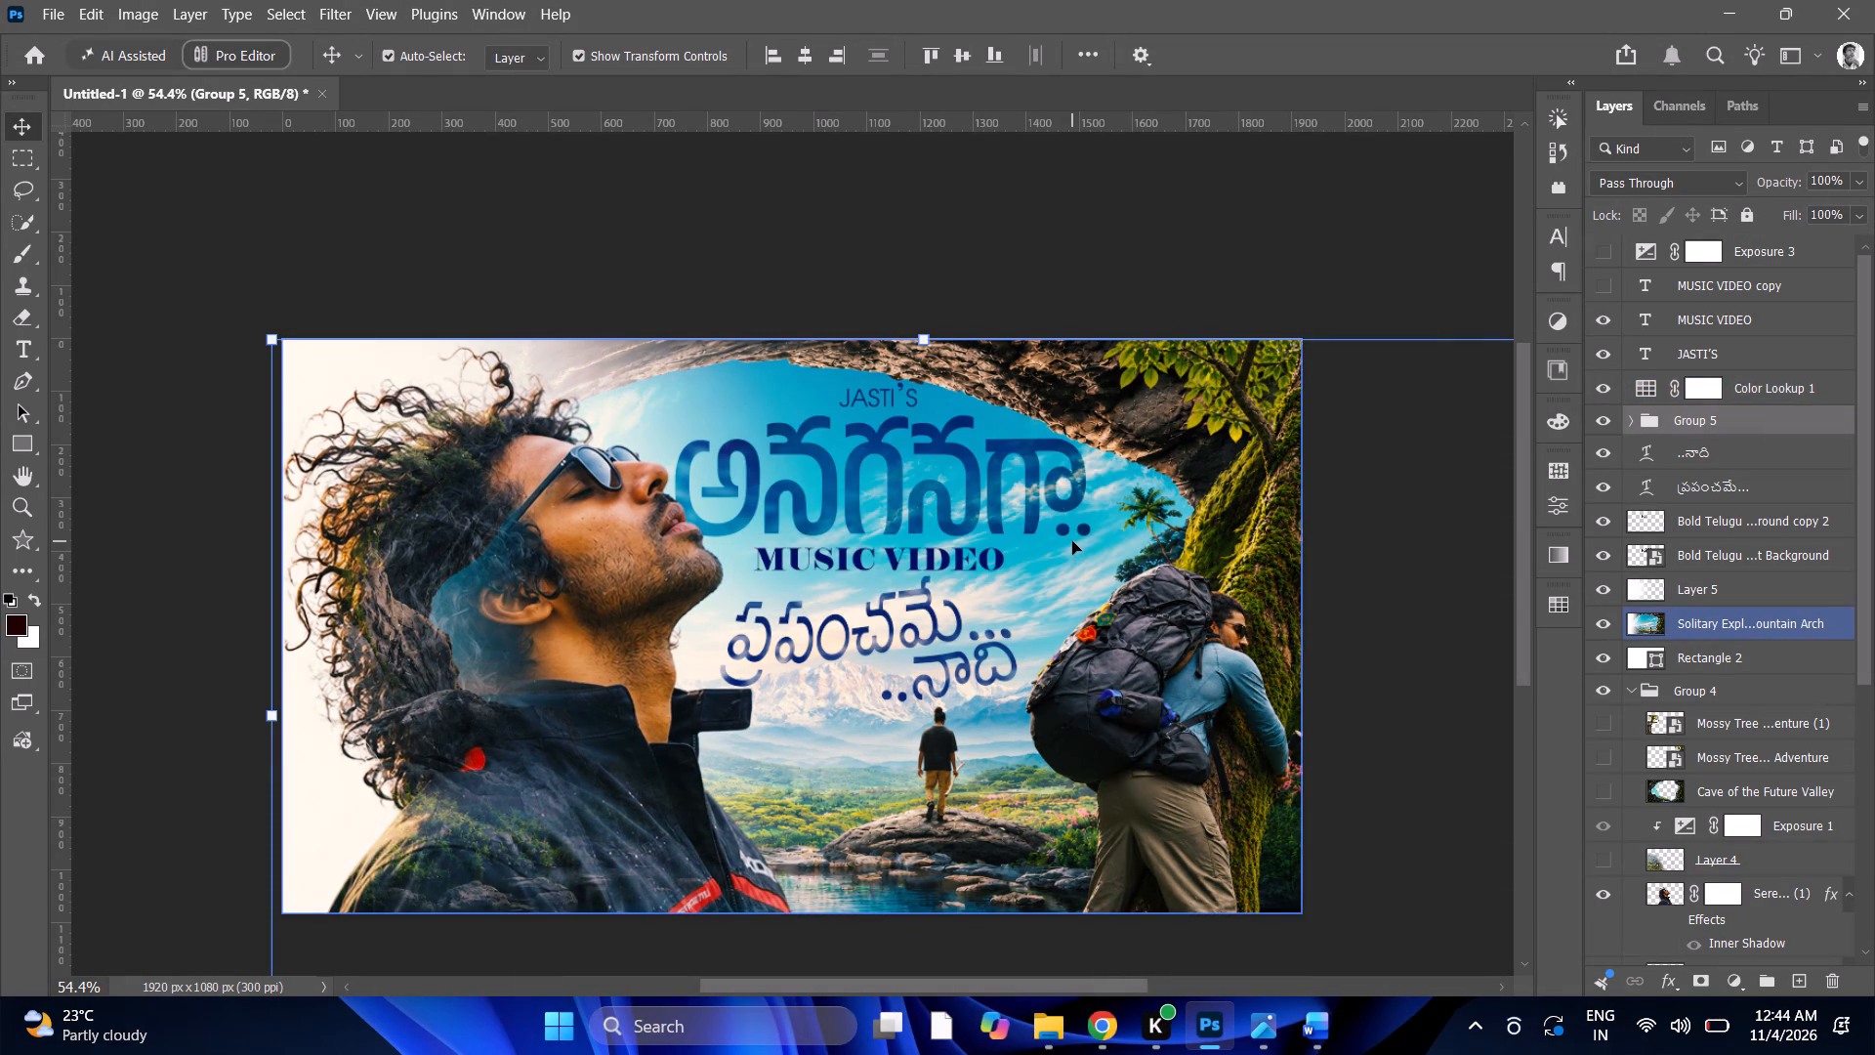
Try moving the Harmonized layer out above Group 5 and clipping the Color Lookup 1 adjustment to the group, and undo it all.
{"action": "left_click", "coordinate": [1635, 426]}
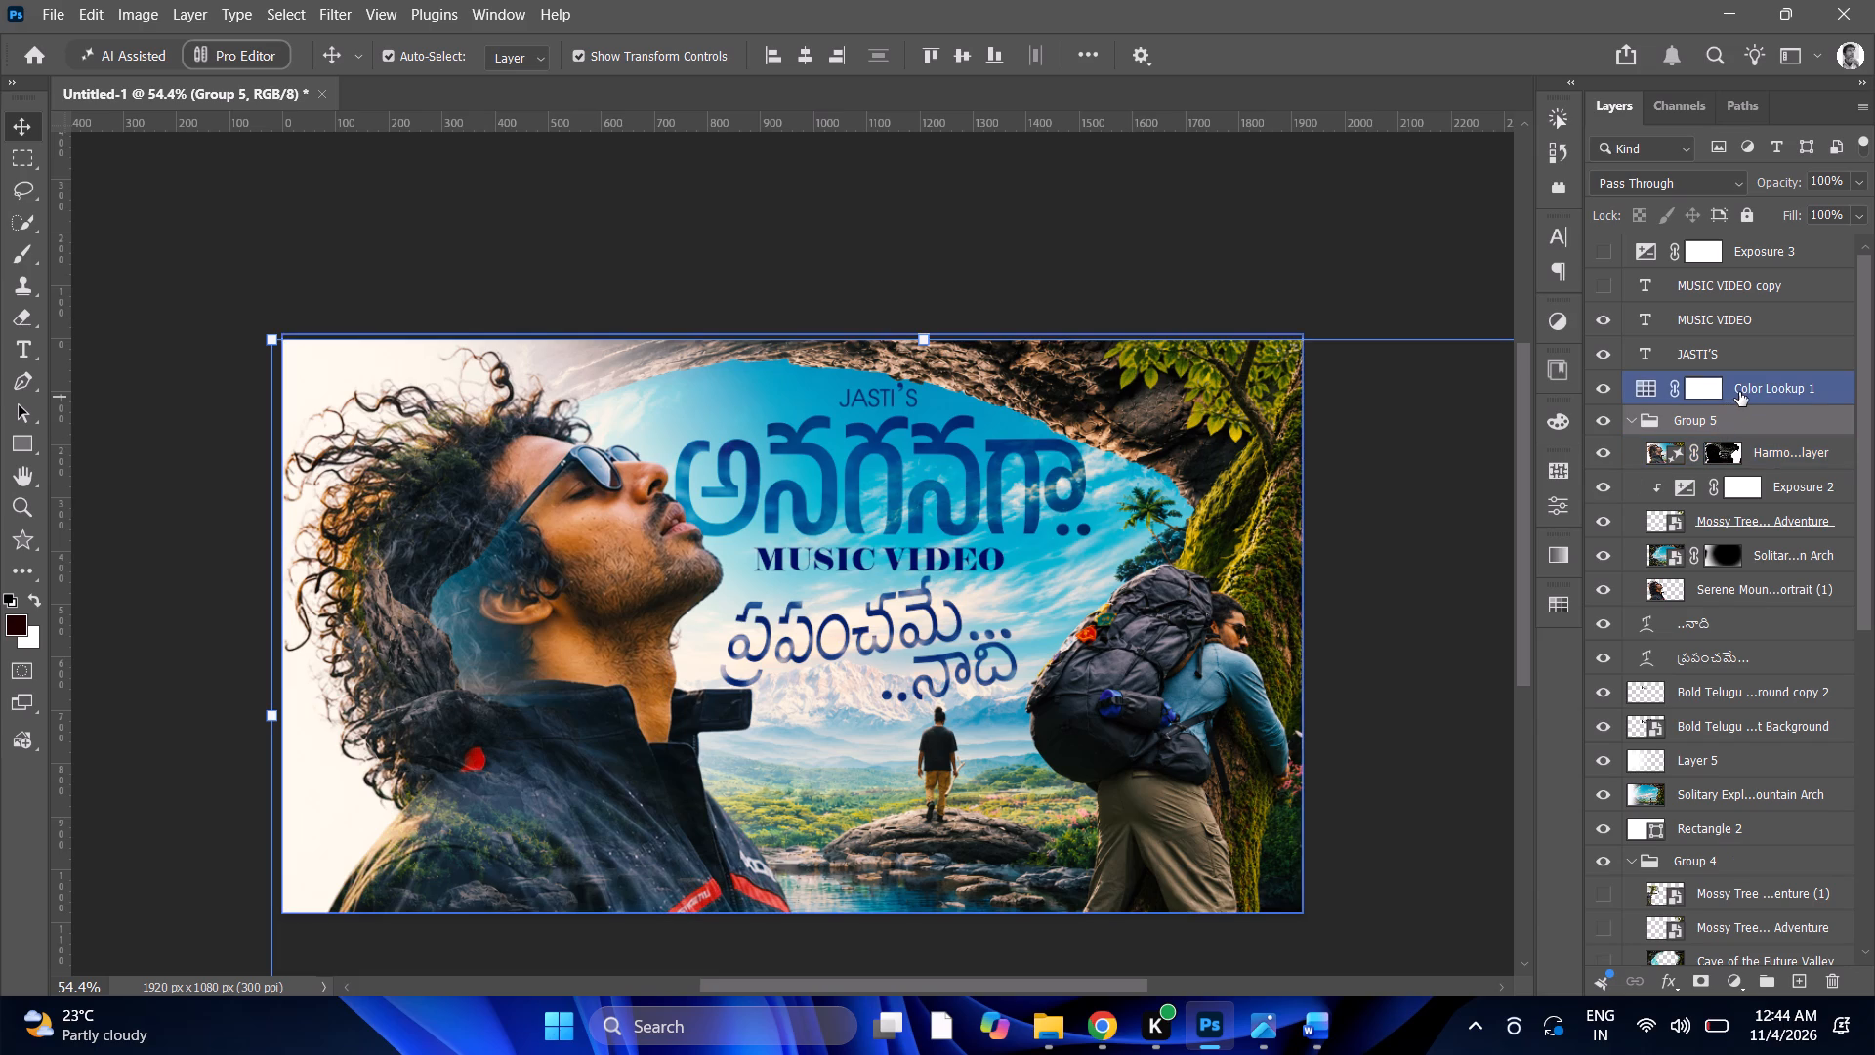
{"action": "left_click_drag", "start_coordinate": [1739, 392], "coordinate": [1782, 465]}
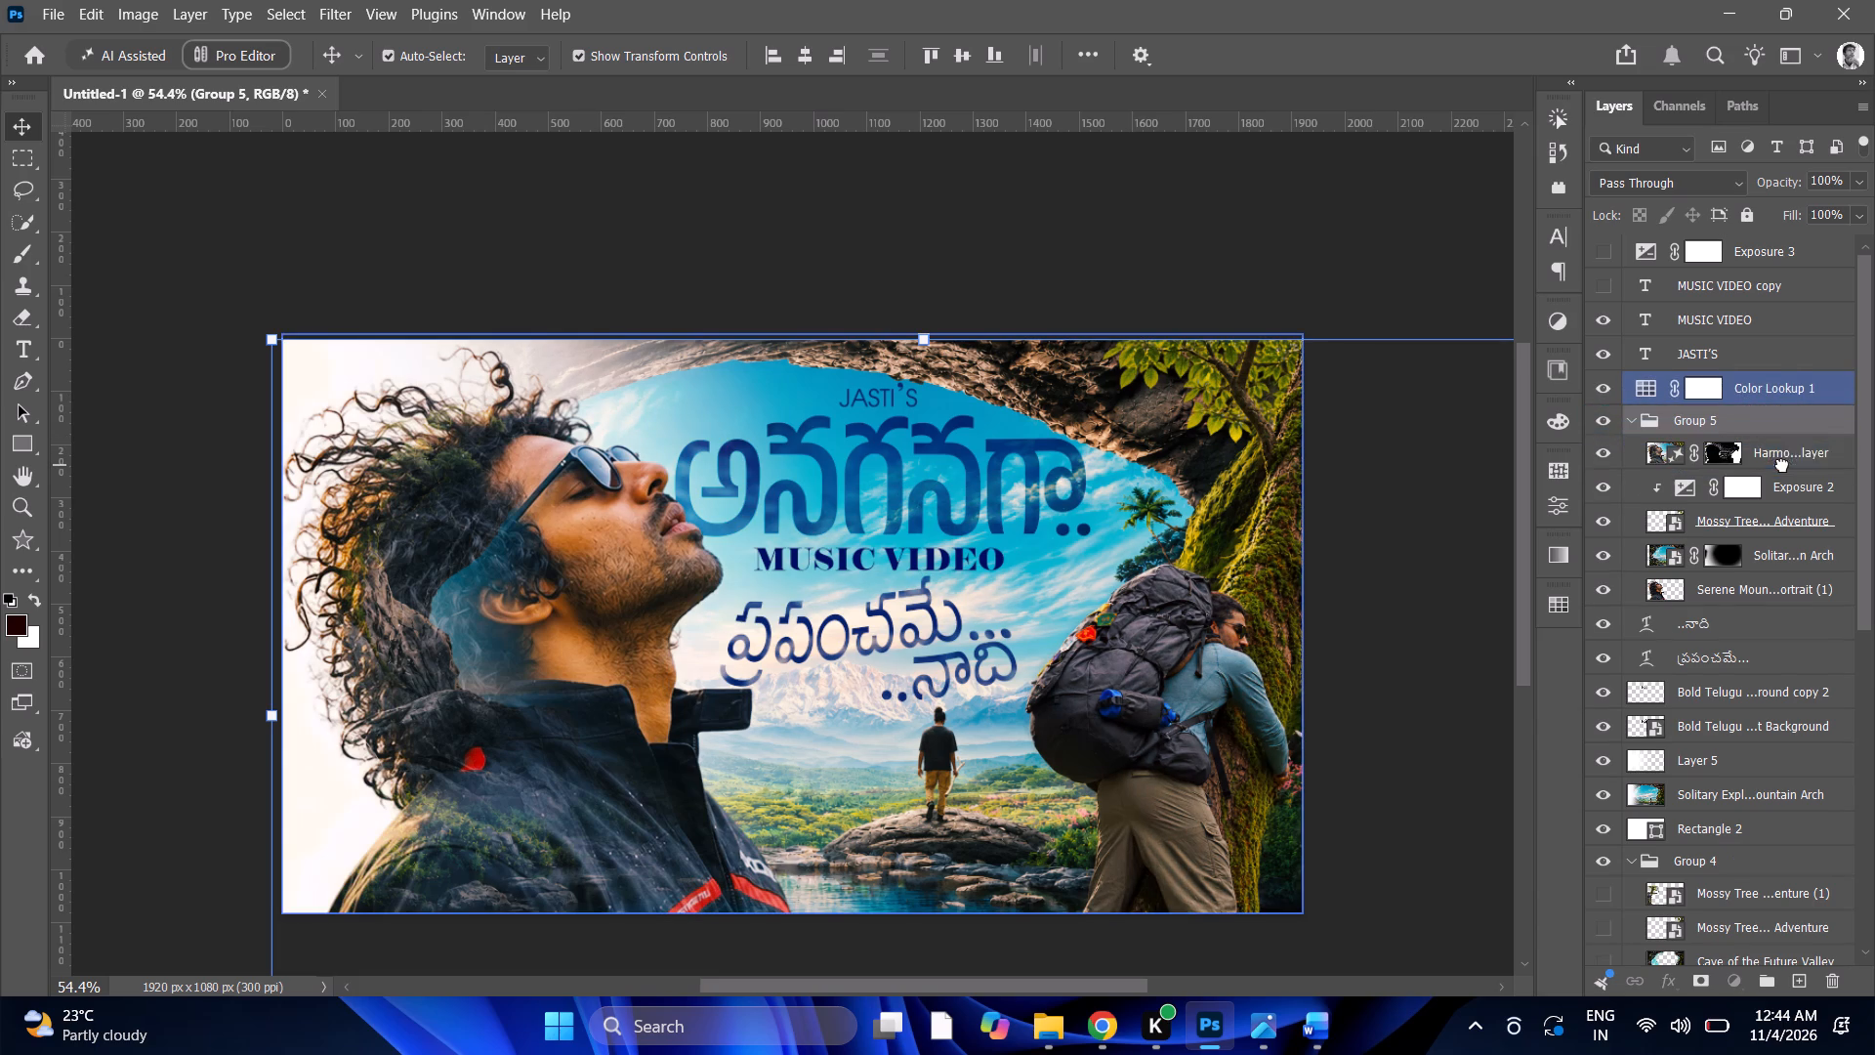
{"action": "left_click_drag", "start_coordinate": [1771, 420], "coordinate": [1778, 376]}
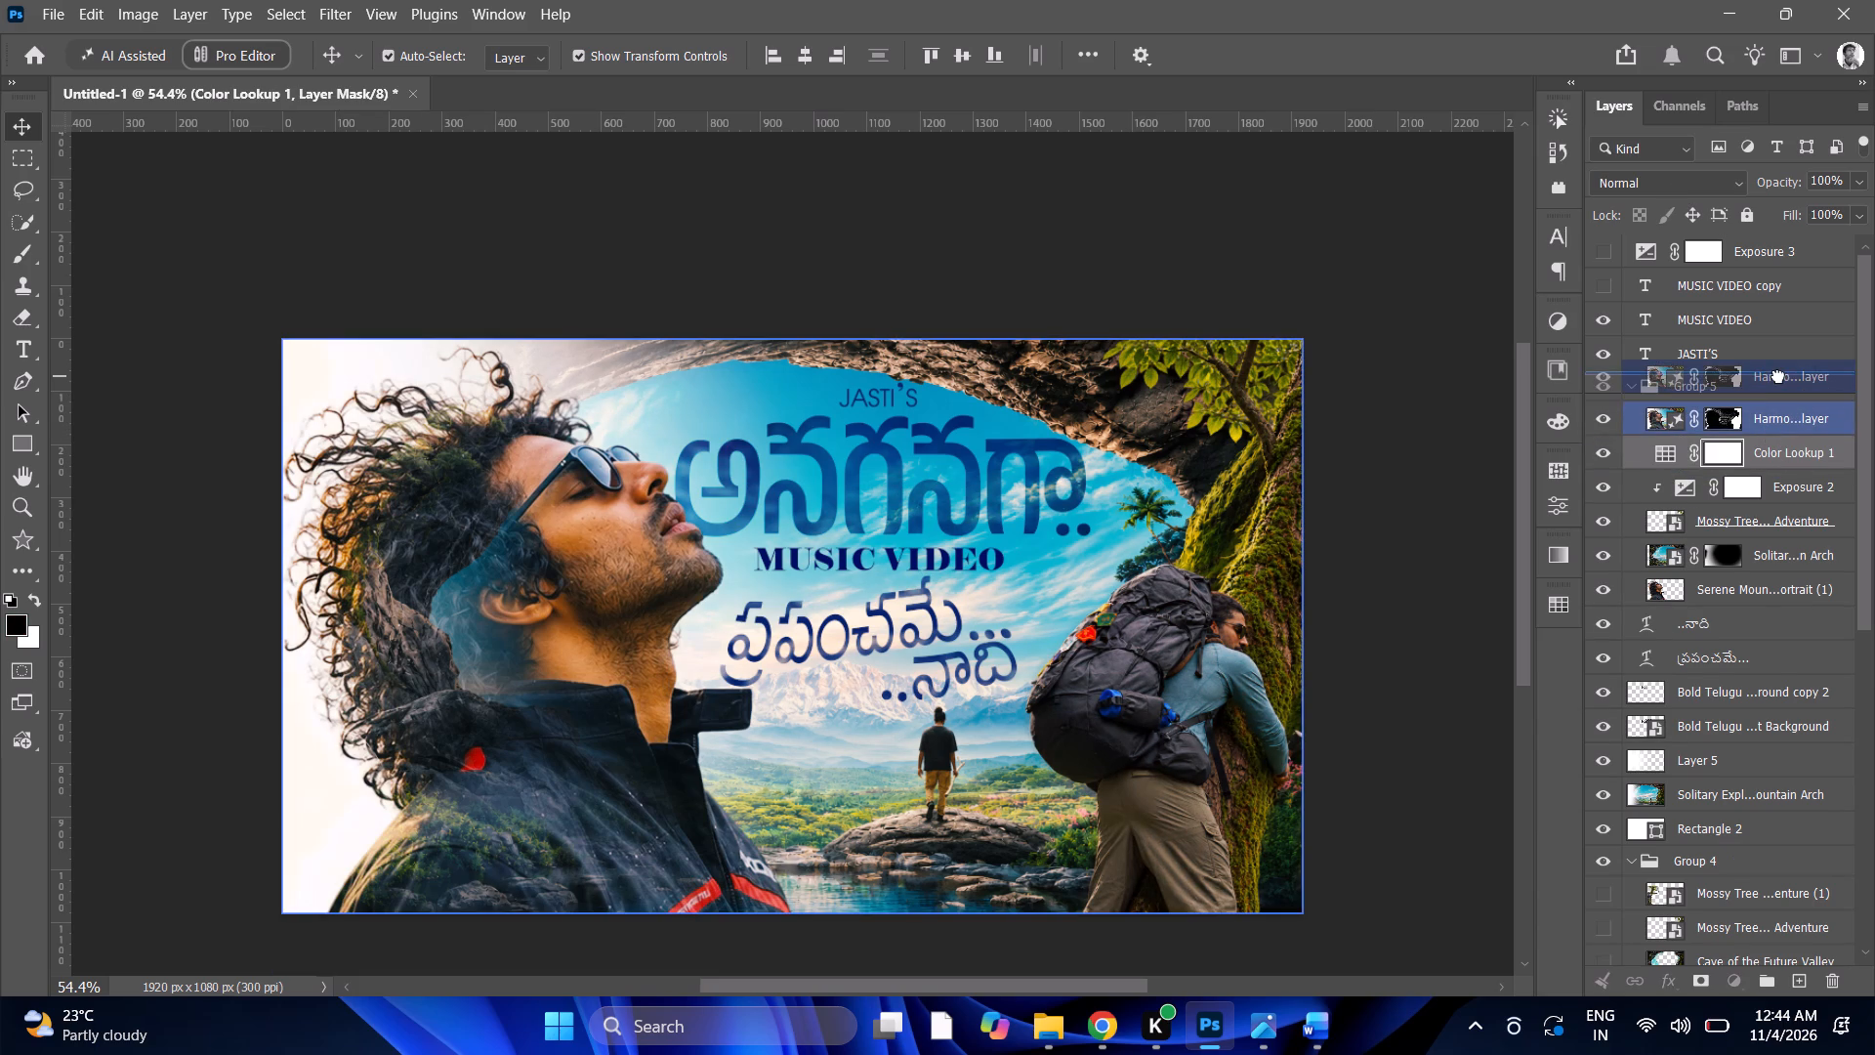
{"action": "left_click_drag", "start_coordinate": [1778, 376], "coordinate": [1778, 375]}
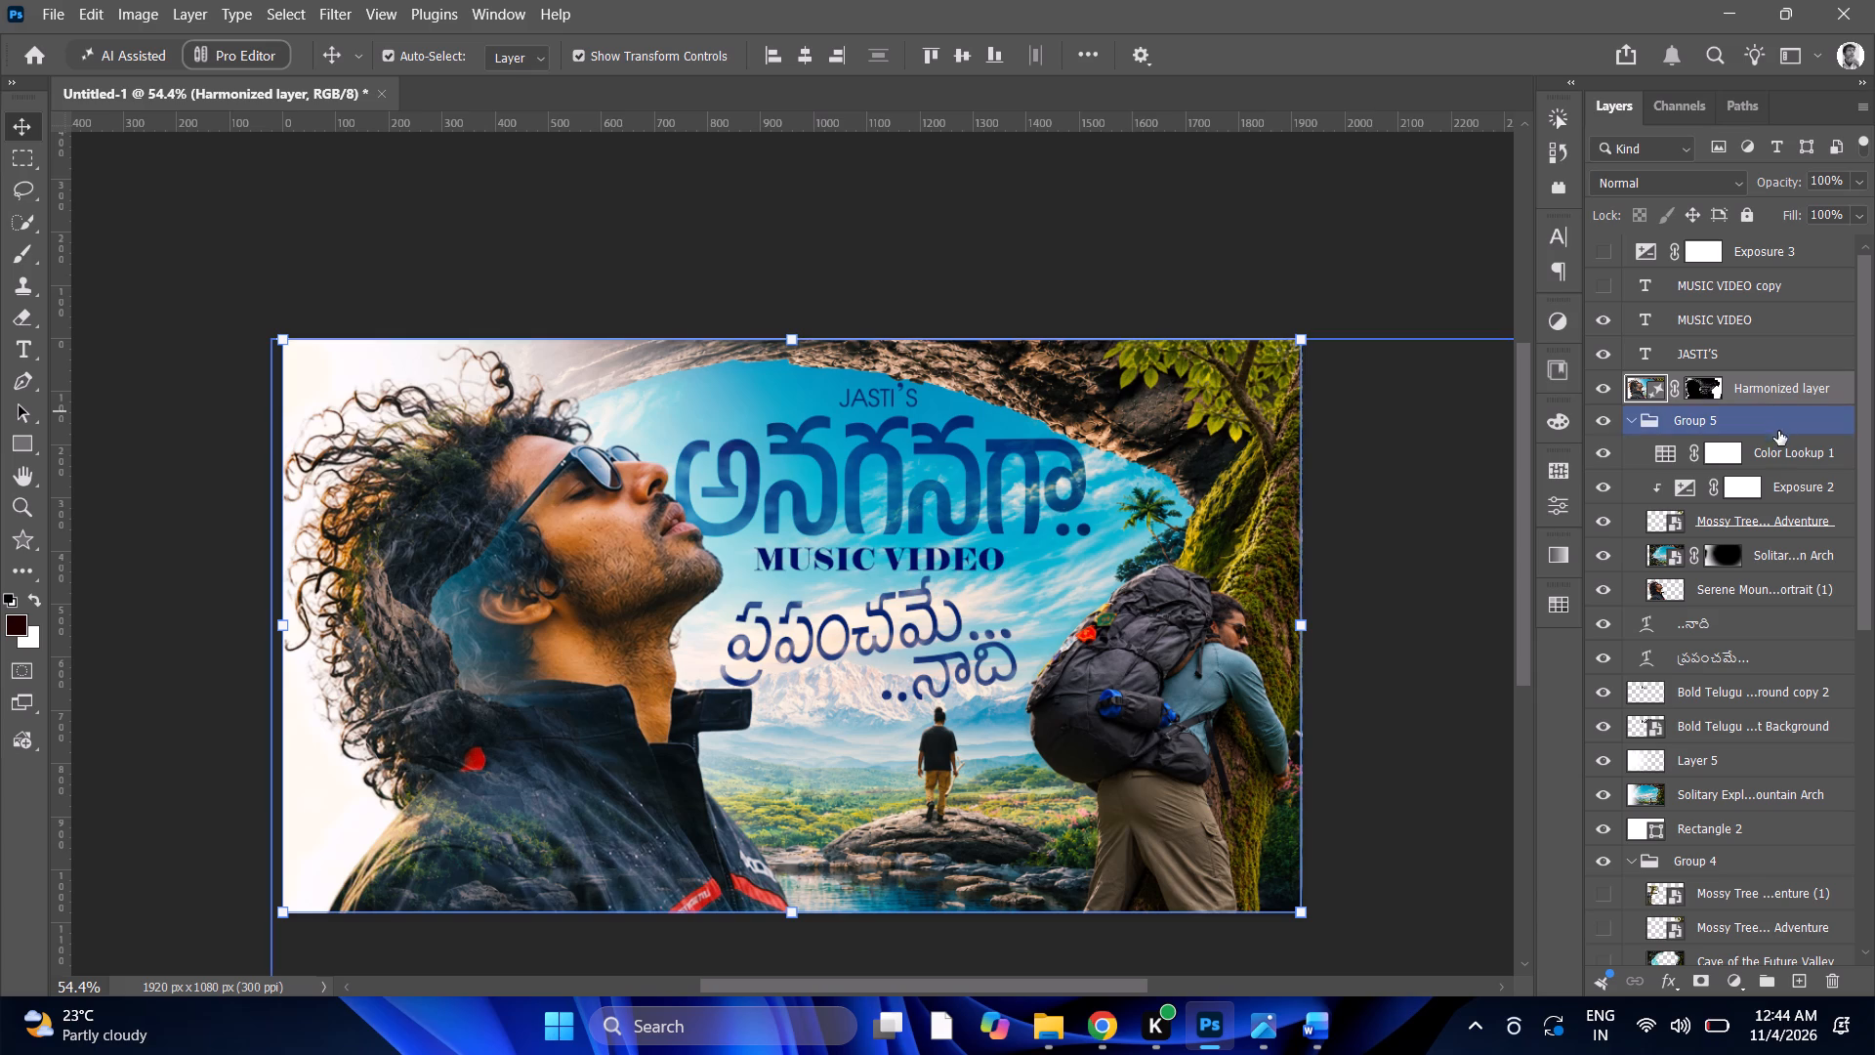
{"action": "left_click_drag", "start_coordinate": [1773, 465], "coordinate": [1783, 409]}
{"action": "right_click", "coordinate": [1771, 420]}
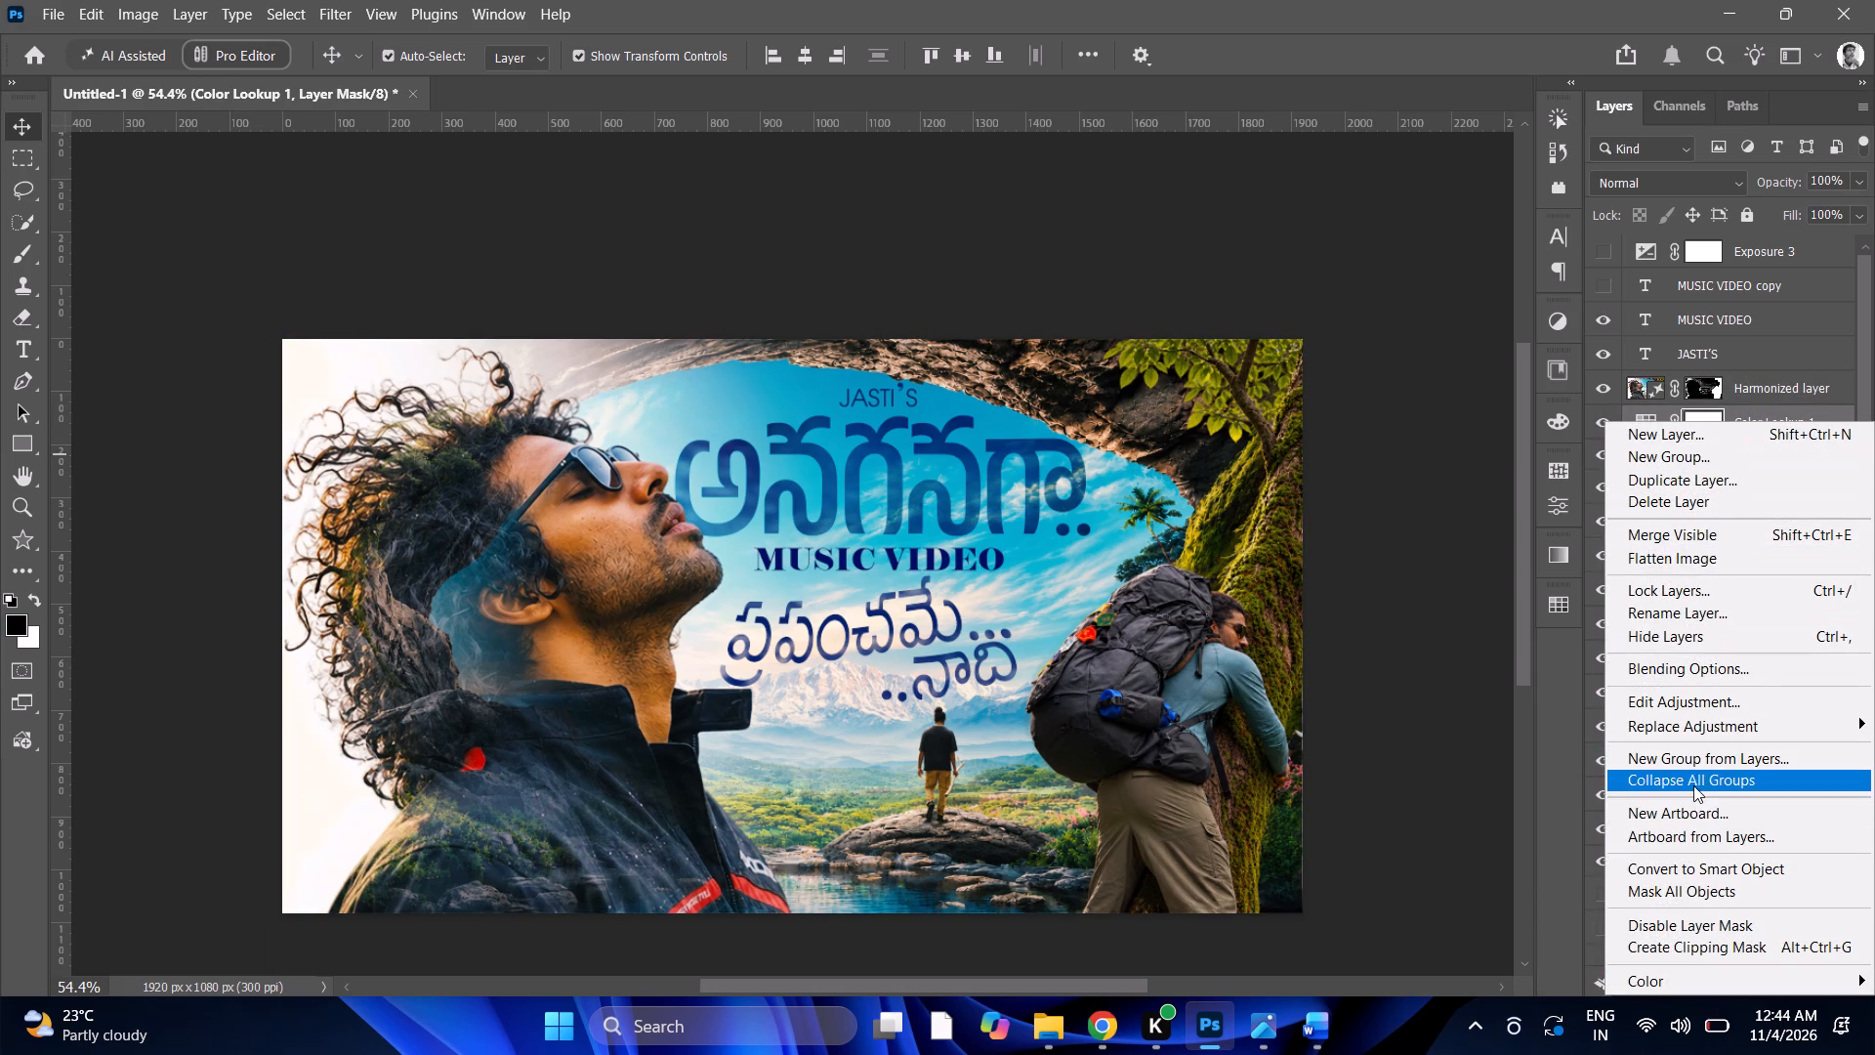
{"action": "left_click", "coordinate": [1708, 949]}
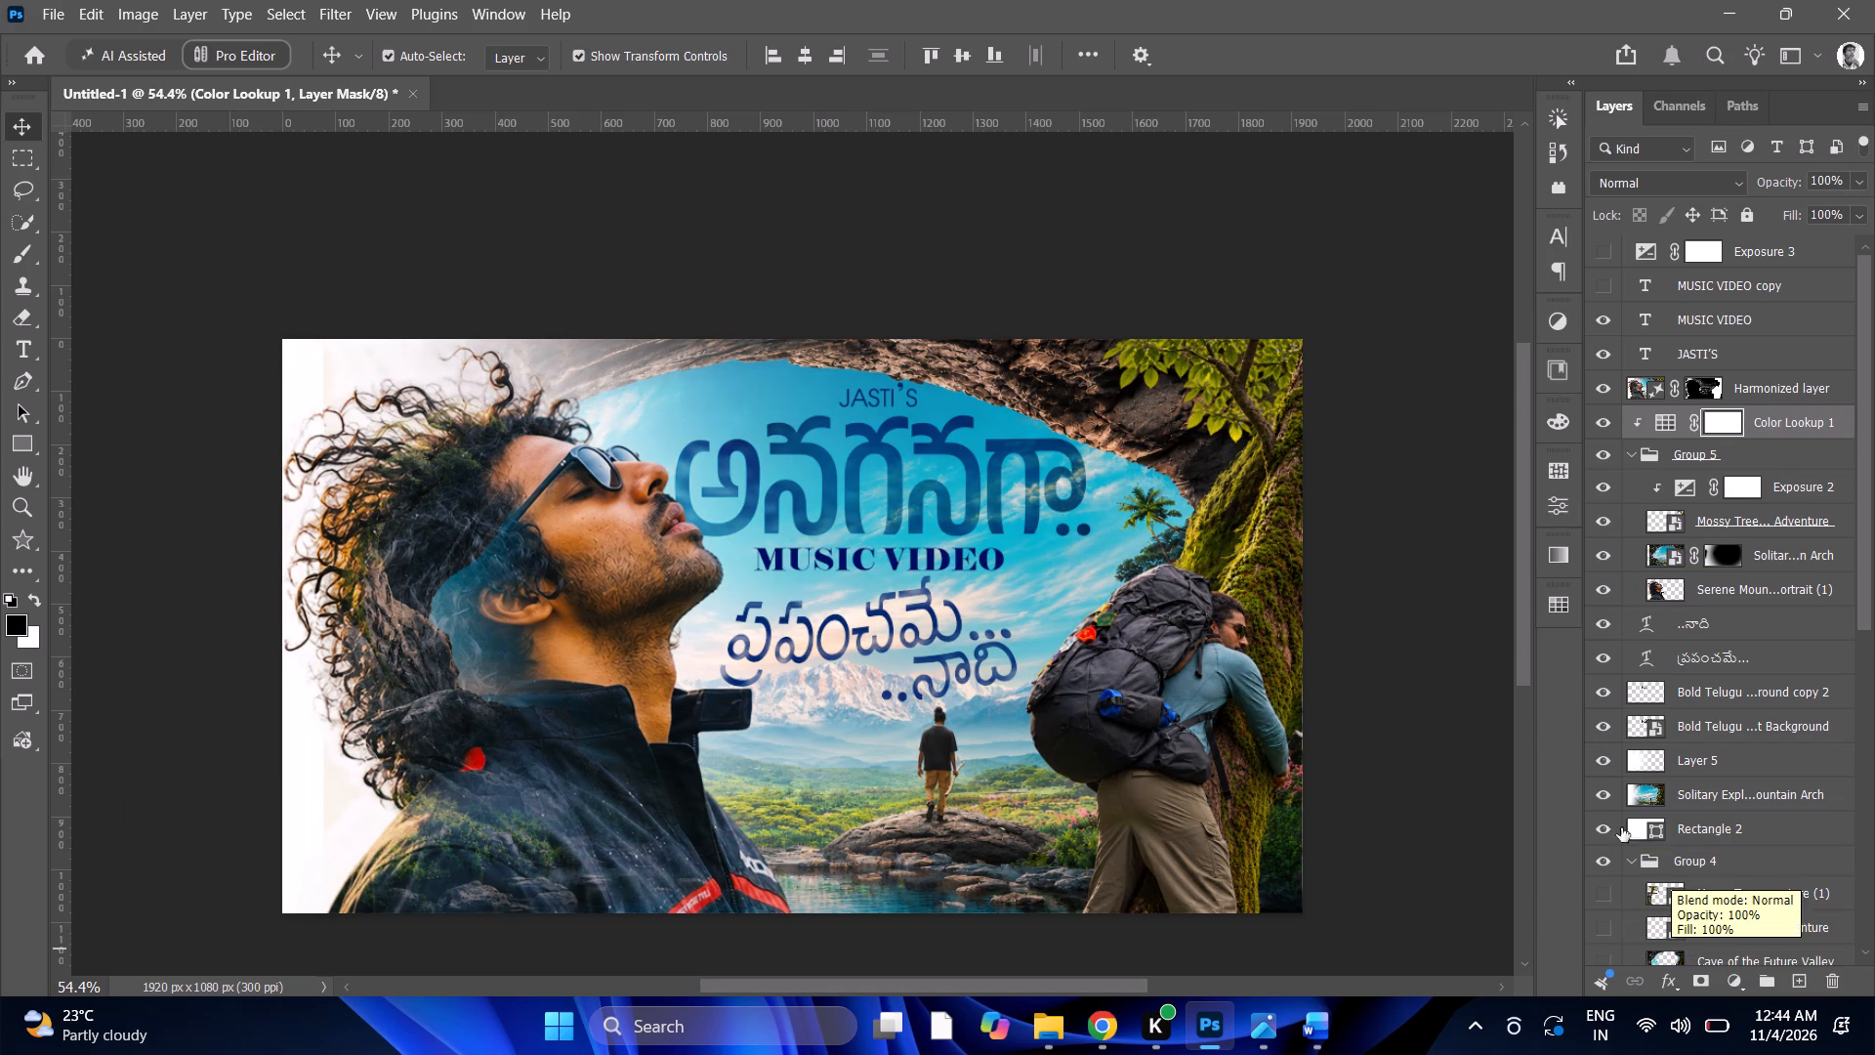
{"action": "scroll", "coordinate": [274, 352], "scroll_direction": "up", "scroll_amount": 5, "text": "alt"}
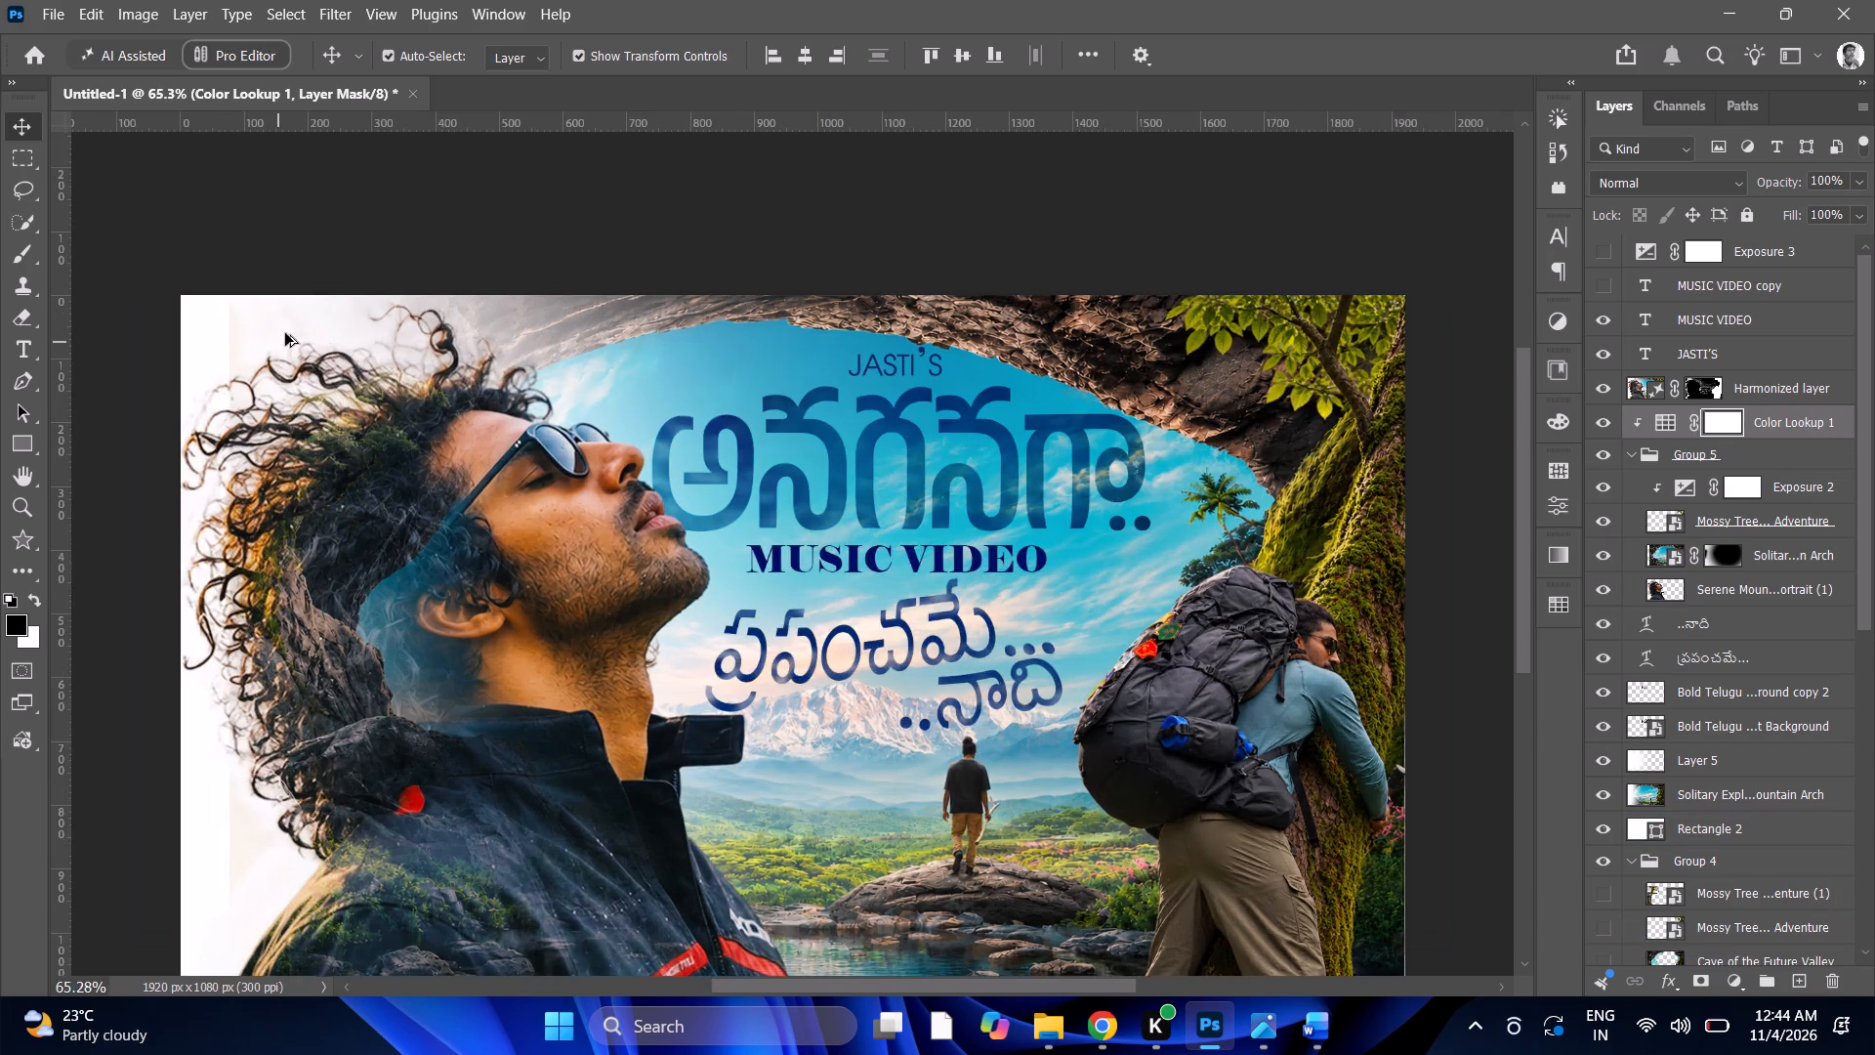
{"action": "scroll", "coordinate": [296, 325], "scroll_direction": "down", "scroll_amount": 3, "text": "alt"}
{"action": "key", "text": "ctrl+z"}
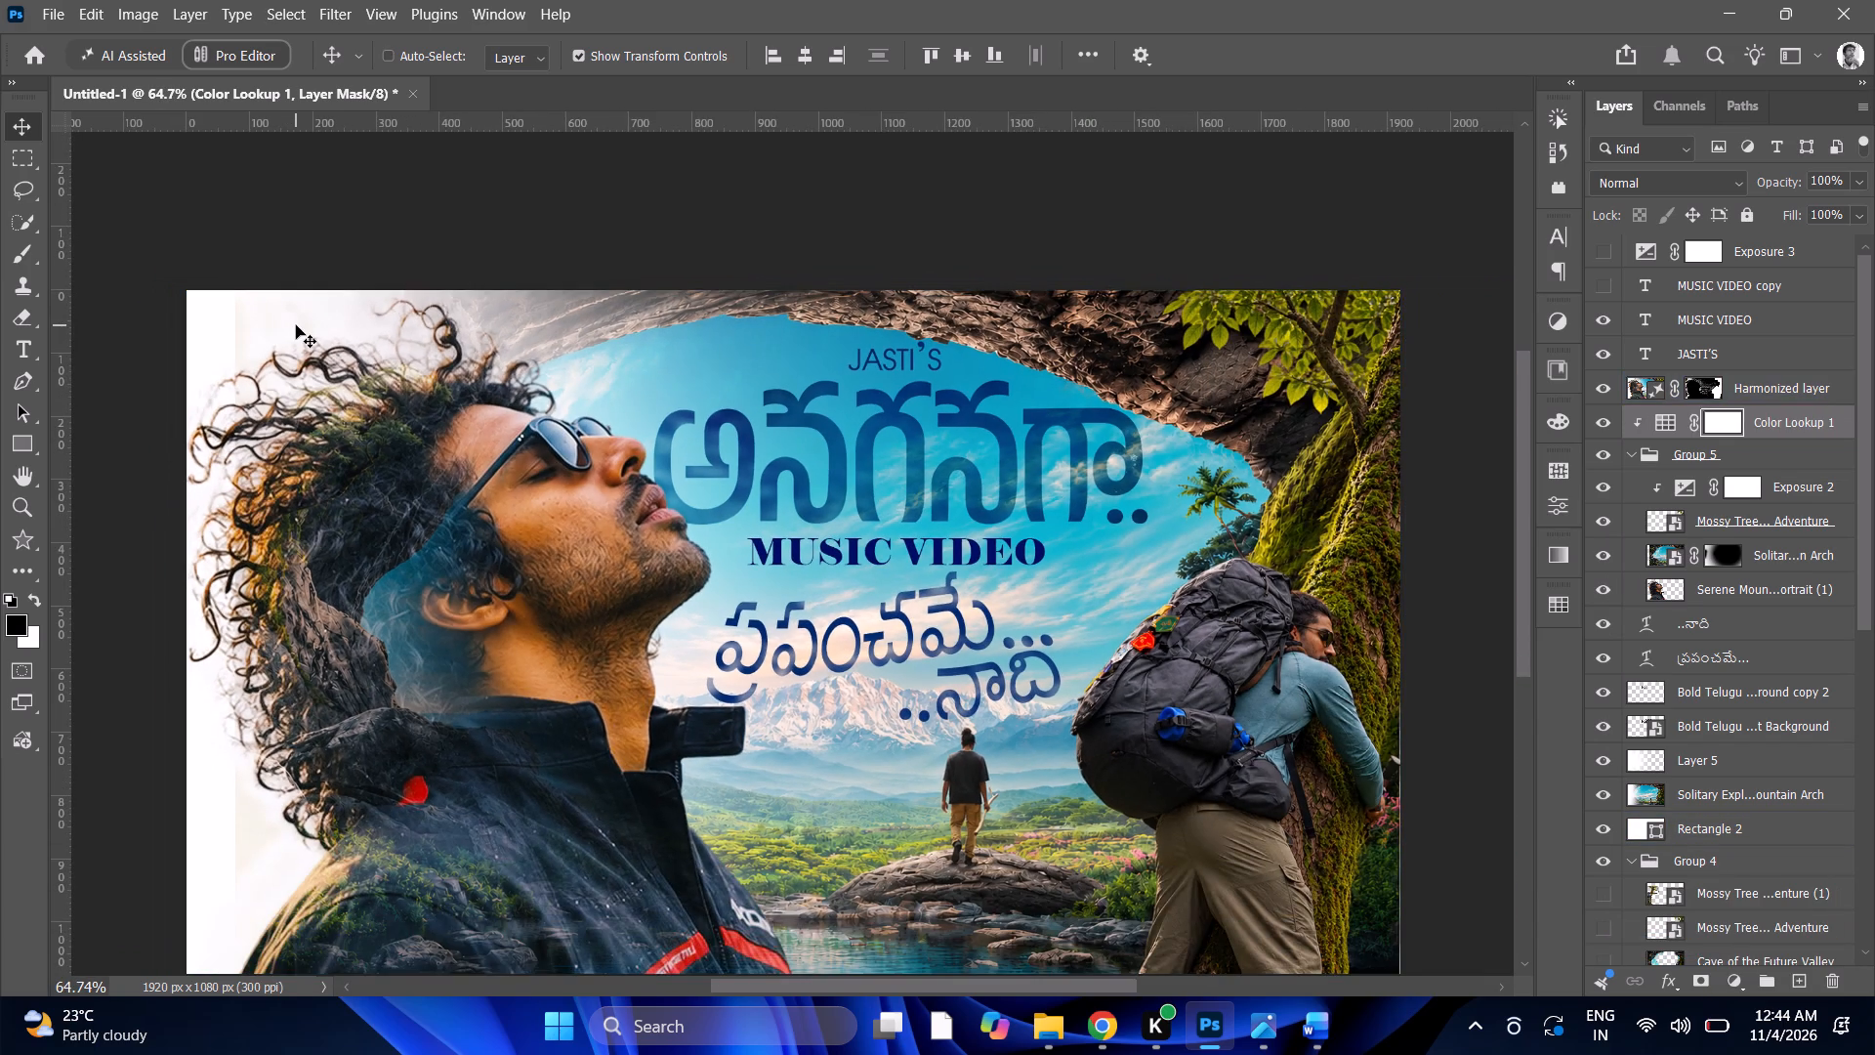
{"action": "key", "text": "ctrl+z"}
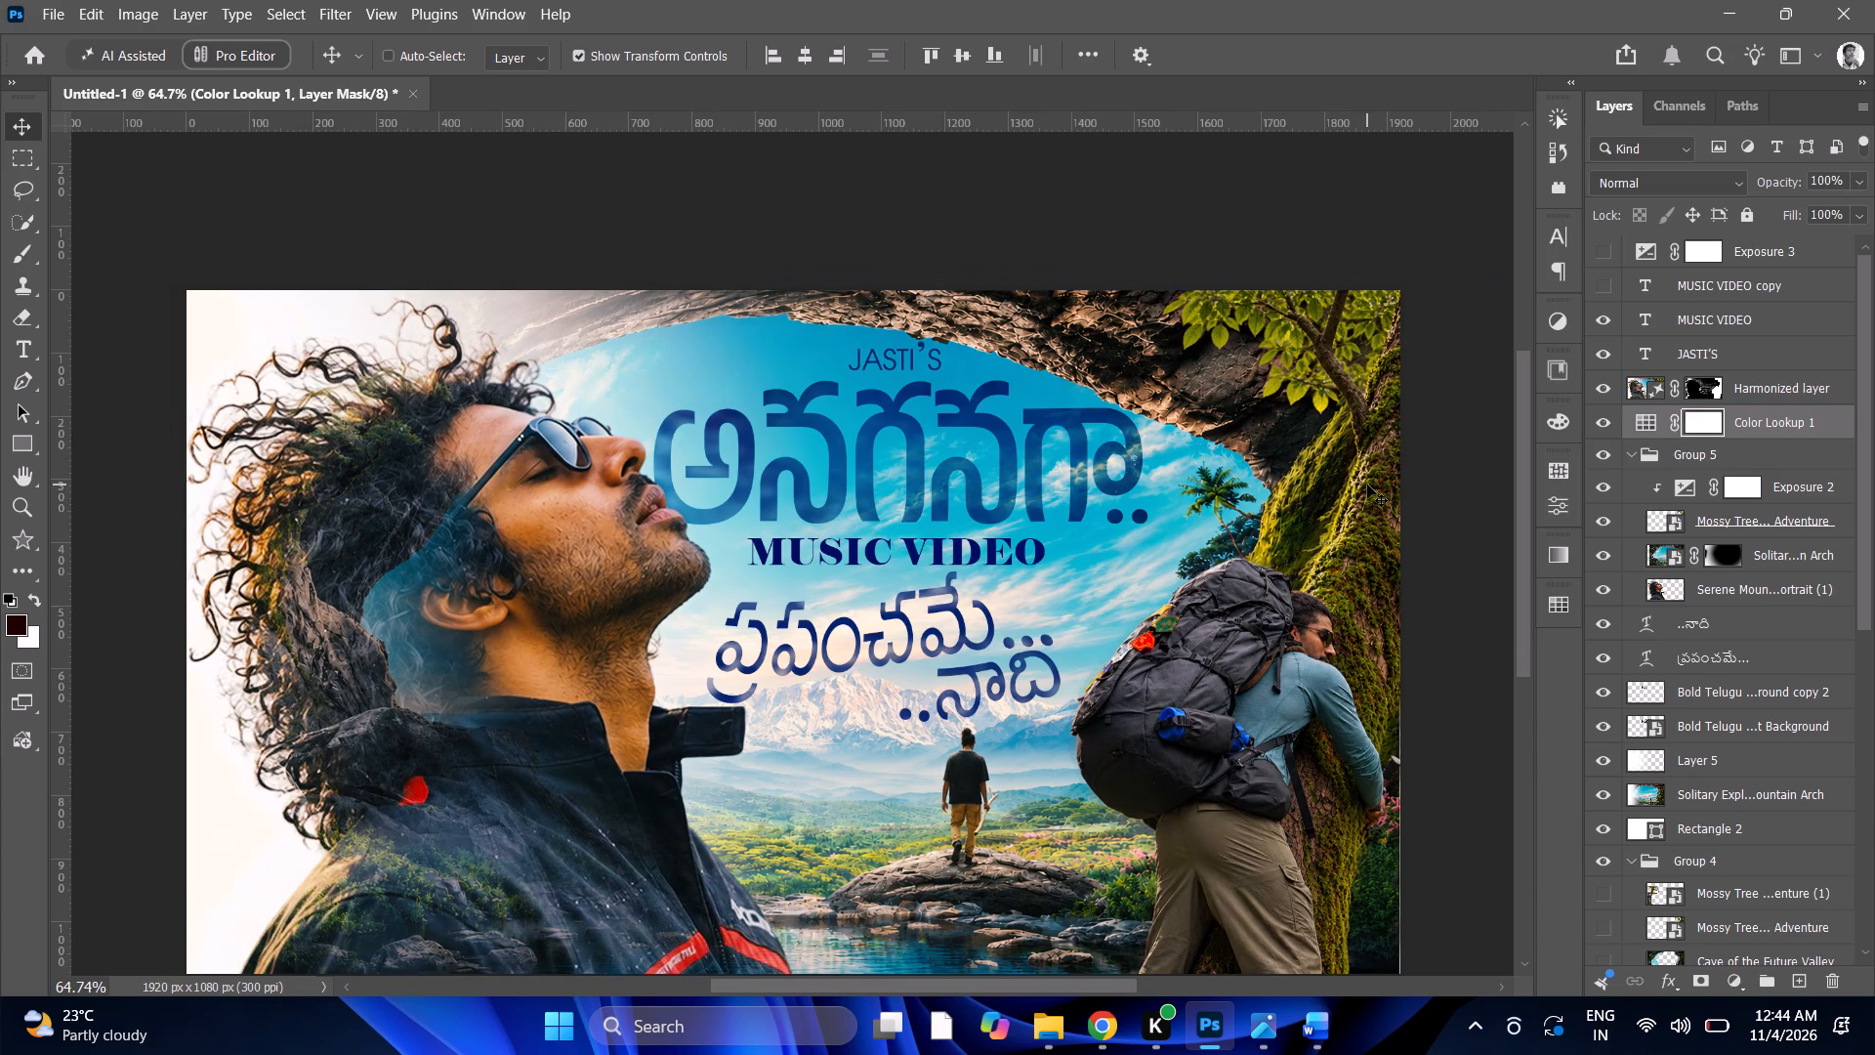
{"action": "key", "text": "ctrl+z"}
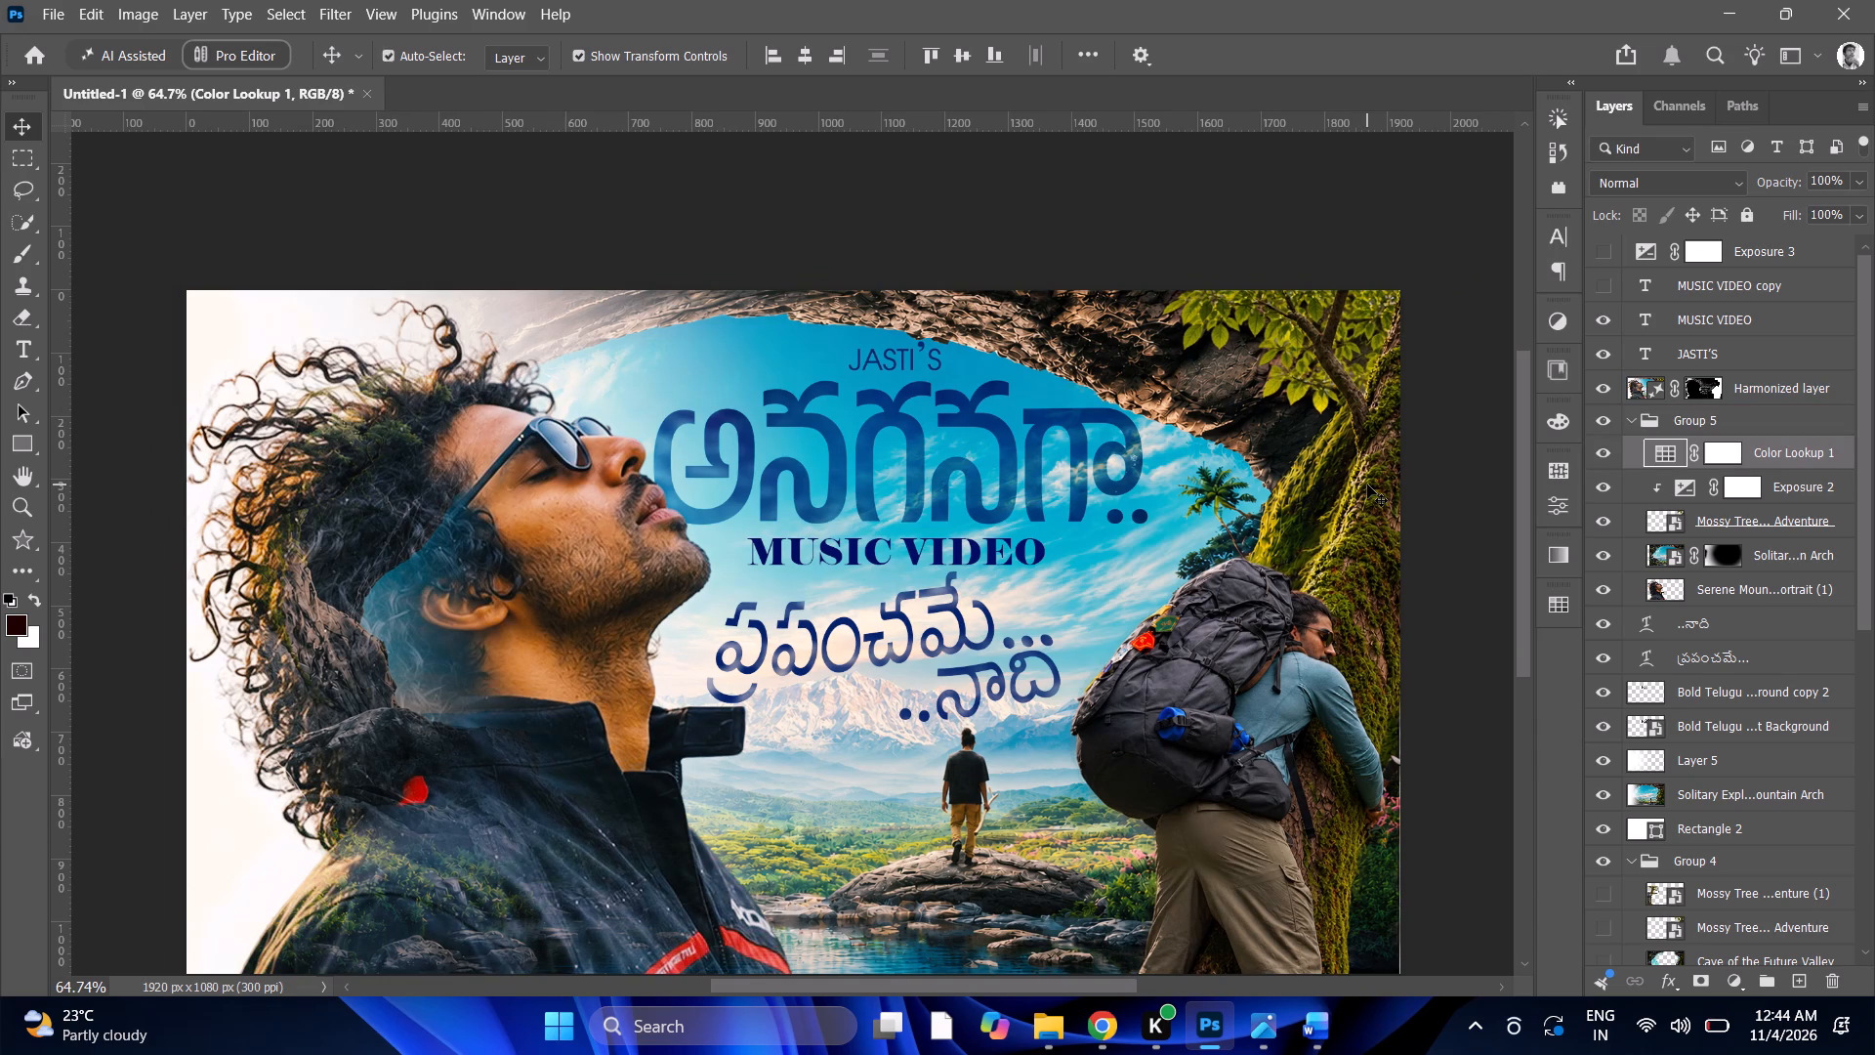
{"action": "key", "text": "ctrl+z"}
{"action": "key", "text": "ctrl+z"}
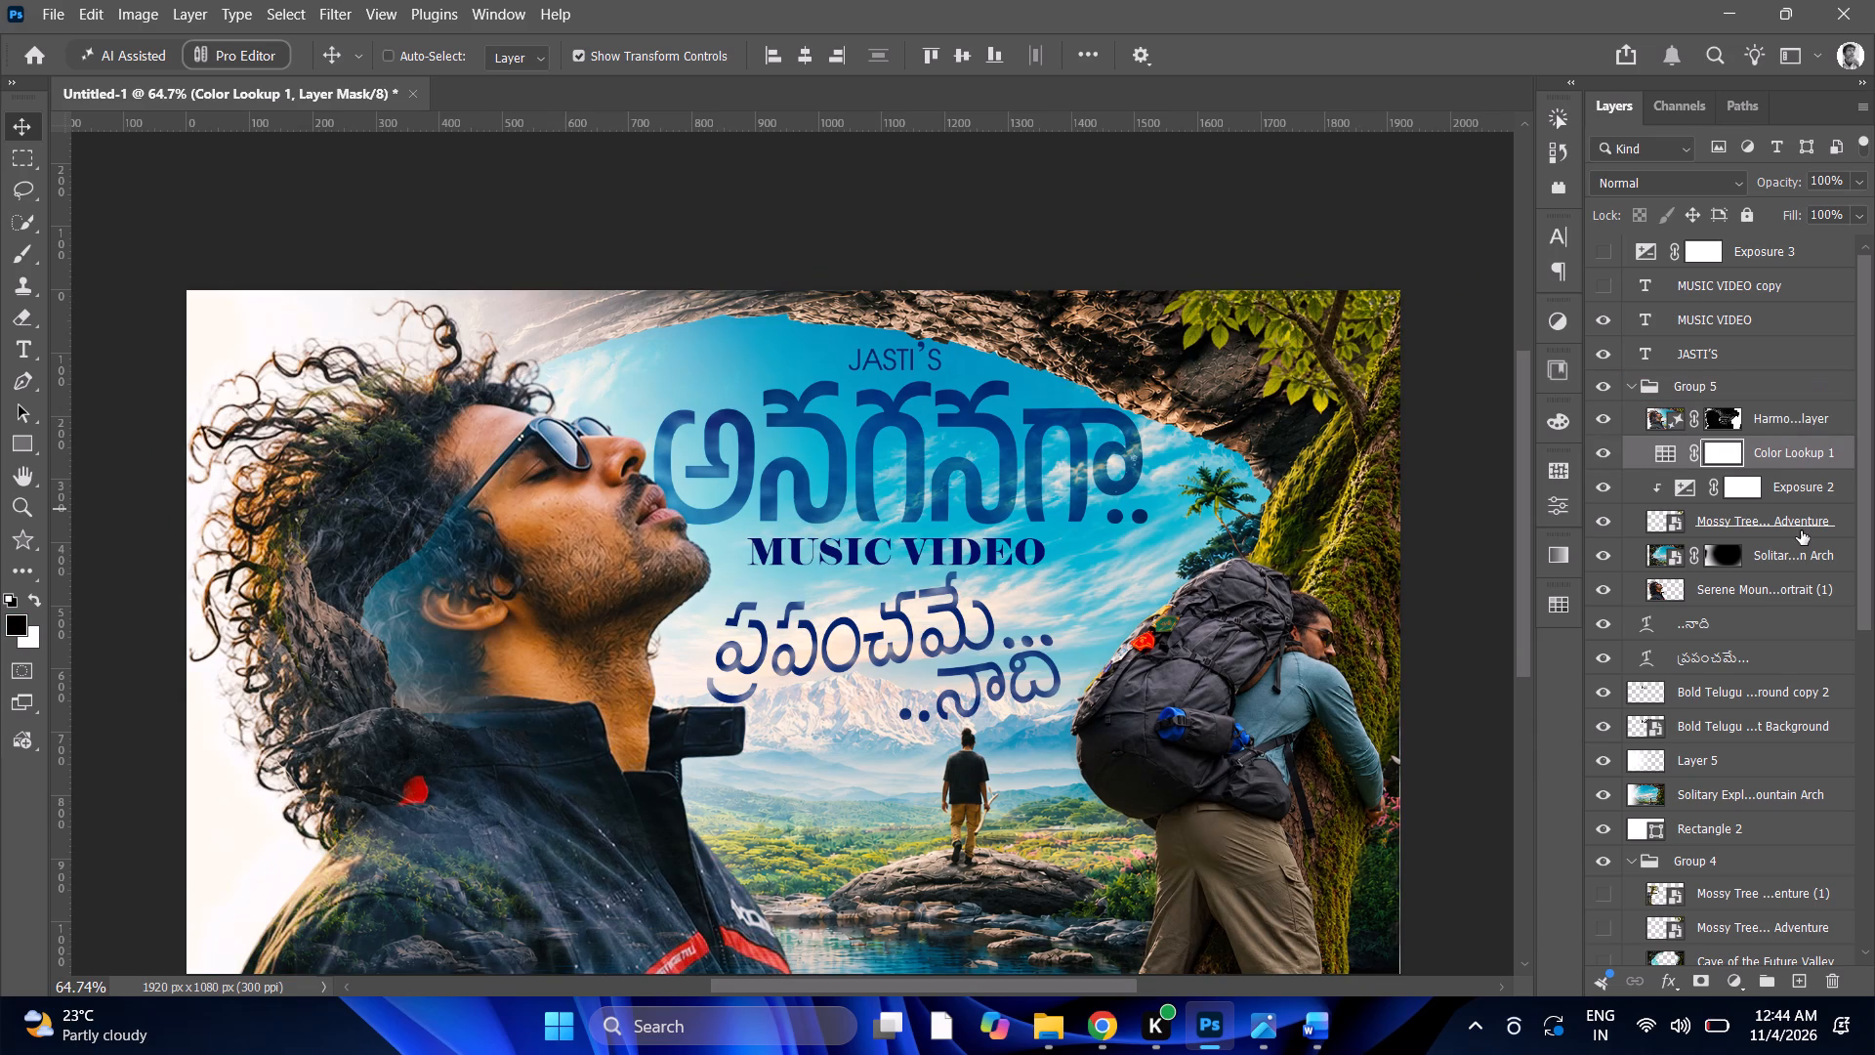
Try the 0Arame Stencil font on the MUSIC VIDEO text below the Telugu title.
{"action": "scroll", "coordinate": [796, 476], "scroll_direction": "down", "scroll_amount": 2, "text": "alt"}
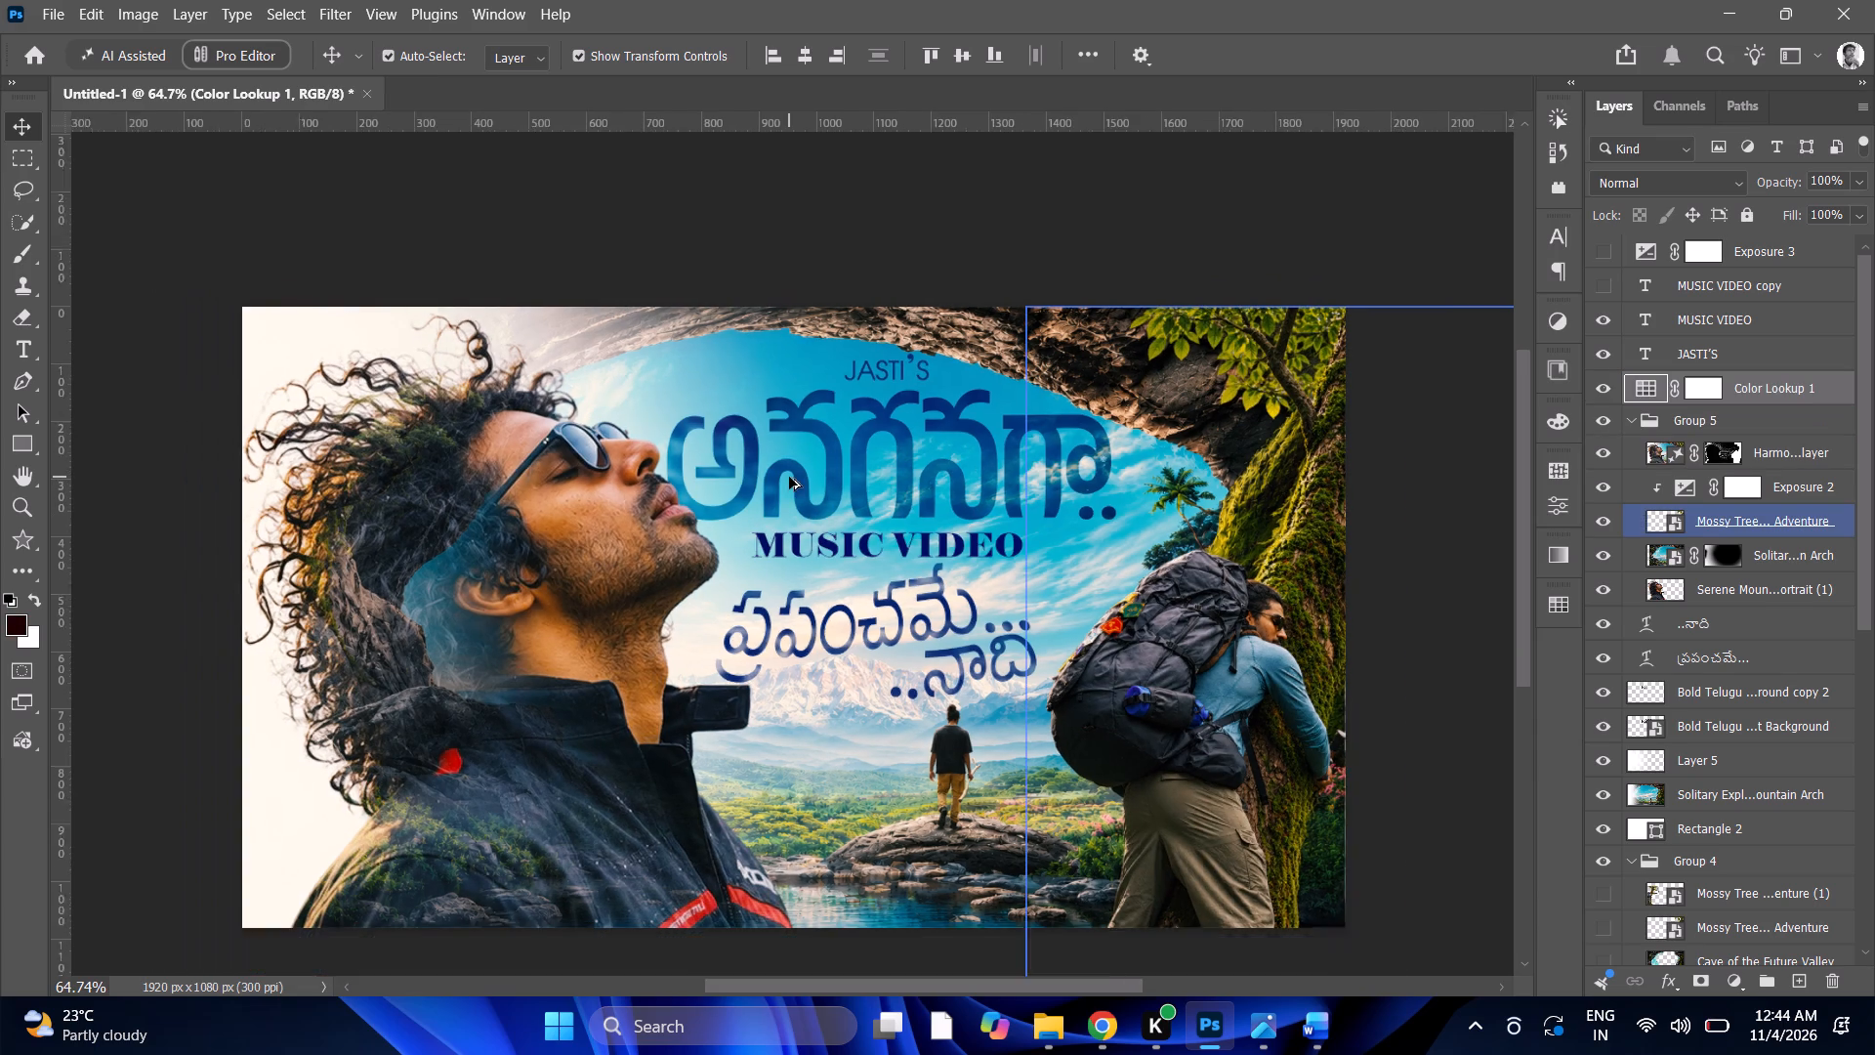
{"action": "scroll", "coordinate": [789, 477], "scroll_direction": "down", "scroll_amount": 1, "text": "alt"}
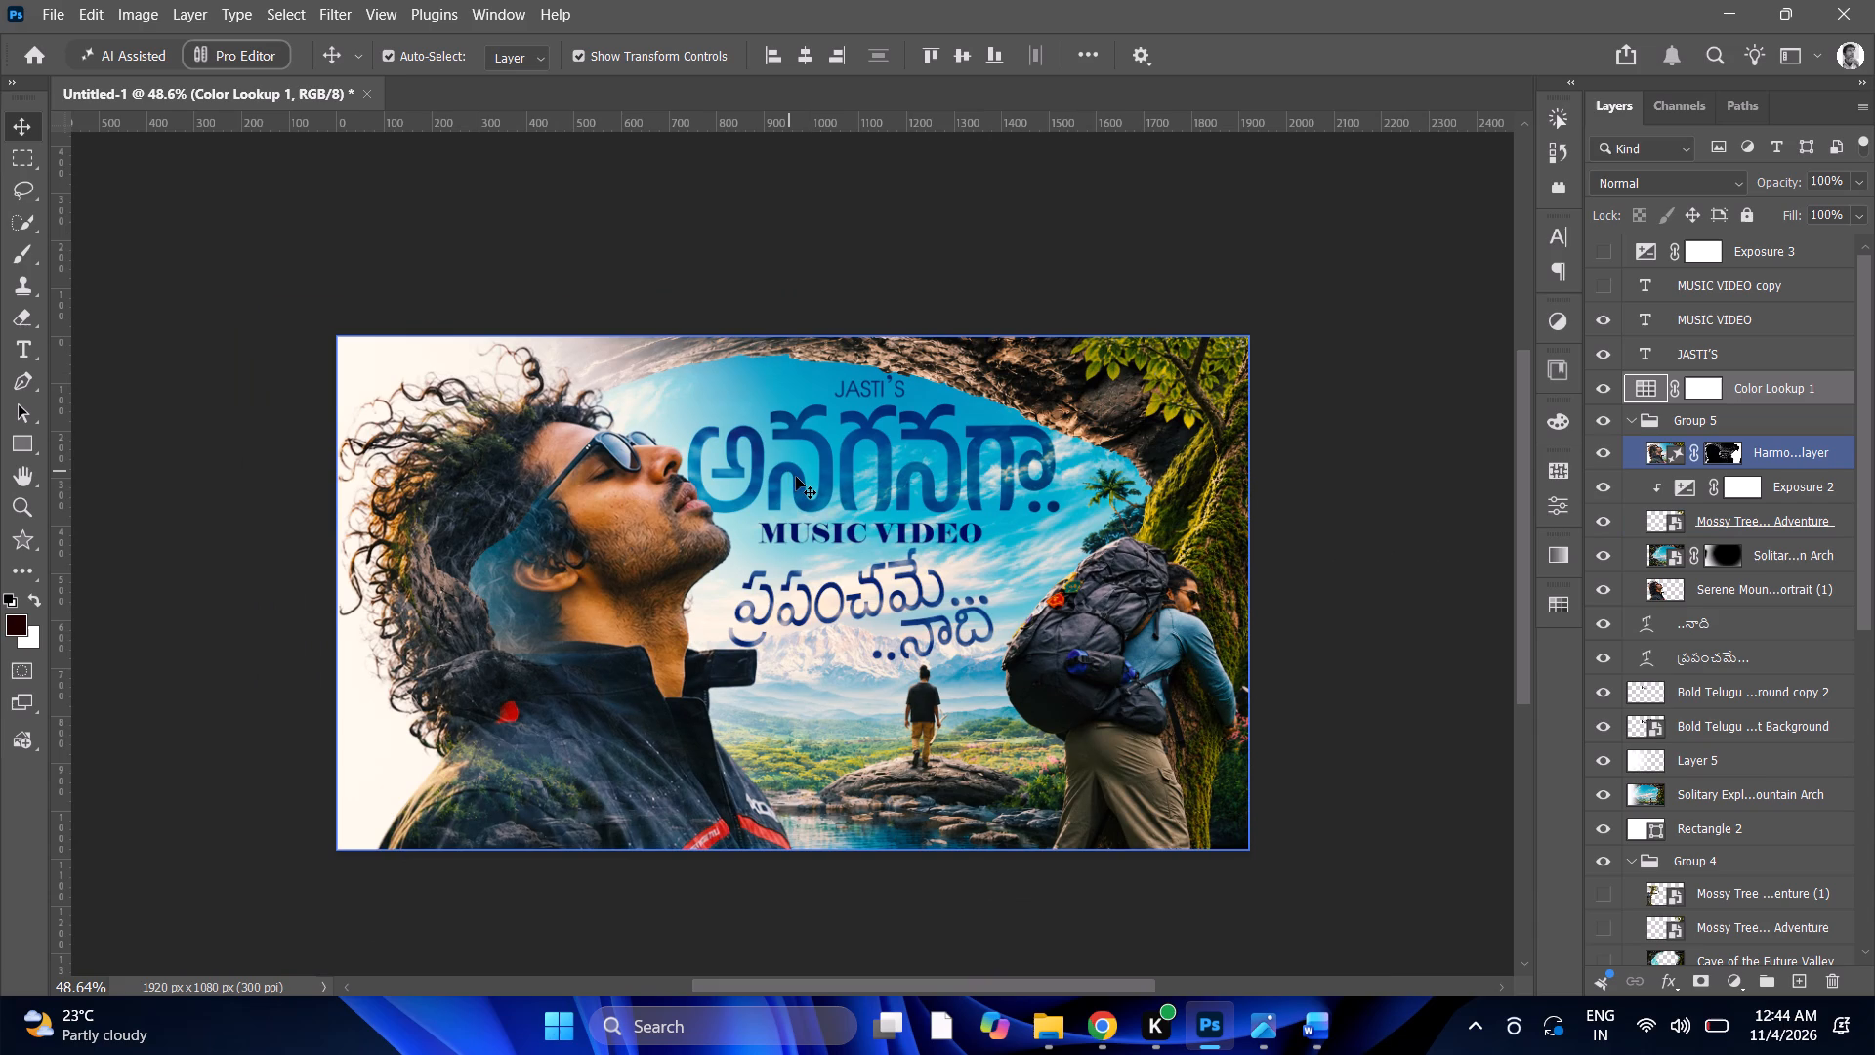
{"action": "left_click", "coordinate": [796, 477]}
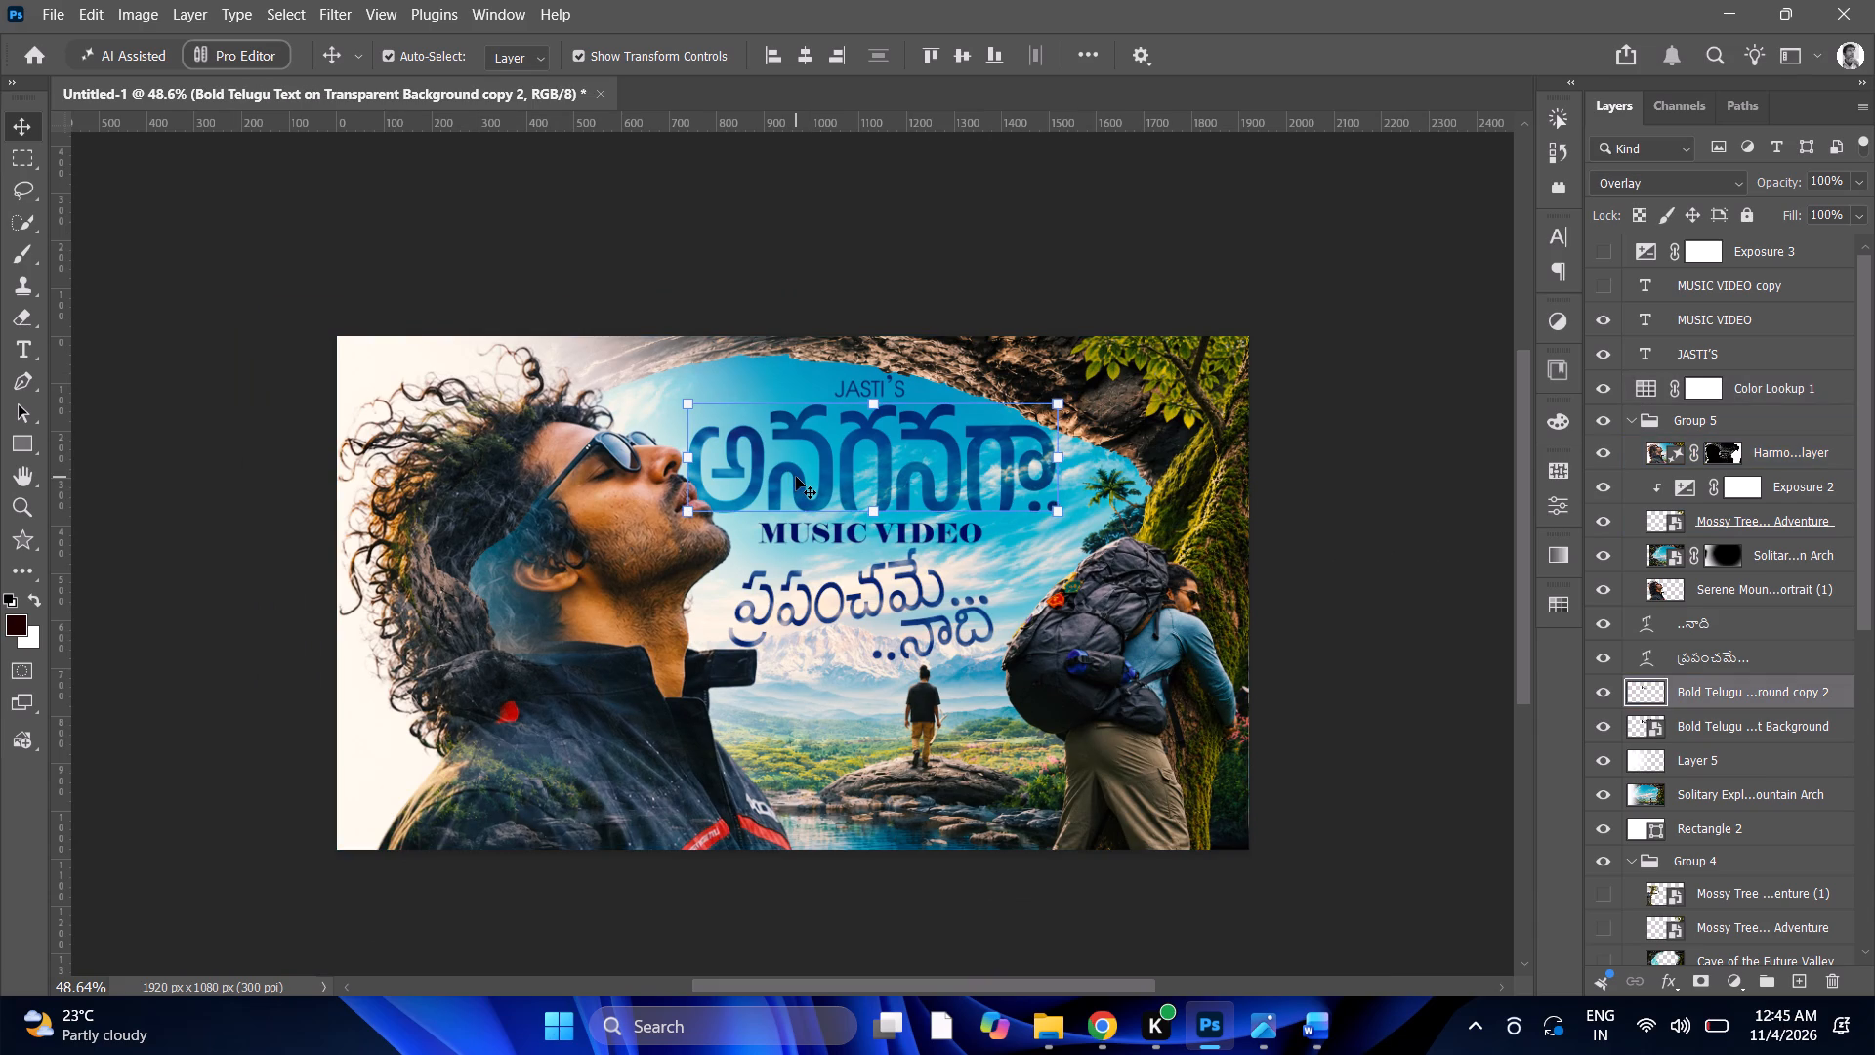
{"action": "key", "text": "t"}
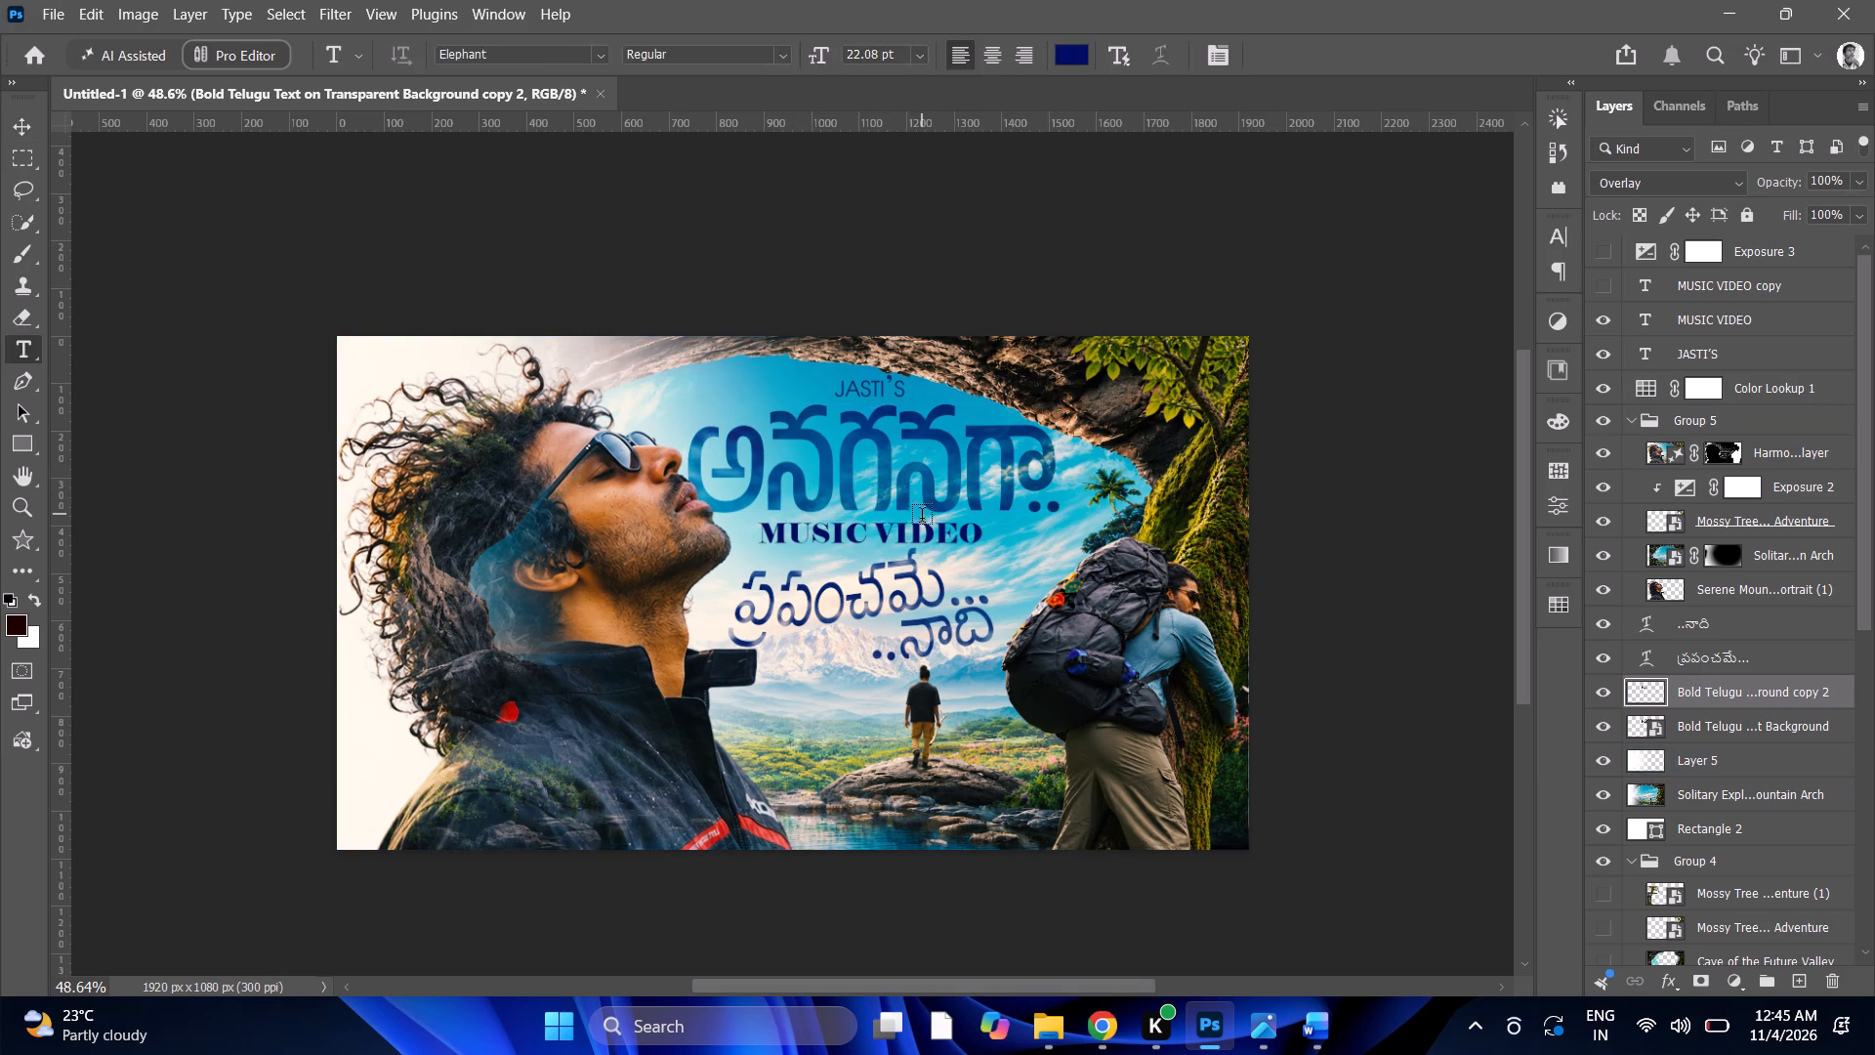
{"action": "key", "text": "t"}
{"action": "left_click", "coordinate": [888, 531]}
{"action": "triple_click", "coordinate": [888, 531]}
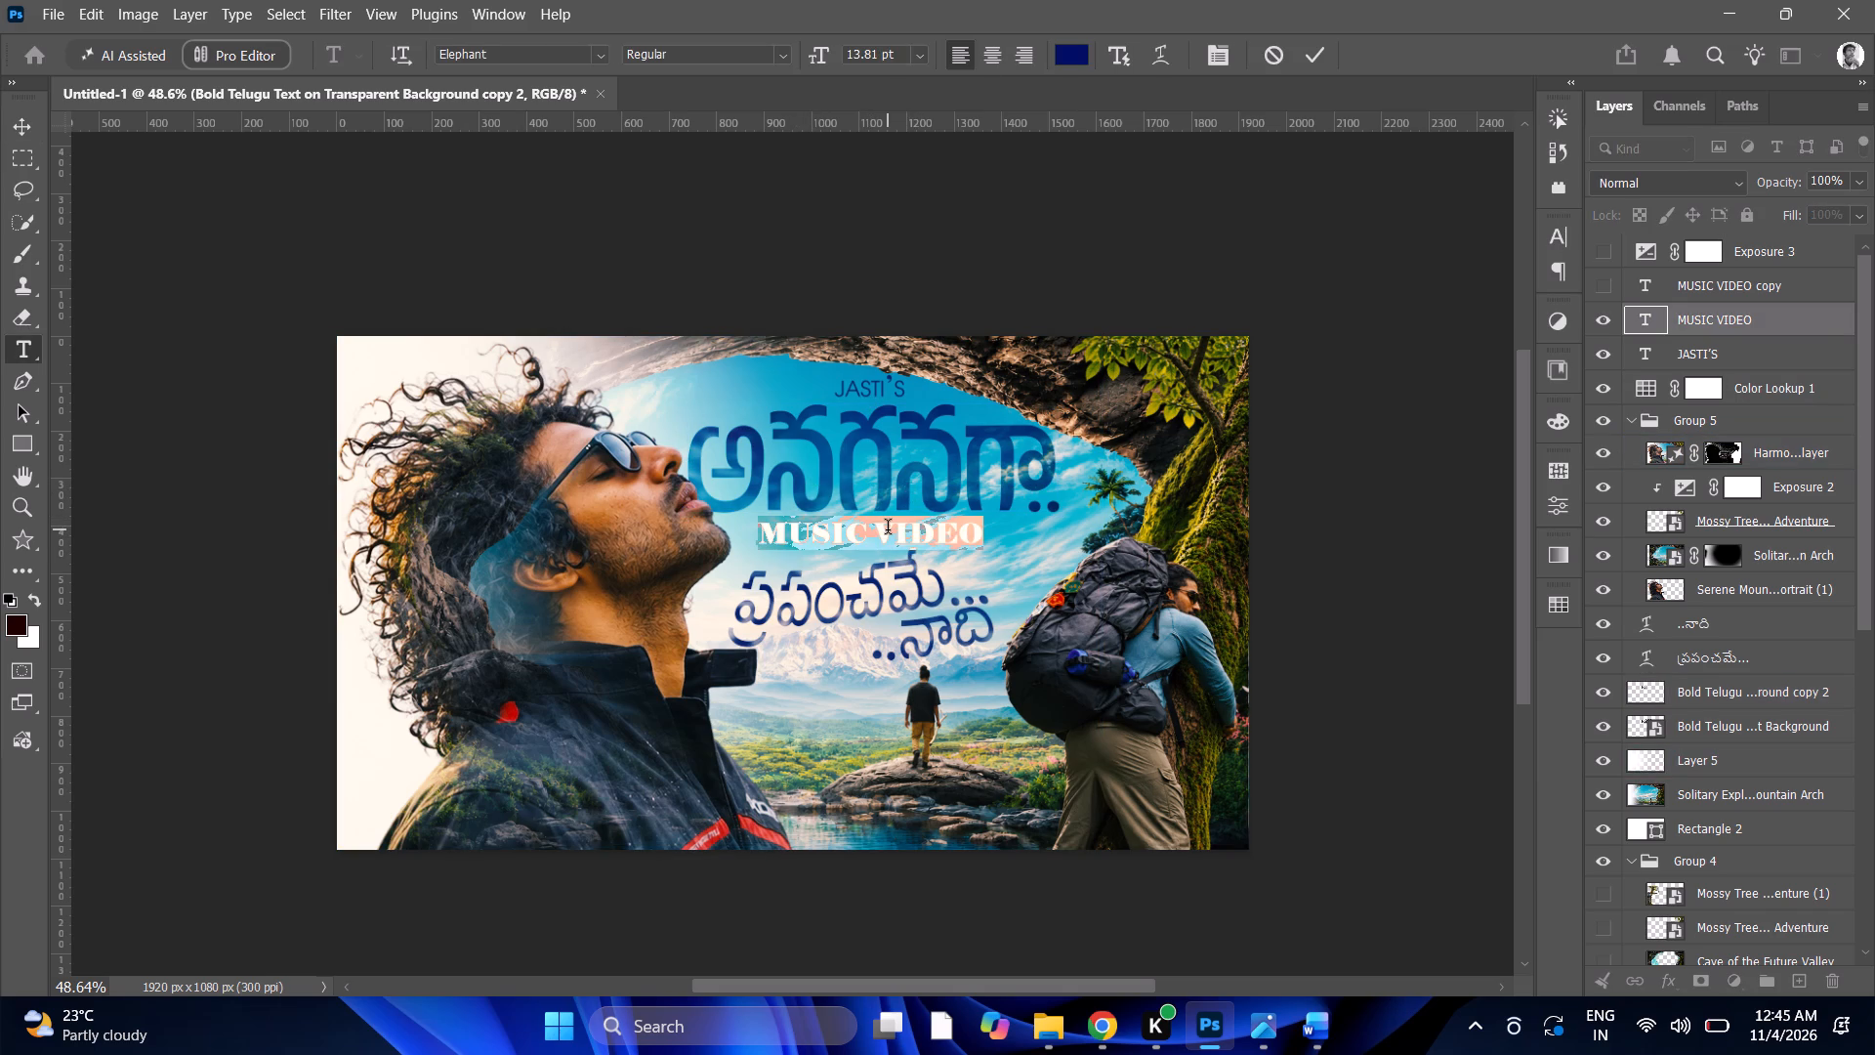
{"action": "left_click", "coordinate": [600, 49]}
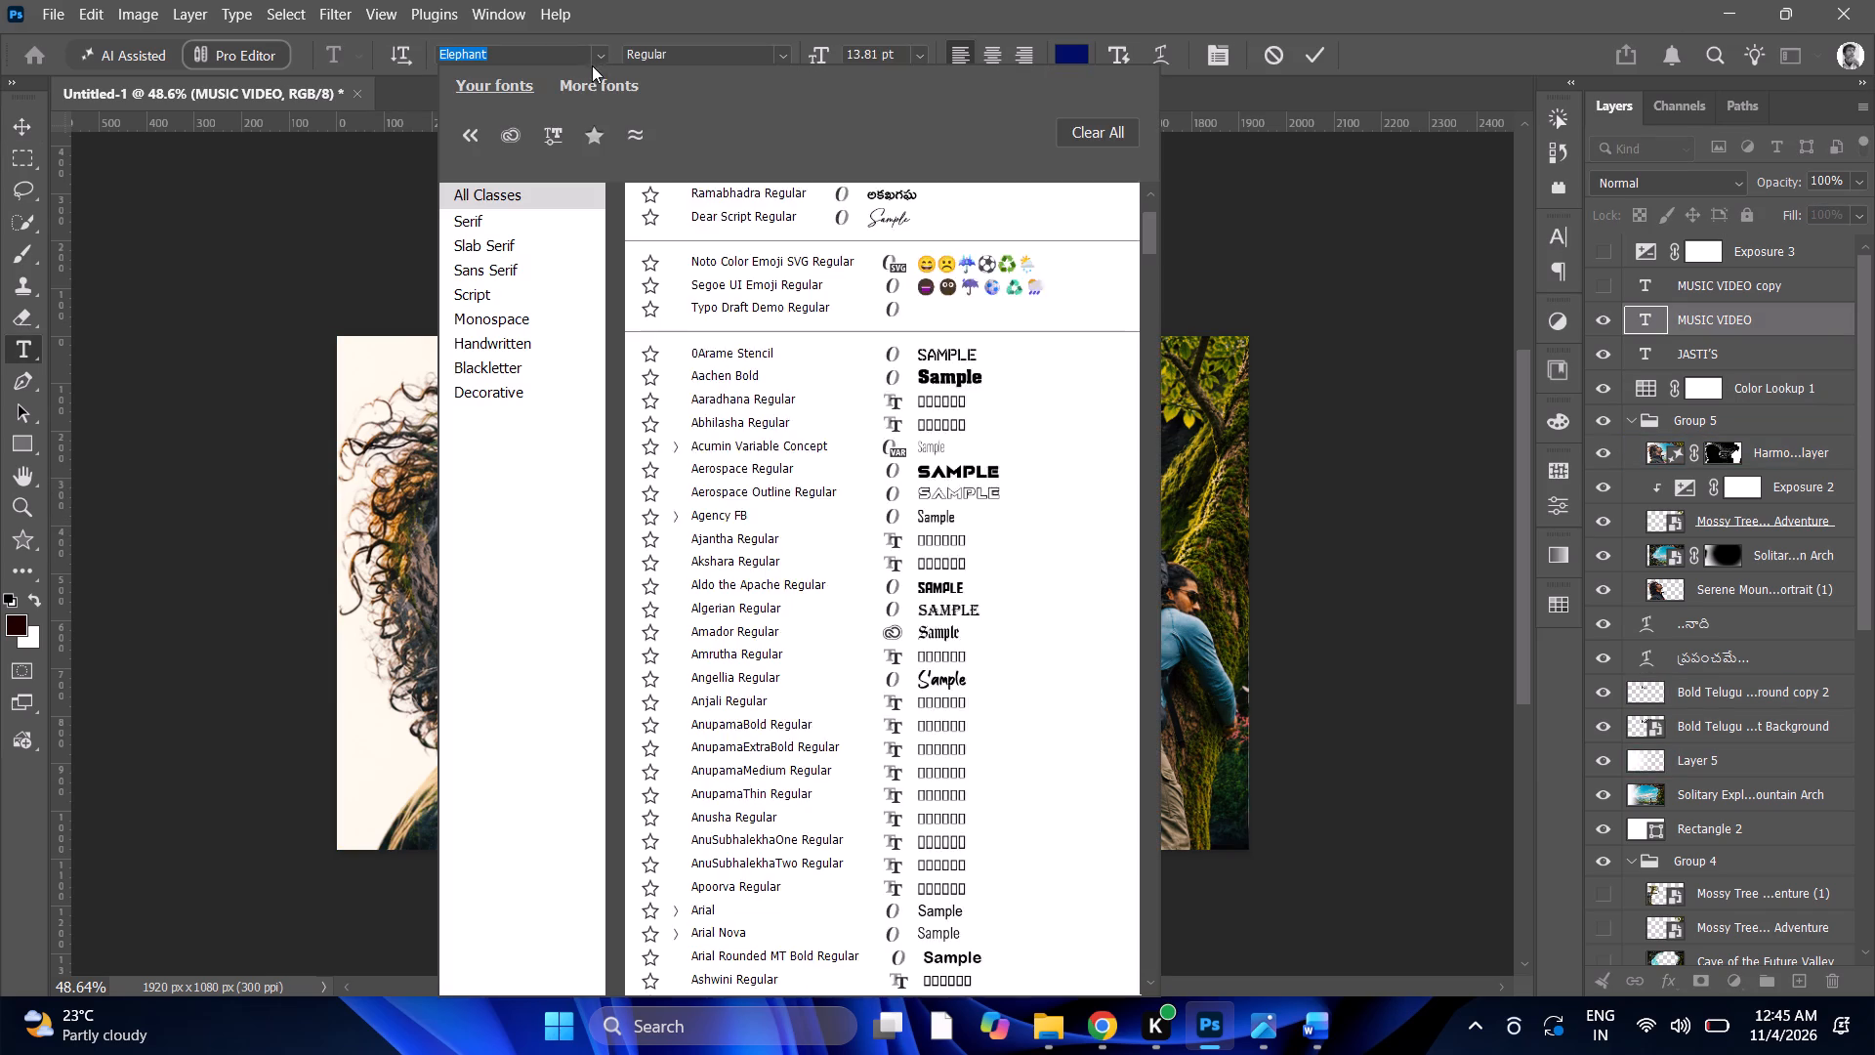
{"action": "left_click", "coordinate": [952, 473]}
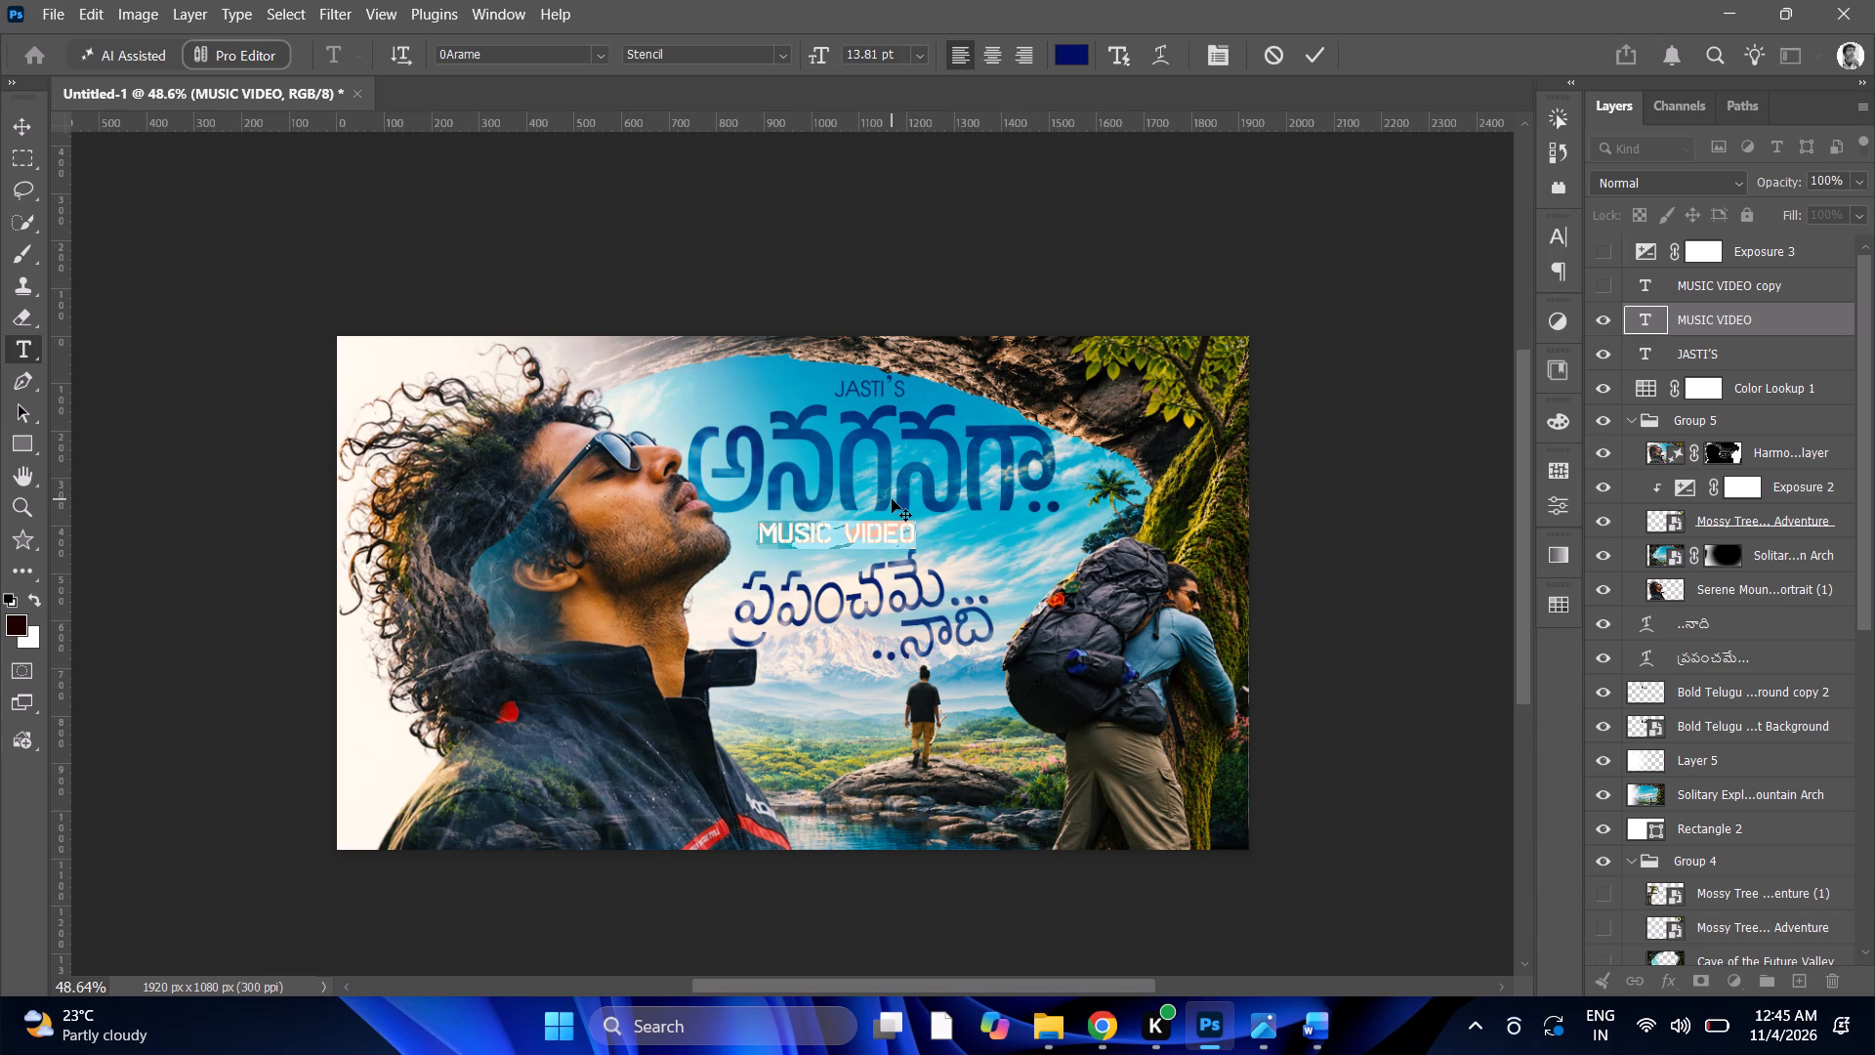
Change the font of the whole MUSIC VIDEO text to NATS Regular.
{"action": "key", "text": "ctrl+a"}
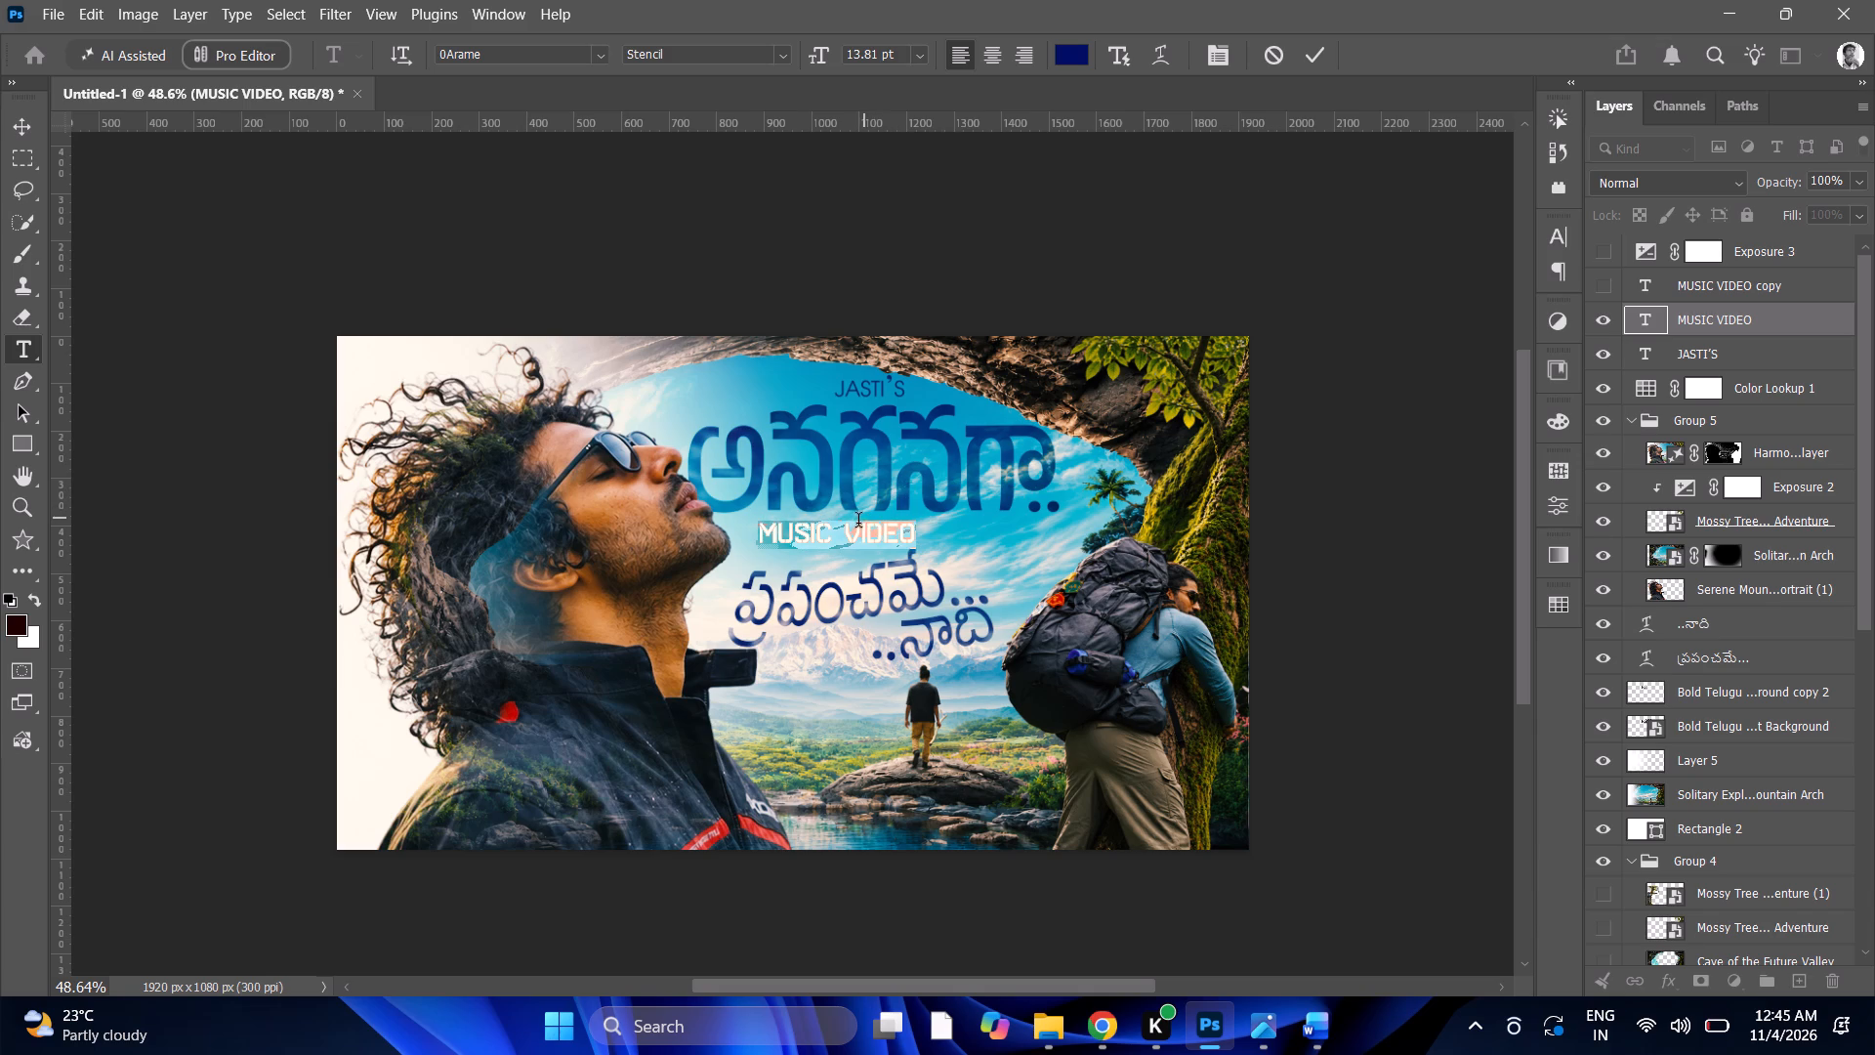
{"action": "triple_click", "coordinate": [856, 528]}
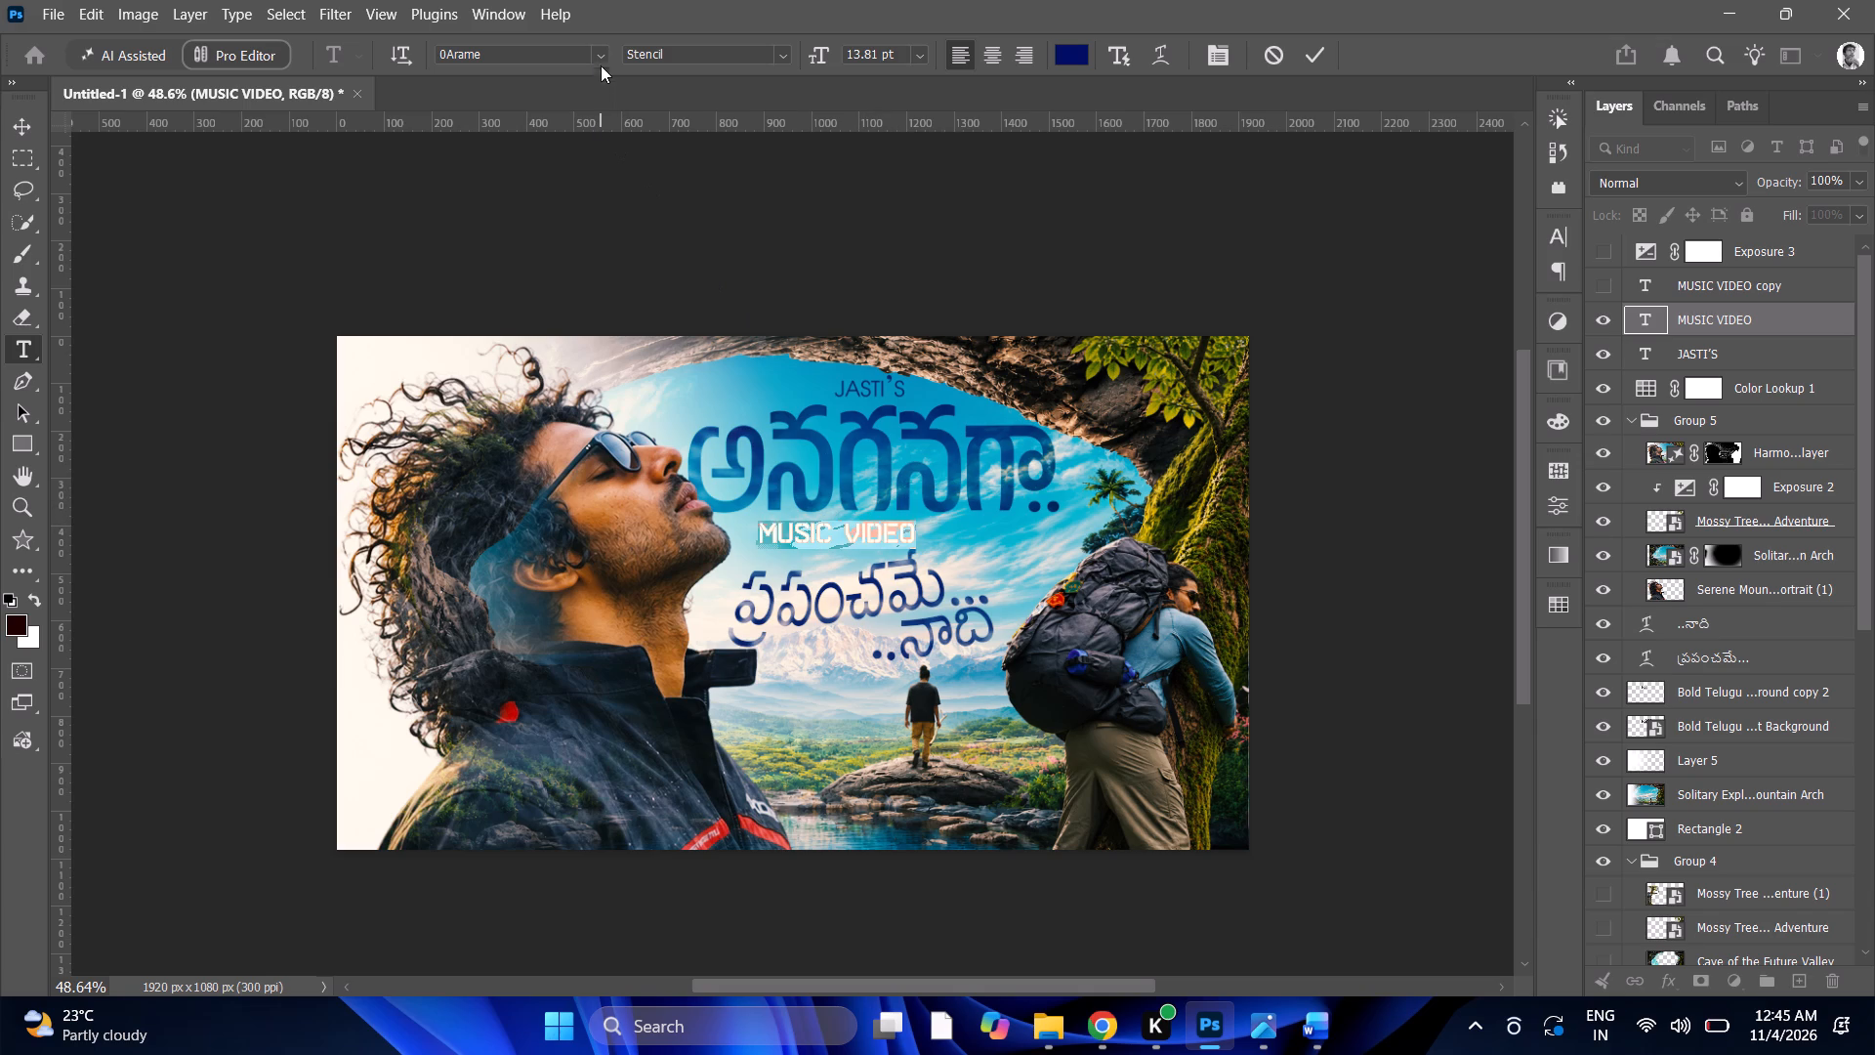
{"action": "left_click", "coordinate": [601, 51]}
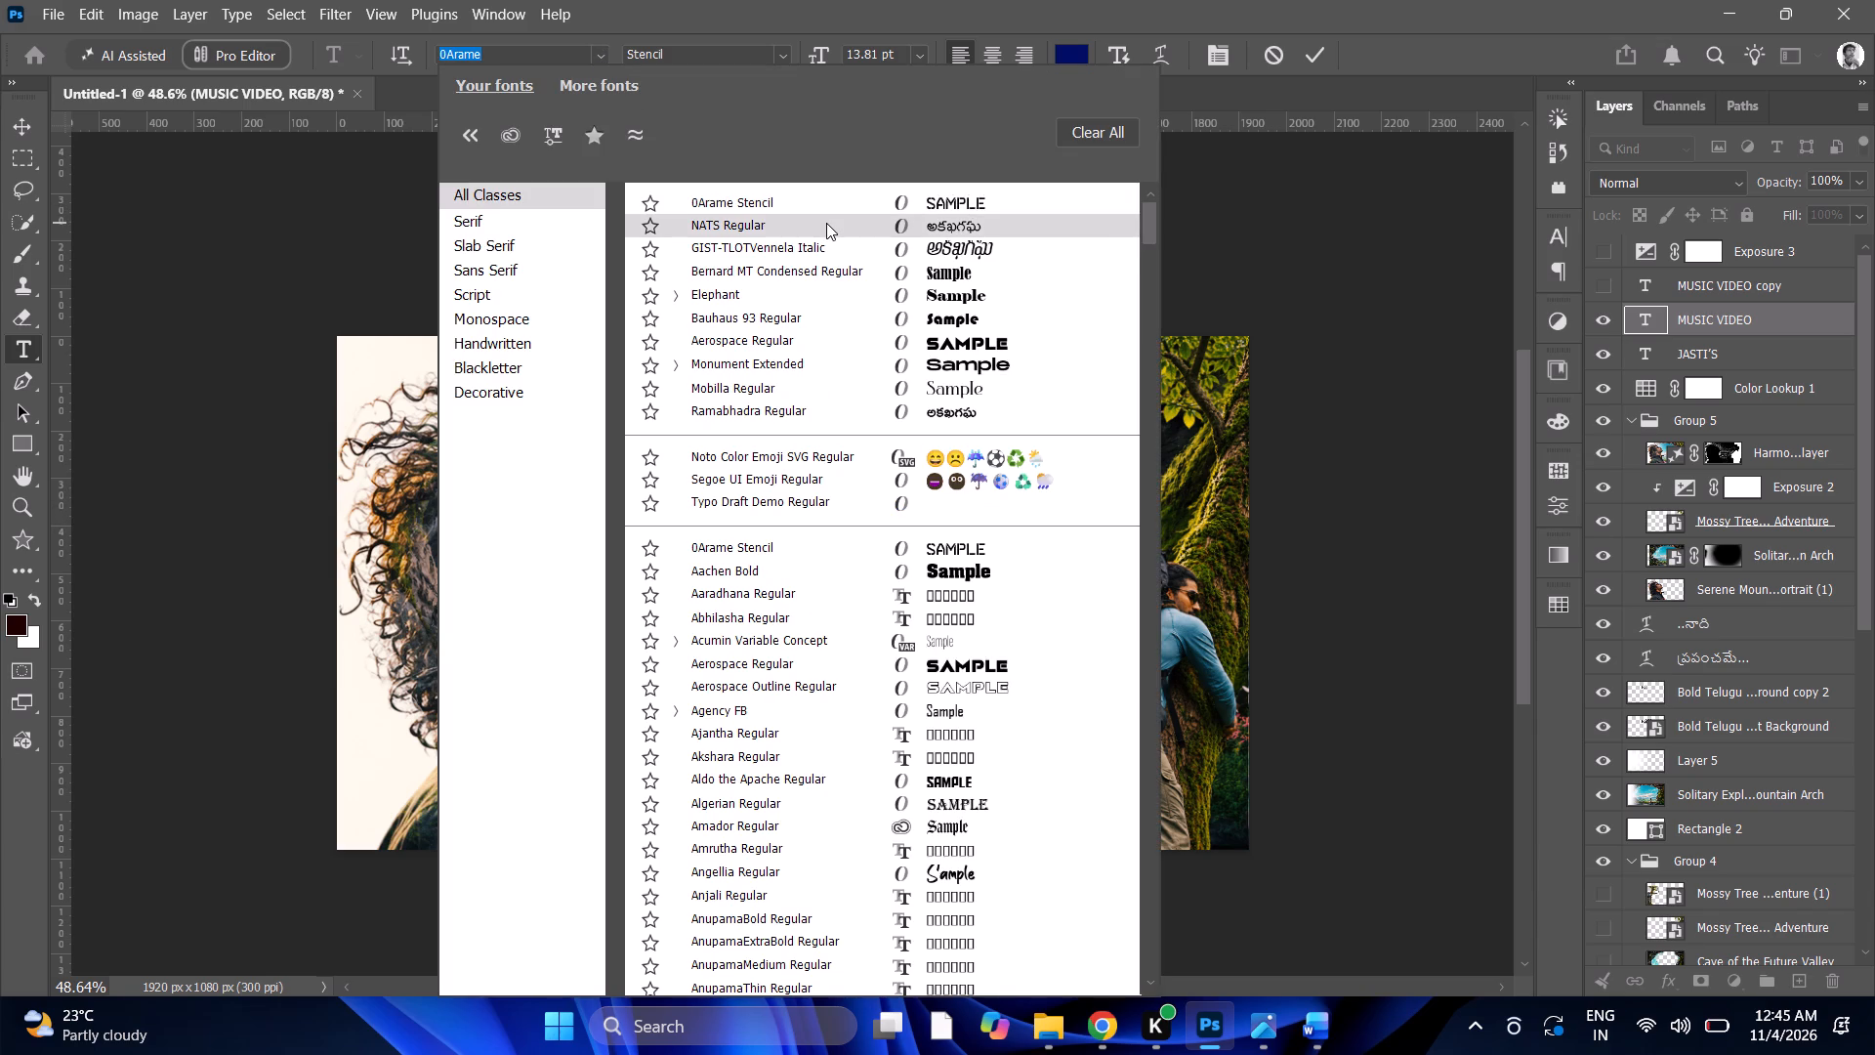
{"action": "left_click", "coordinate": [826, 223]}
{"action": "left_click", "coordinate": [853, 539]}
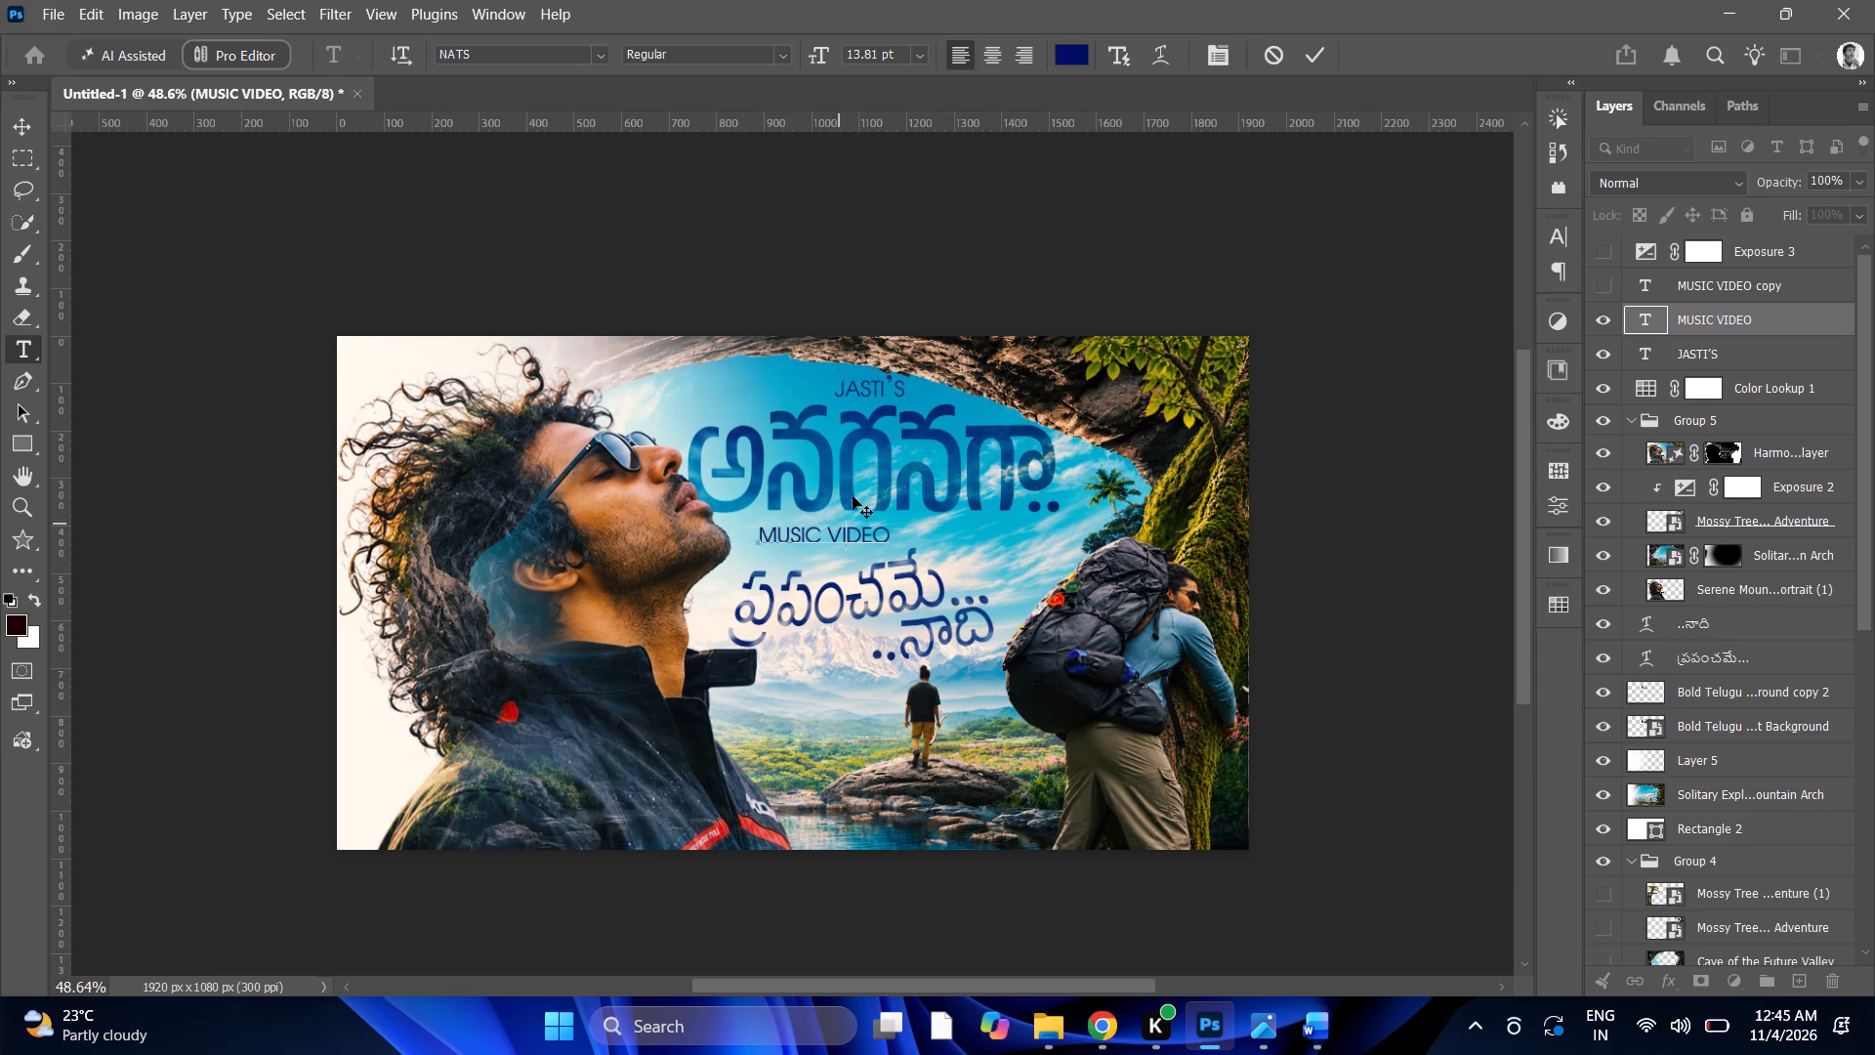
{"action": "scroll", "coordinate": [866, 490], "scroll_direction": "up", "scroll_amount": 4, "text": "alt"}
{"action": "left_click", "coordinate": [1313, 48]}
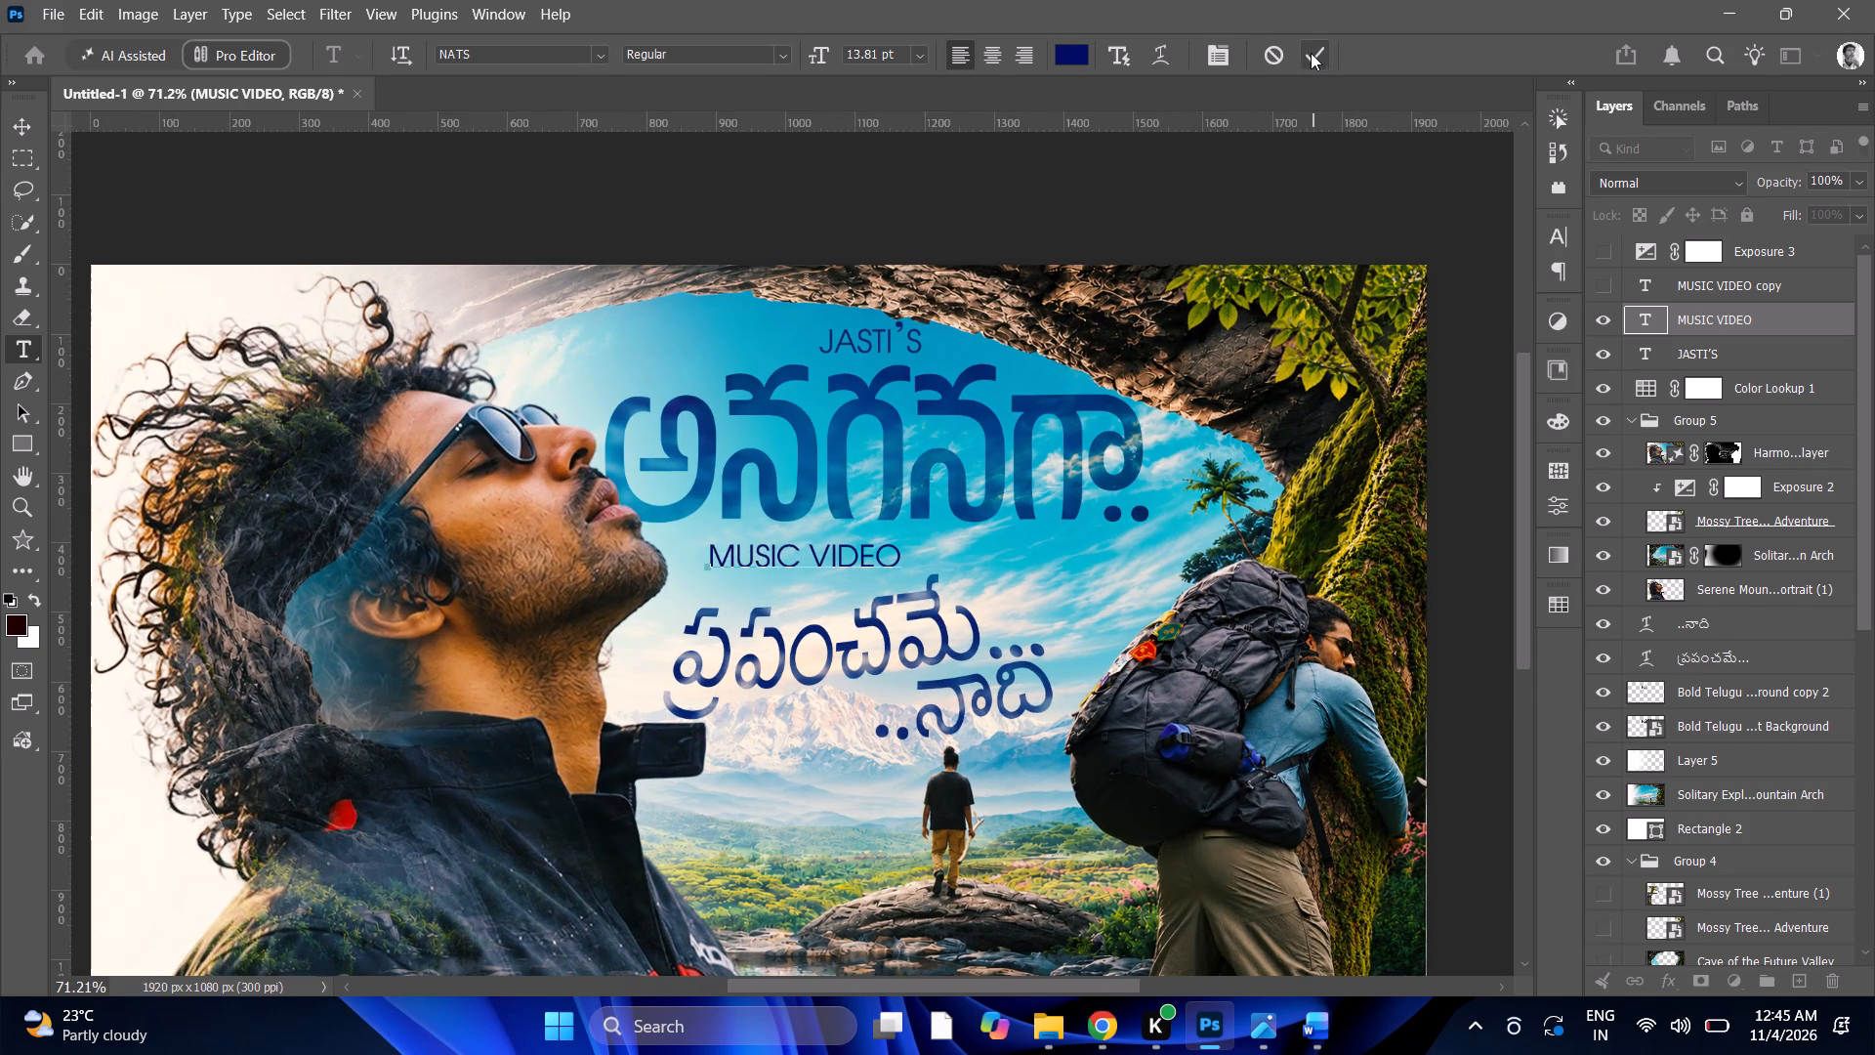
Enlarge the MUSIC VIDEO text proportionally to about 172% beneath the Telugu title.
{"action": "left_click", "coordinate": [21, 117]}
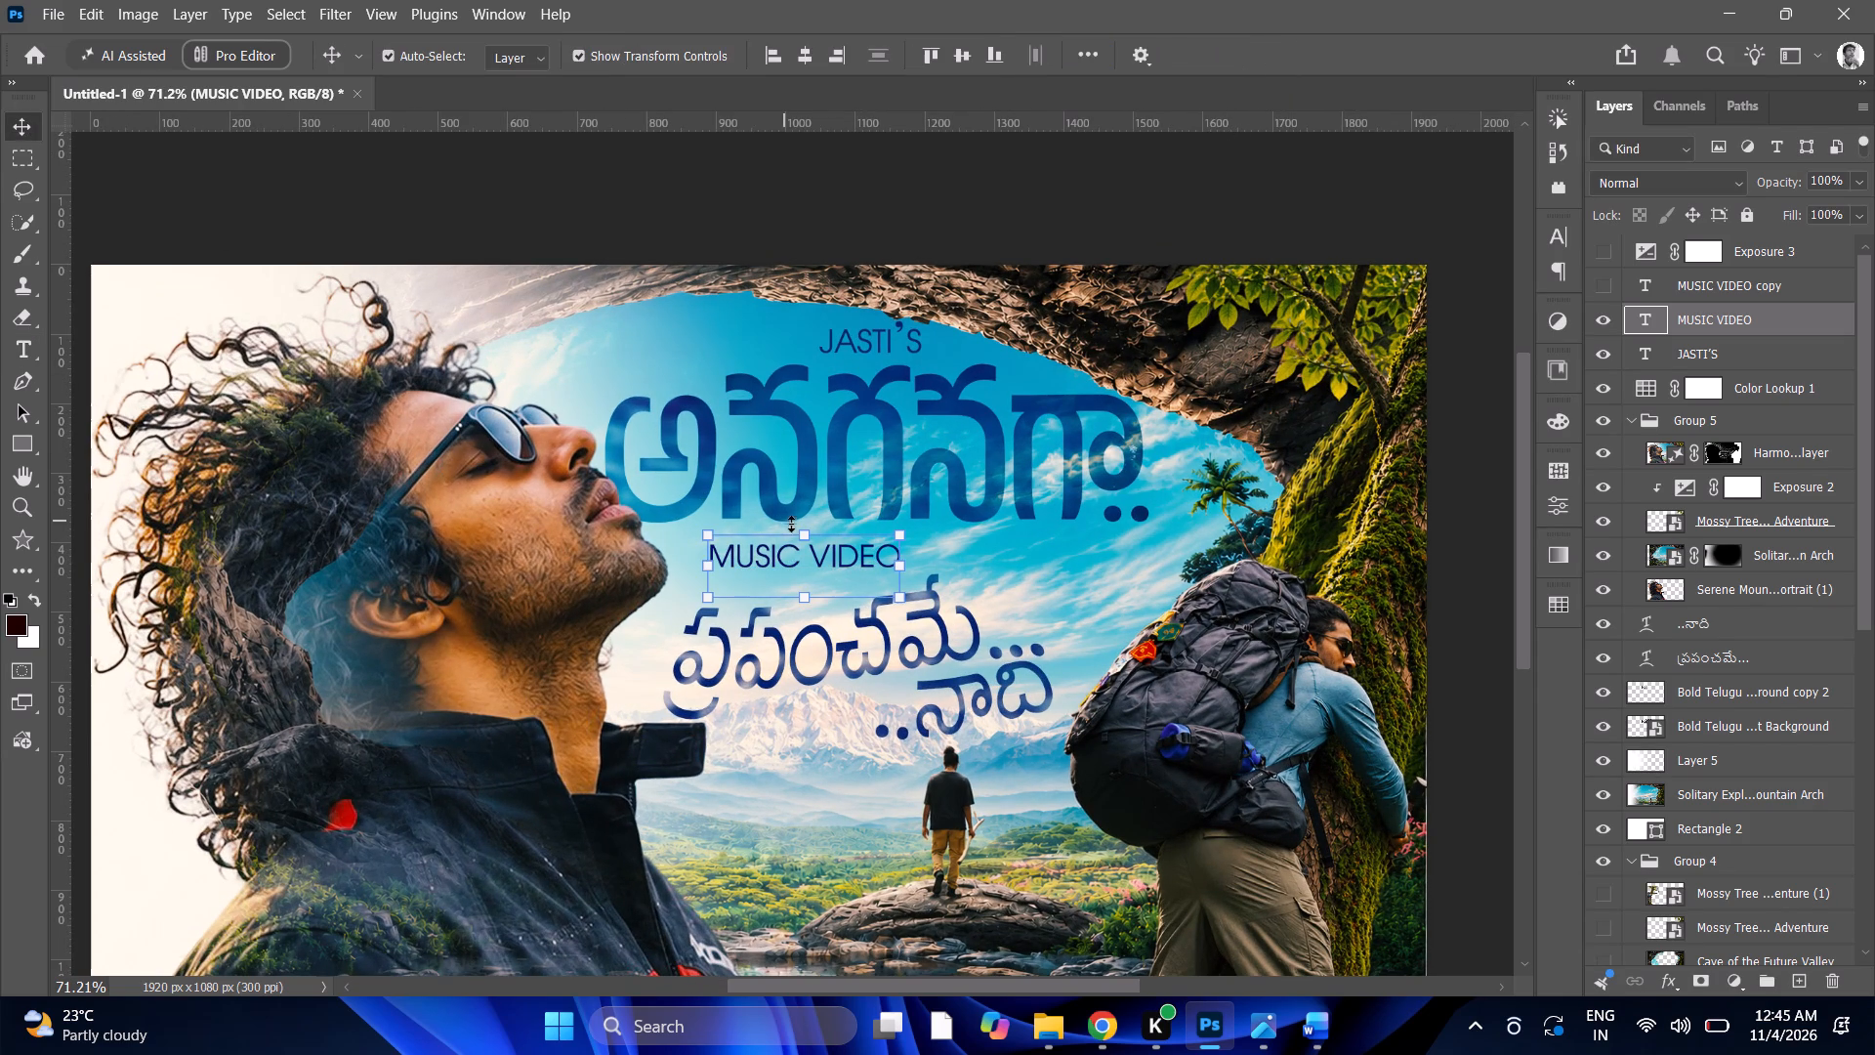
{"action": "left_click_drag", "start_coordinate": [900, 570], "coordinate": [1008, 589]}
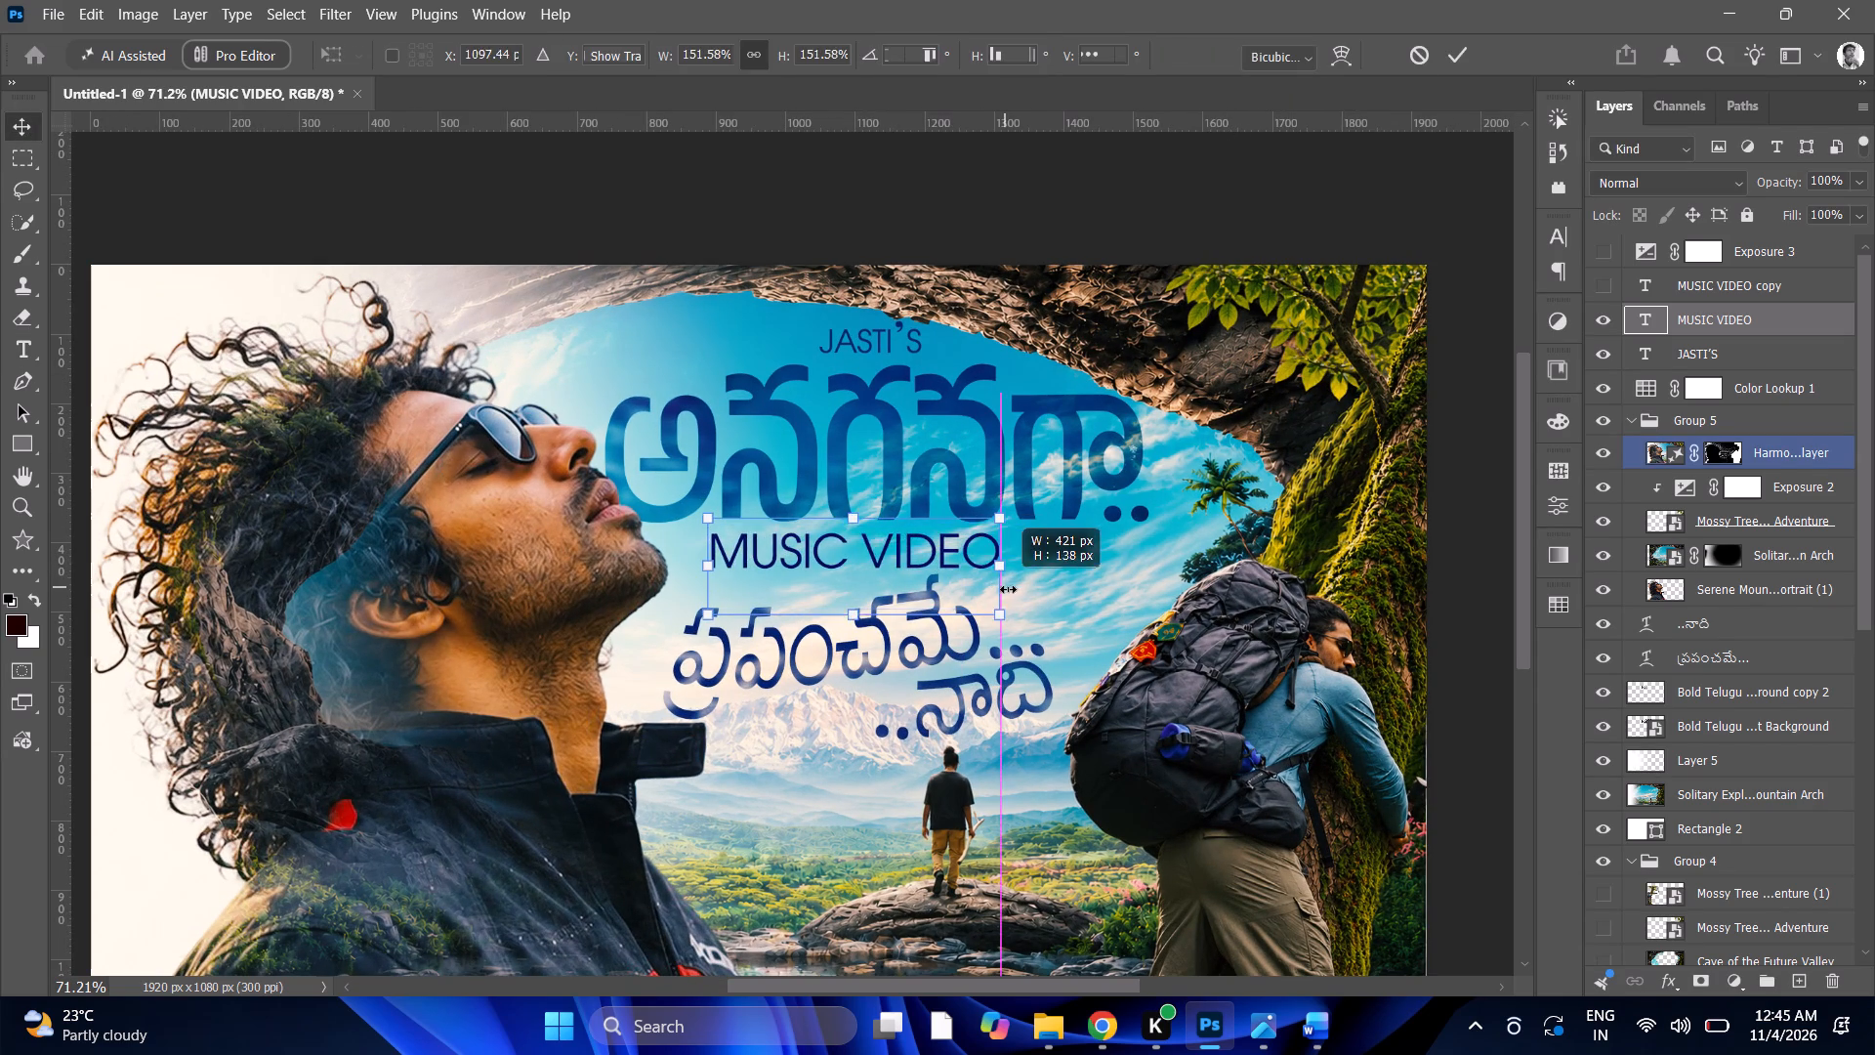
{"action": "left_click_drag", "start_coordinate": [1008, 589], "coordinate": [1036, 595]}
{"action": "scroll", "coordinate": [1005, 577], "scroll_direction": "down", "scroll_amount": 3, "text": "alt"}
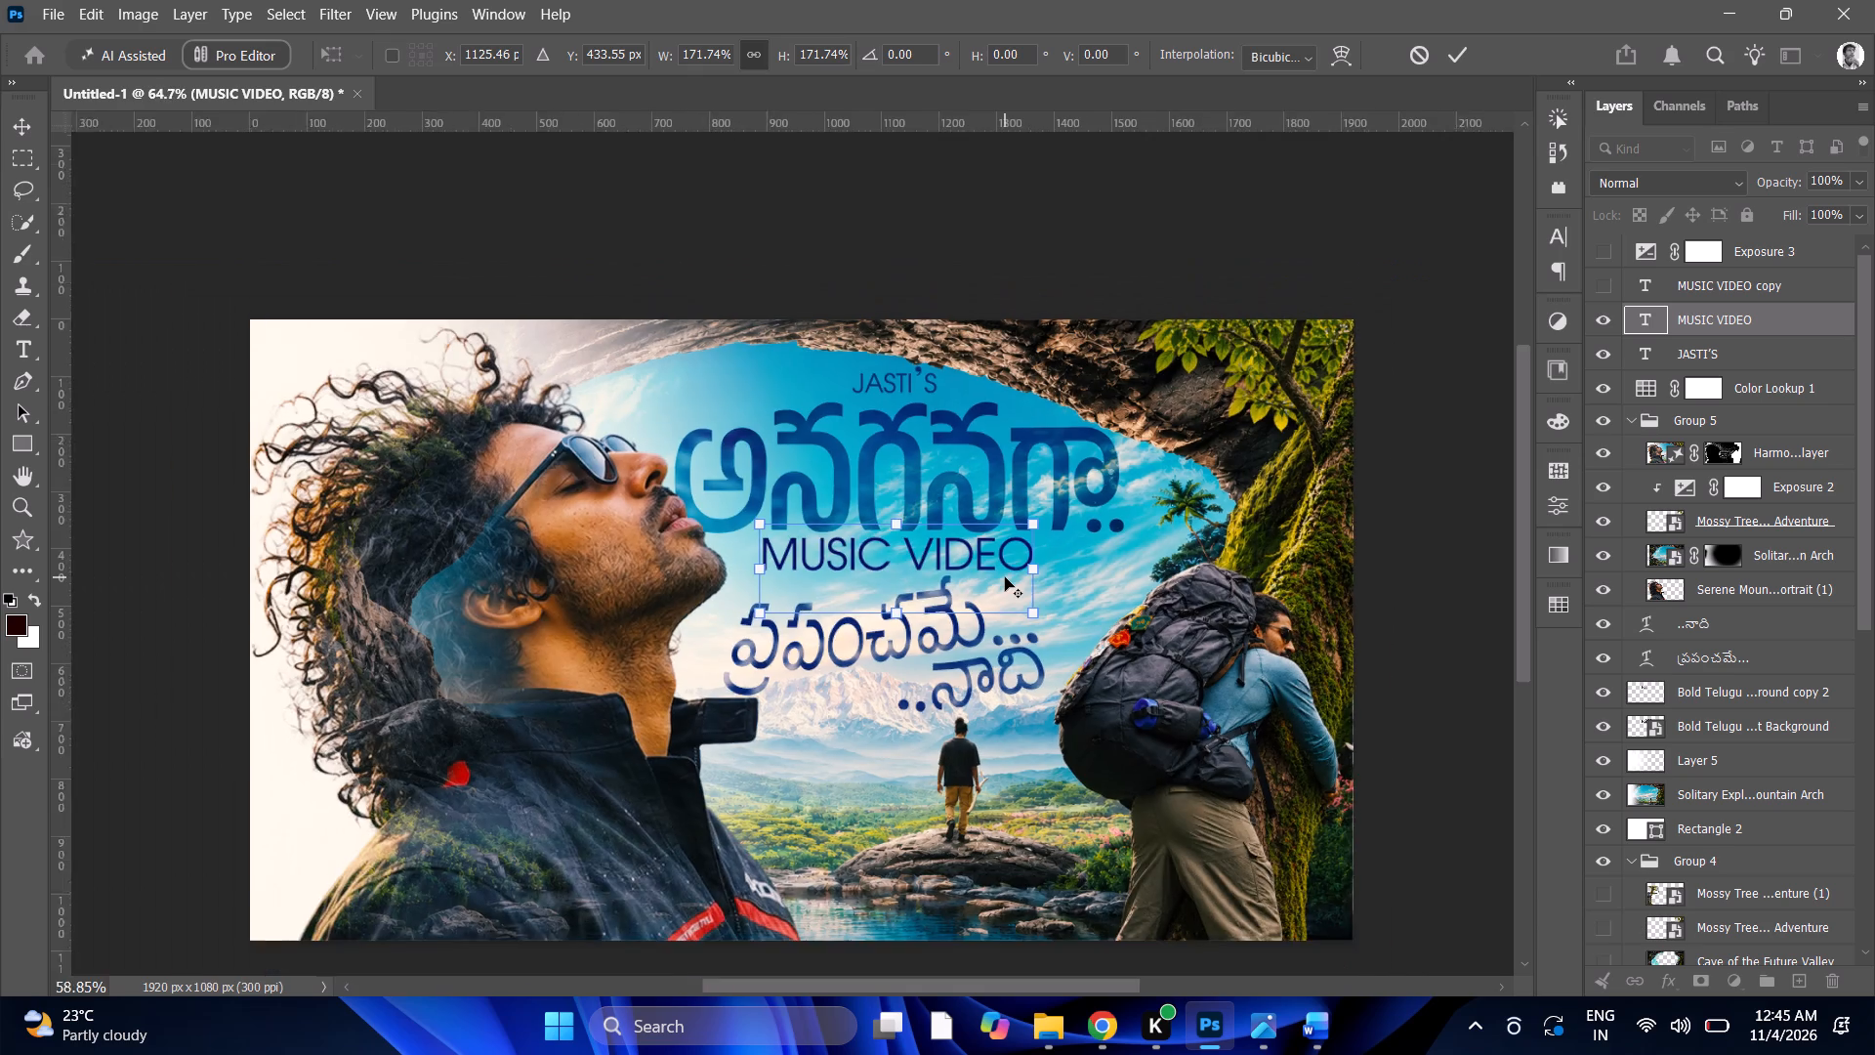
{"action": "scroll", "coordinate": [1001, 572], "scroll_direction": "down", "scroll_amount": 5, "text": "alt"}
{"action": "scroll", "coordinate": [1050, 523], "scroll_direction": "up", "scroll_amount": 3, "text": "alt"}
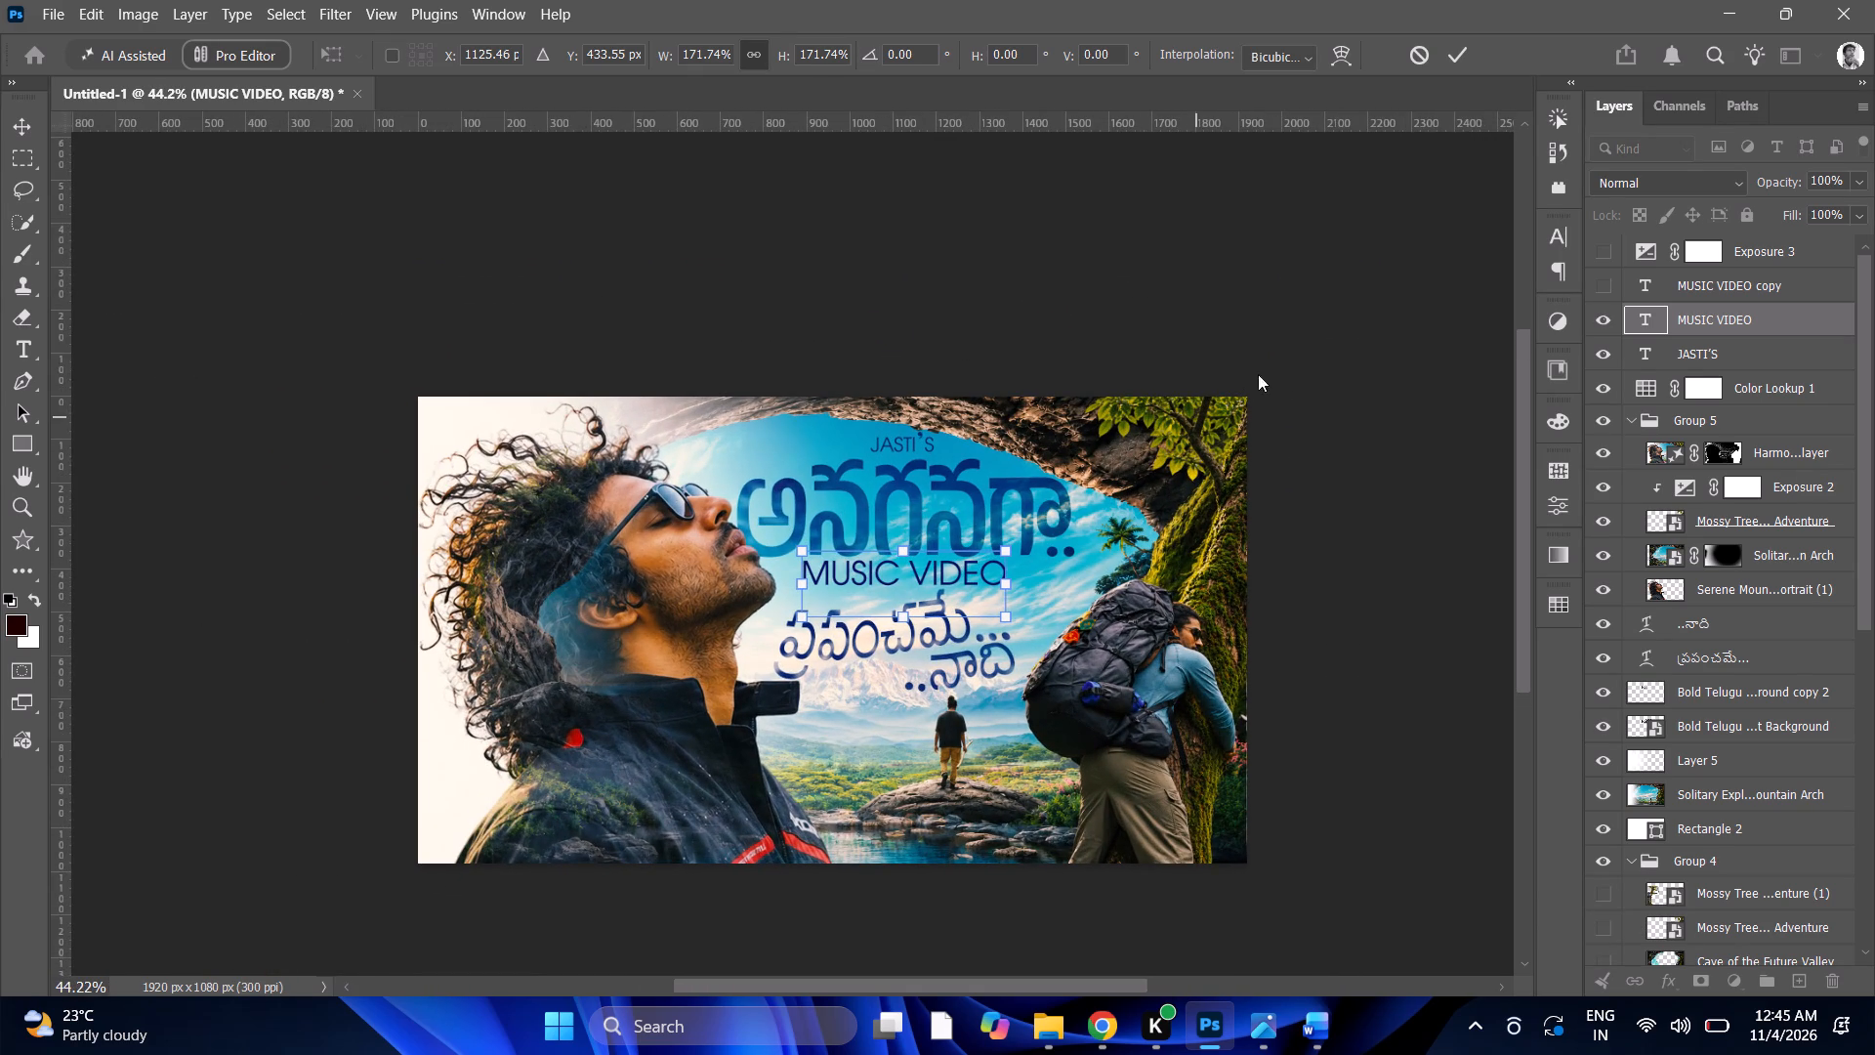
{"action": "left_click", "coordinate": [1459, 55]}
Nudge the MUSIC VIDEO text about 13 px to the right under the Telugu title.
{"action": "scroll", "coordinate": [1061, 408], "scroll_direction": "up", "scroll_amount": 2, "text": "alt"}
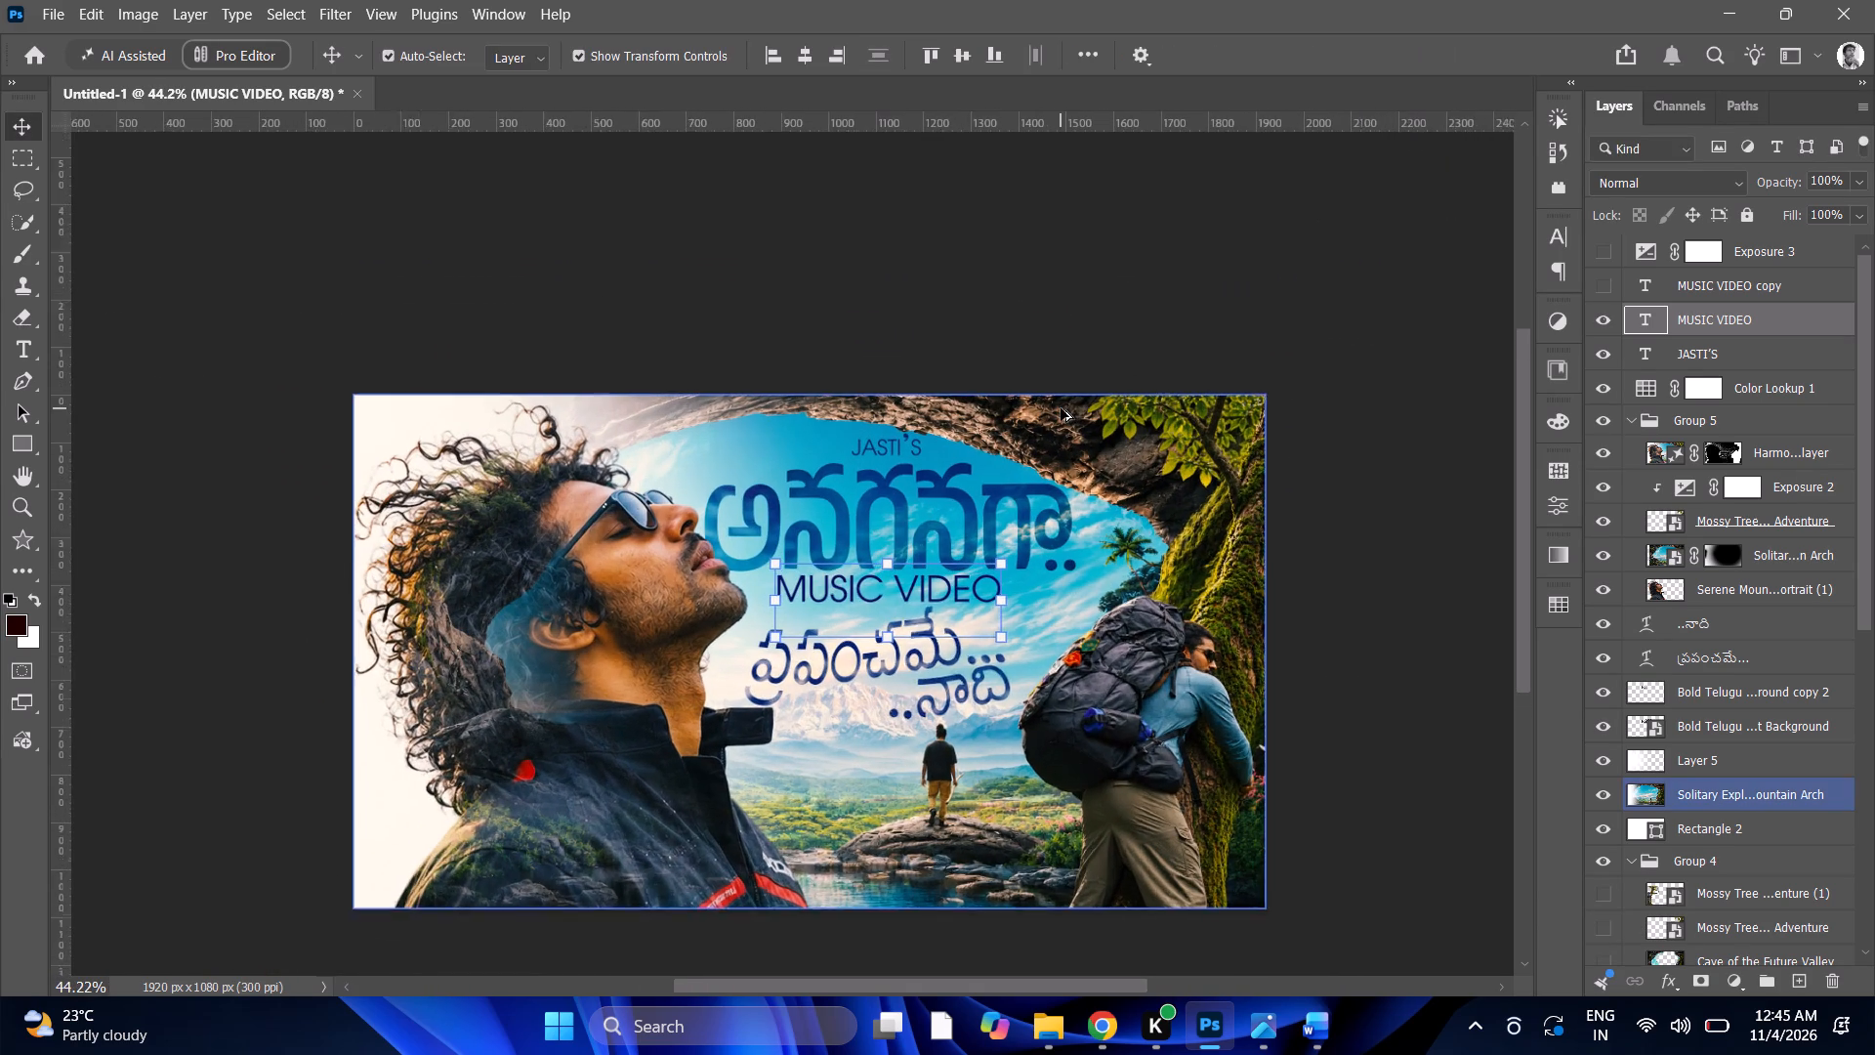
{"action": "scroll", "coordinate": [1061, 408], "scroll_direction": "up", "scroll_amount": 2, "text": "alt"}
{"action": "left_click", "coordinate": [867, 637]}
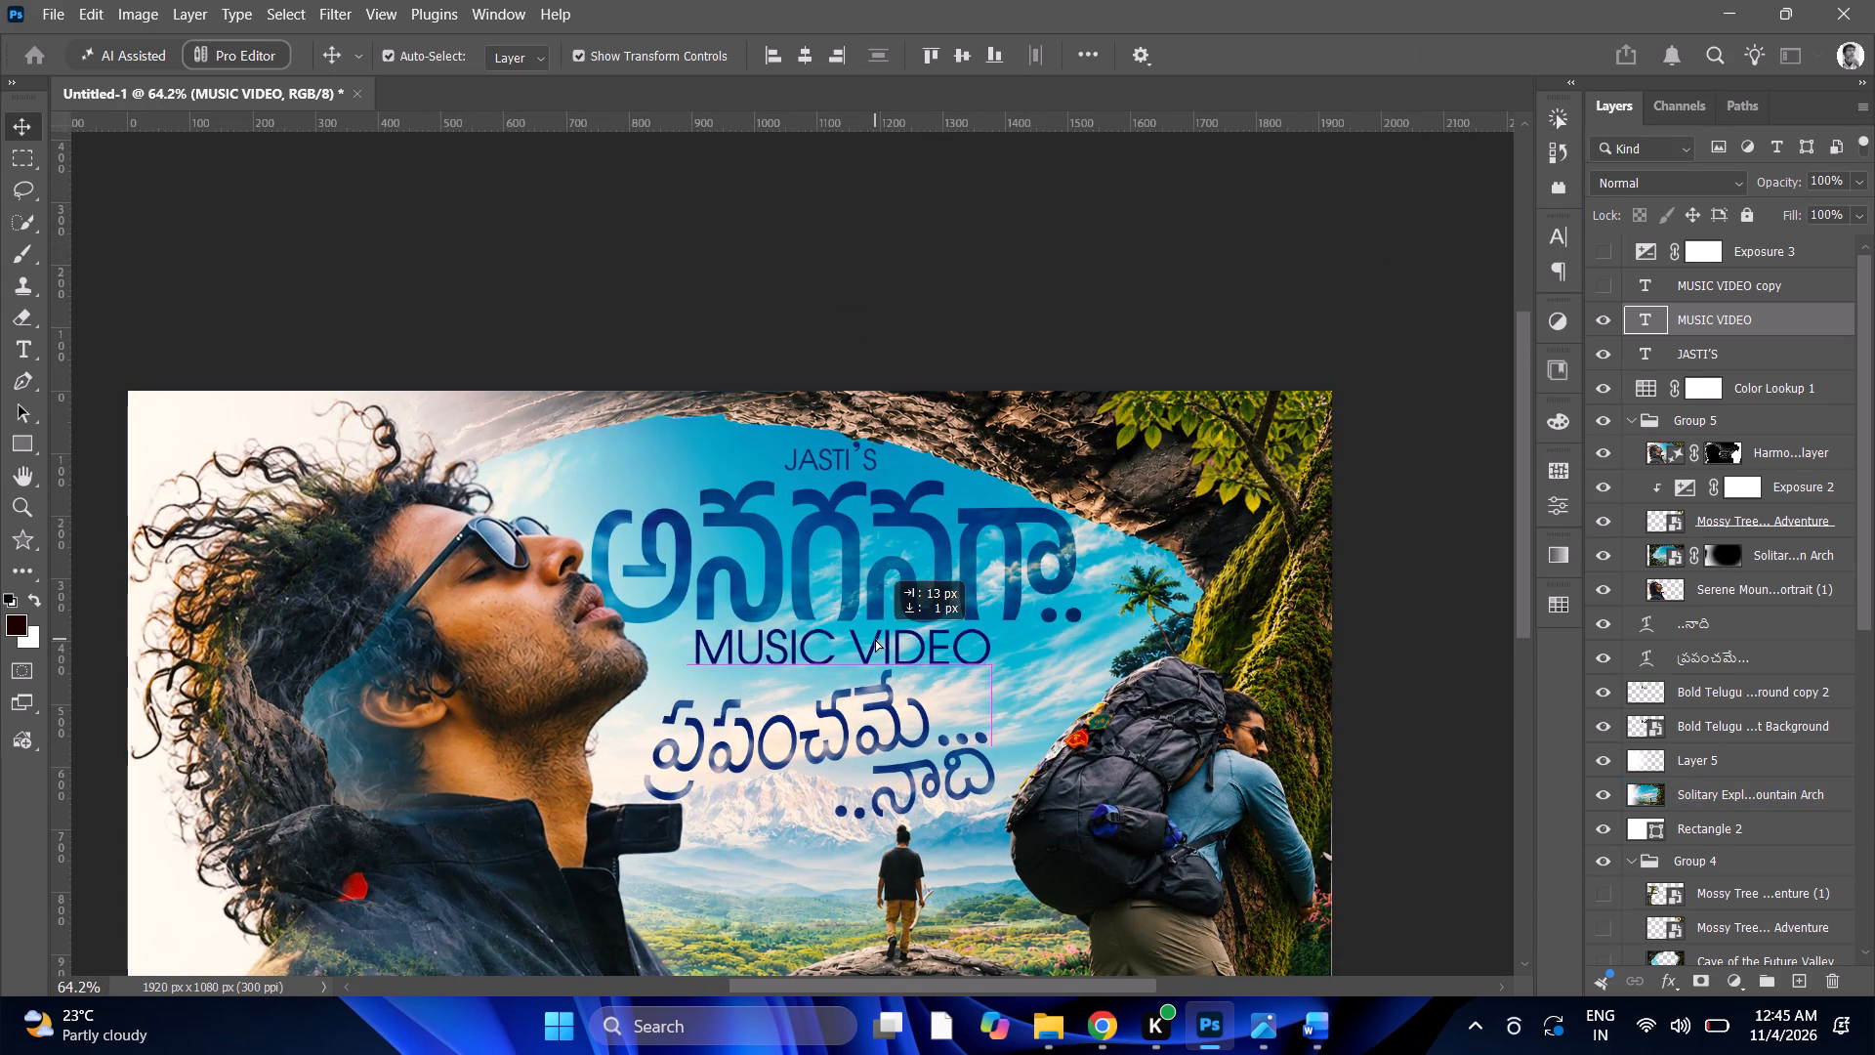
{"action": "scroll", "coordinate": [872, 637], "scroll_direction": "down", "scroll_amount": 4, "text": "alt"}
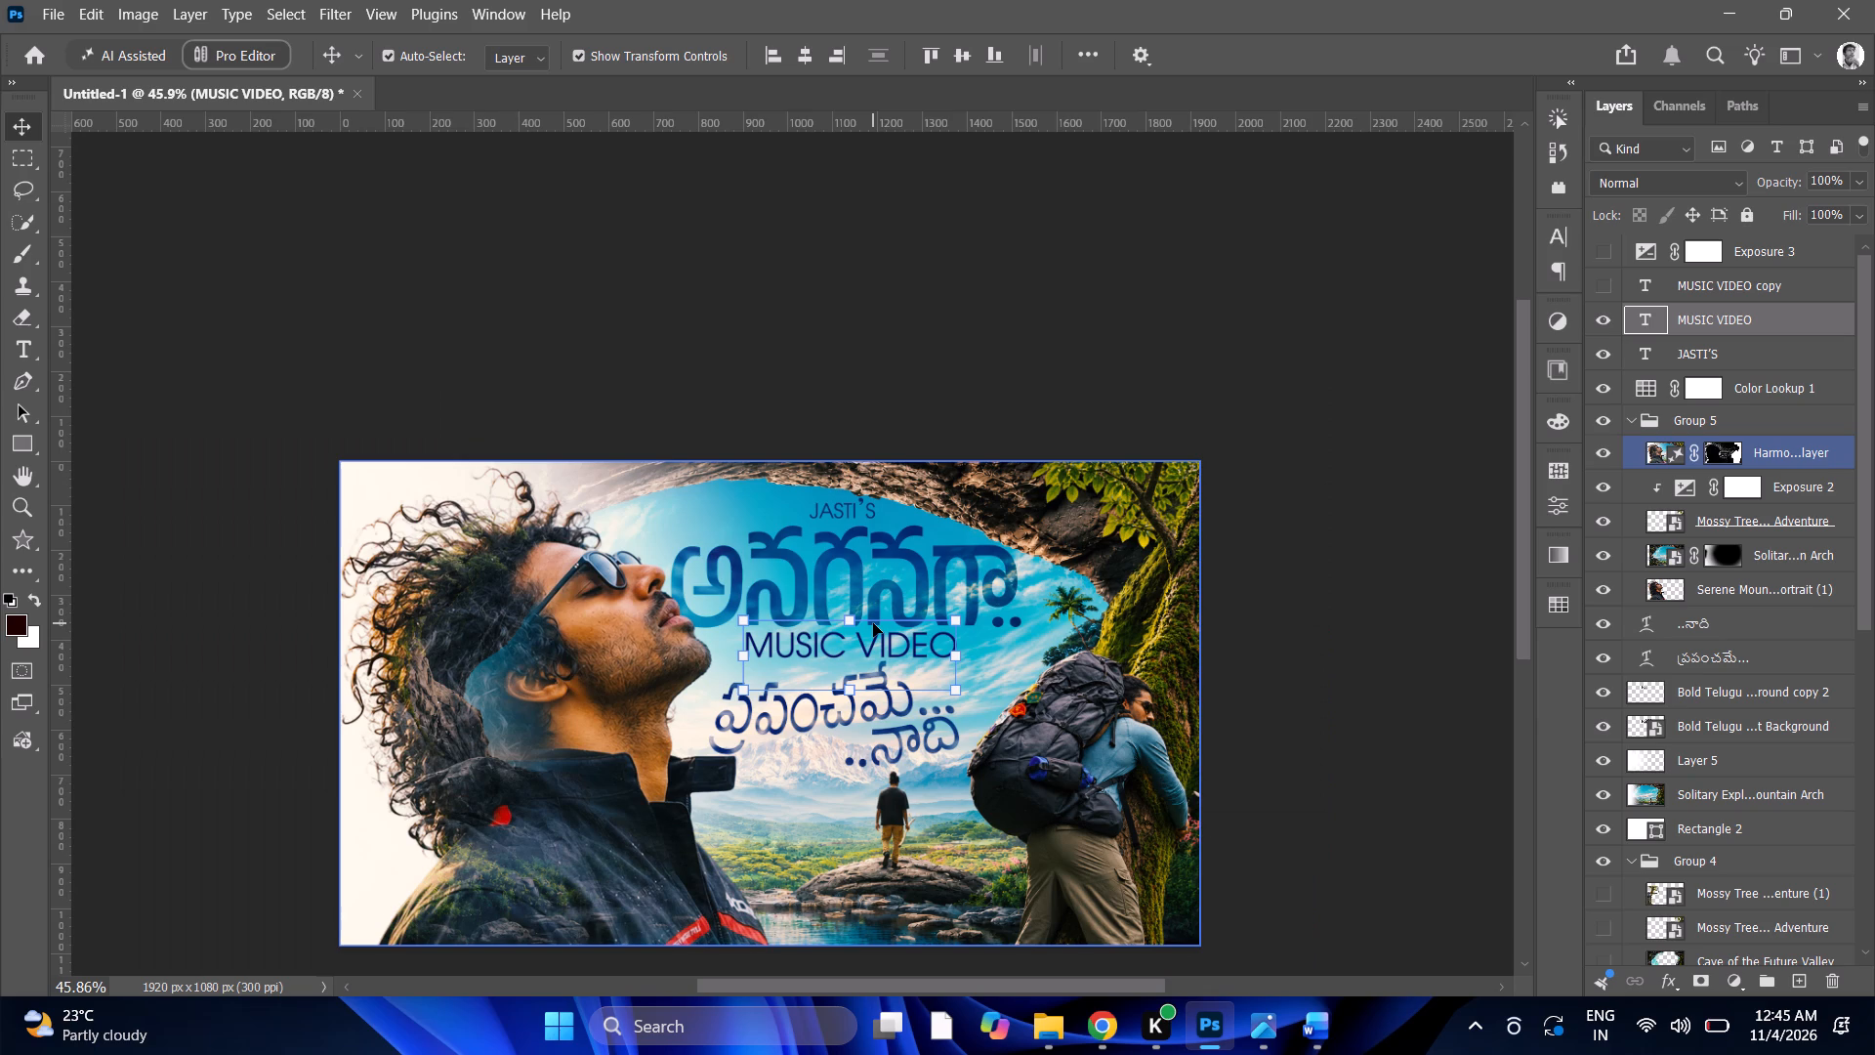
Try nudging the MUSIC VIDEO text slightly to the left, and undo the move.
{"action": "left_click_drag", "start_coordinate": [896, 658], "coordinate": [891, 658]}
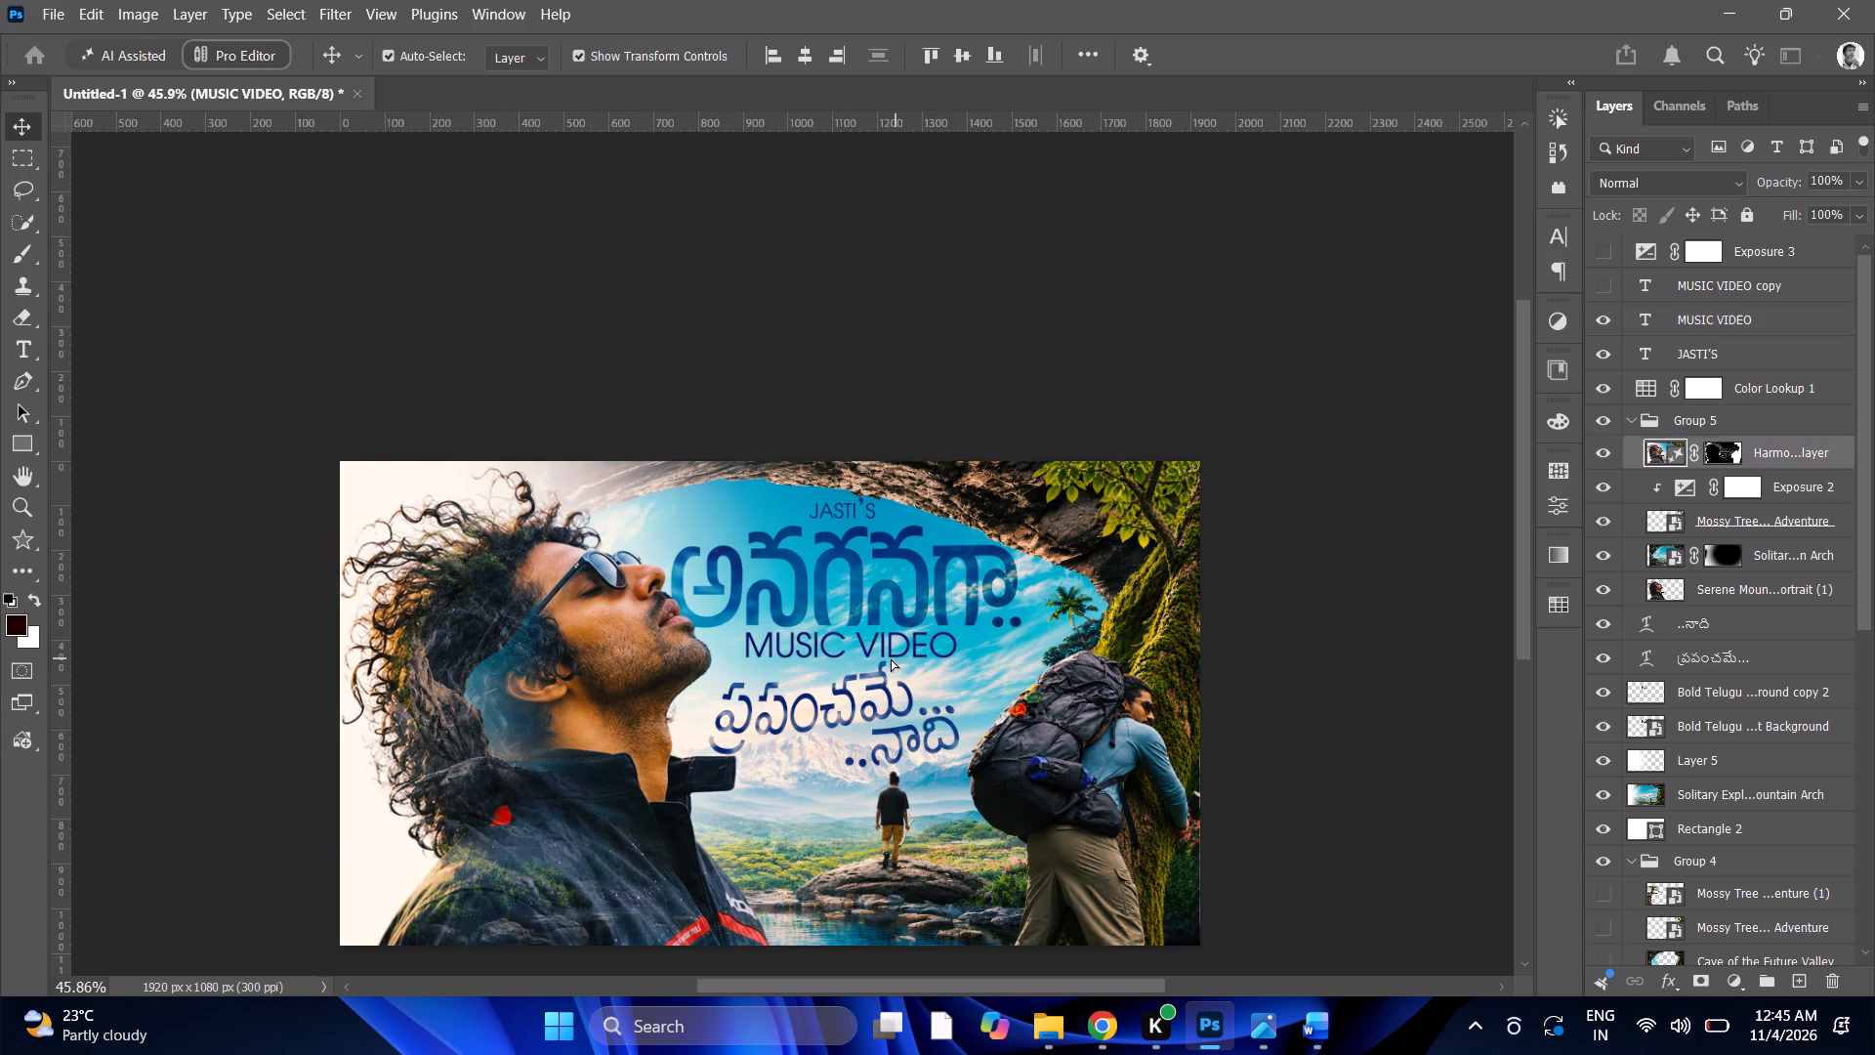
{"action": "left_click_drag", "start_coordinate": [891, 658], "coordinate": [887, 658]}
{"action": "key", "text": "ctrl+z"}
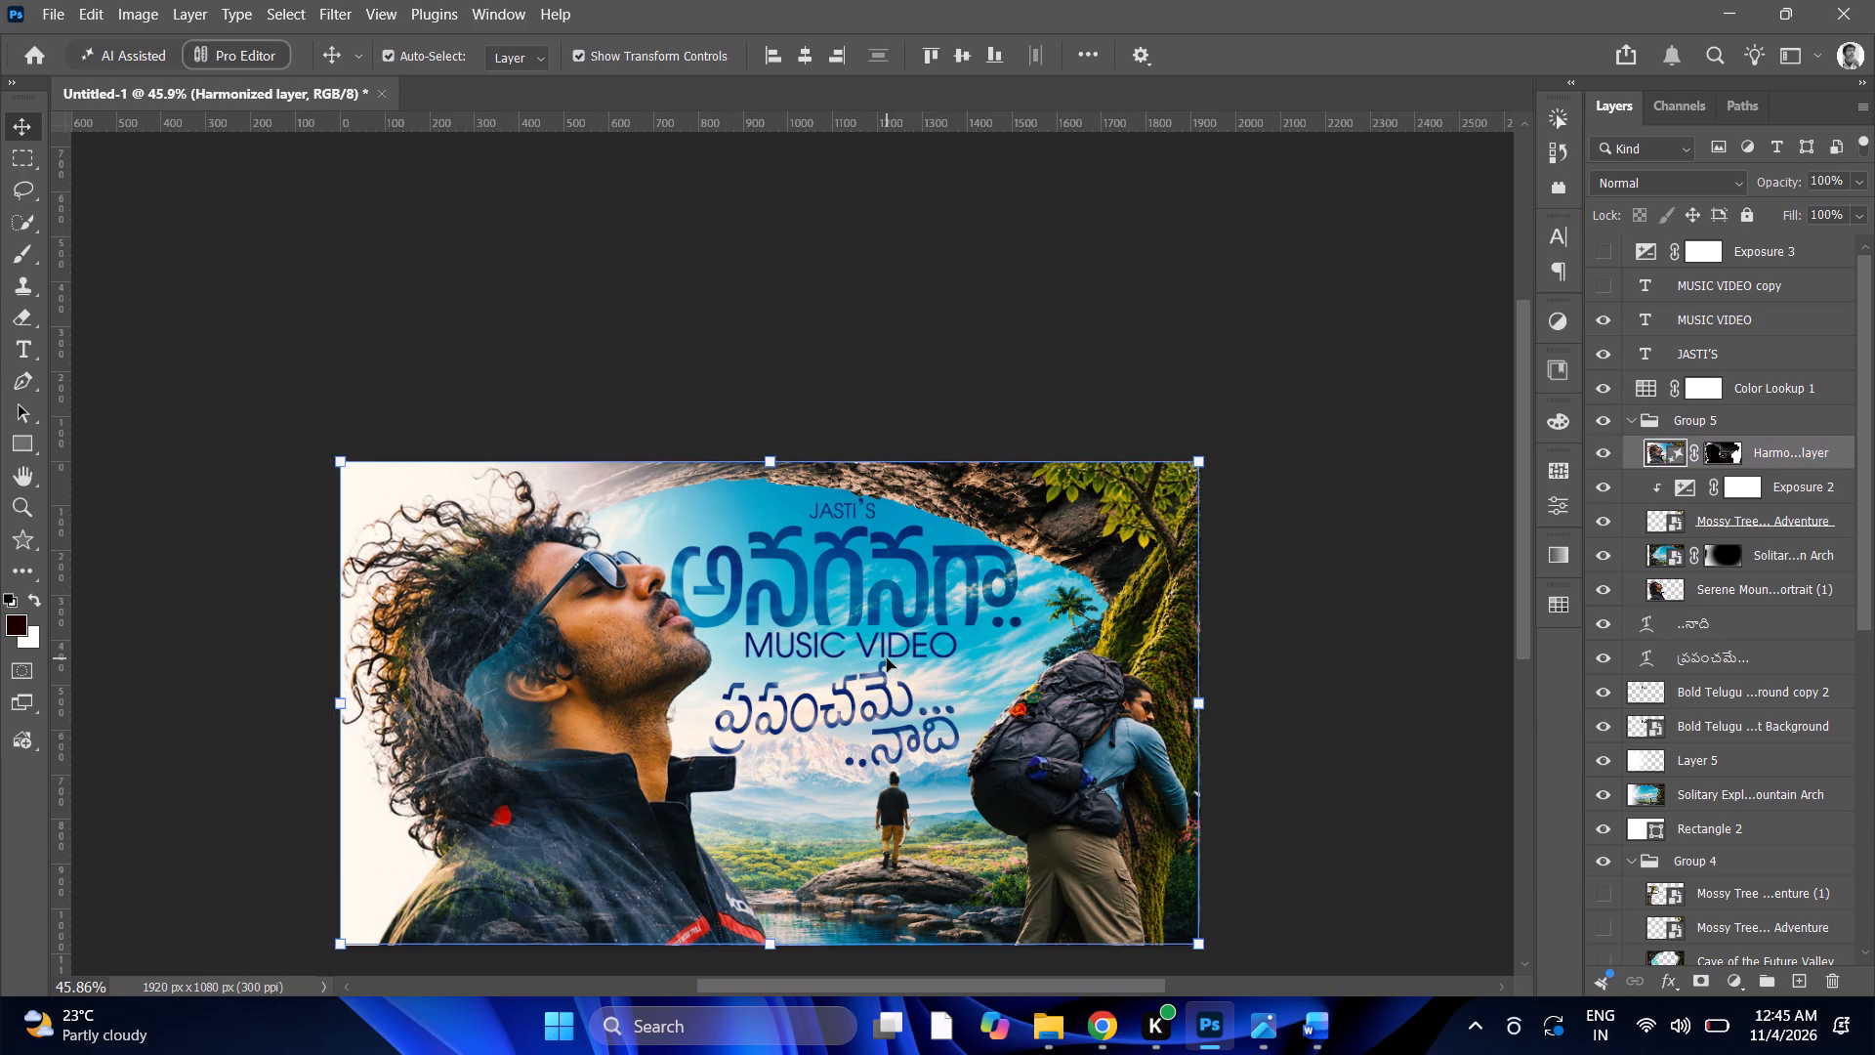
Select the MUSIC VIDEO text and examine its placement between the Telugu title and subtitle, up close and at full-poster size.
{"action": "left_click", "coordinate": [846, 649], "text": "alt"}
{"action": "left_click", "coordinate": [846, 649]}
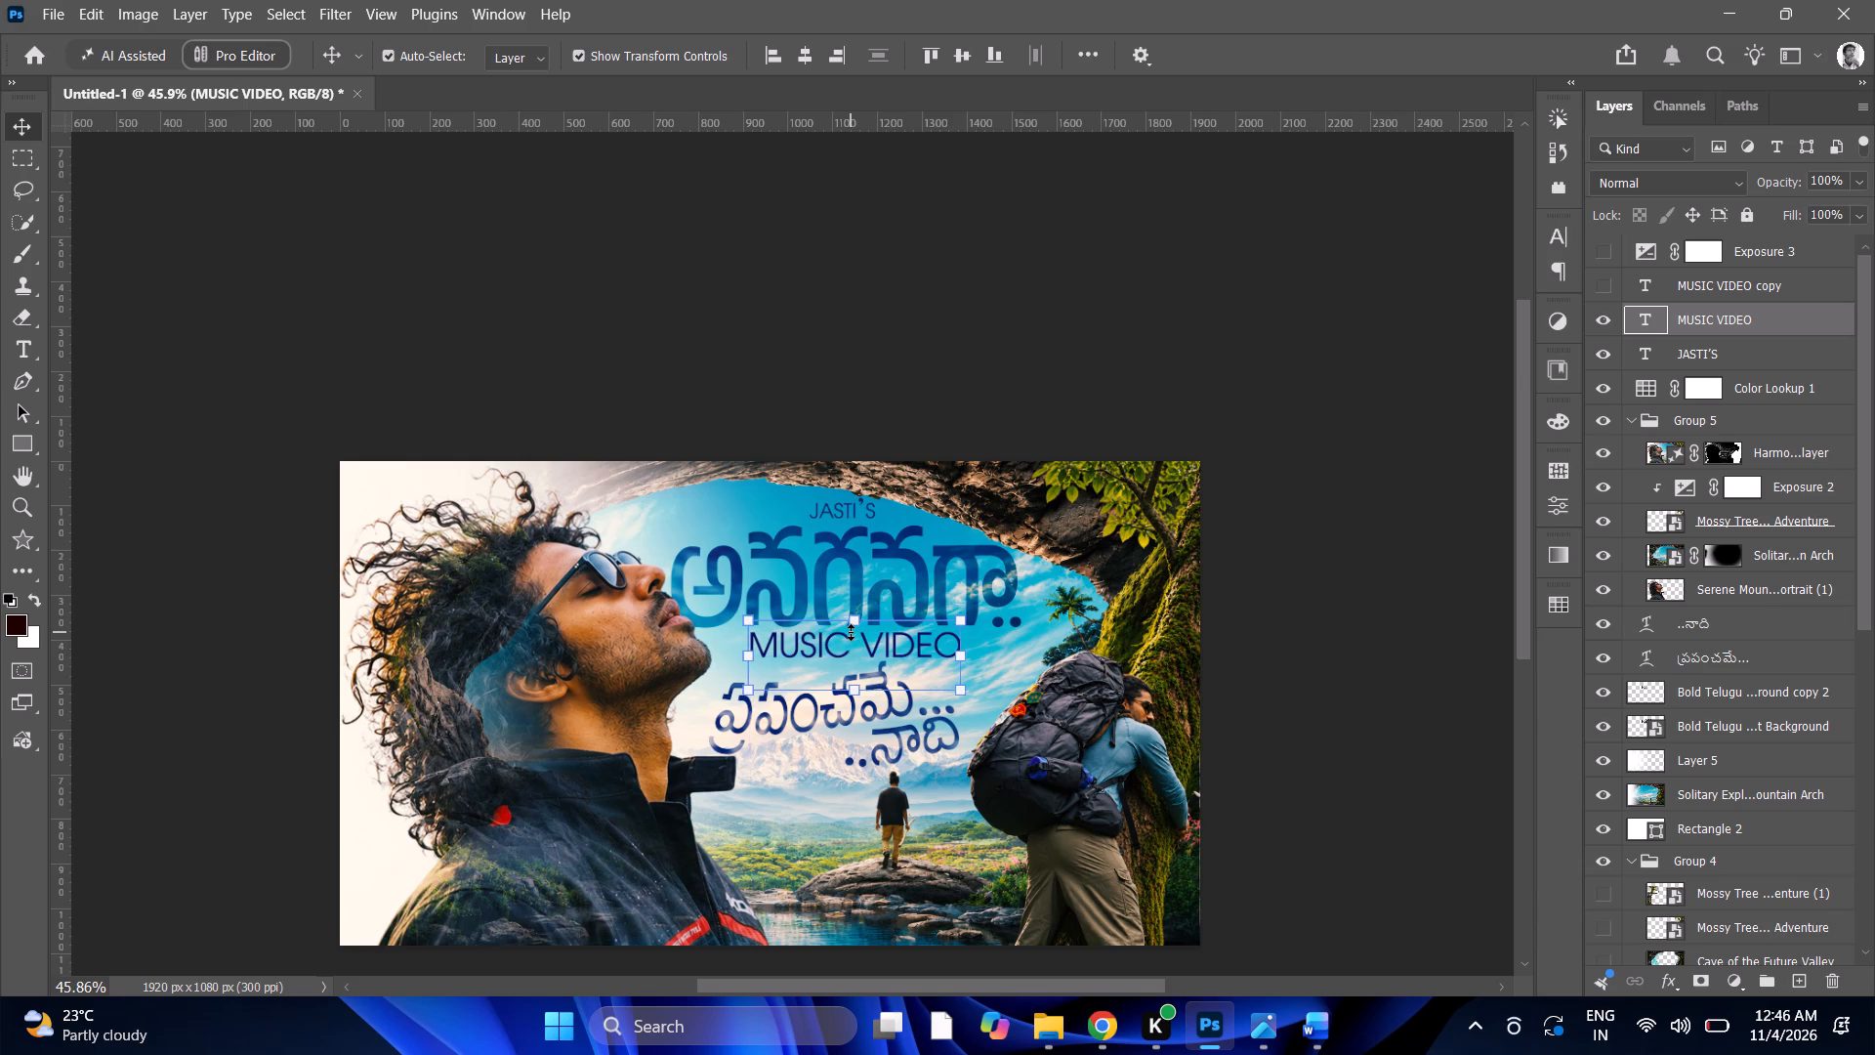
{"action": "scroll", "coordinate": [851, 632], "scroll_direction": "down", "scroll_amount": 4, "text": "alt"}
{"action": "scroll", "coordinate": [851, 632], "scroll_direction": "up", "scroll_amount": 5, "text": "alt"}
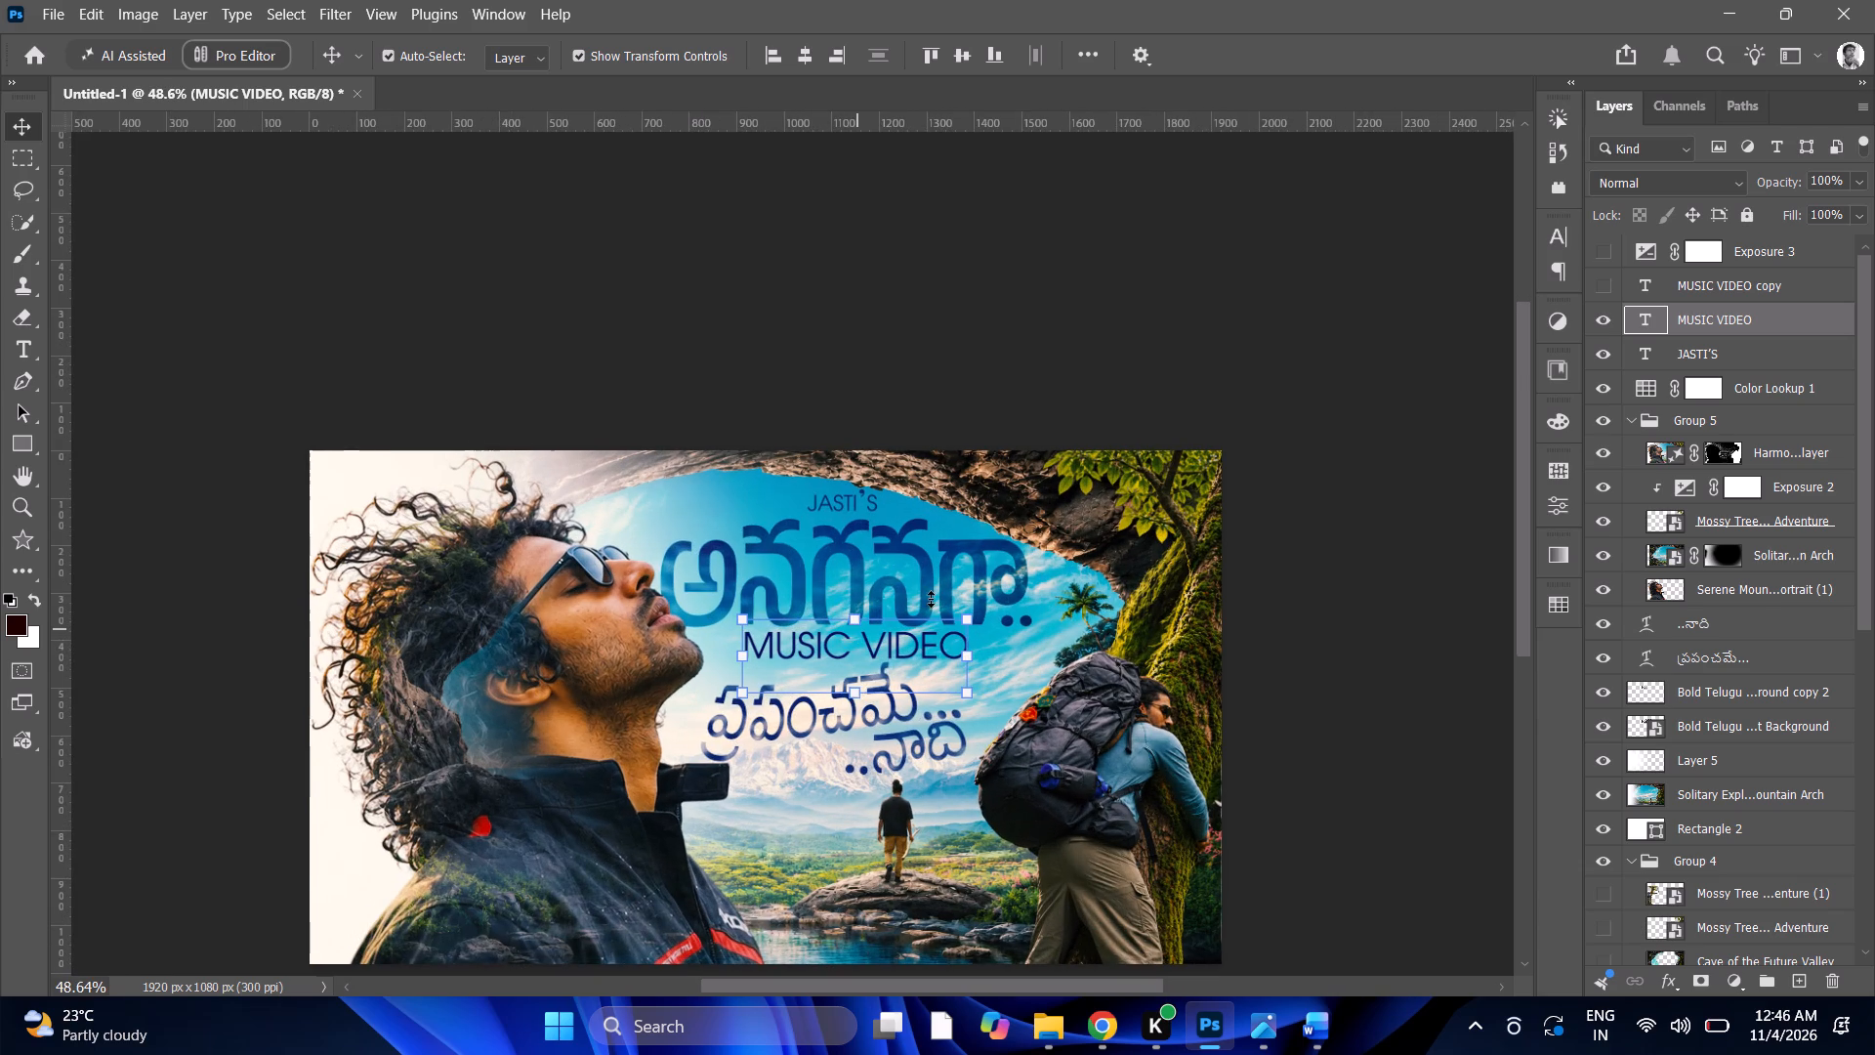
{"action": "scroll", "coordinate": [770, 669], "scroll_direction": "up", "scroll_amount": 3, "text": "alt"}
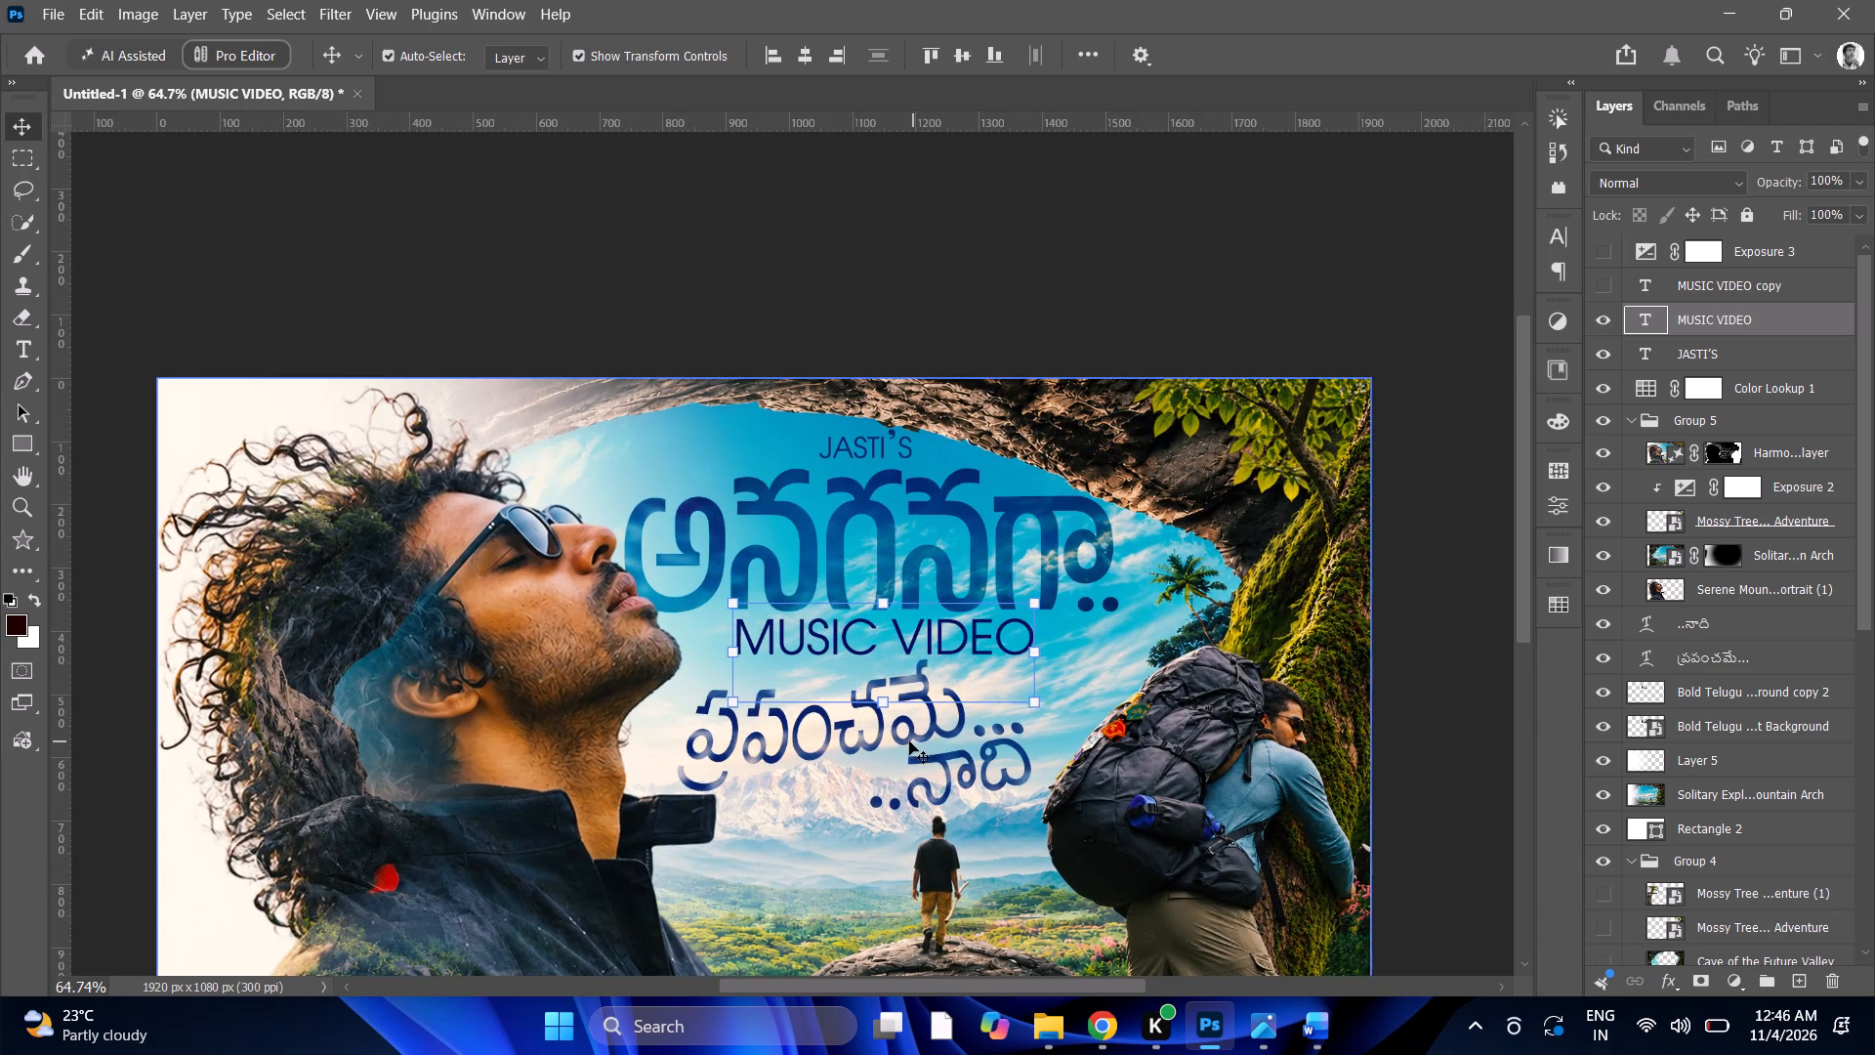
{"action": "scroll", "coordinate": [895, 738], "scroll_direction": "down", "scroll_amount": 9, "text": "alt"}
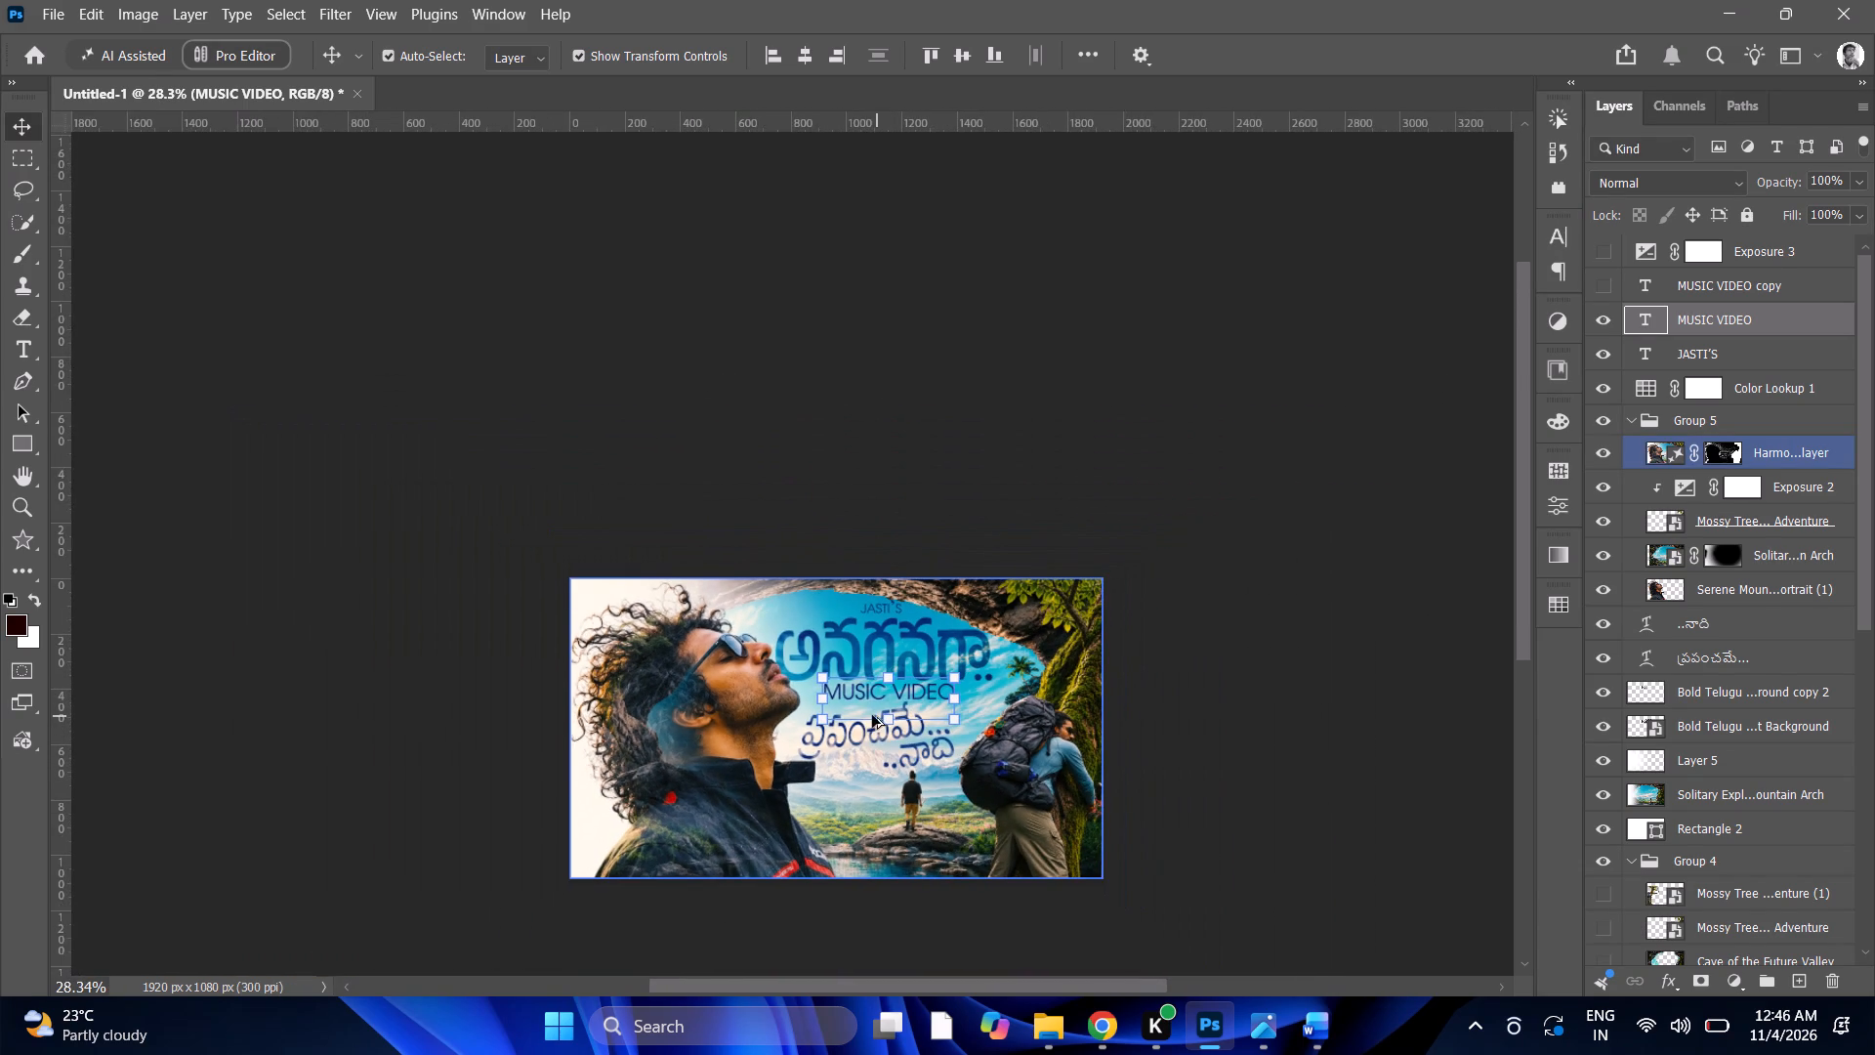
{"action": "scroll", "coordinate": [868, 718], "scroll_direction": "up", "scroll_amount": 1, "text": "alt"}
{"action": "scroll", "coordinate": [865, 718], "scroll_direction": "down", "scroll_amount": 4}
{"action": "scroll", "coordinate": [852, 719], "scroll_direction": "up", "scroll_amount": 3, "text": "alt"}
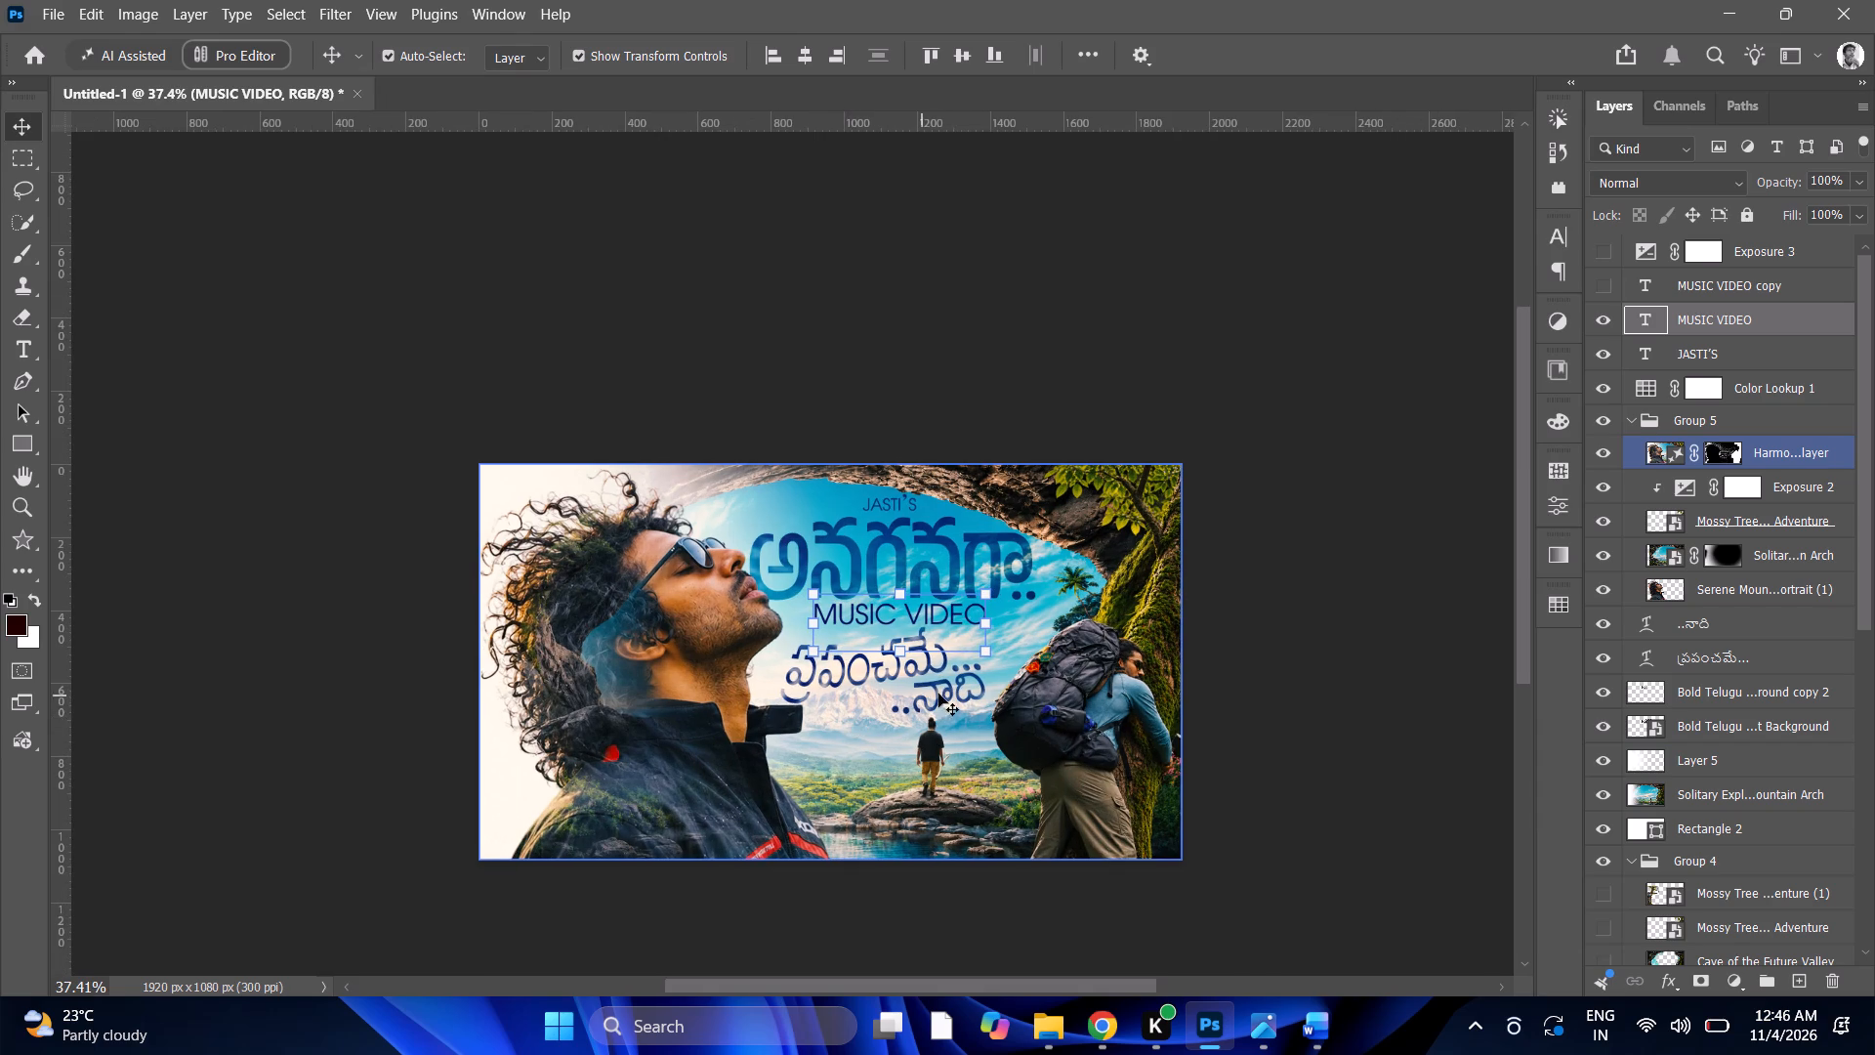
Select both Telugu subtitle text layers together and nudge them down about 4 px beneath the MUSIC VIDEO text.
{"action": "left_click", "coordinate": [1690, 647]}
{"action": "left_click", "coordinate": [1701, 628], "text": "ctrl"}
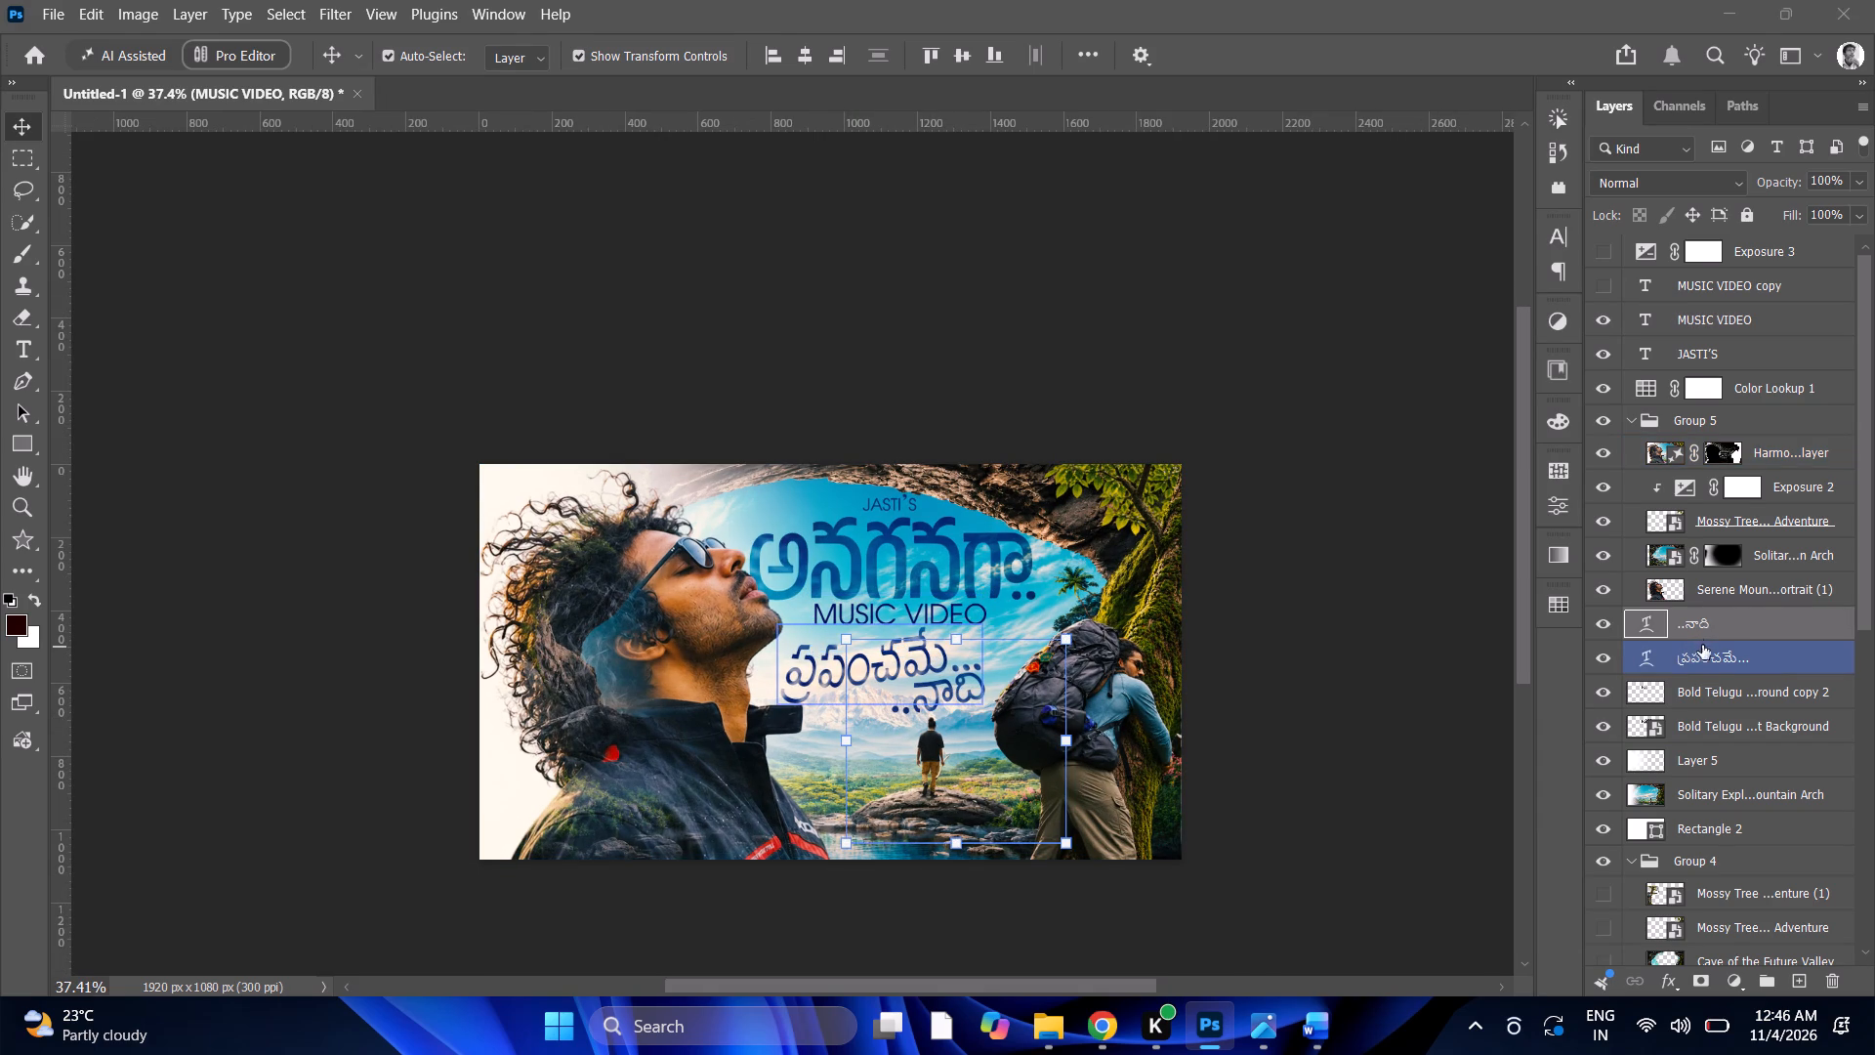
{"action": "left_click", "coordinate": [1746, 617], "text": "ctrl"}
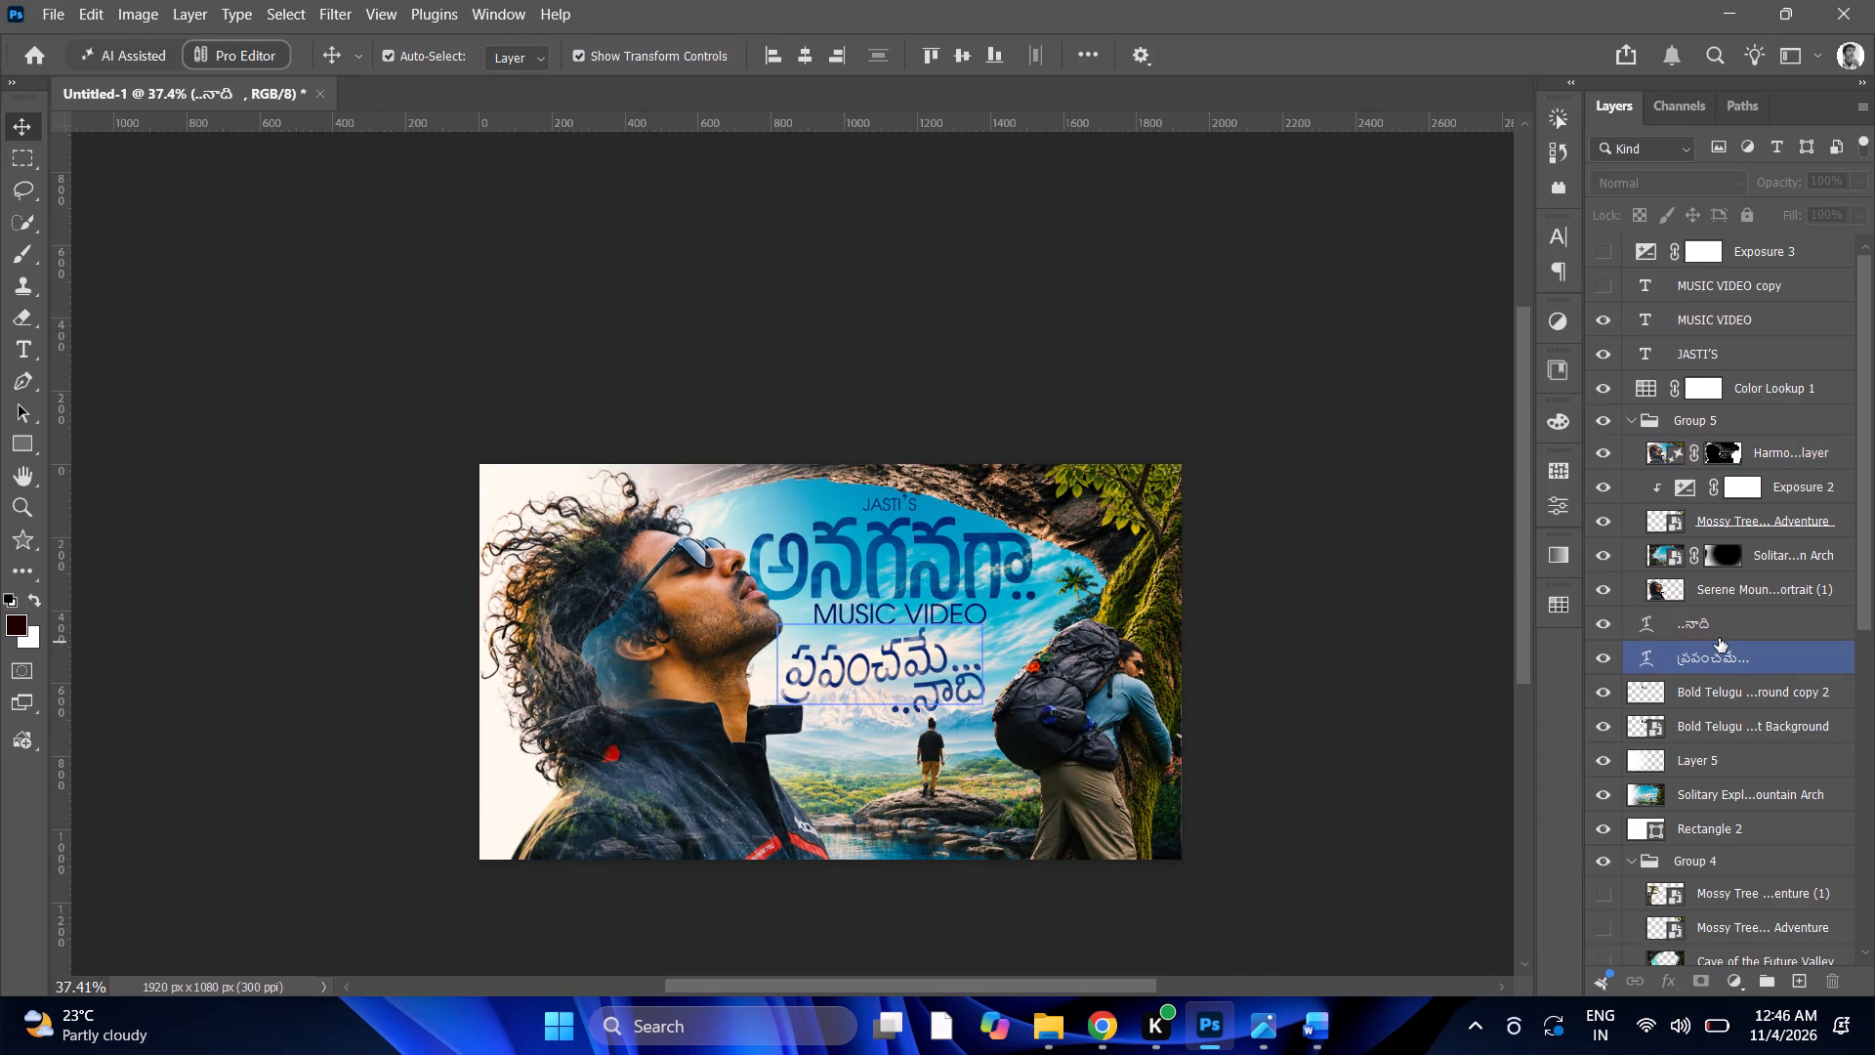
{"action": "left_click", "coordinate": [1705, 618], "text": "ctrl"}
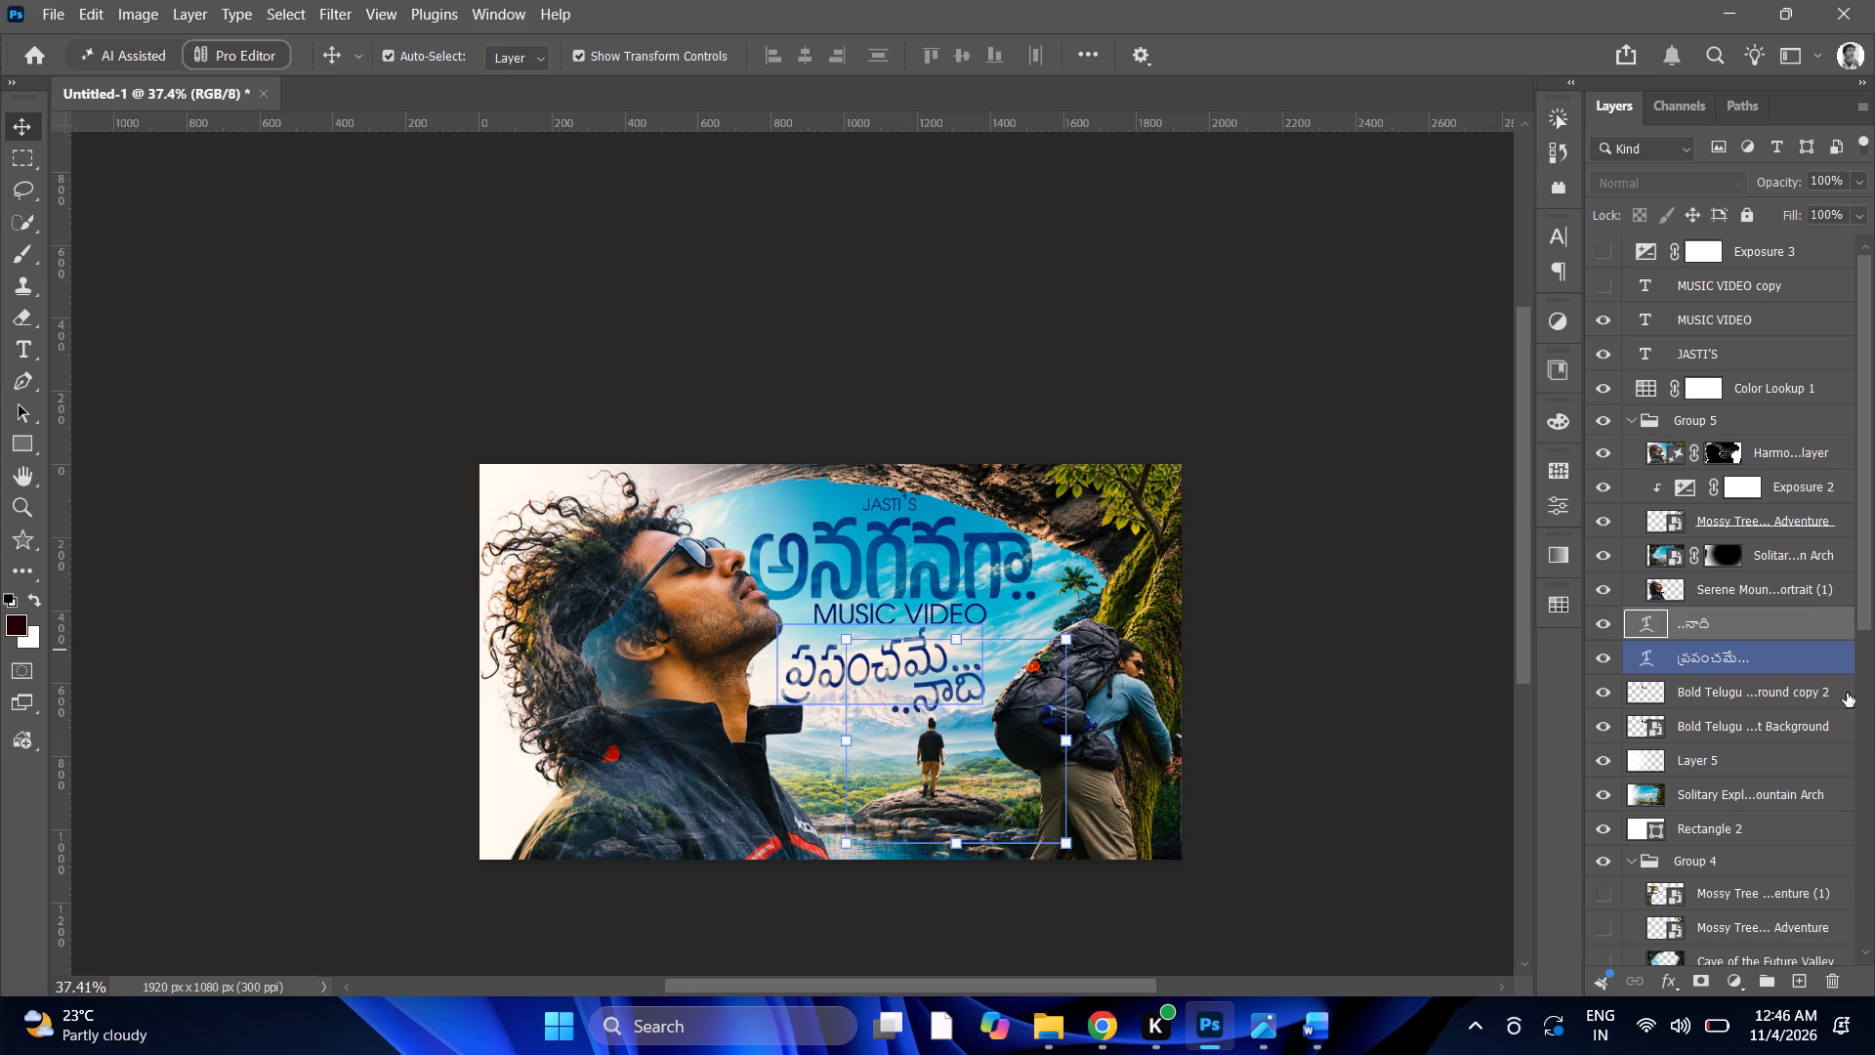
{"action": "left_click", "coordinate": [1731, 654], "text": "ctrl"}
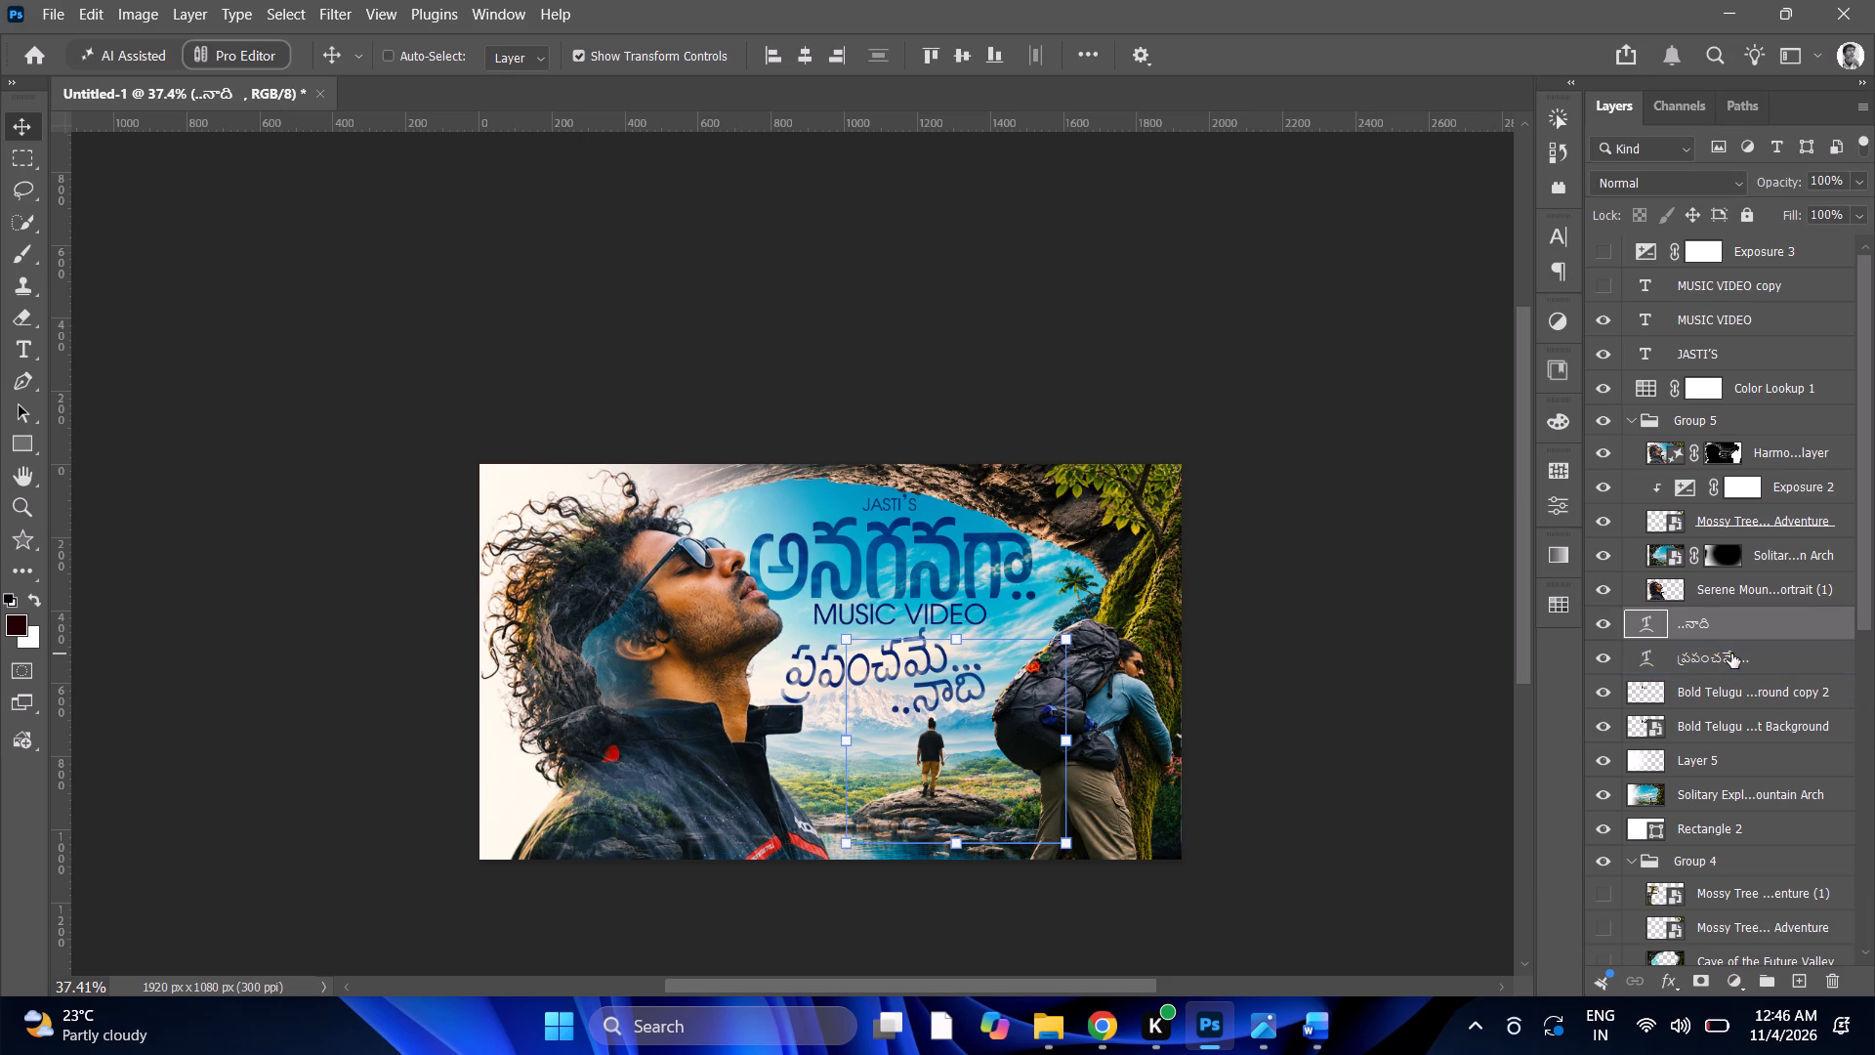
{"action": "key", "text": "Down"}
{"action": "key", "text": "Down"}
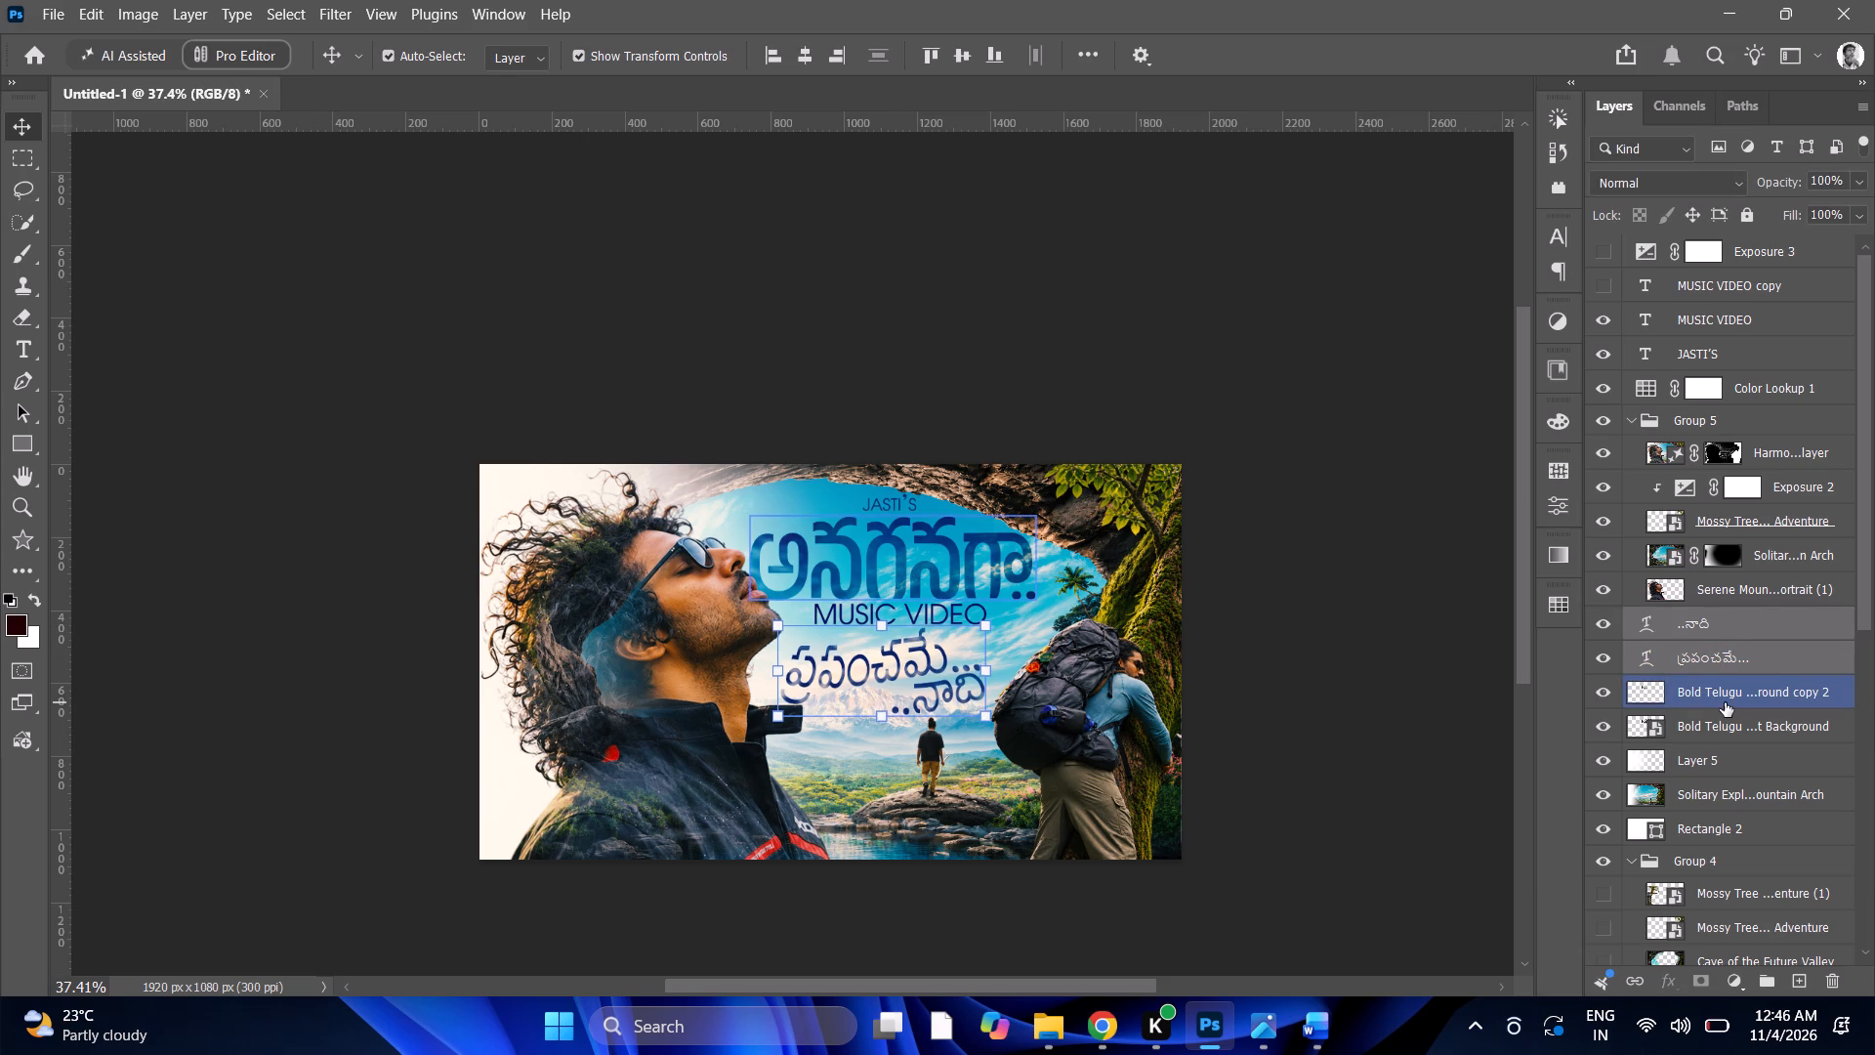
{"action": "key", "text": "Down"}
{"action": "key", "text": "Down"}
{"action": "key", "text": "Down"}
{"action": "key", "text": "Down"}
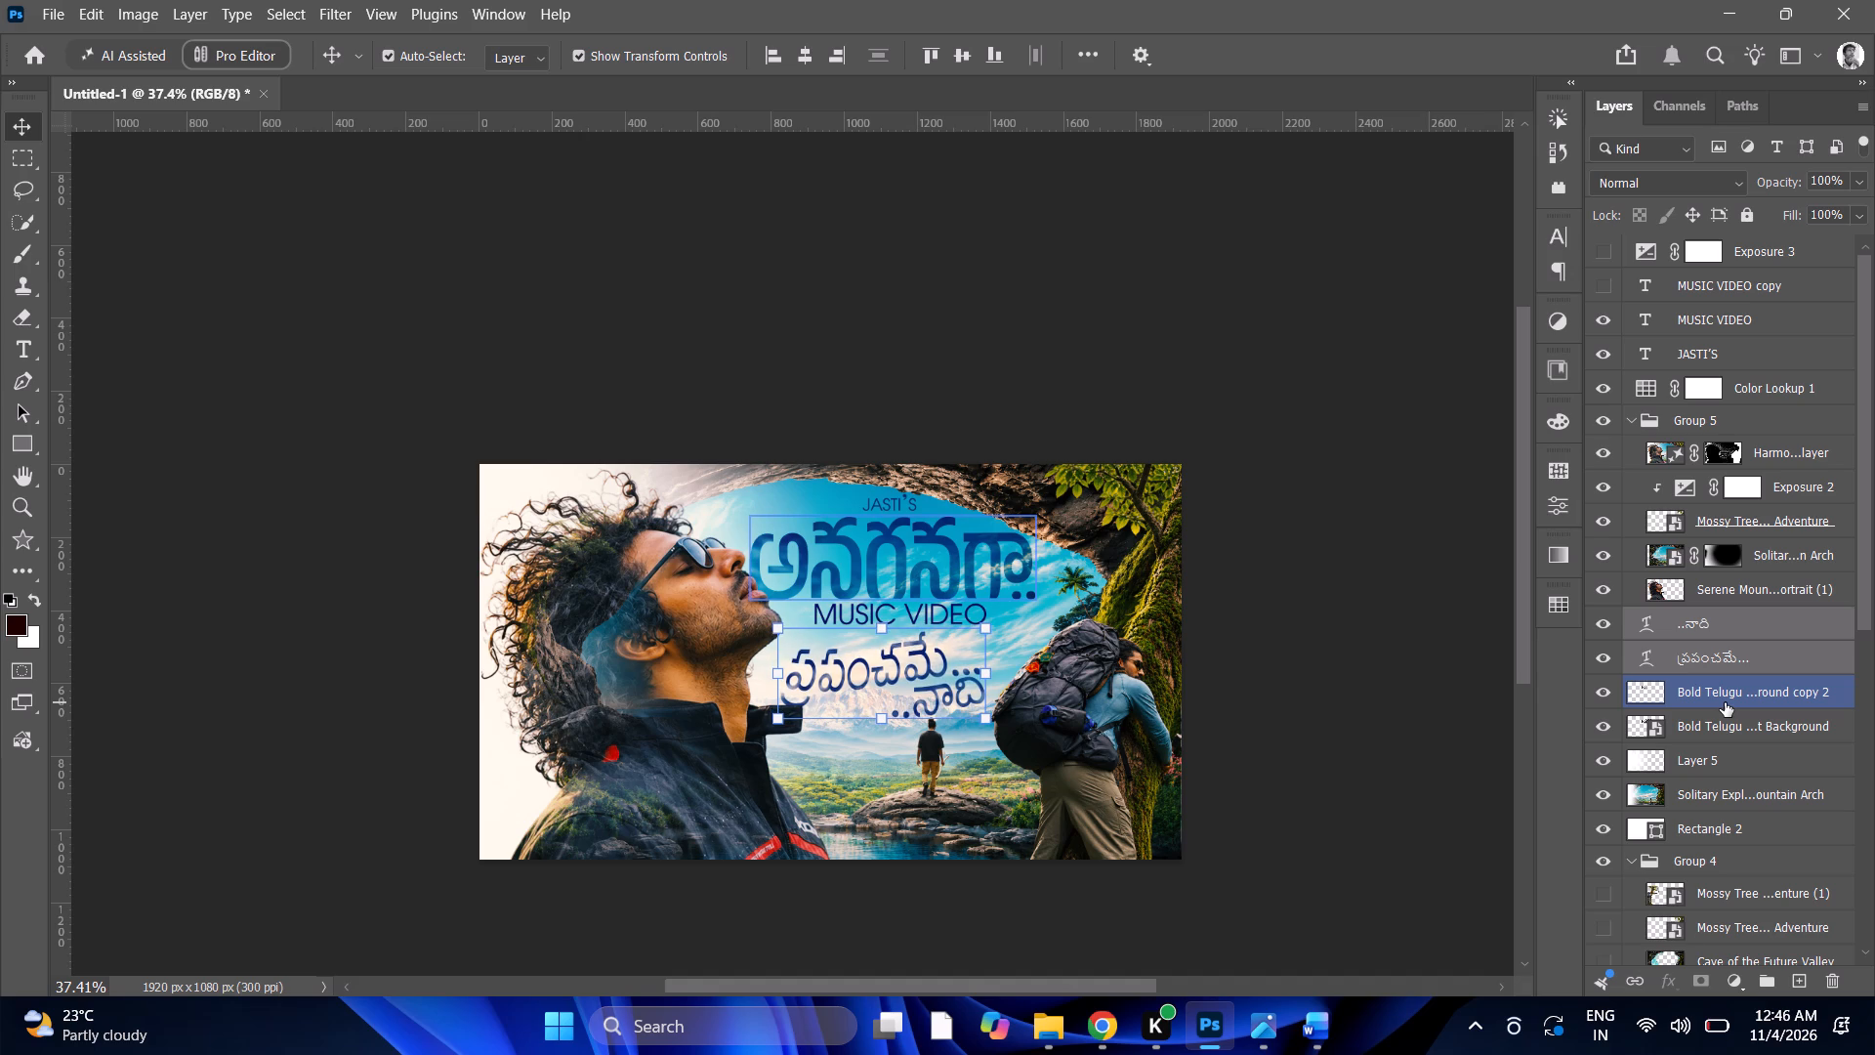
{"action": "key", "text": "Up"}
{"action": "key", "text": "Up"}
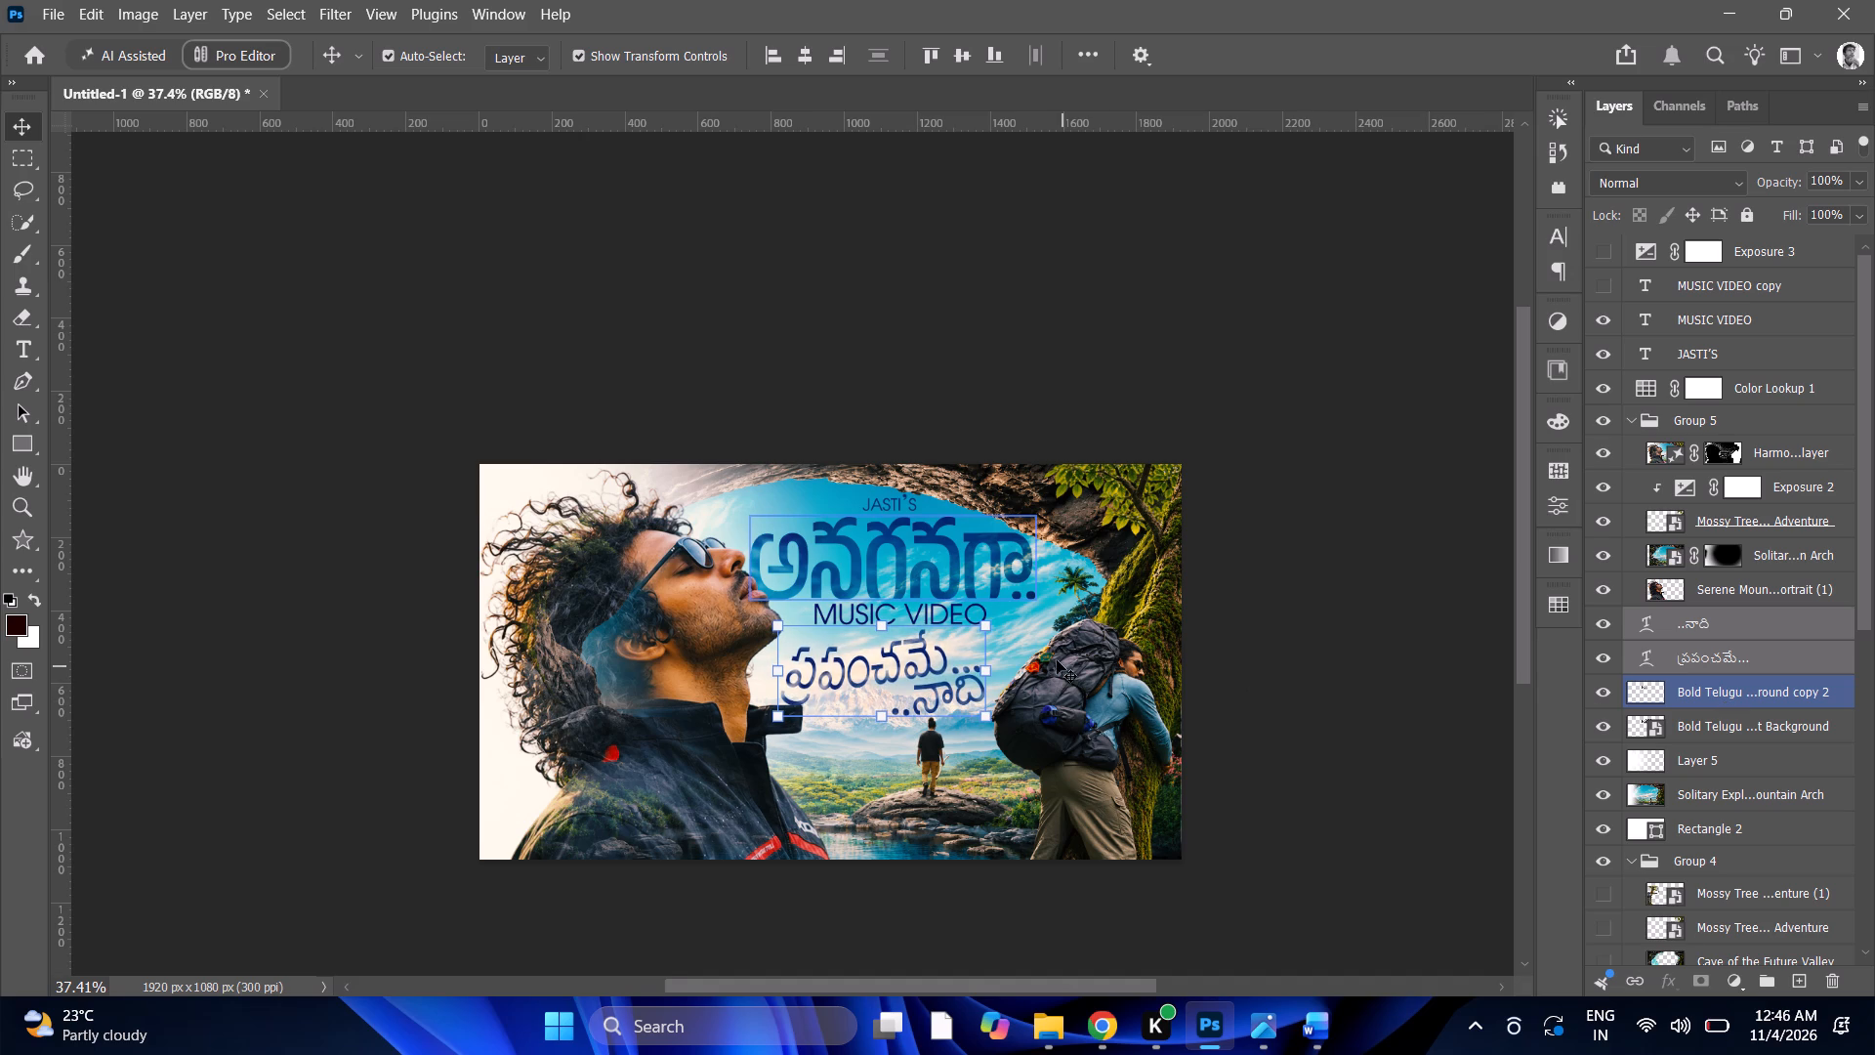
Review the overall poster composition, checking the spacing of the titles against the portrait and the hiker.
{"action": "scroll", "coordinate": [982, 560], "scroll_direction": "down", "scroll_amount": 4, "text": "alt"}
{"action": "scroll", "coordinate": [649, 538], "scroll_direction": "up", "scroll_amount": 3, "text": "alt"}
{"action": "scroll", "coordinate": [463, 508], "scroll_direction": "up", "scroll_amount": 1, "text": "alt"}
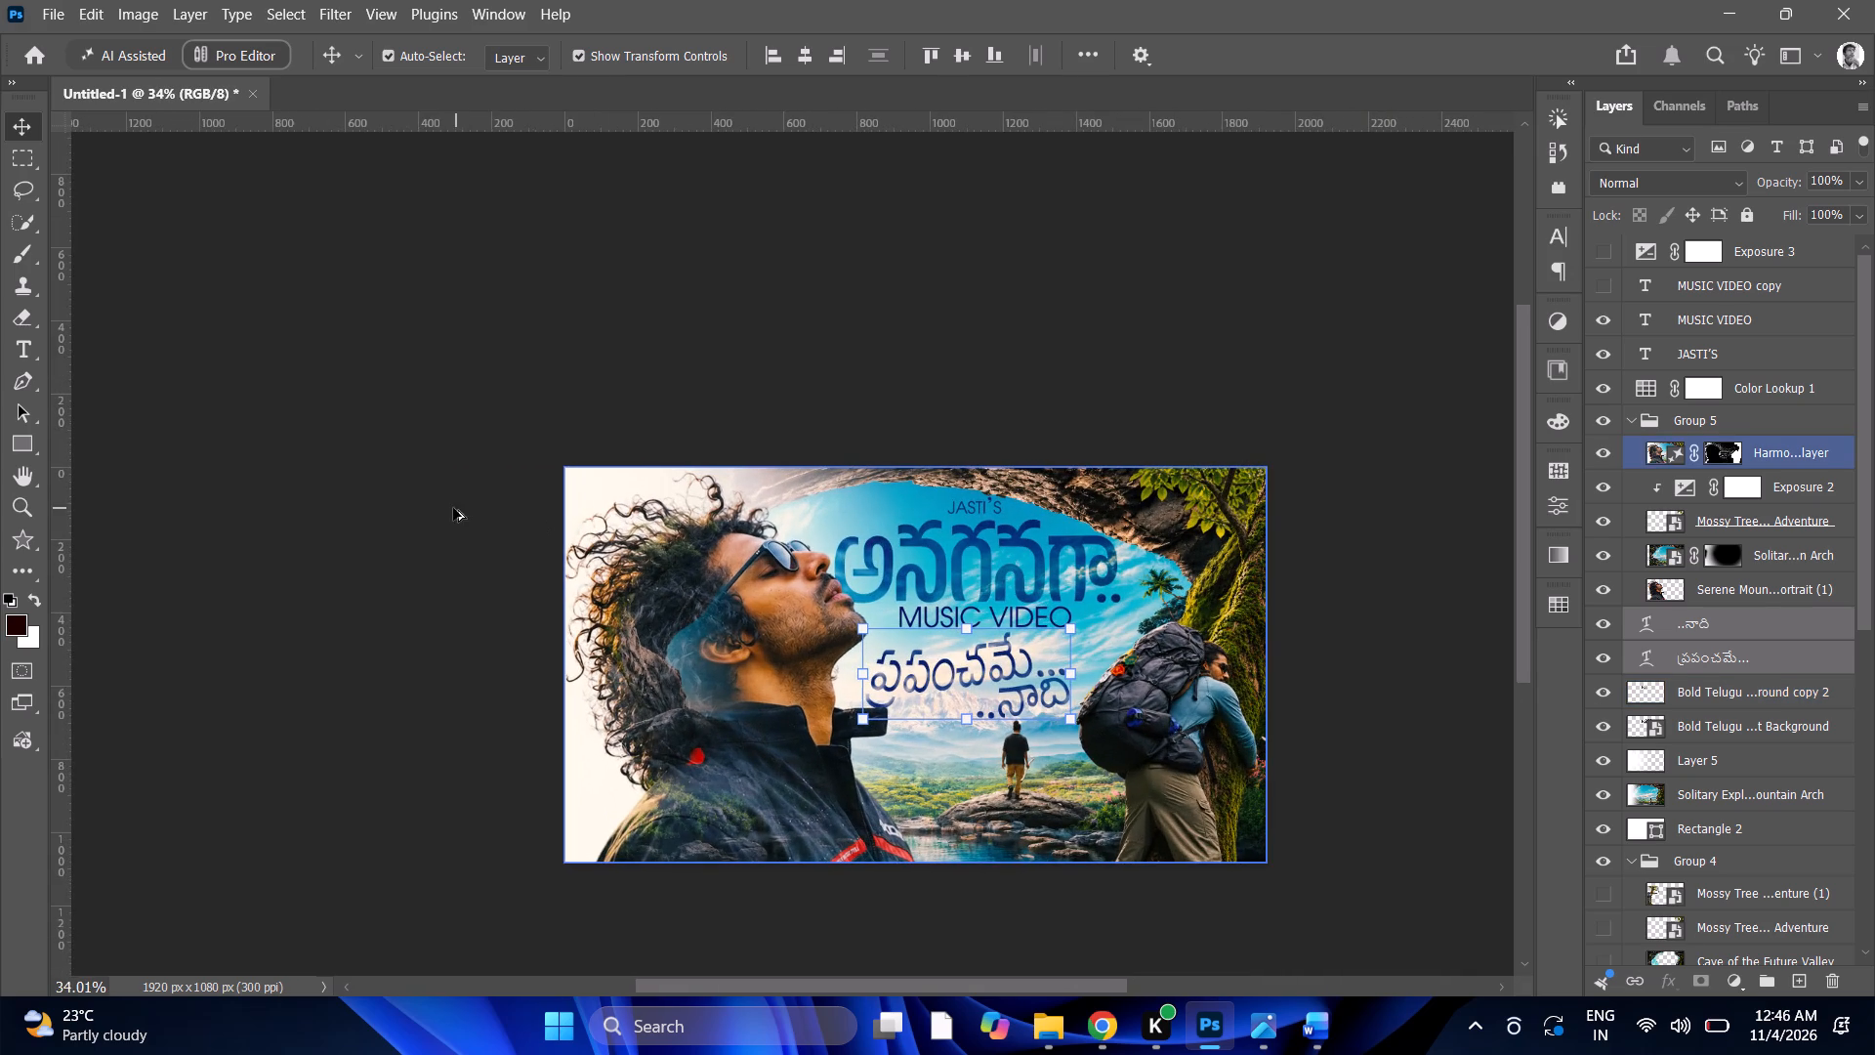
{"action": "left_click_drag", "start_coordinate": [1069, 981], "coordinate": [1023, 966]}
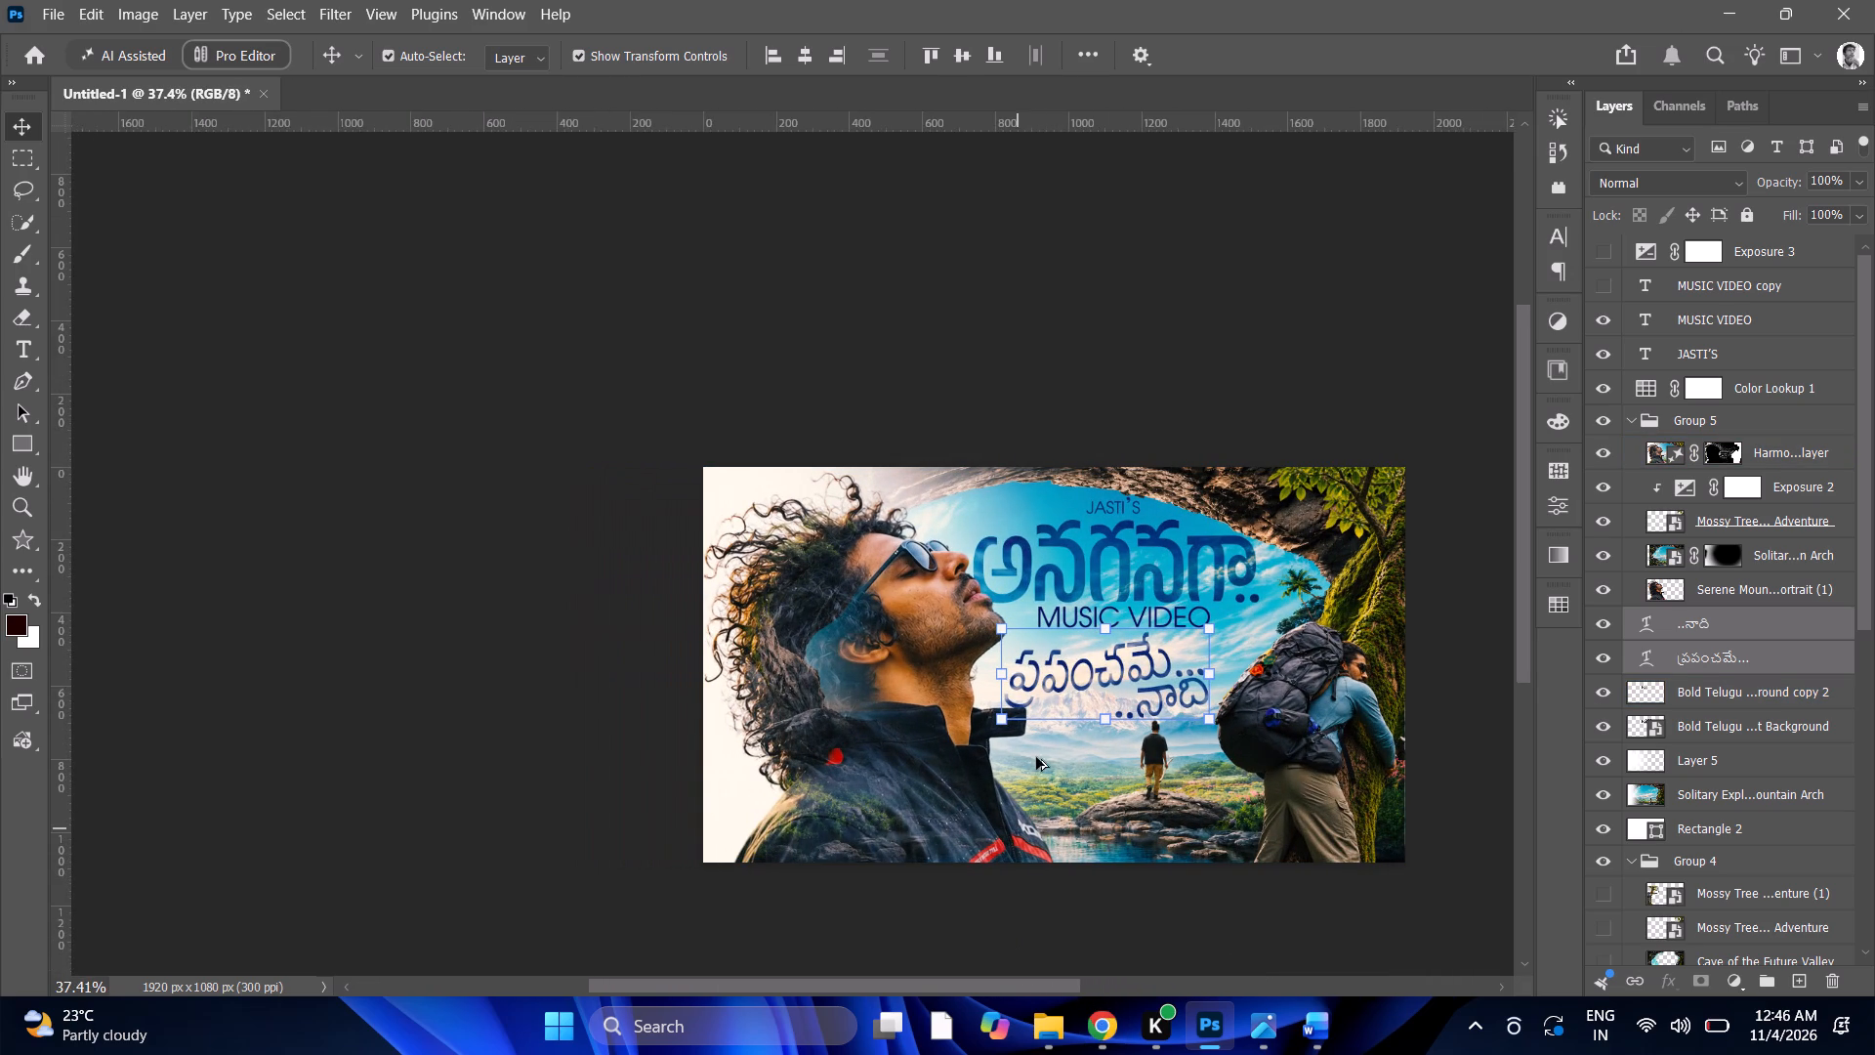
{"action": "scroll", "coordinate": [1036, 756], "scroll_direction": "down", "scroll_amount": 2, "text": "alt"}
{"action": "scroll", "coordinate": [1055, 695], "scroll_direction": "up", "scroll_amount": 3, "text": "alt"}
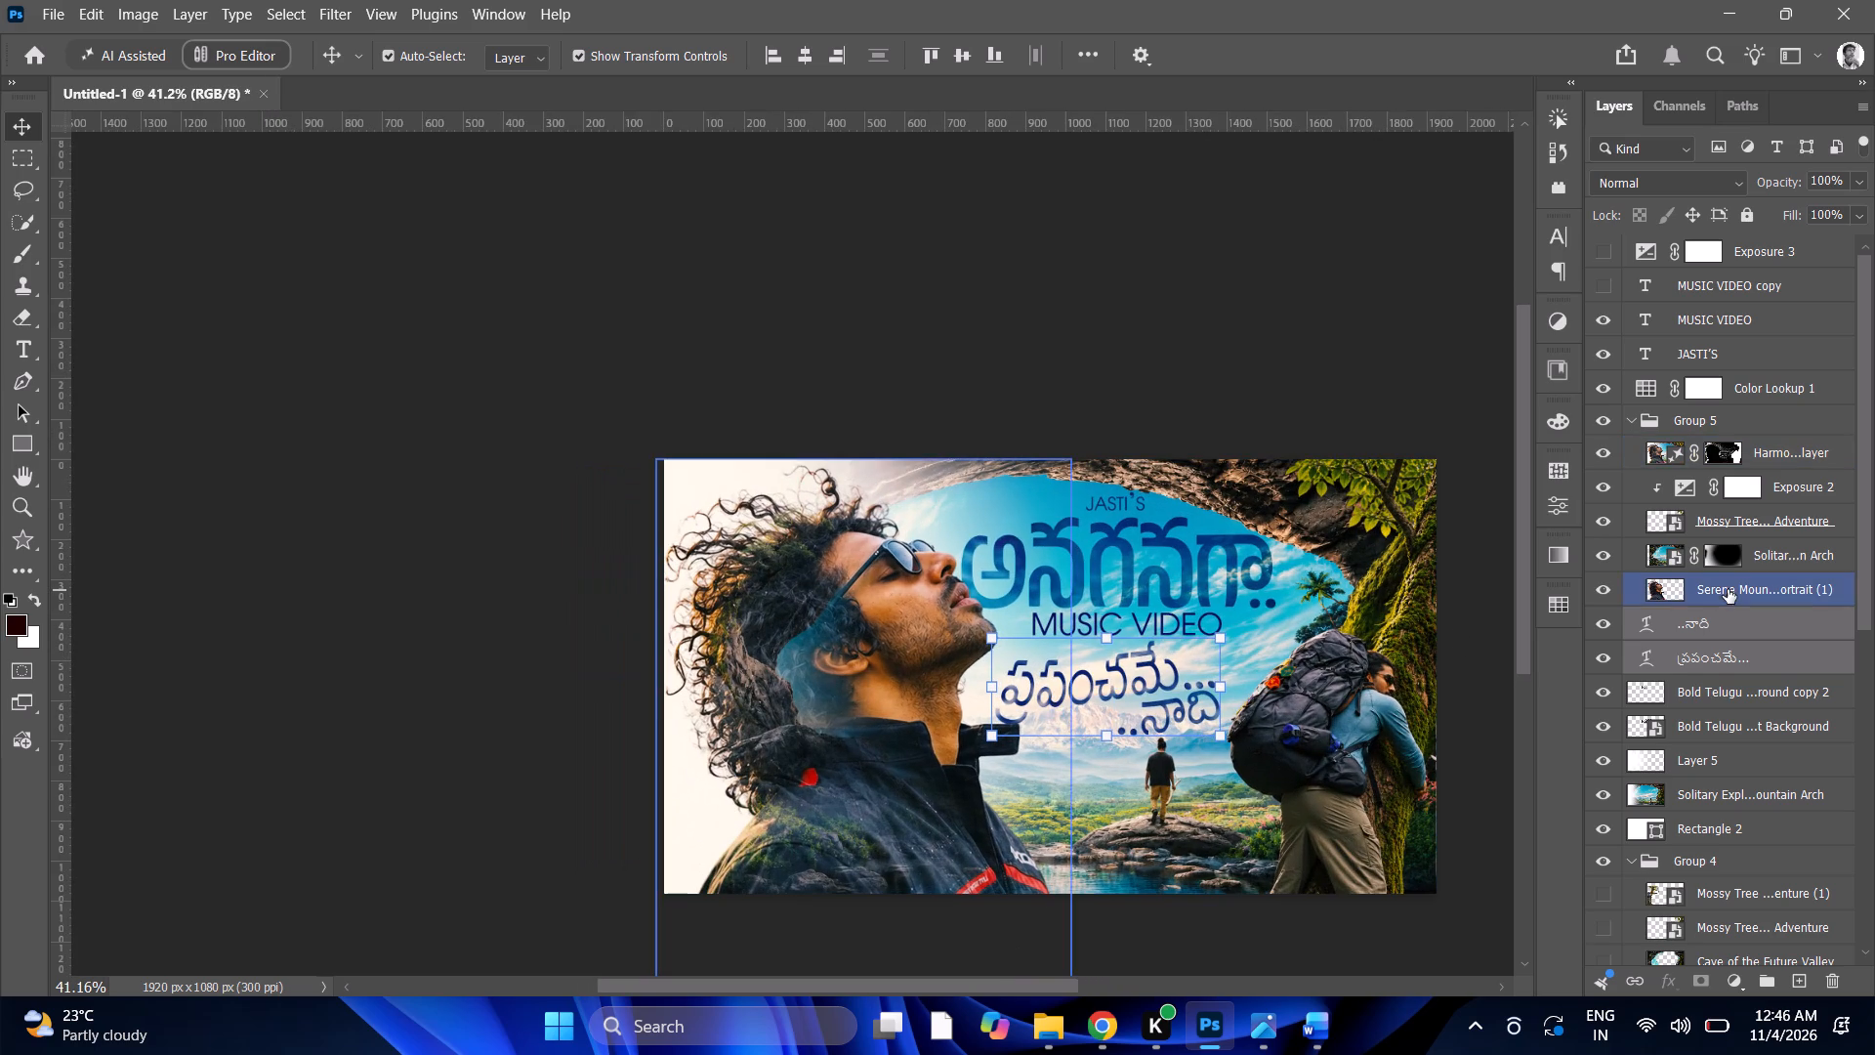
{"action": "left_click", "coordinate": [1728, 589]}
{"action": "scroll", "coordinate": [1426, 581], "scroll_direction": "down", "scroll_amount": 5, "text": "alt"}
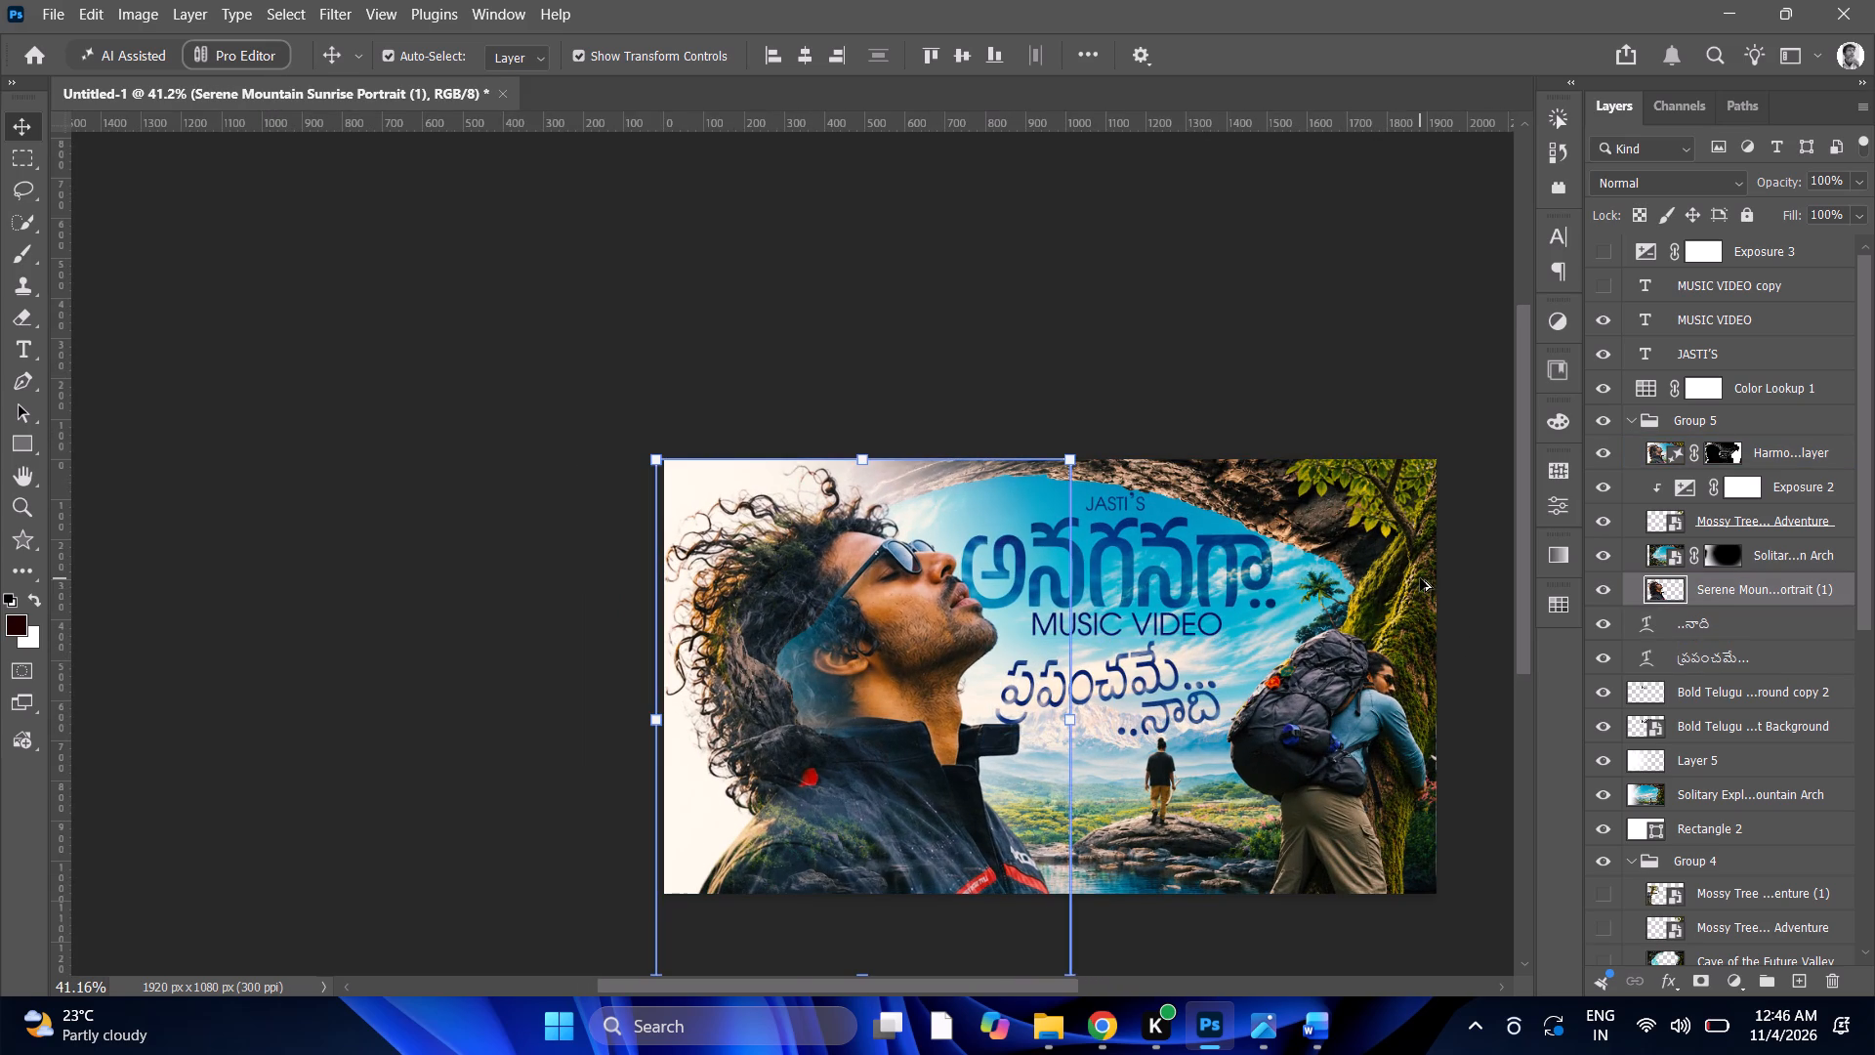
{"action": "scroll", "coordinate": [1420, 578], "scroll_direction": "down", "scroll_amount": 1, "text": "alt"}
{"action": "left_click_drag", "start_coordinate": [1008, 985], "coordinate": [1052, 987]}
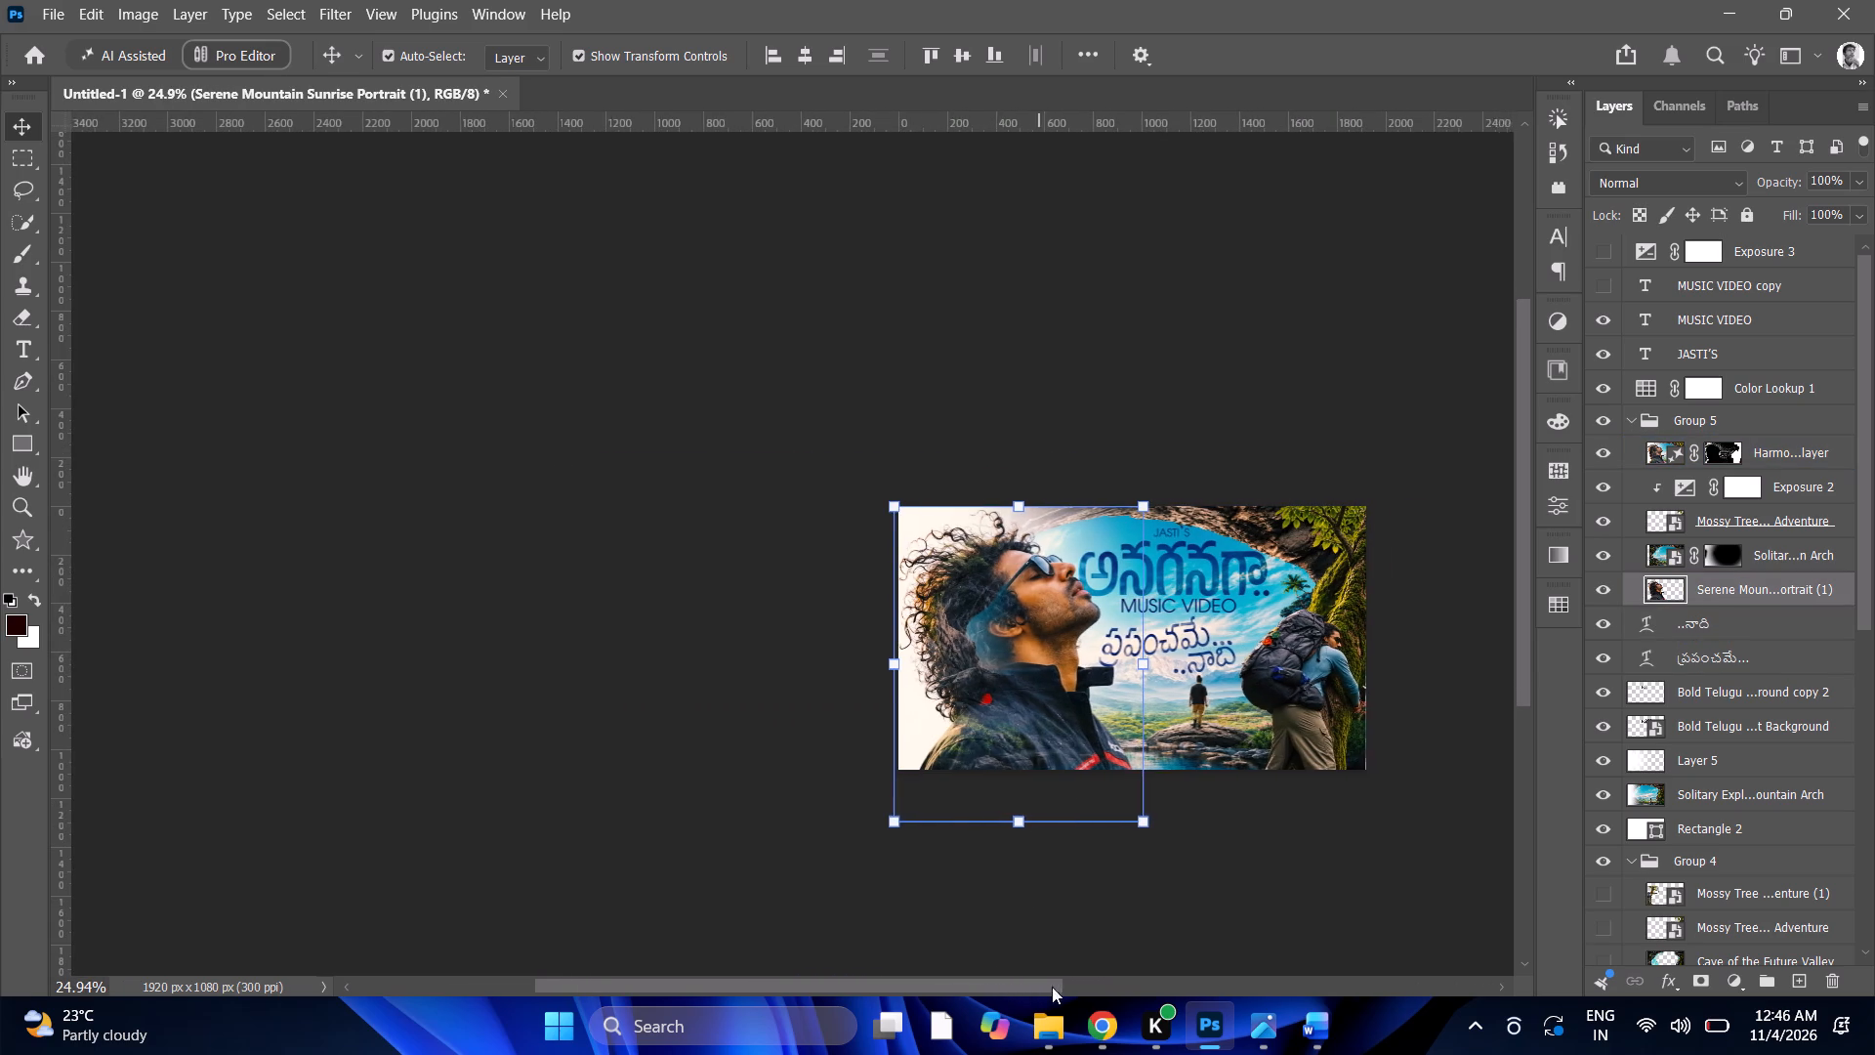
{"action": "left_click_drag", "start_coordinate": [1052, 987], "coordinate": [1128, 974]}
{"action": "scroll", "coordinate": [963, 499], "scroll_direction": "up", "scroll_amount": 3, "text": "alt"}
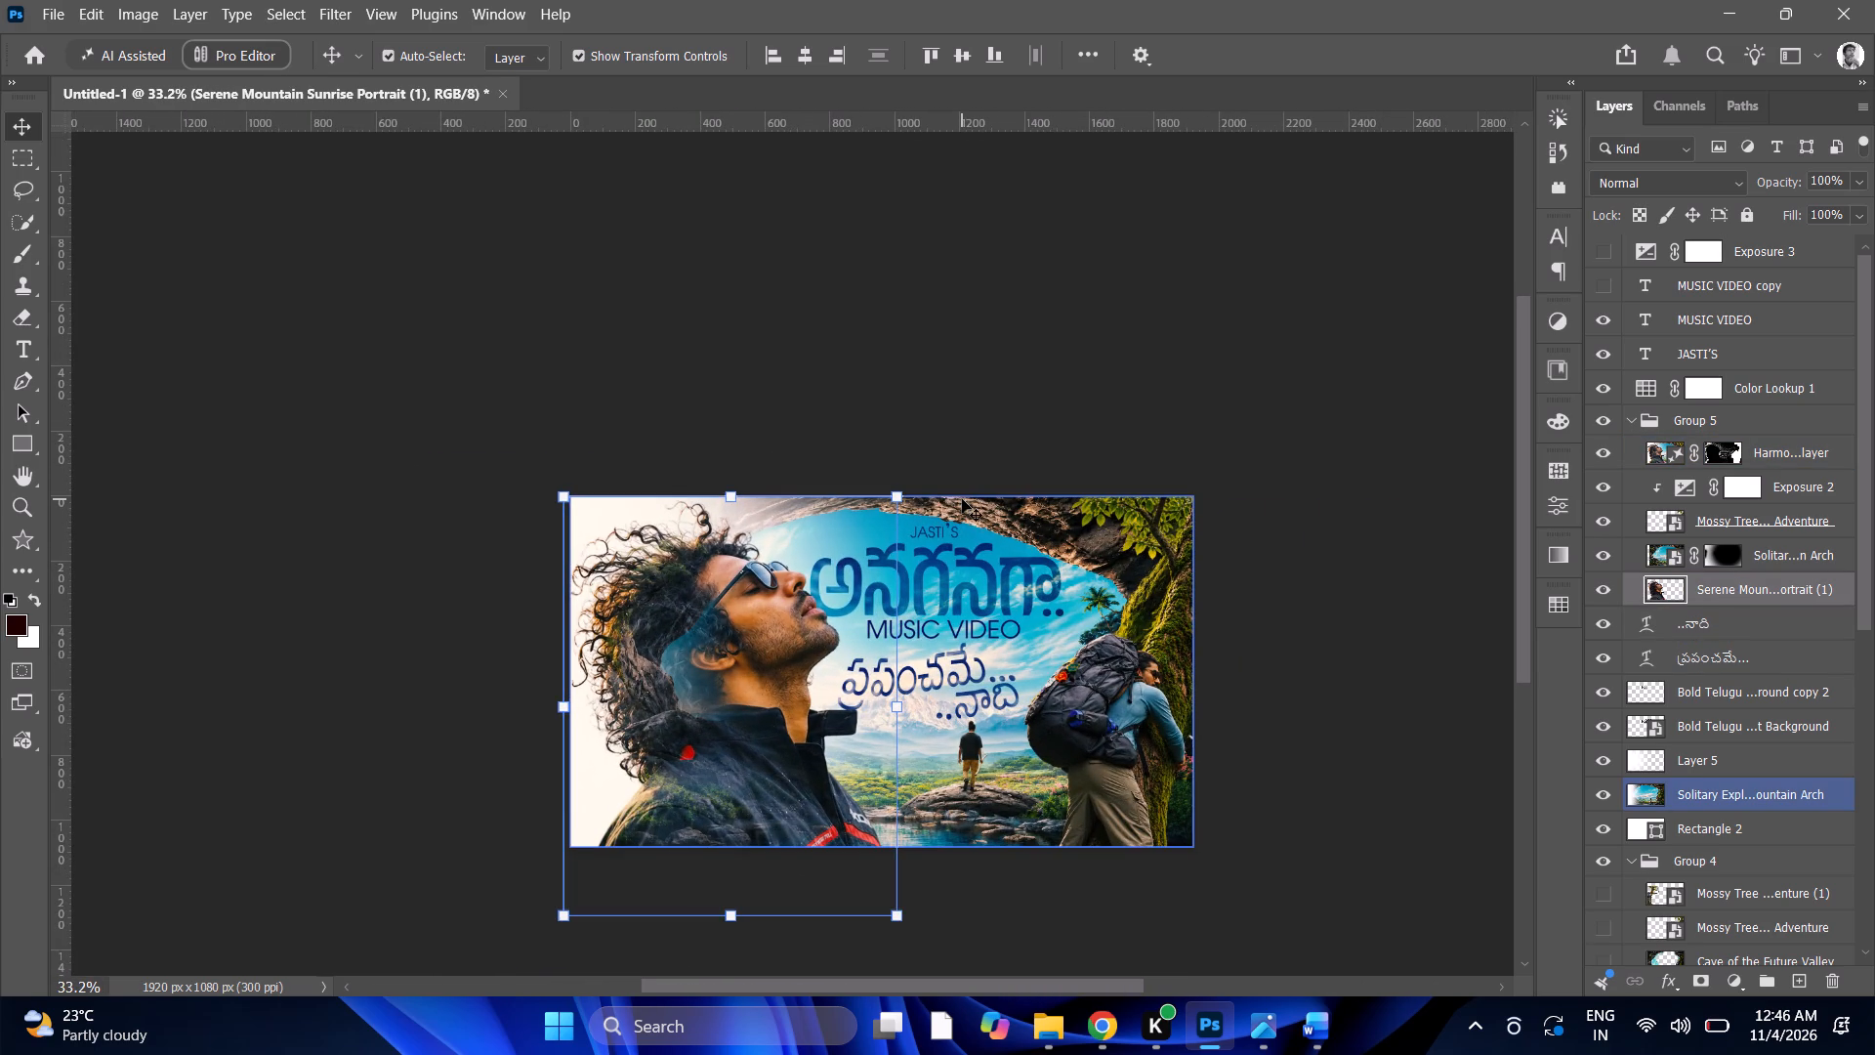
Export the poster to Downloads as a 2880 x 1620 px PNG named ANAGANAGA PRAPANCHAME NAADHI.
{"action": "left_click", "coordinate": [59, 0]}
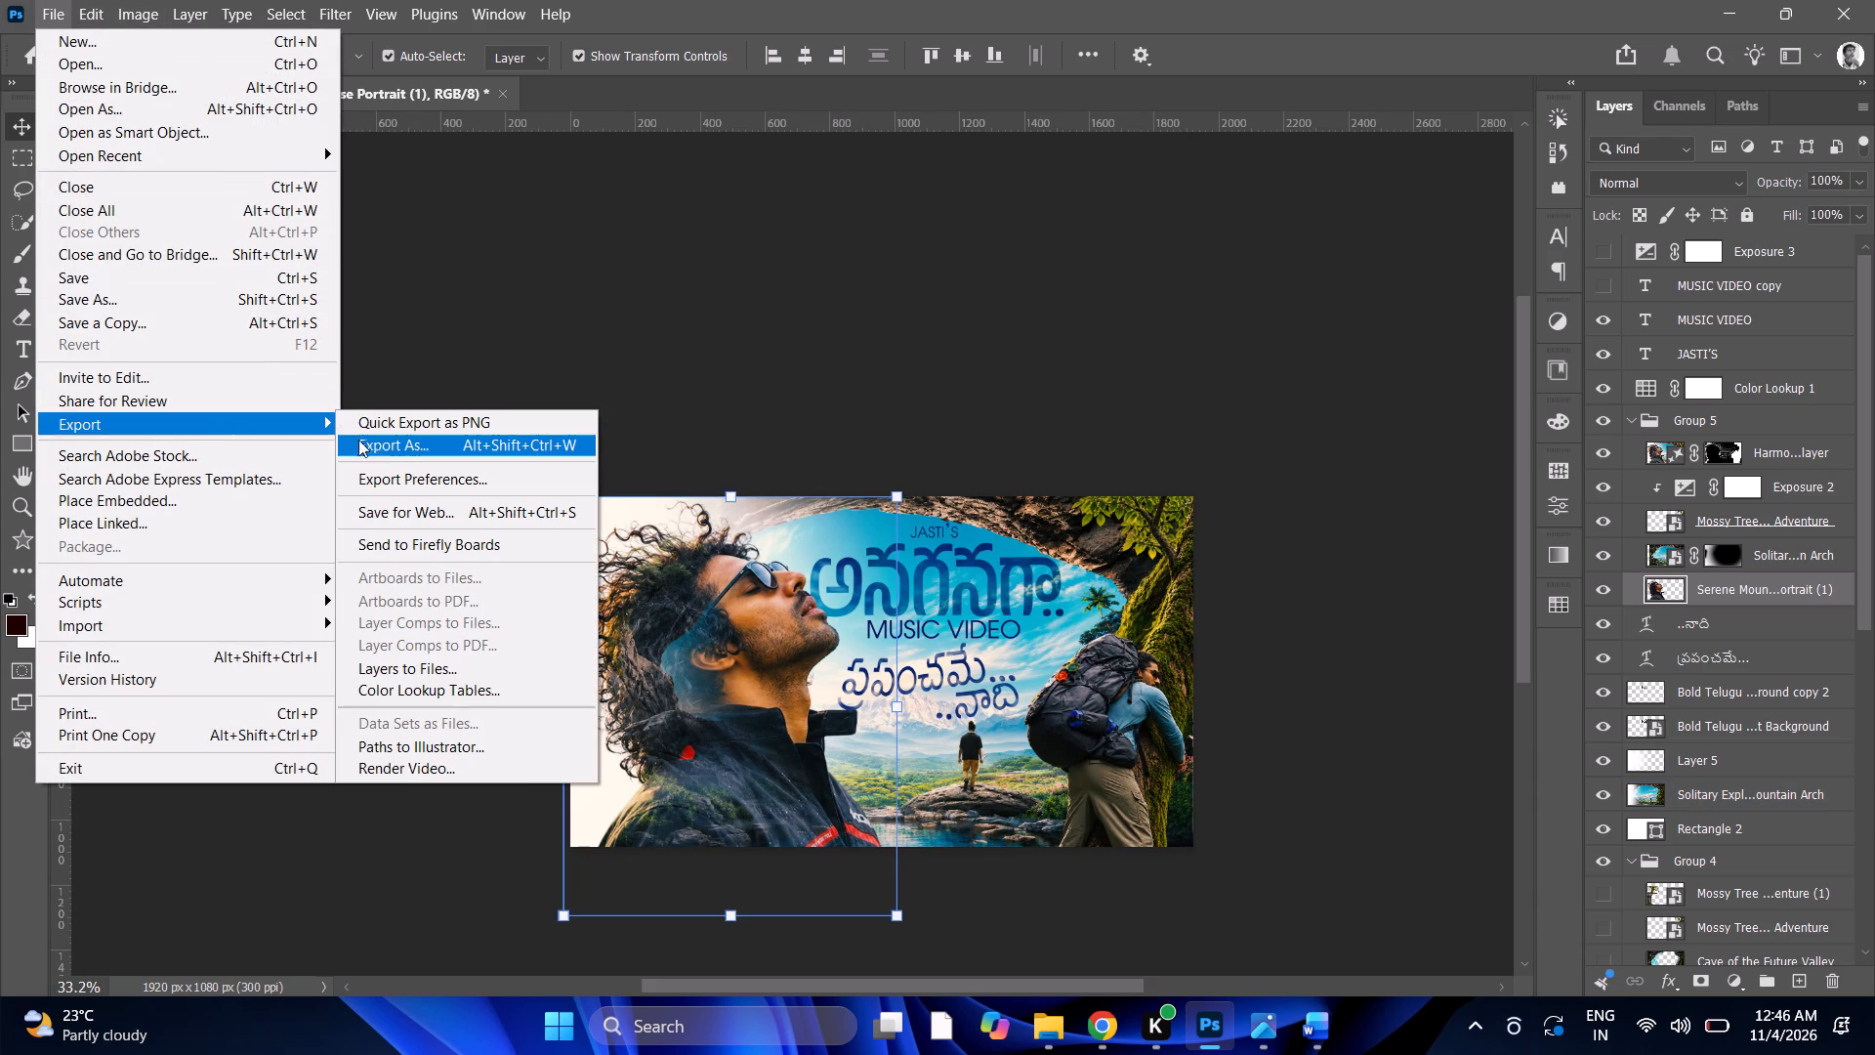
{"action": "left_click", "coordinate": [379, 446]}
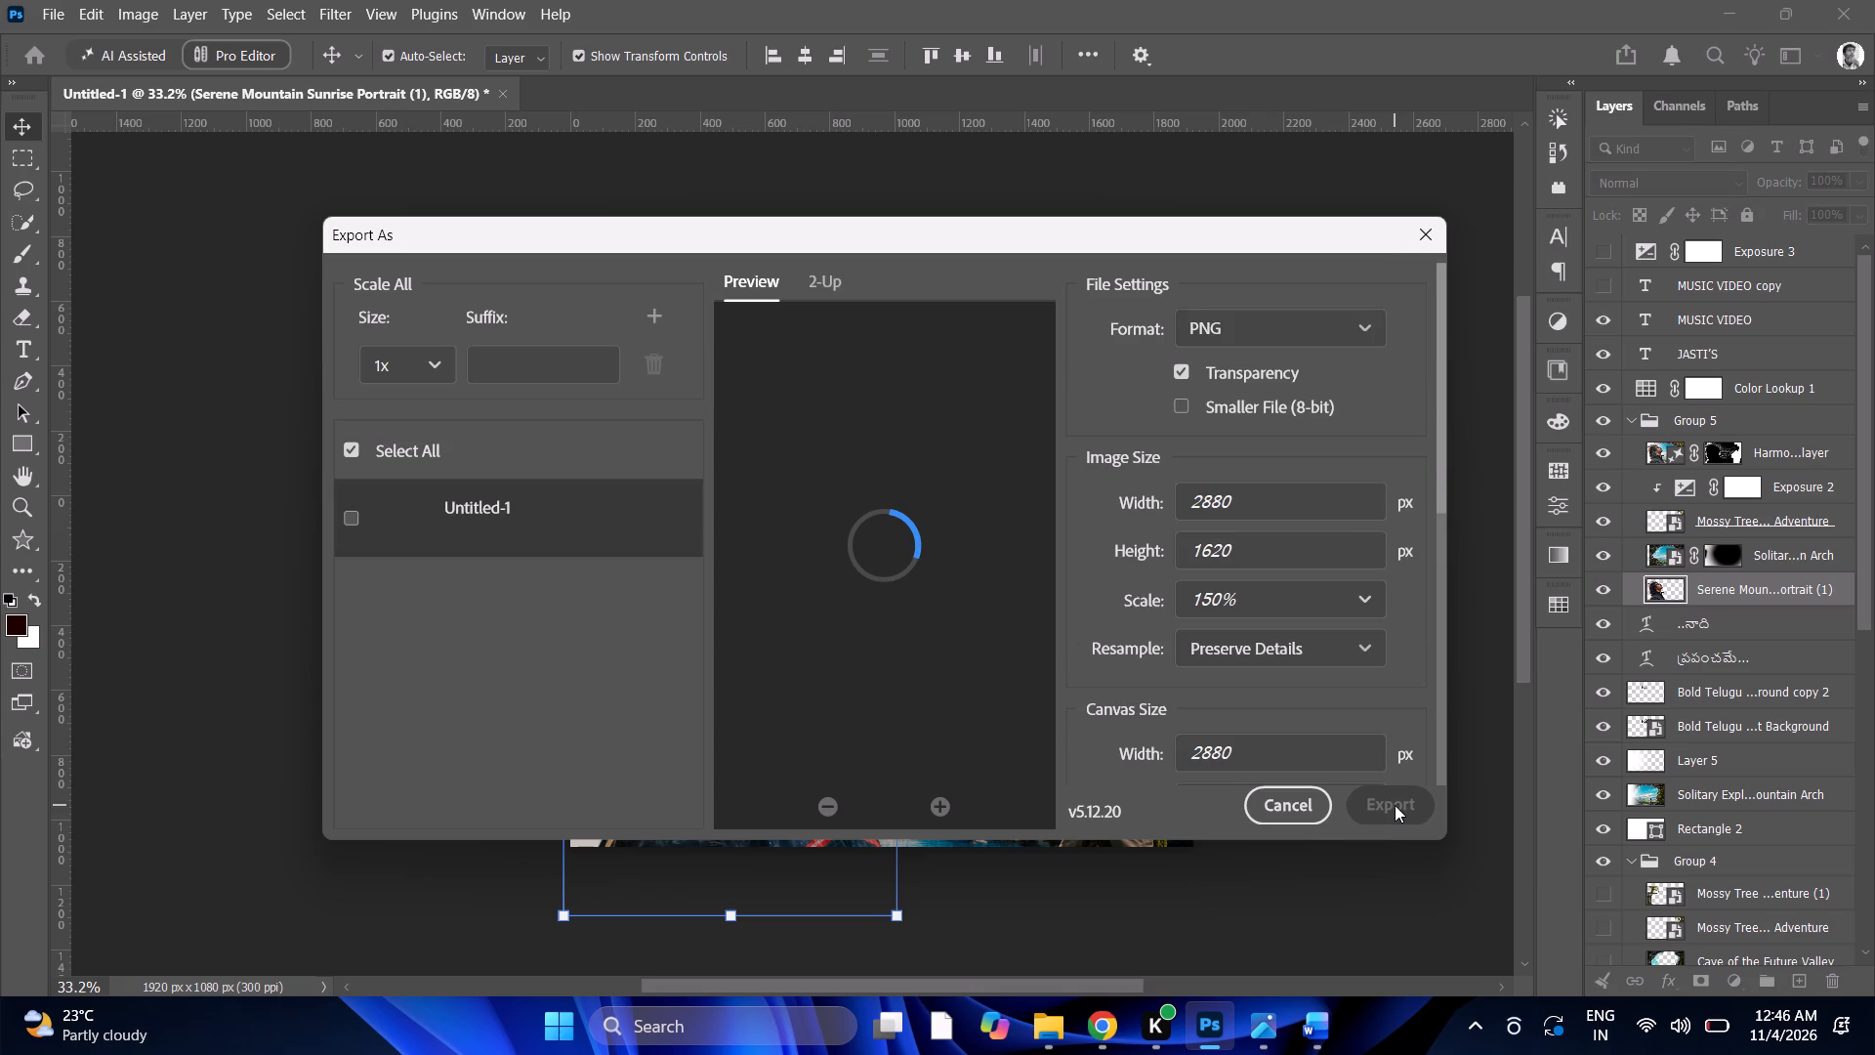
{"action": "left_click", "coordinate": [1395, 805]}
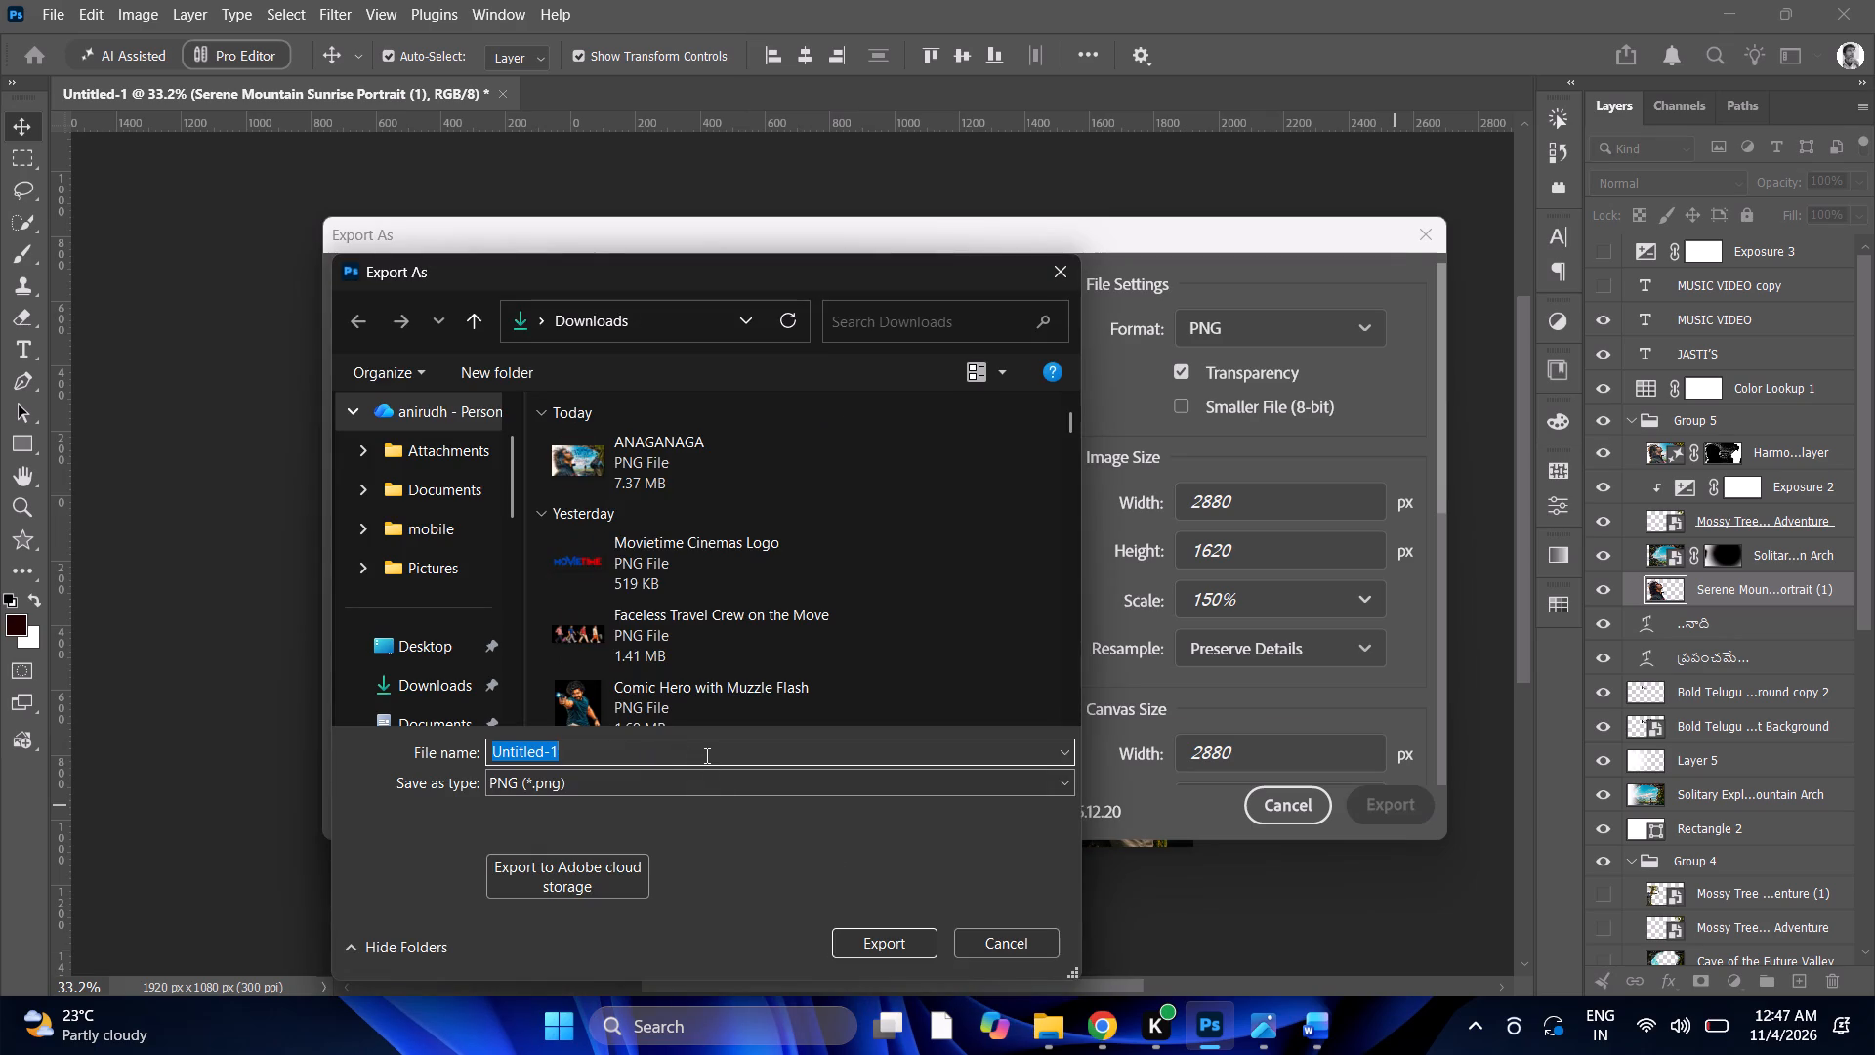
{"action": "type", "text": "ANAGANAGA"}
{"action": "key", "text": "space"}
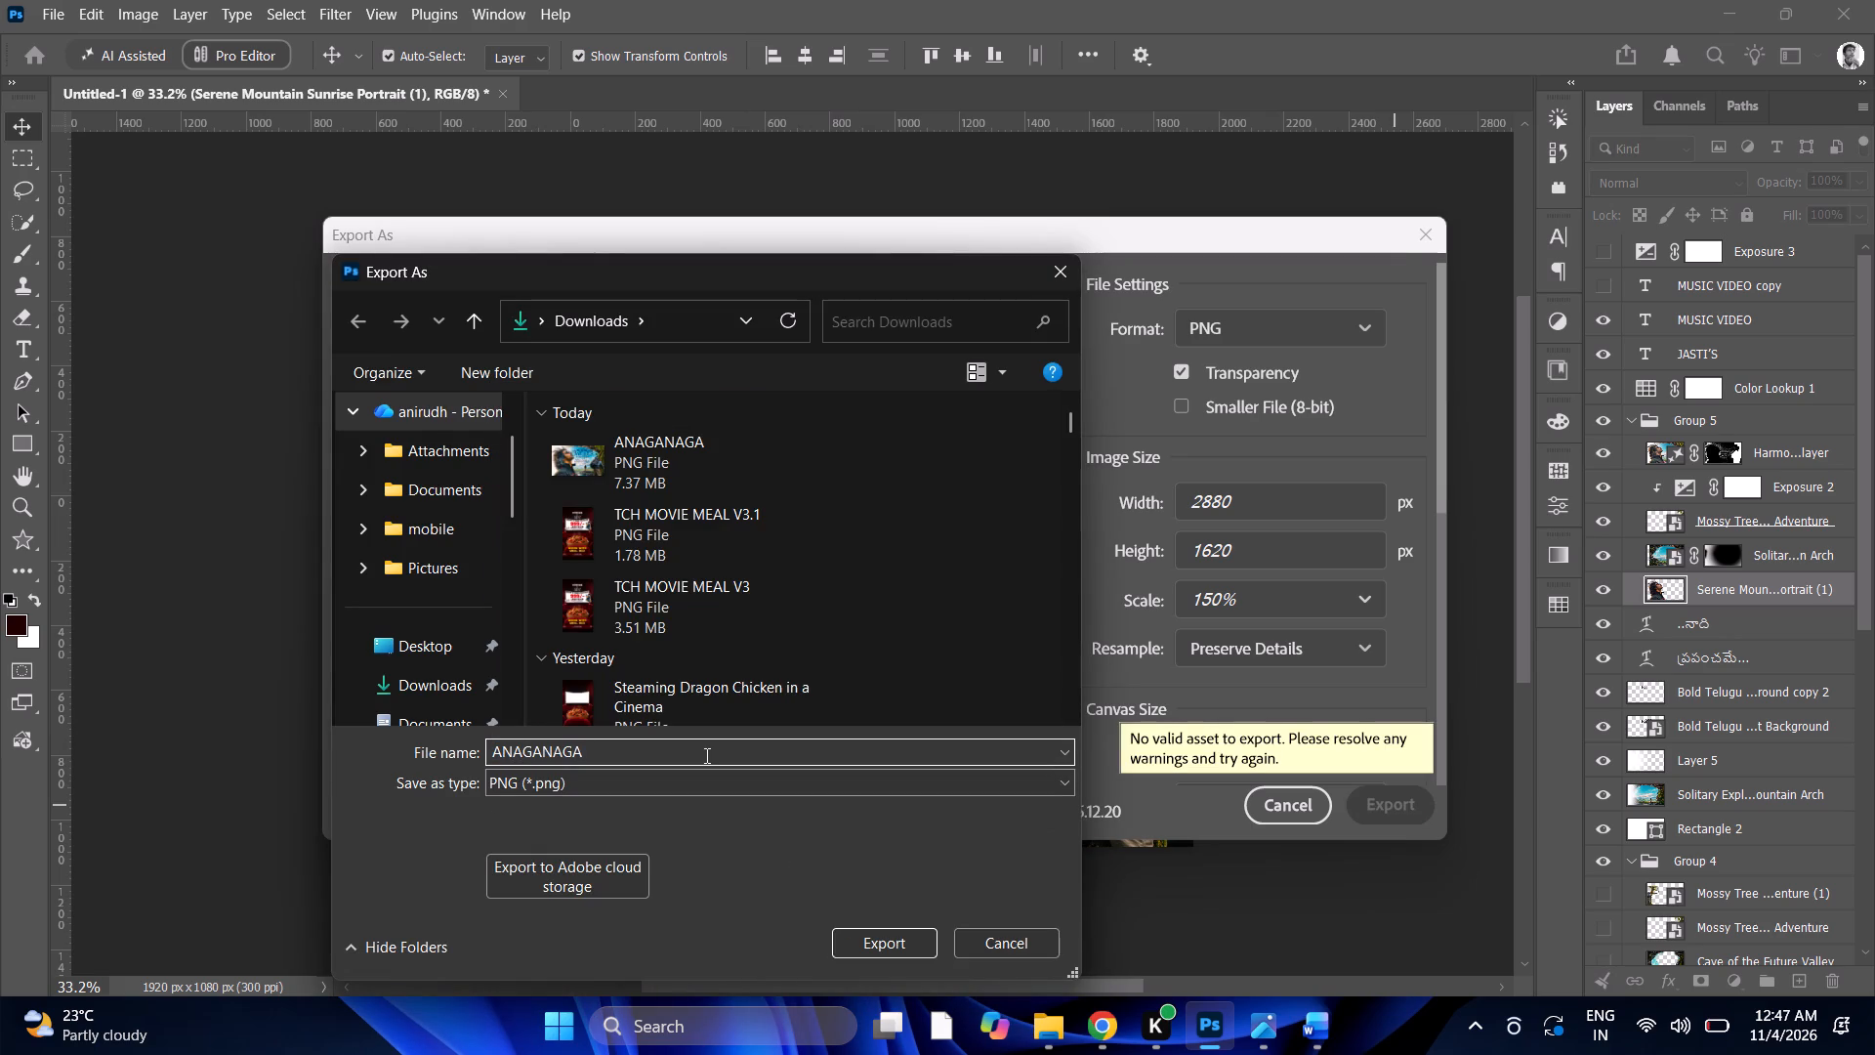
{"action": "type", "text": "PRAPANCHAME N"}
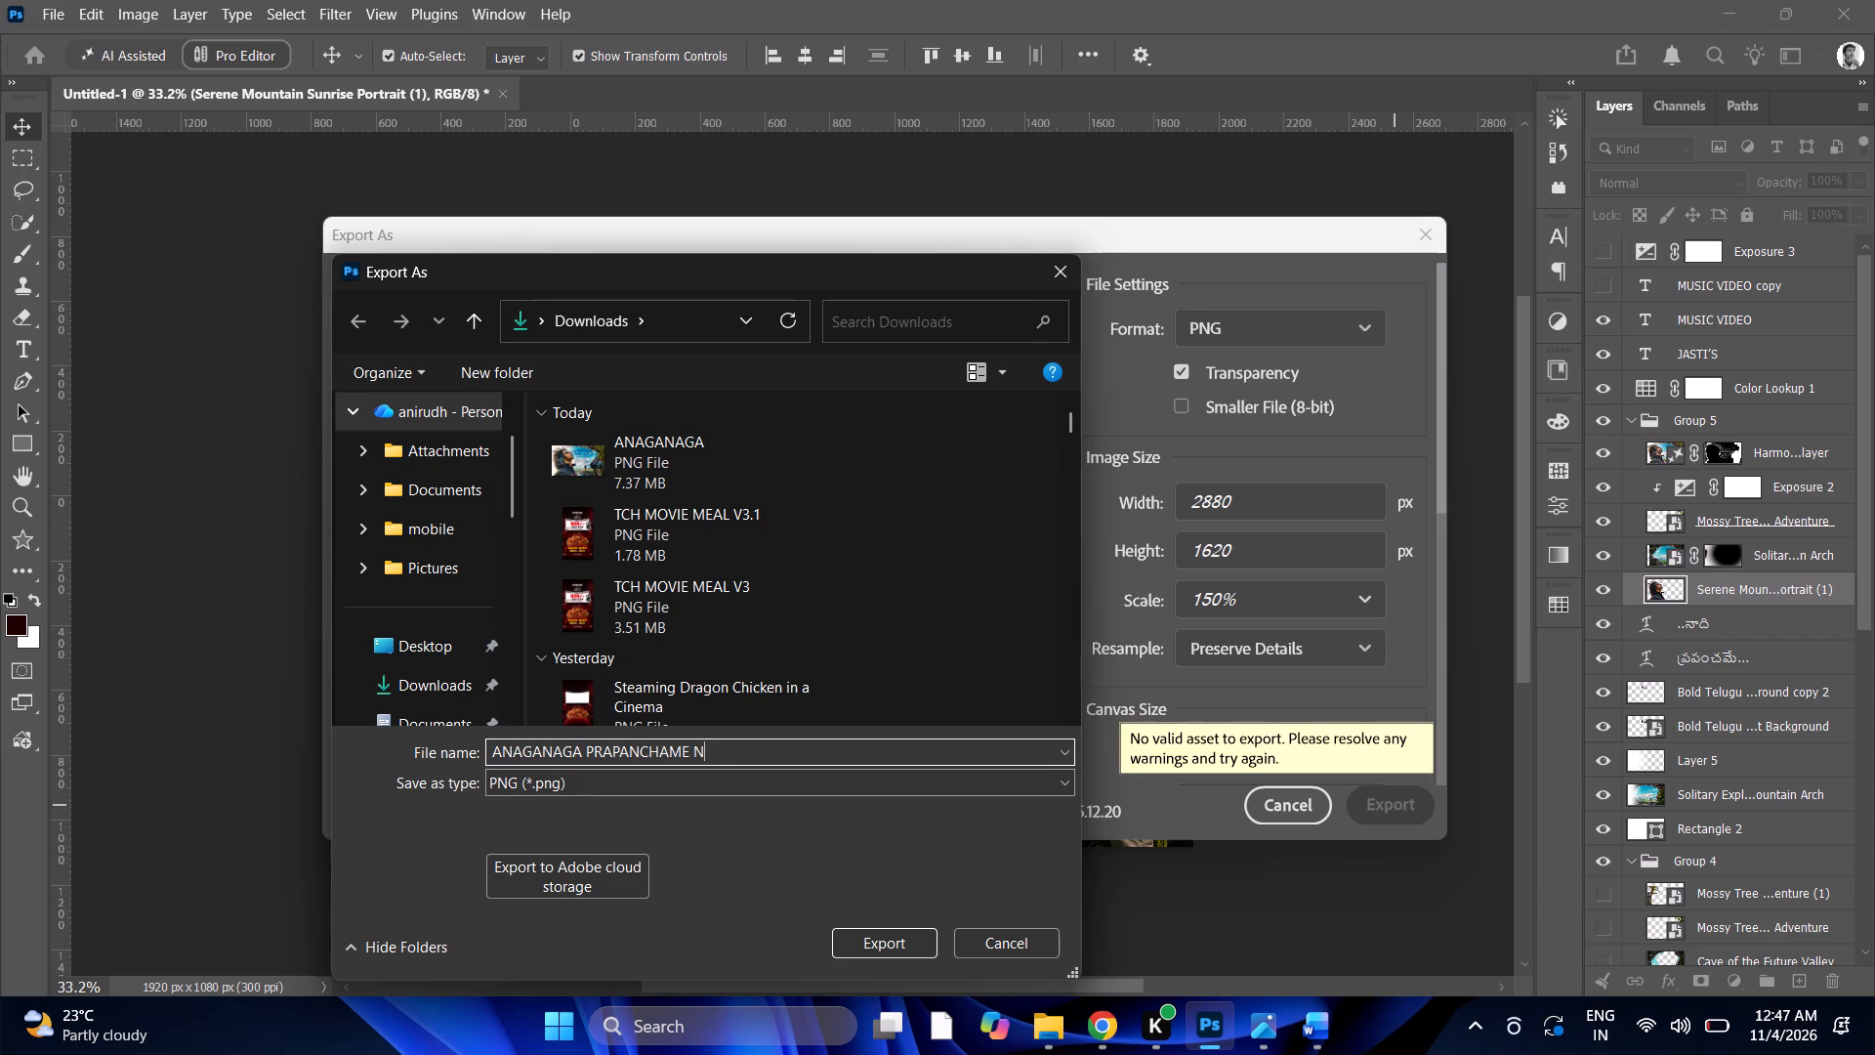
{"action": "type", "text": "AADHI"}
{"action": "key", "text": "Return"}
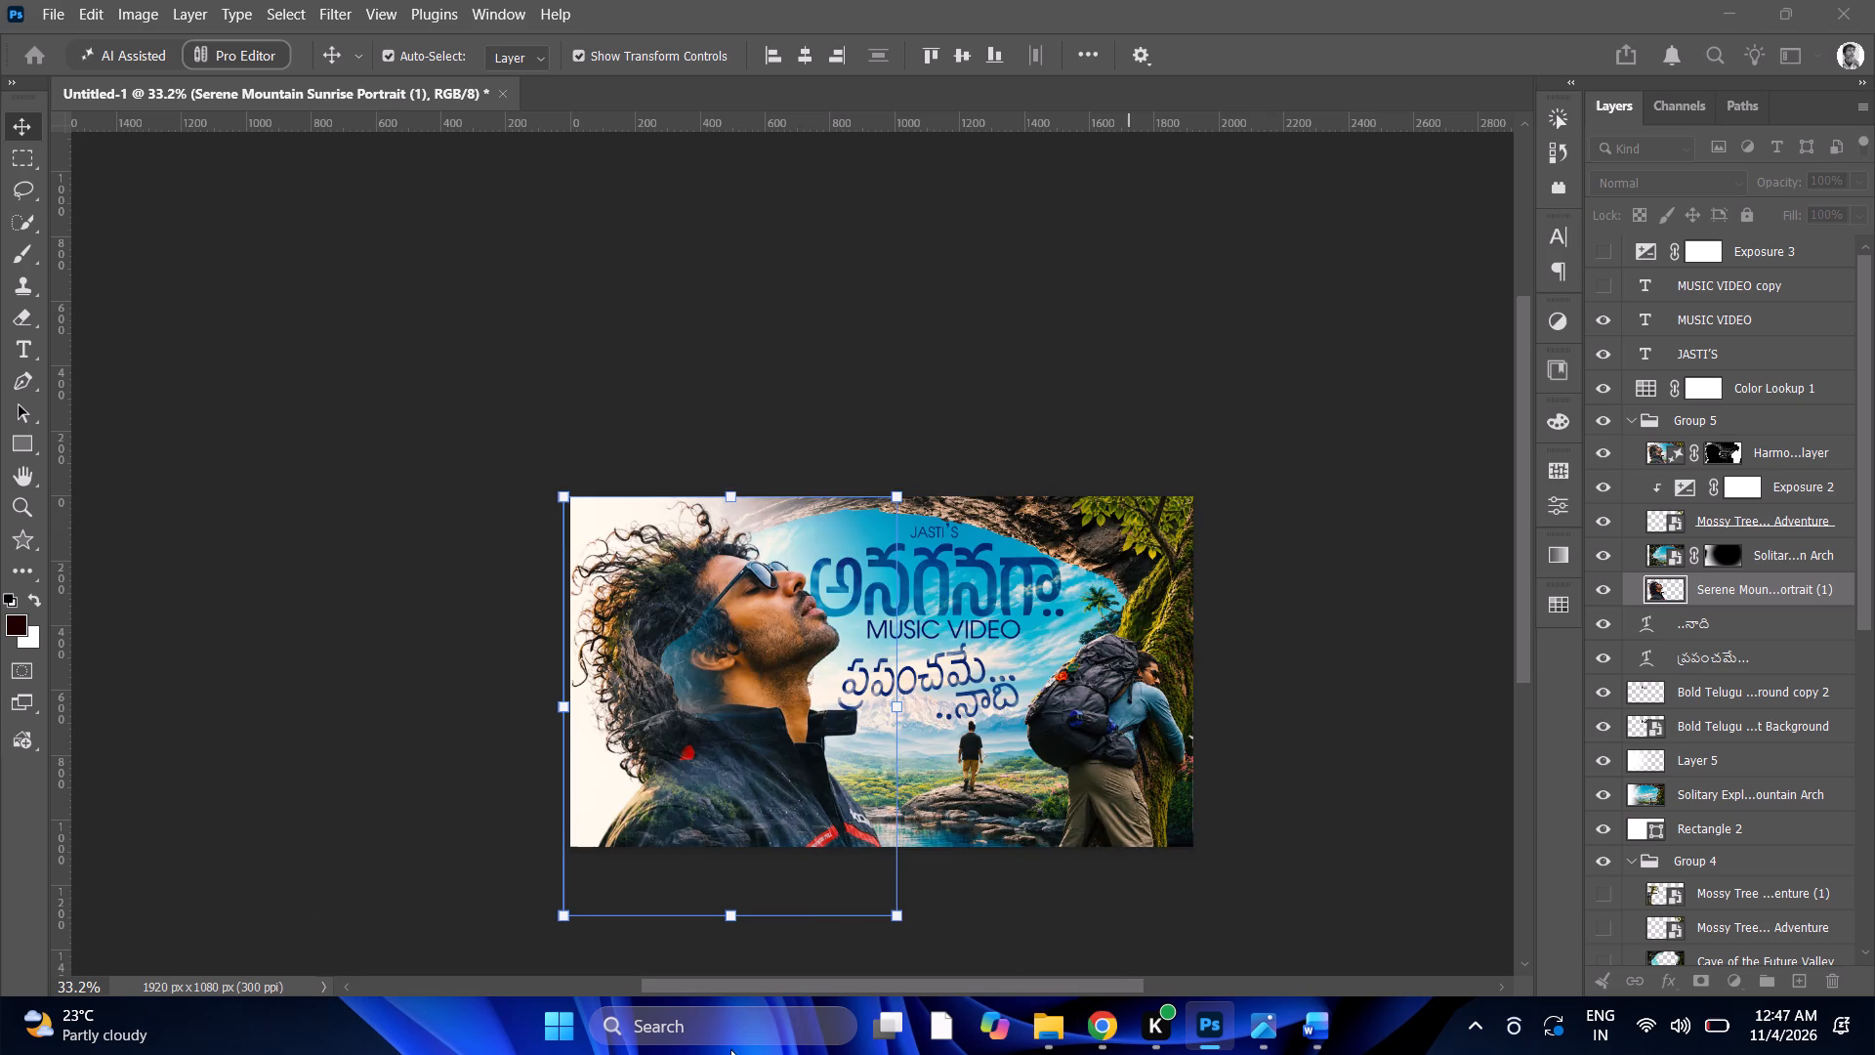
Open WhatsApp from the recent searches.
{"action": "left_click", "coordinate": [694, 1036]}
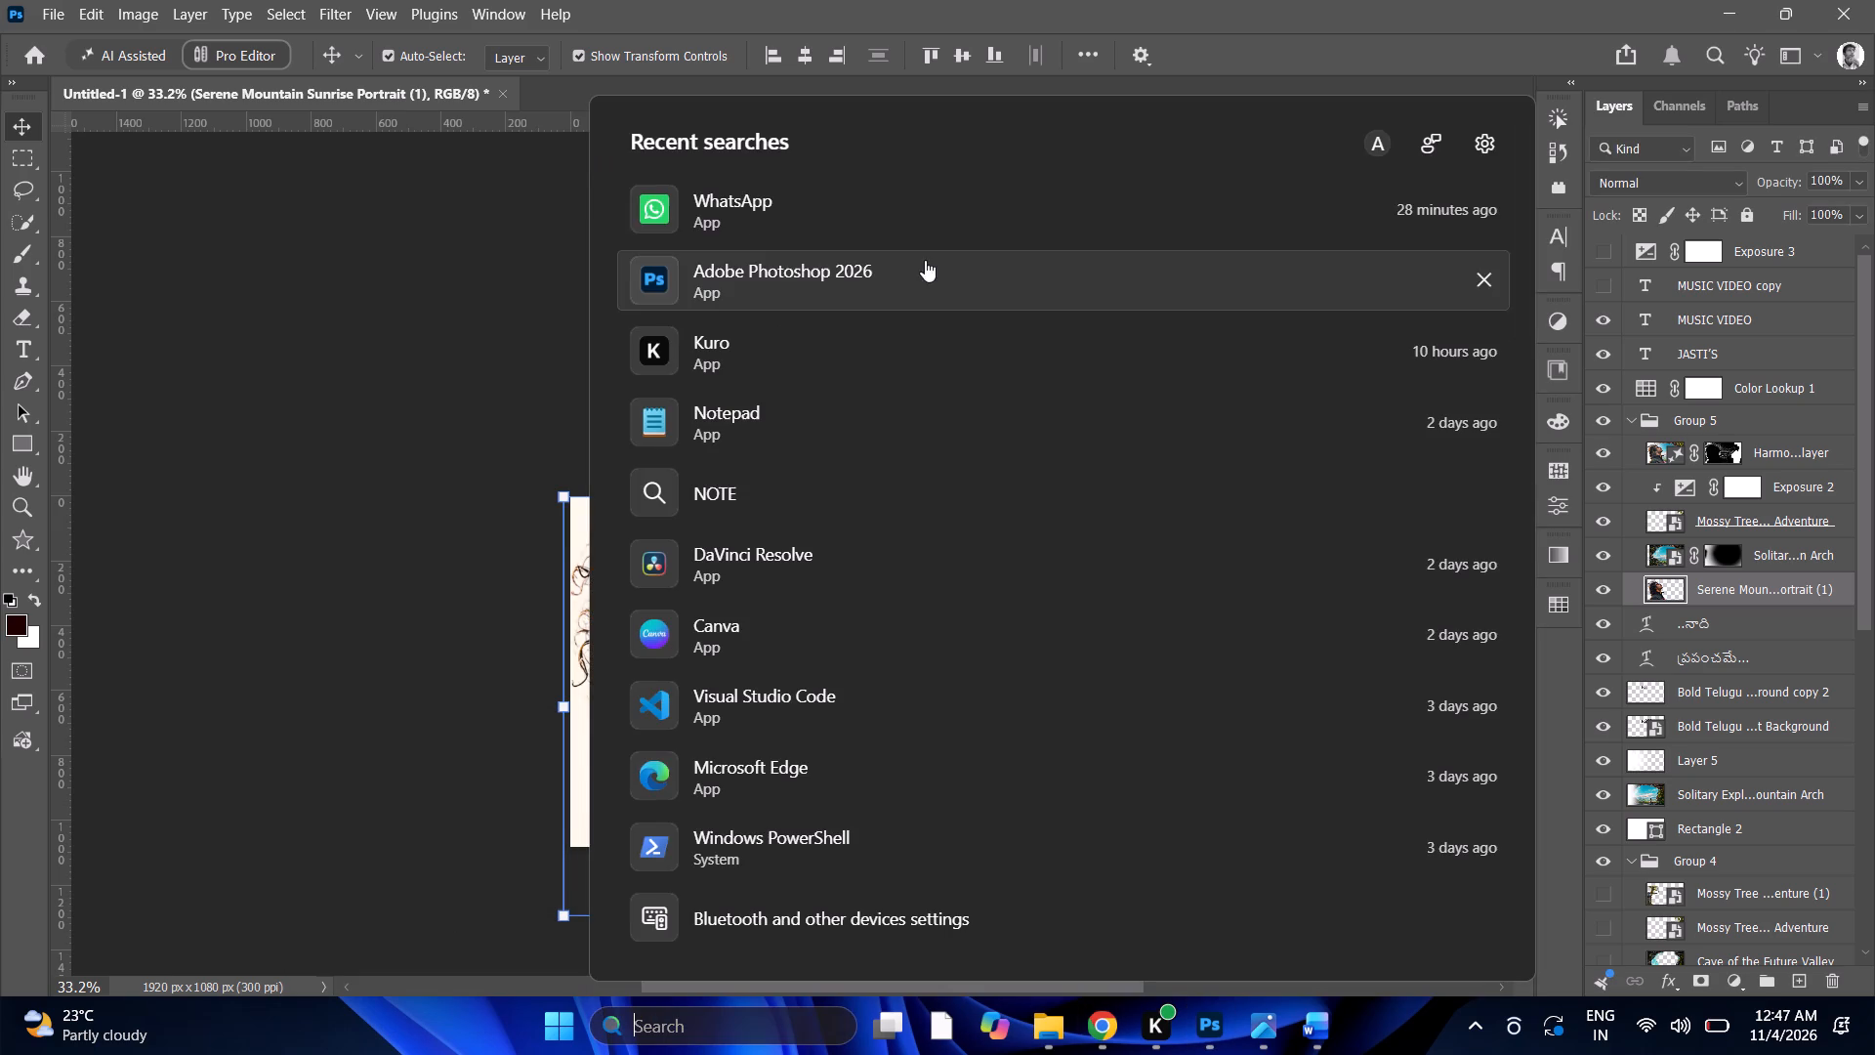
{"action": "left_click", "coordinate": [964, 225]}
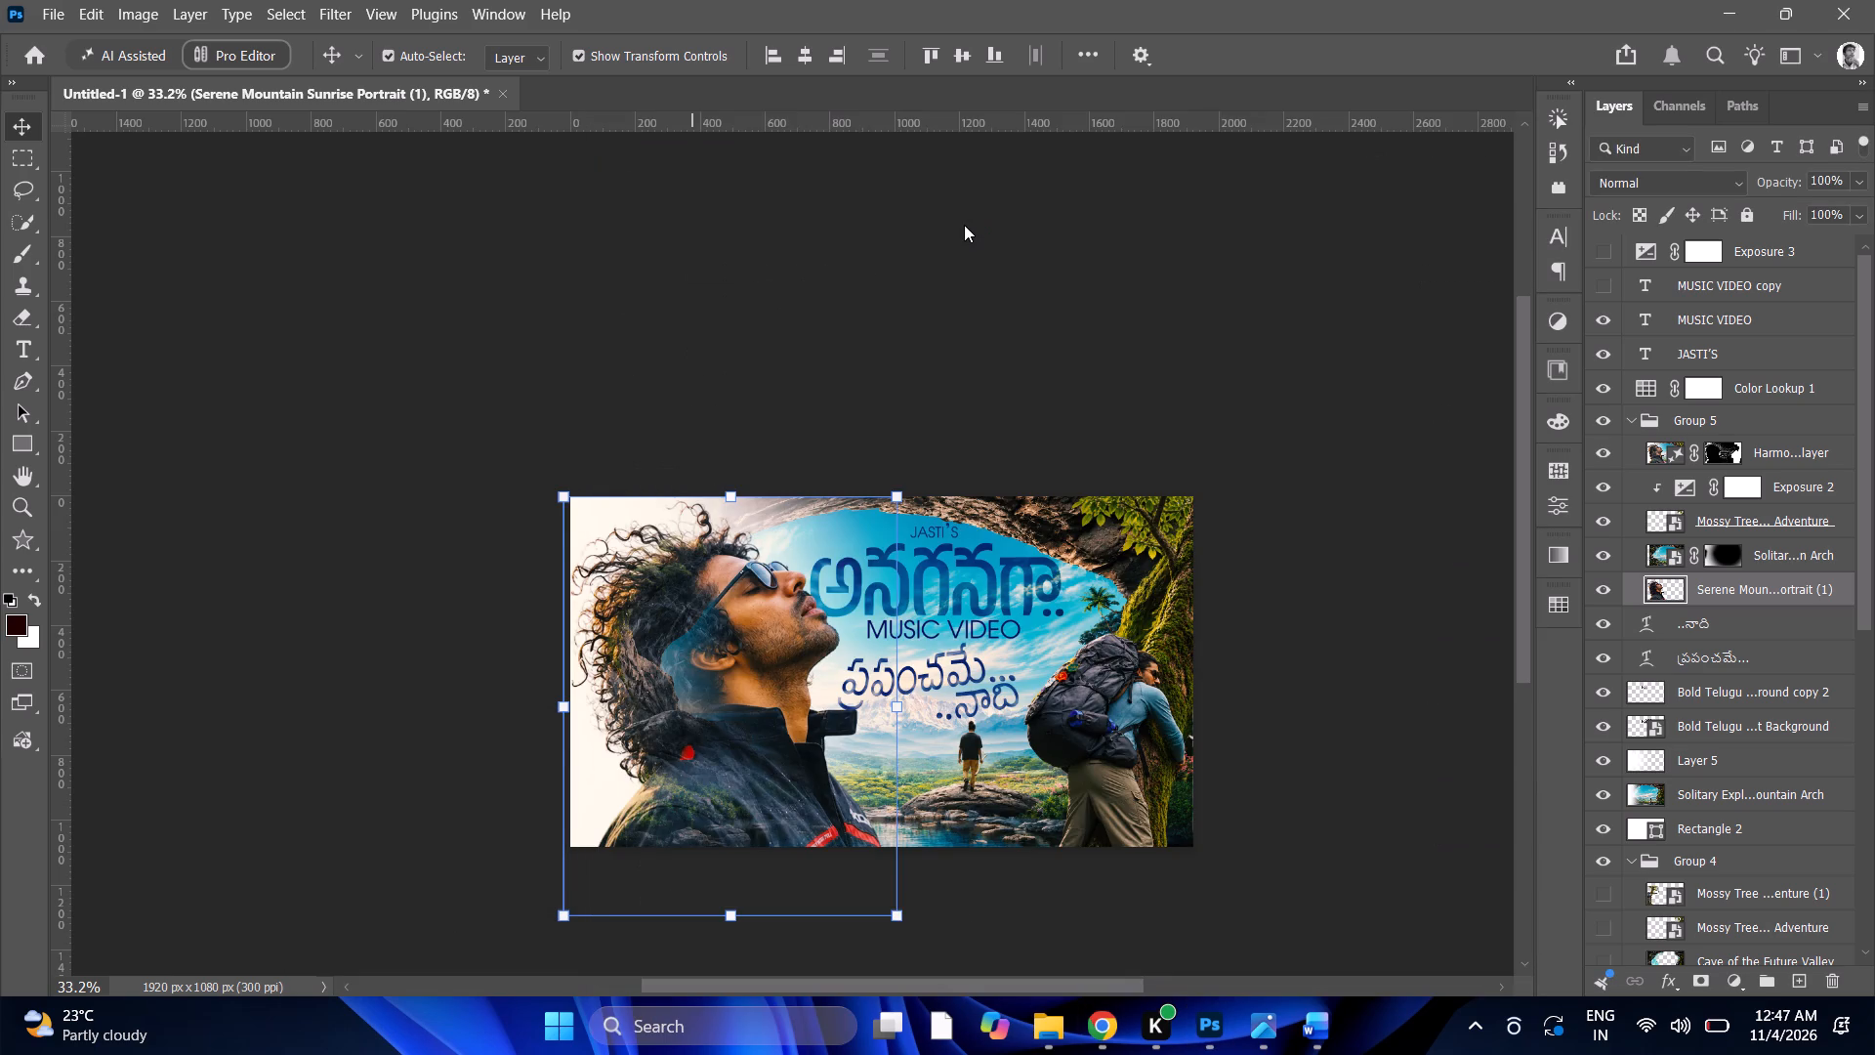